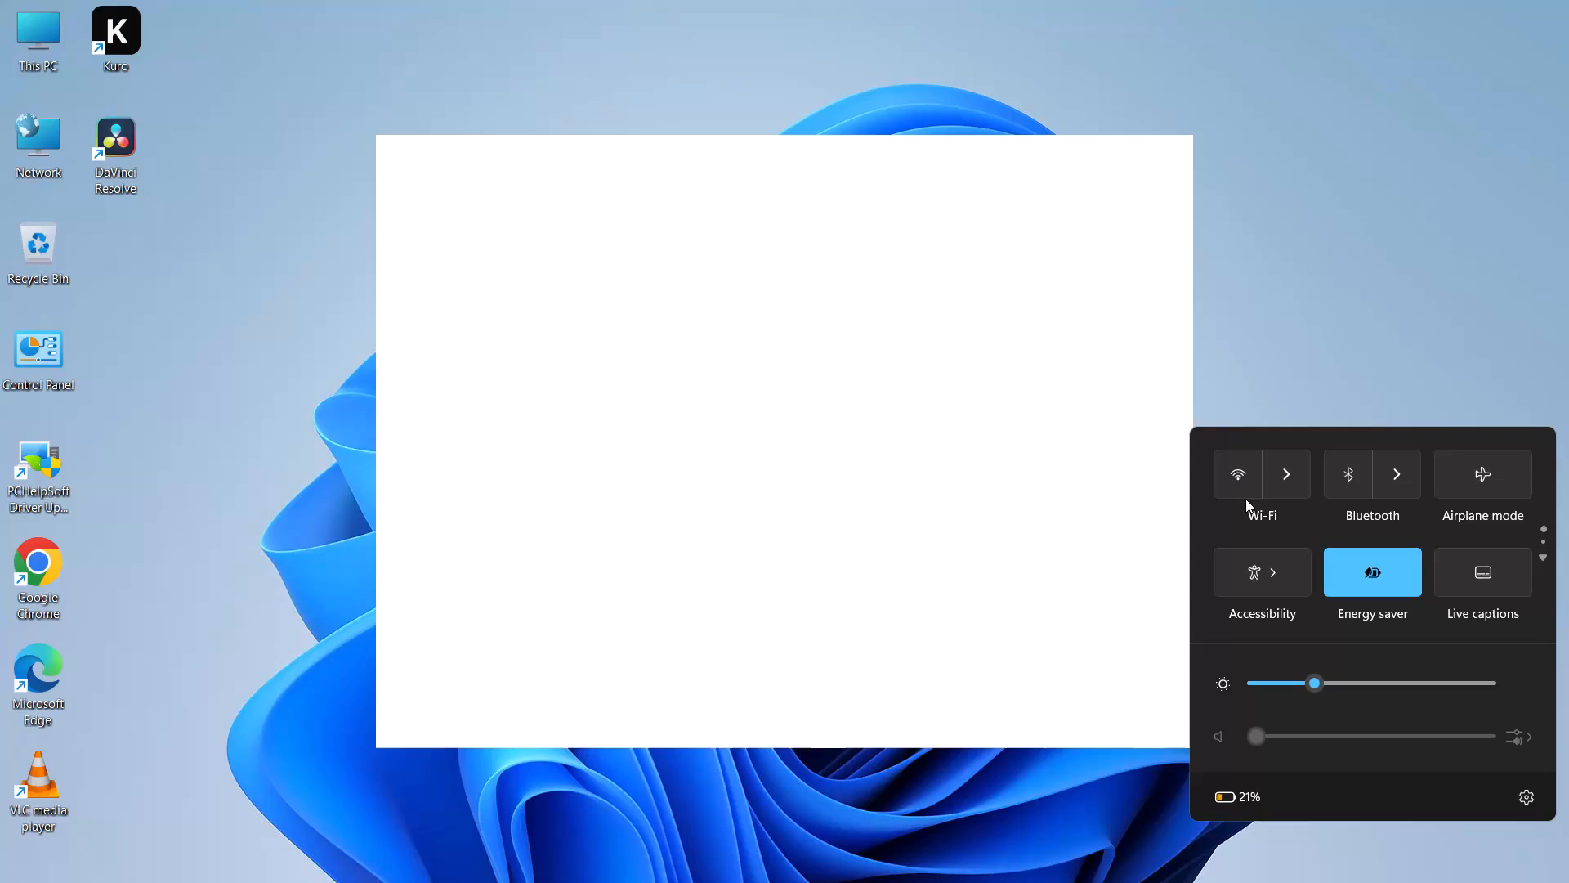
# Turn on Wi-Fi in the Windows quick settings.
pyautogui.click(1242, 471)
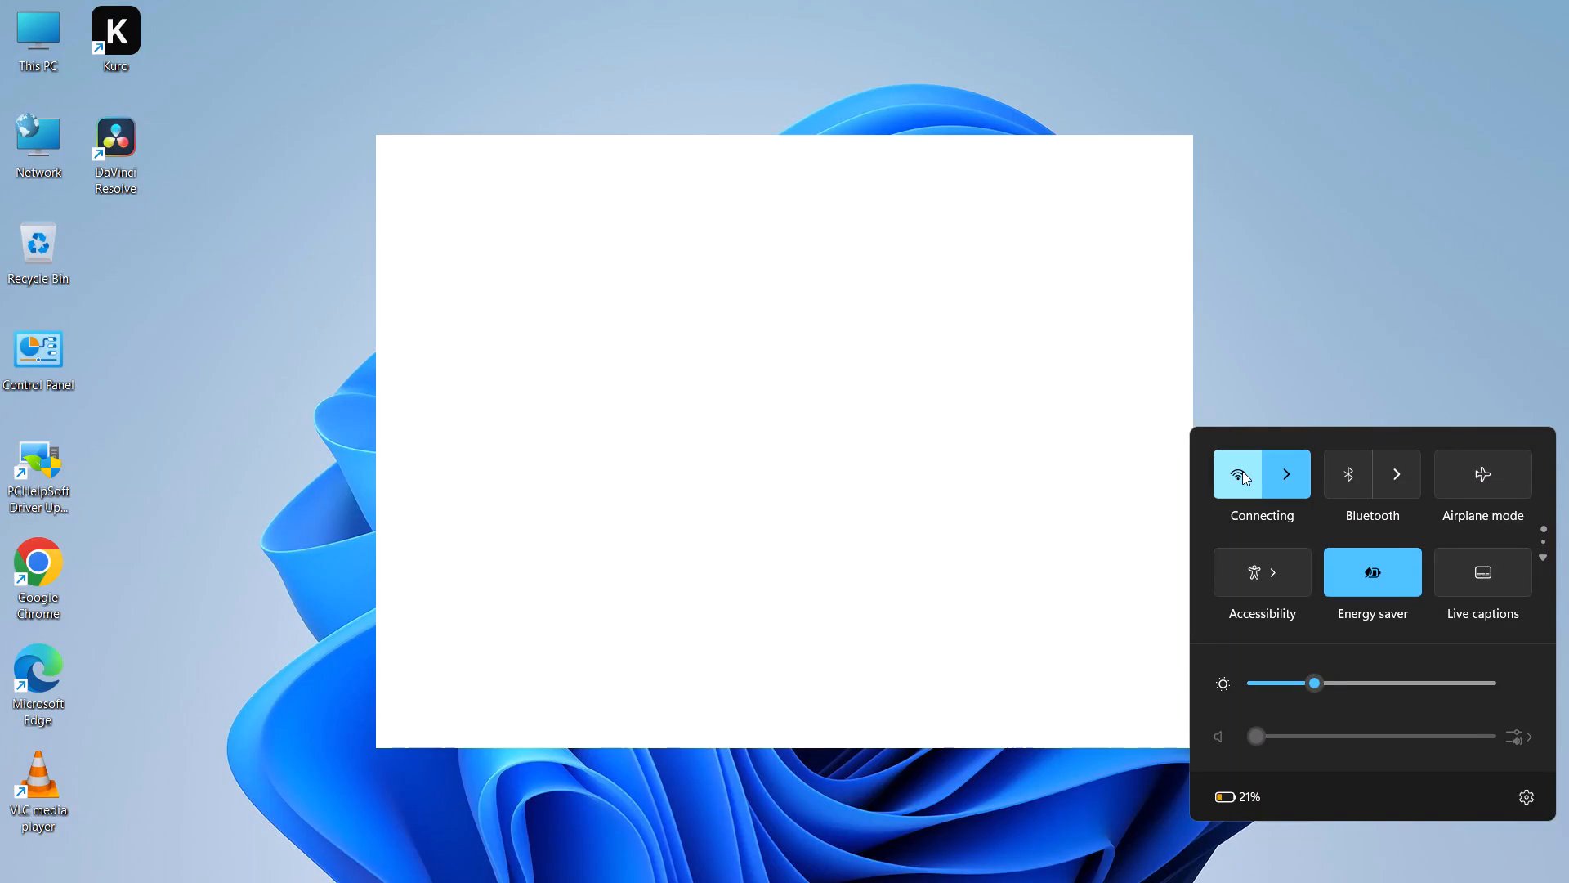
# Turn on Night light in the quick settings and close the flyout.
pyautogui.scroll(-3, 1306, 547)
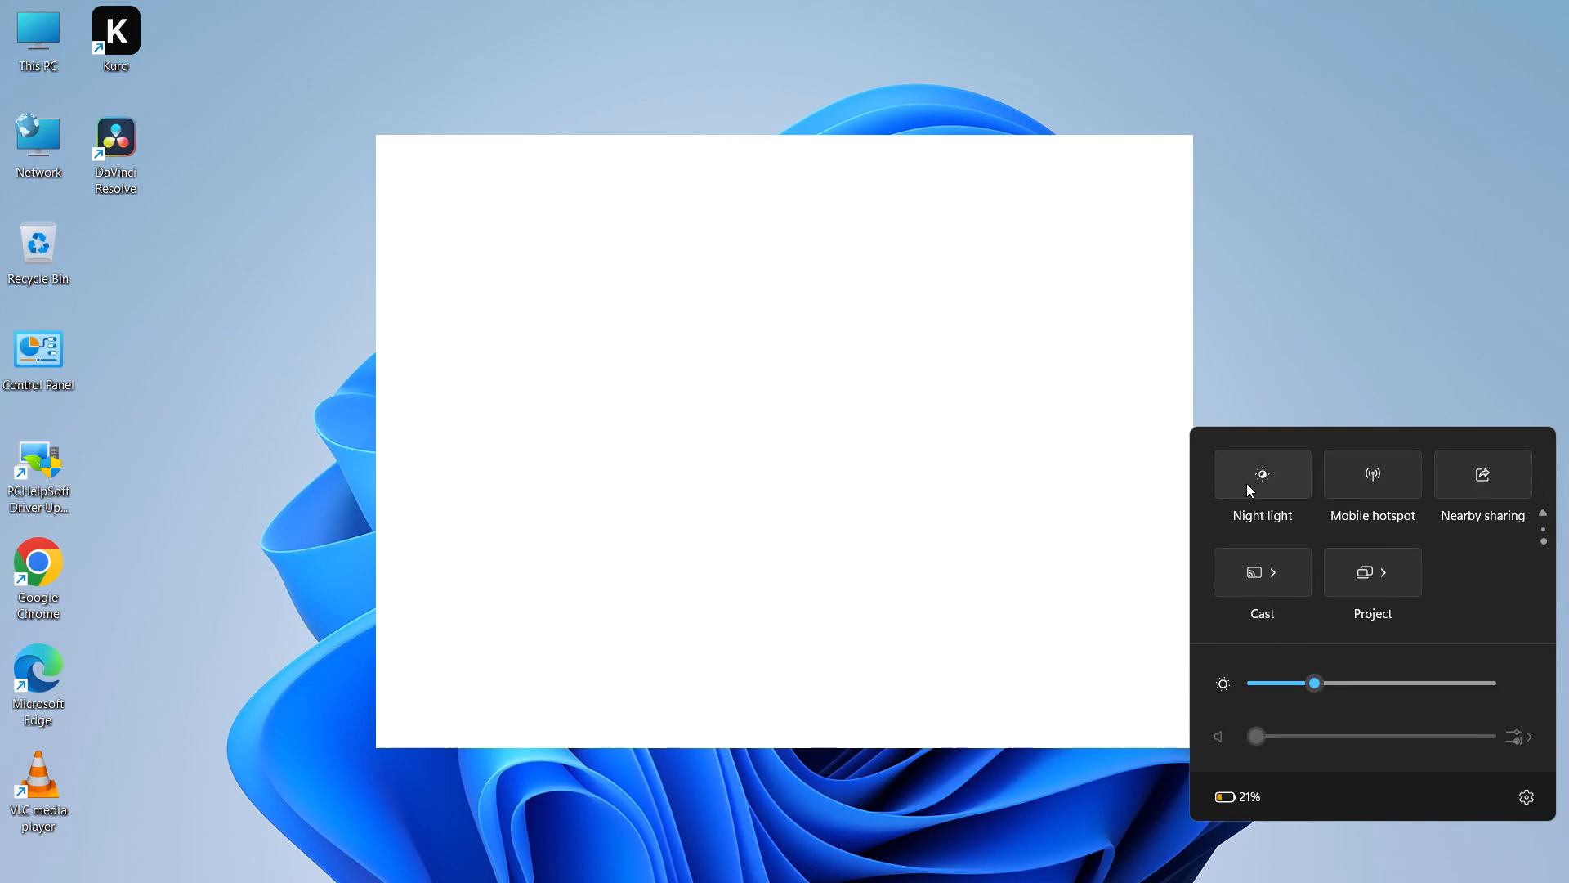
pyautogui.click(1246, 483)
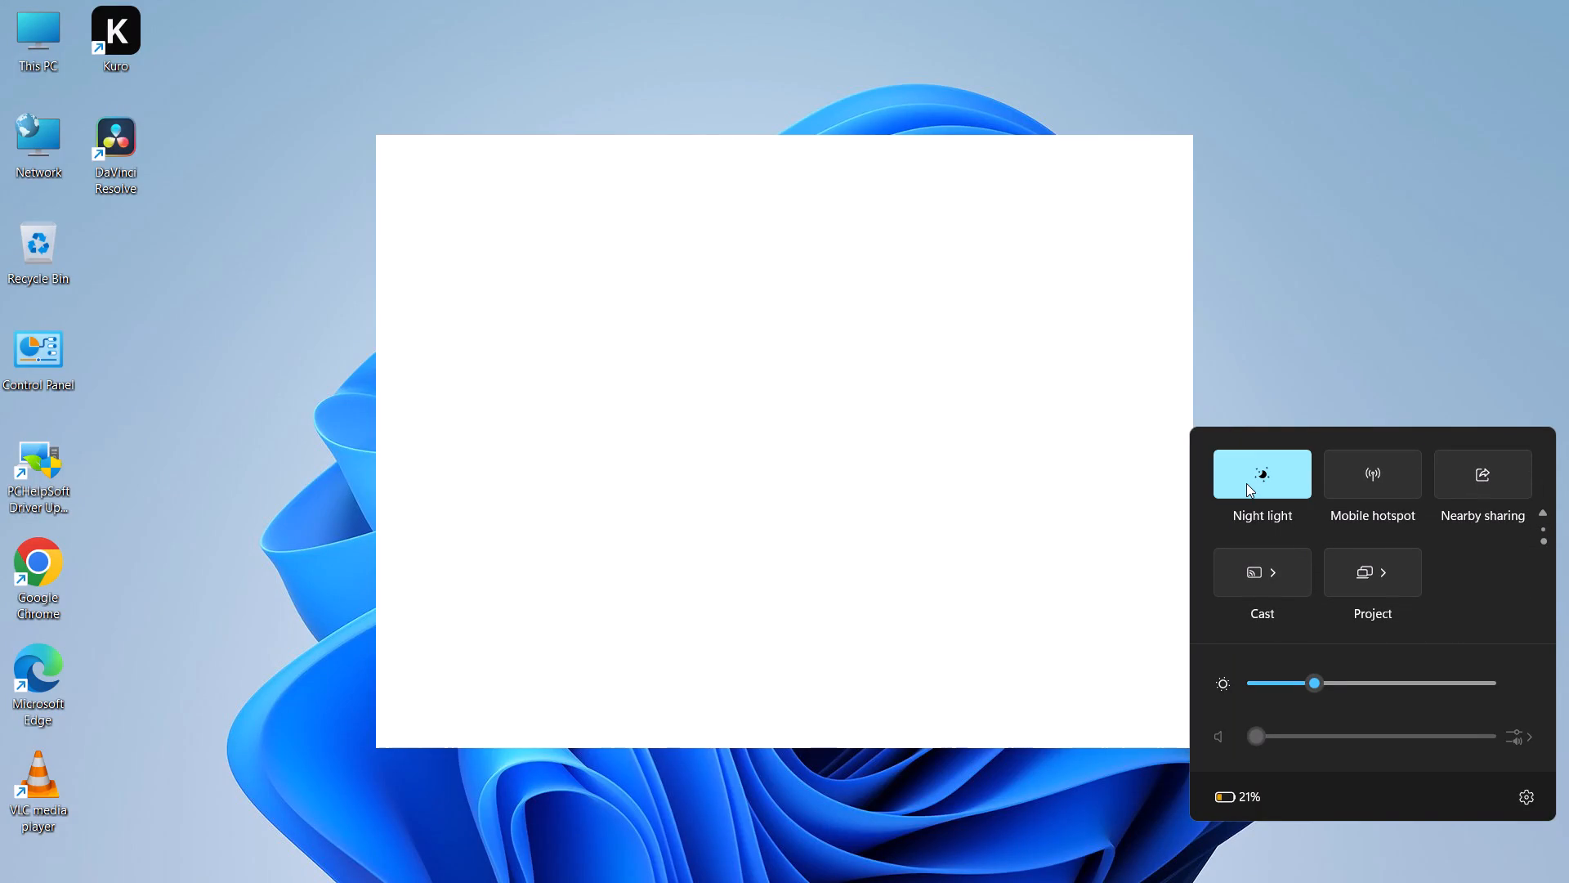
pyautogui.click(1305, 347)
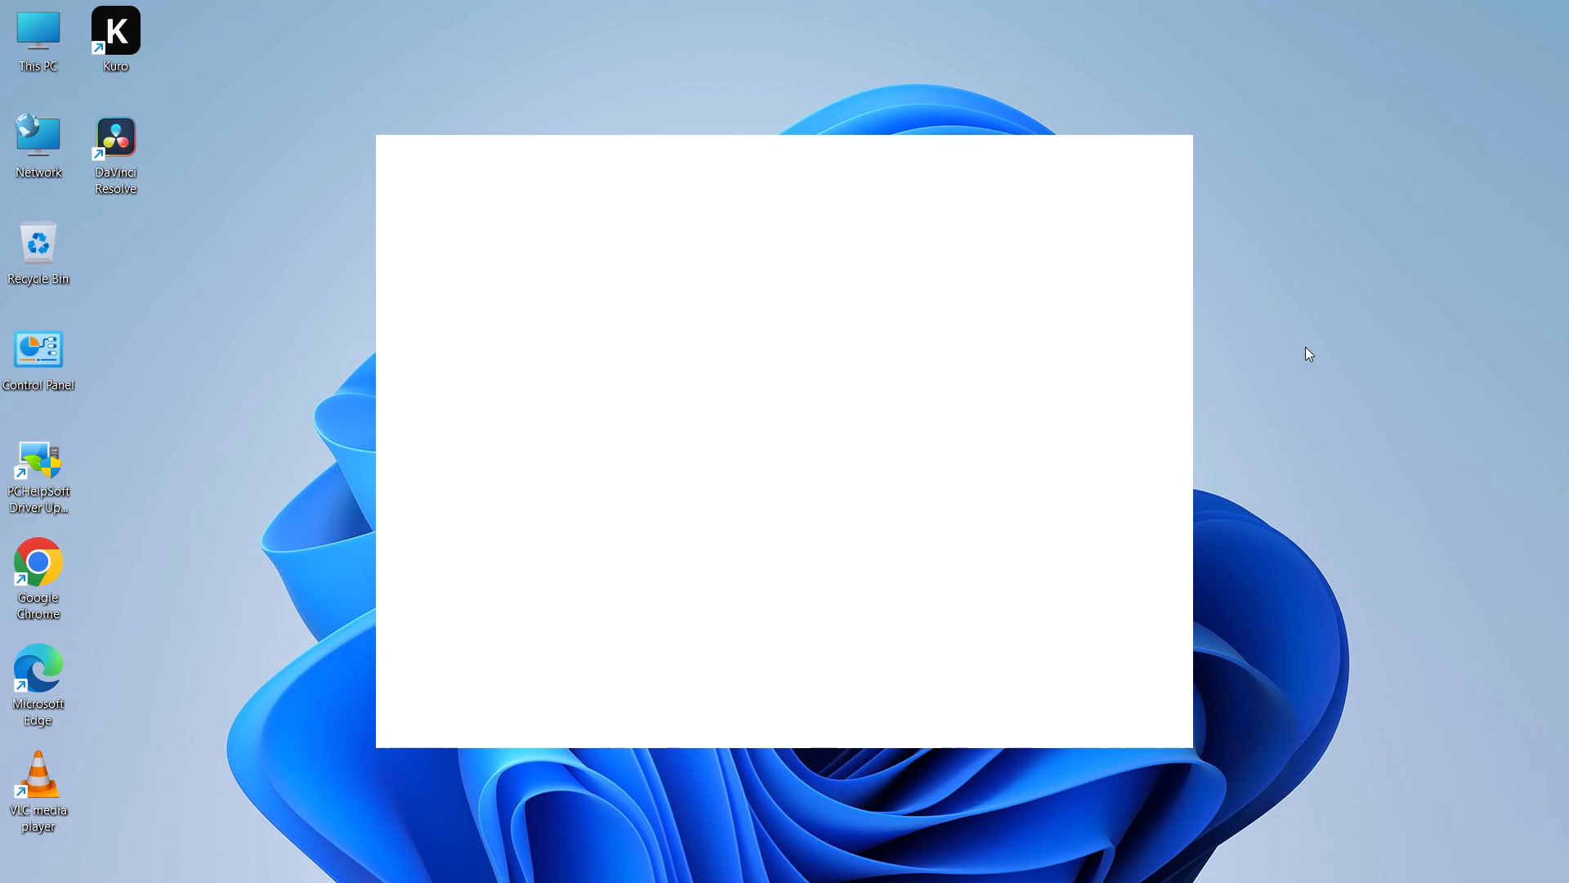
# Reopen the quick settings, lower the screen brightness to a dim level near the minimum, and close the flyout.
pyautogui.click(1428, 836)
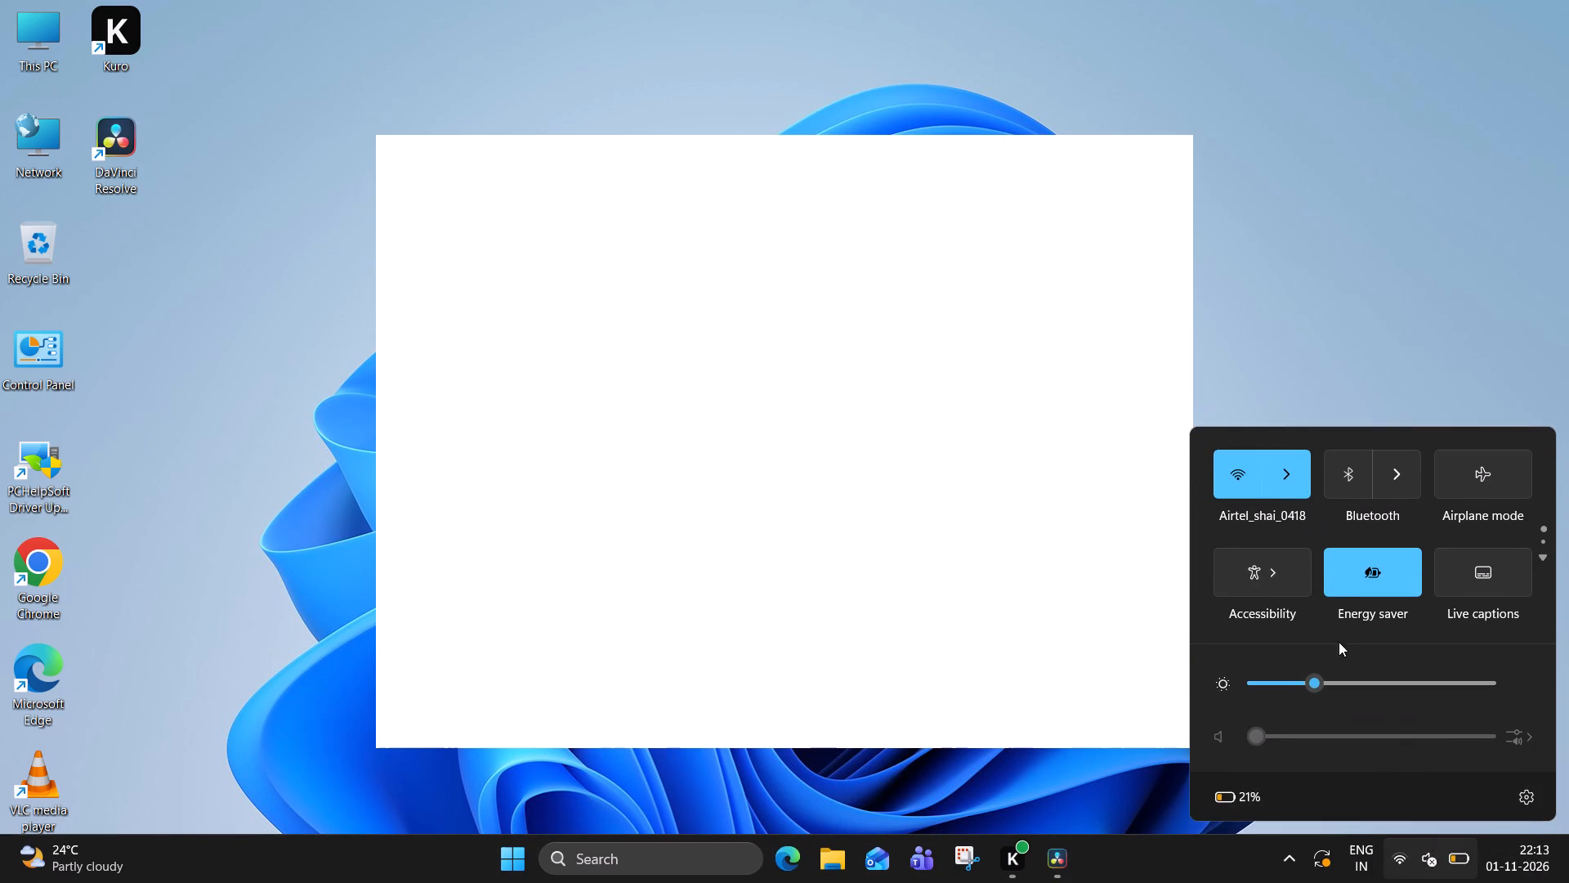
pyautogui.click(1278, 692)
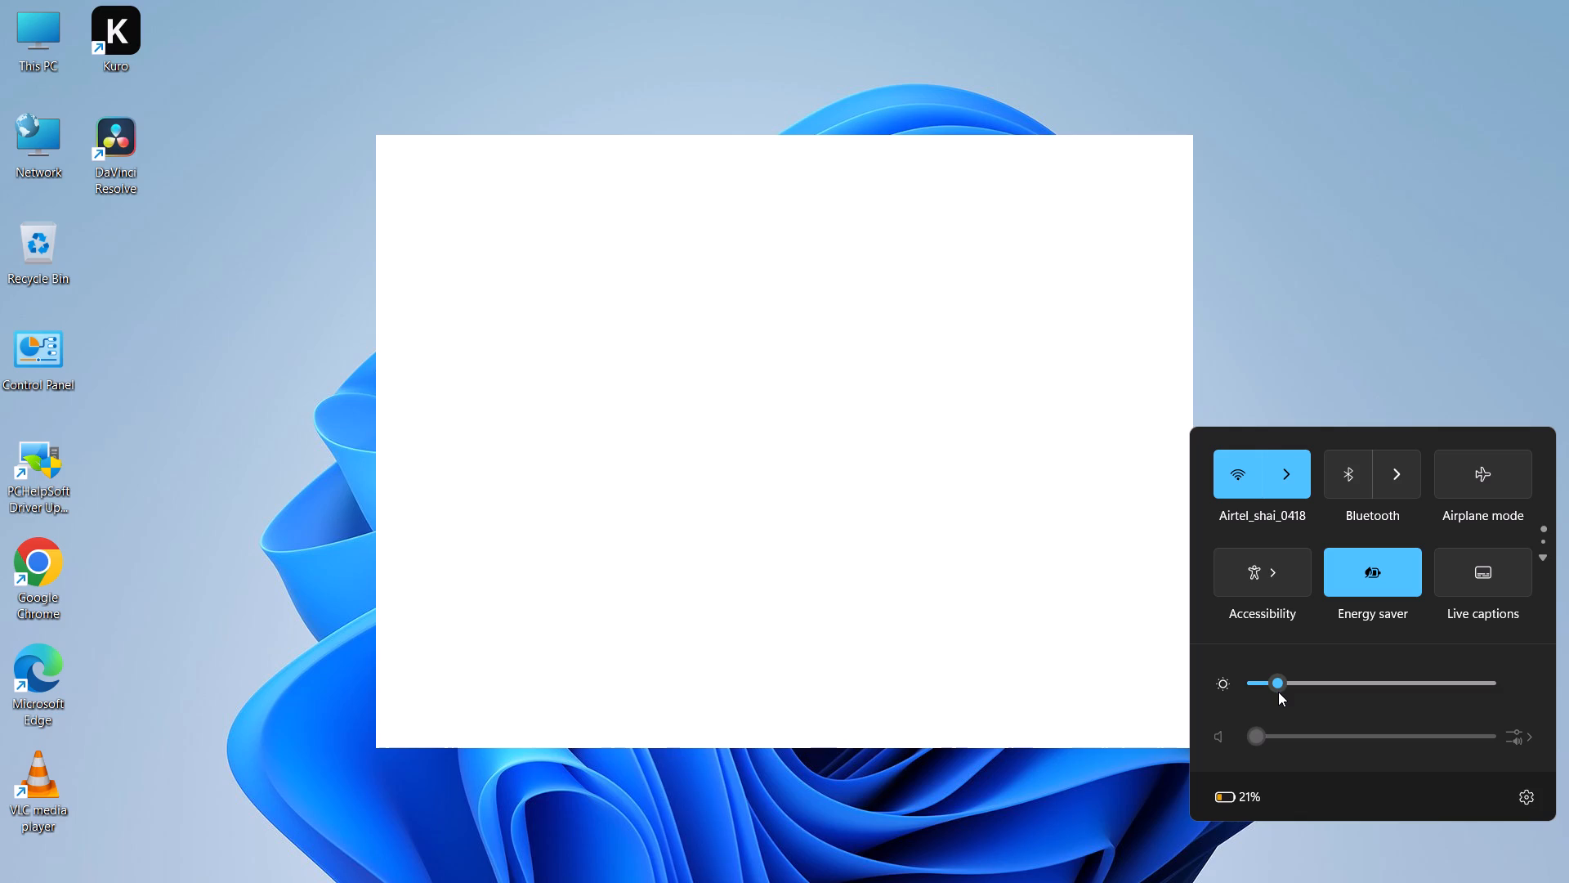
pyautogui.click(1326, 397)
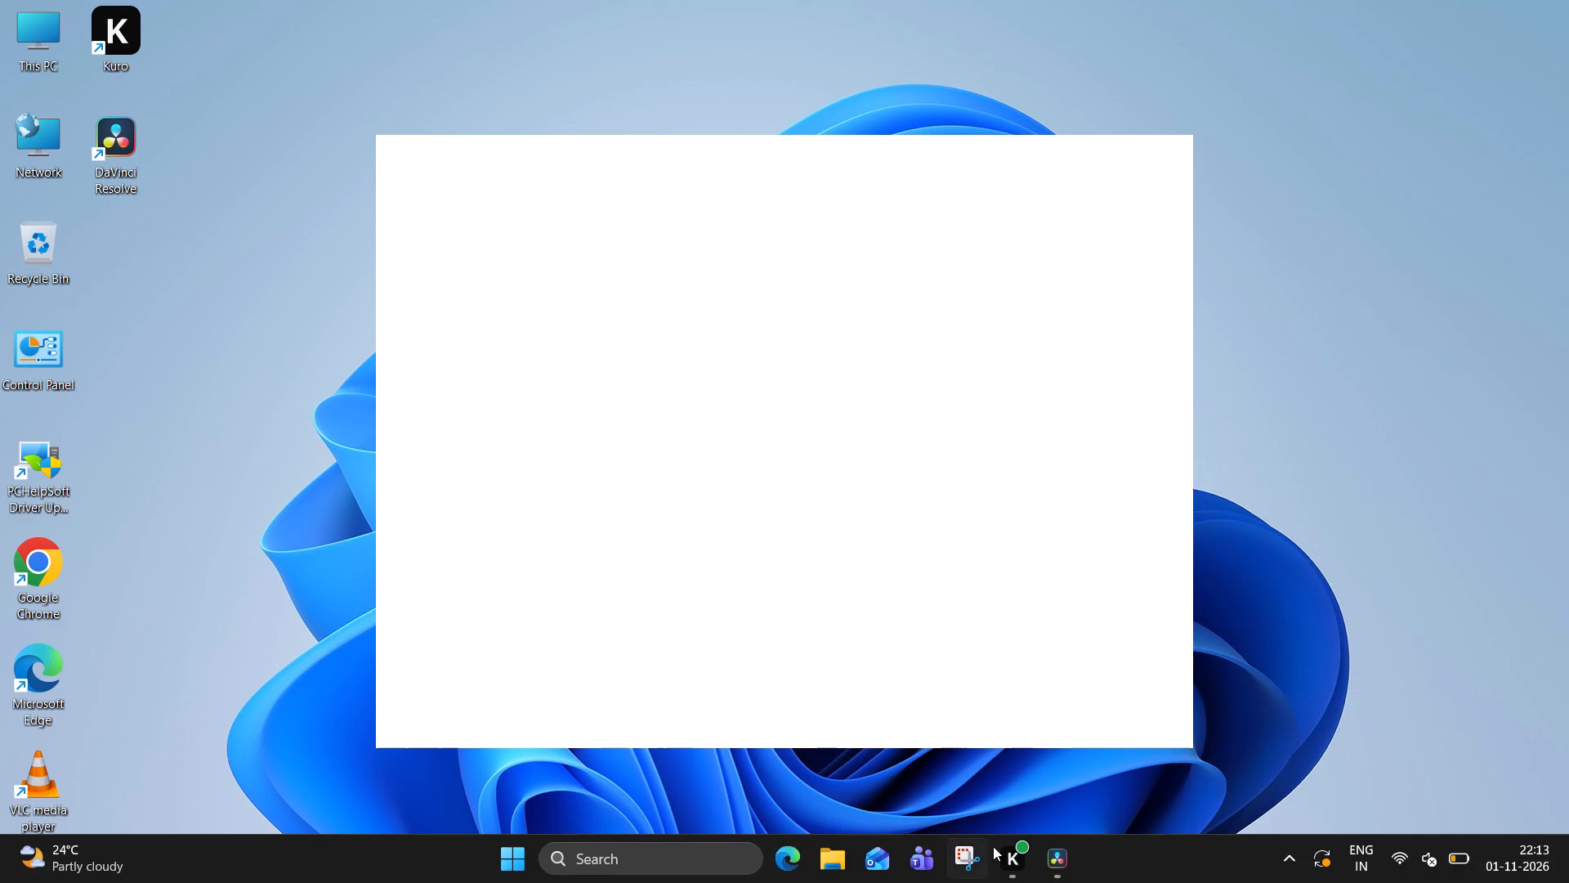
# Switch to the open DaVinci Resolve project window.
pyautogui.click(1057, 864)
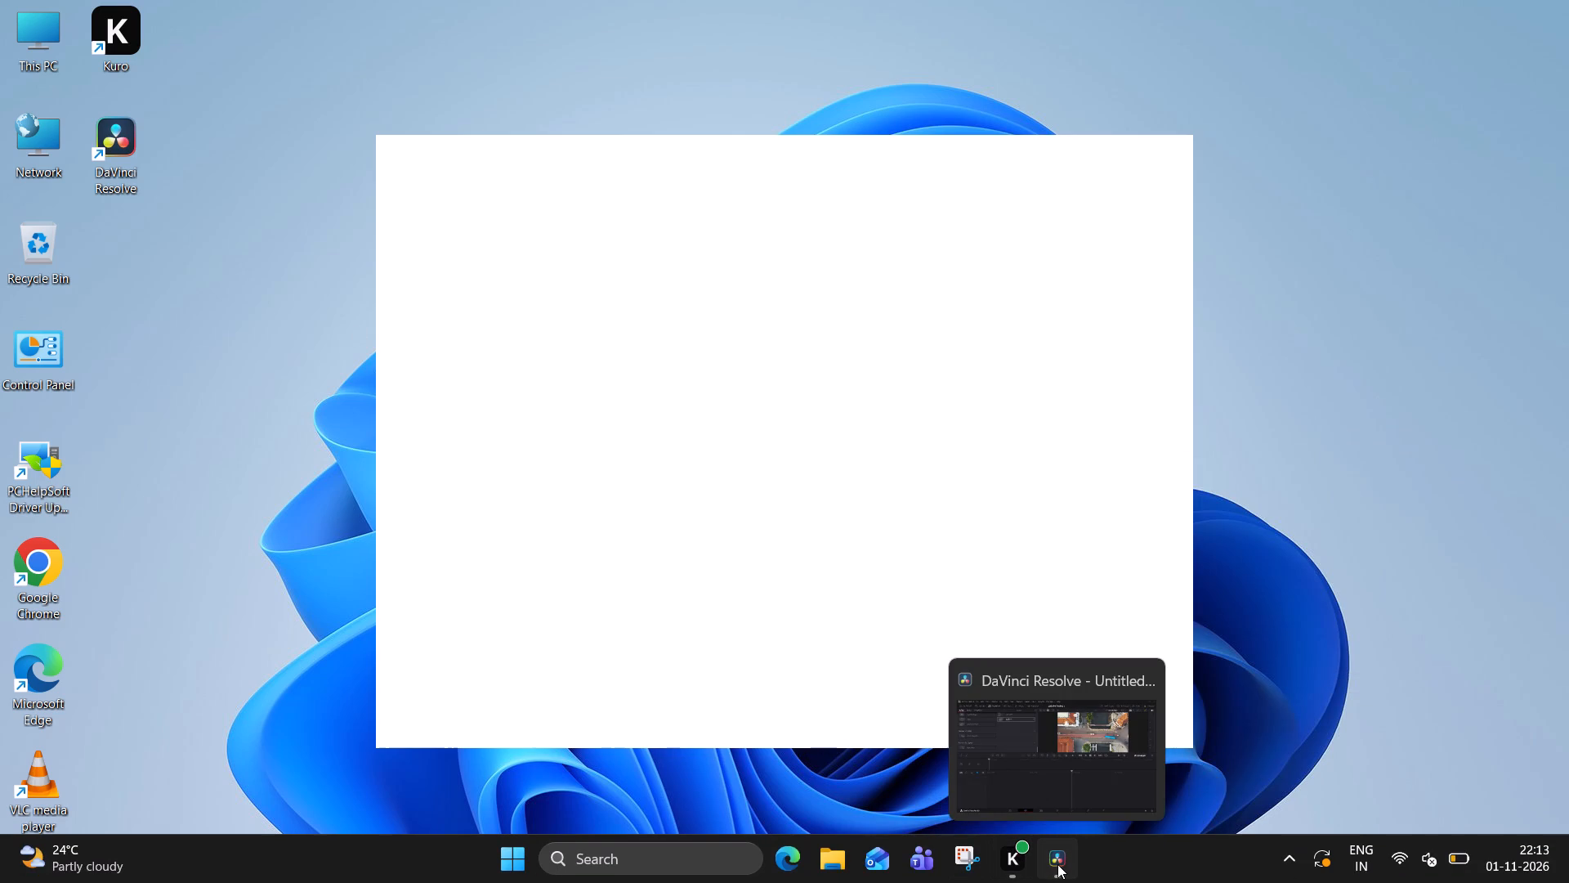
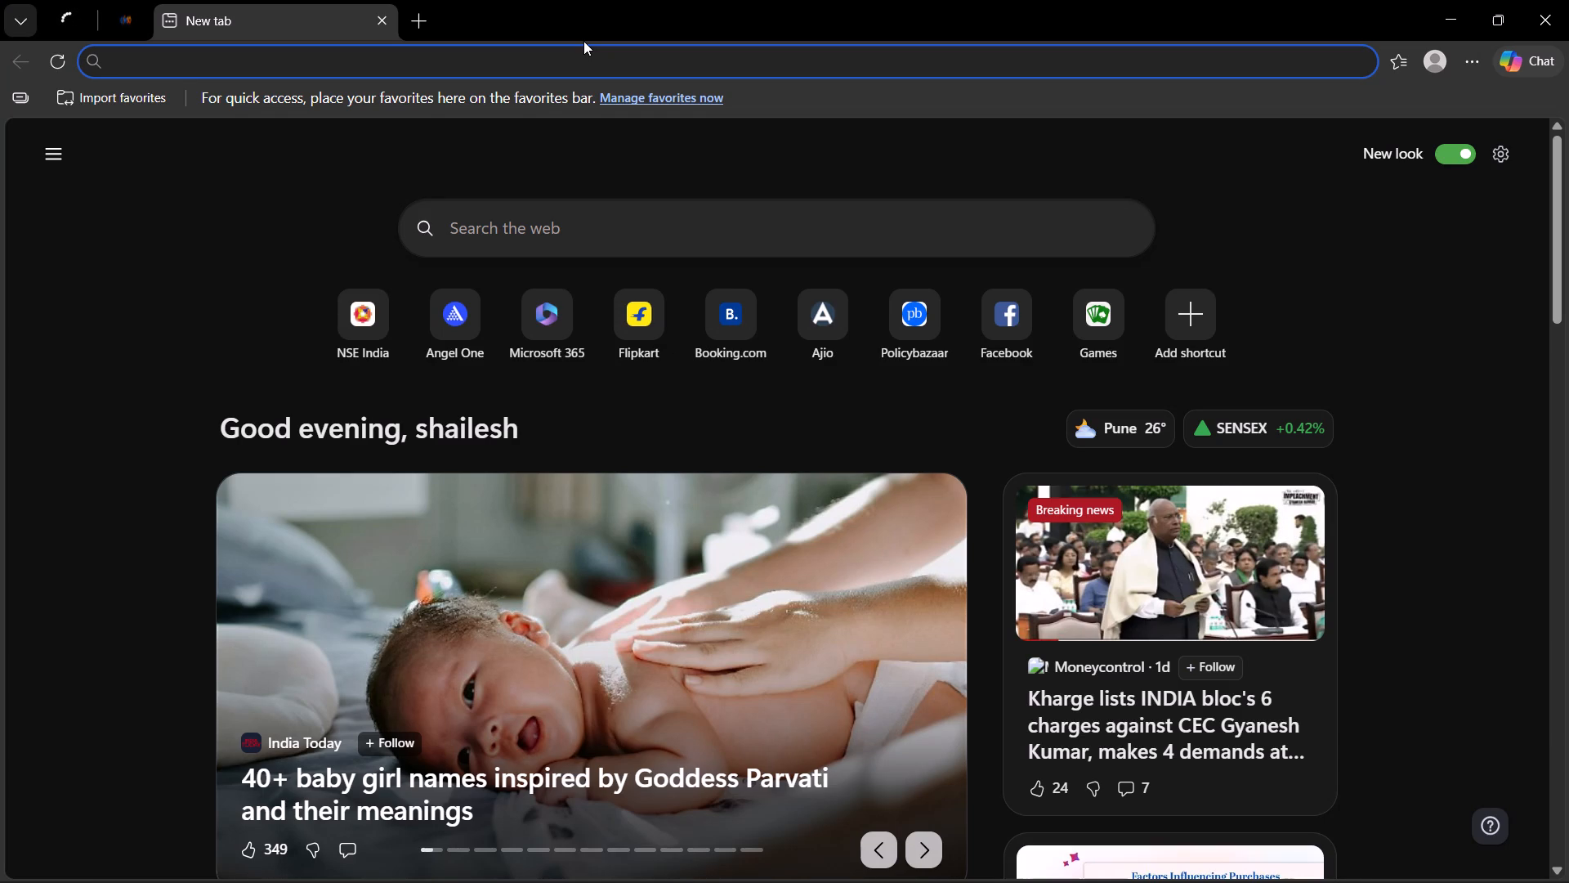
# Open the browsing history and look through the visited pages back to Friday, October 30, 2026.
pyautogui.hotkey('ctrl', 'g')
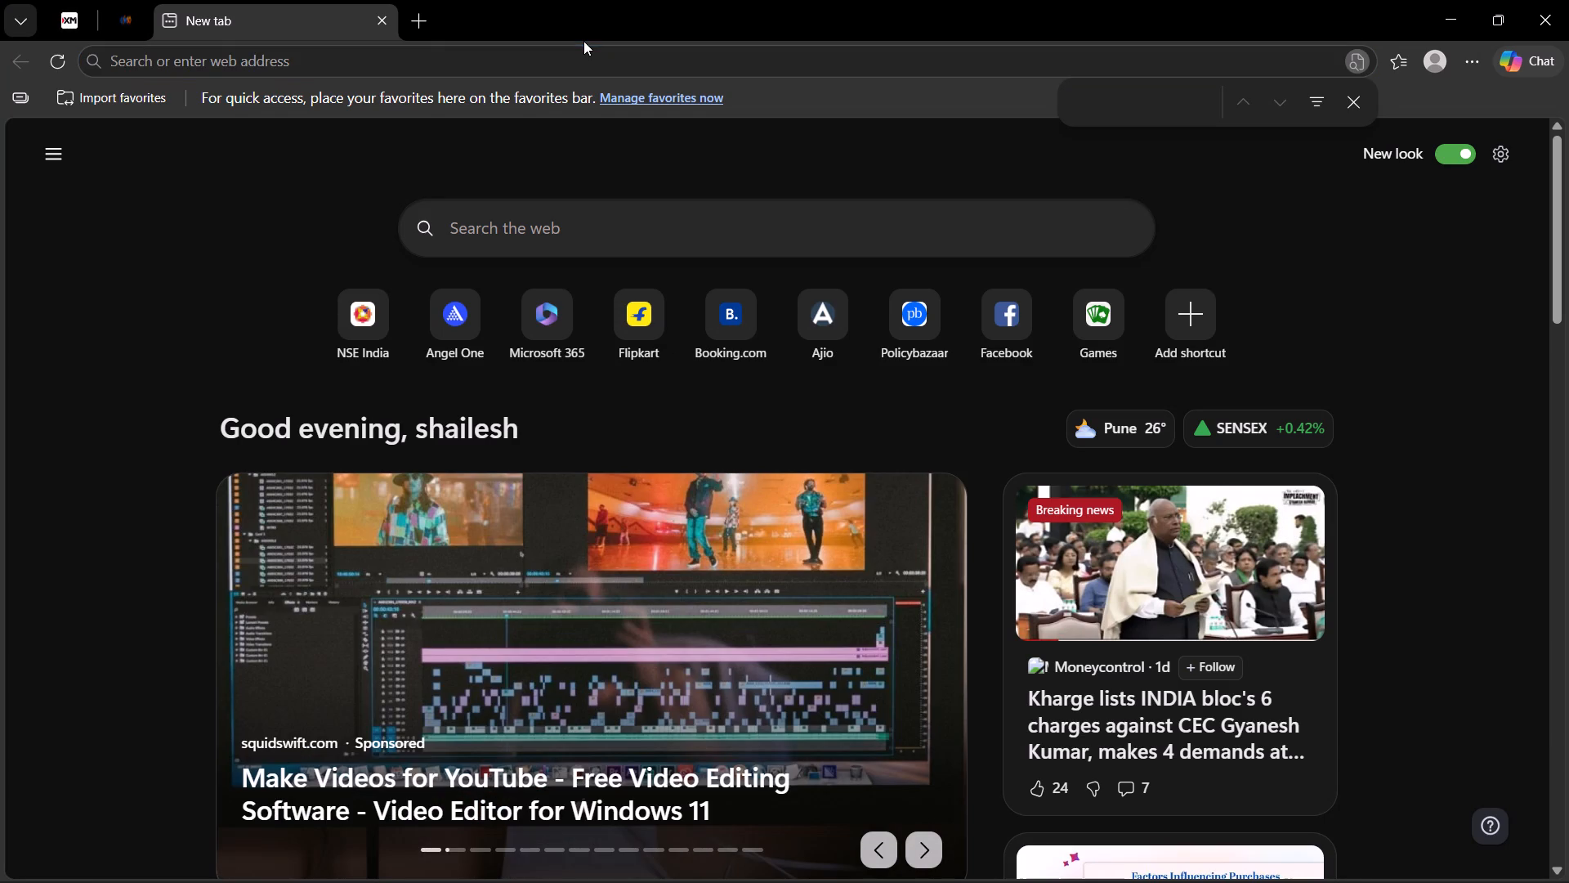
pyautogui.hotkey('ctrl', 'h')
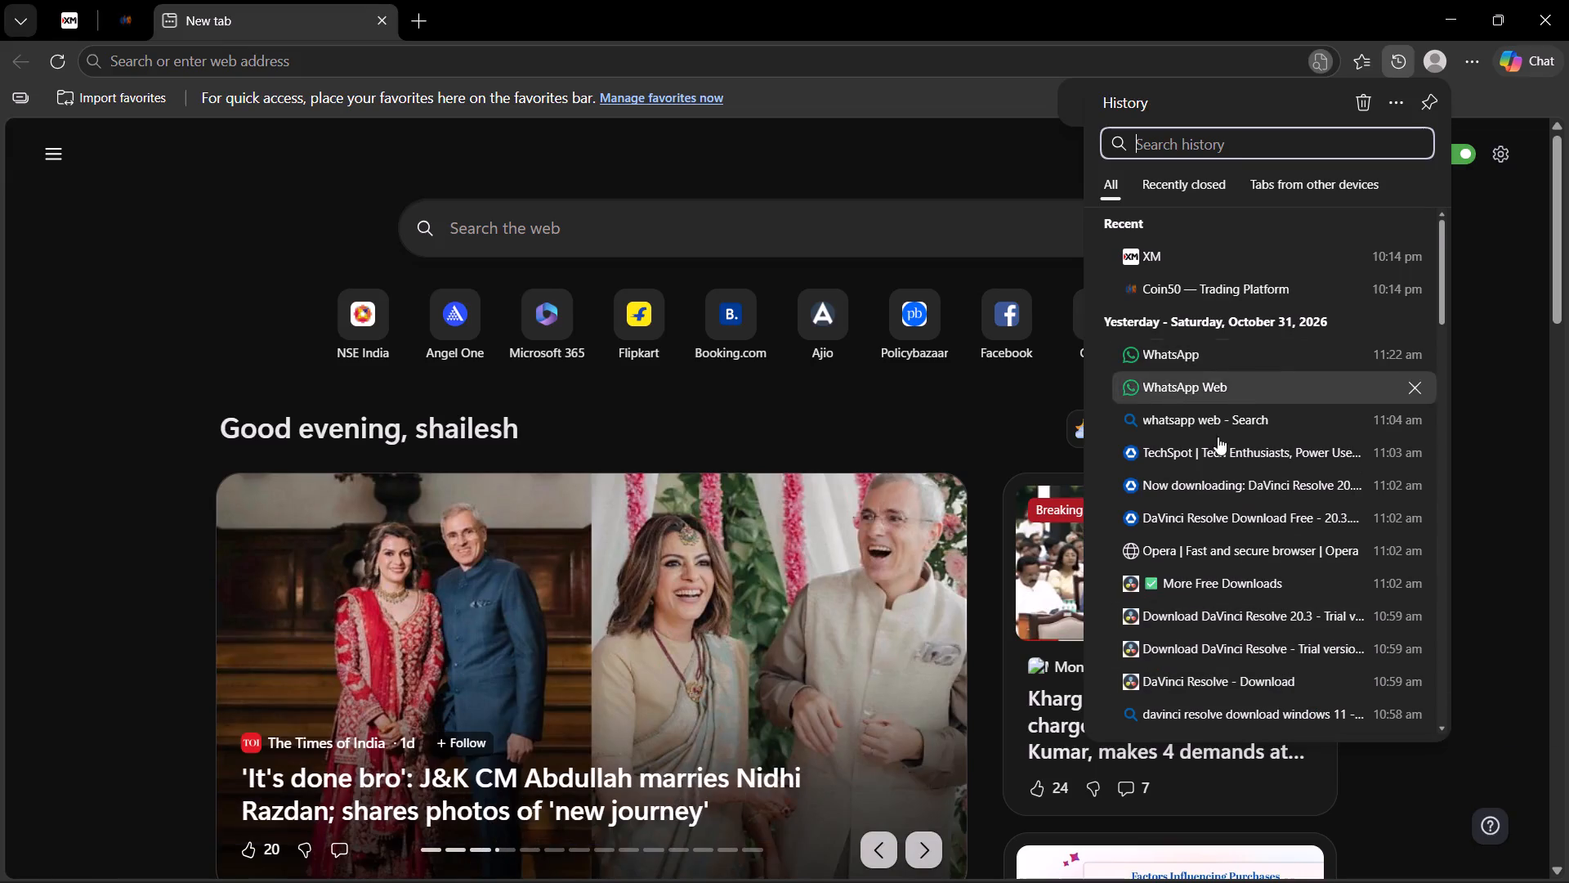
pyautogui.scroll(-3, 1220, 518)
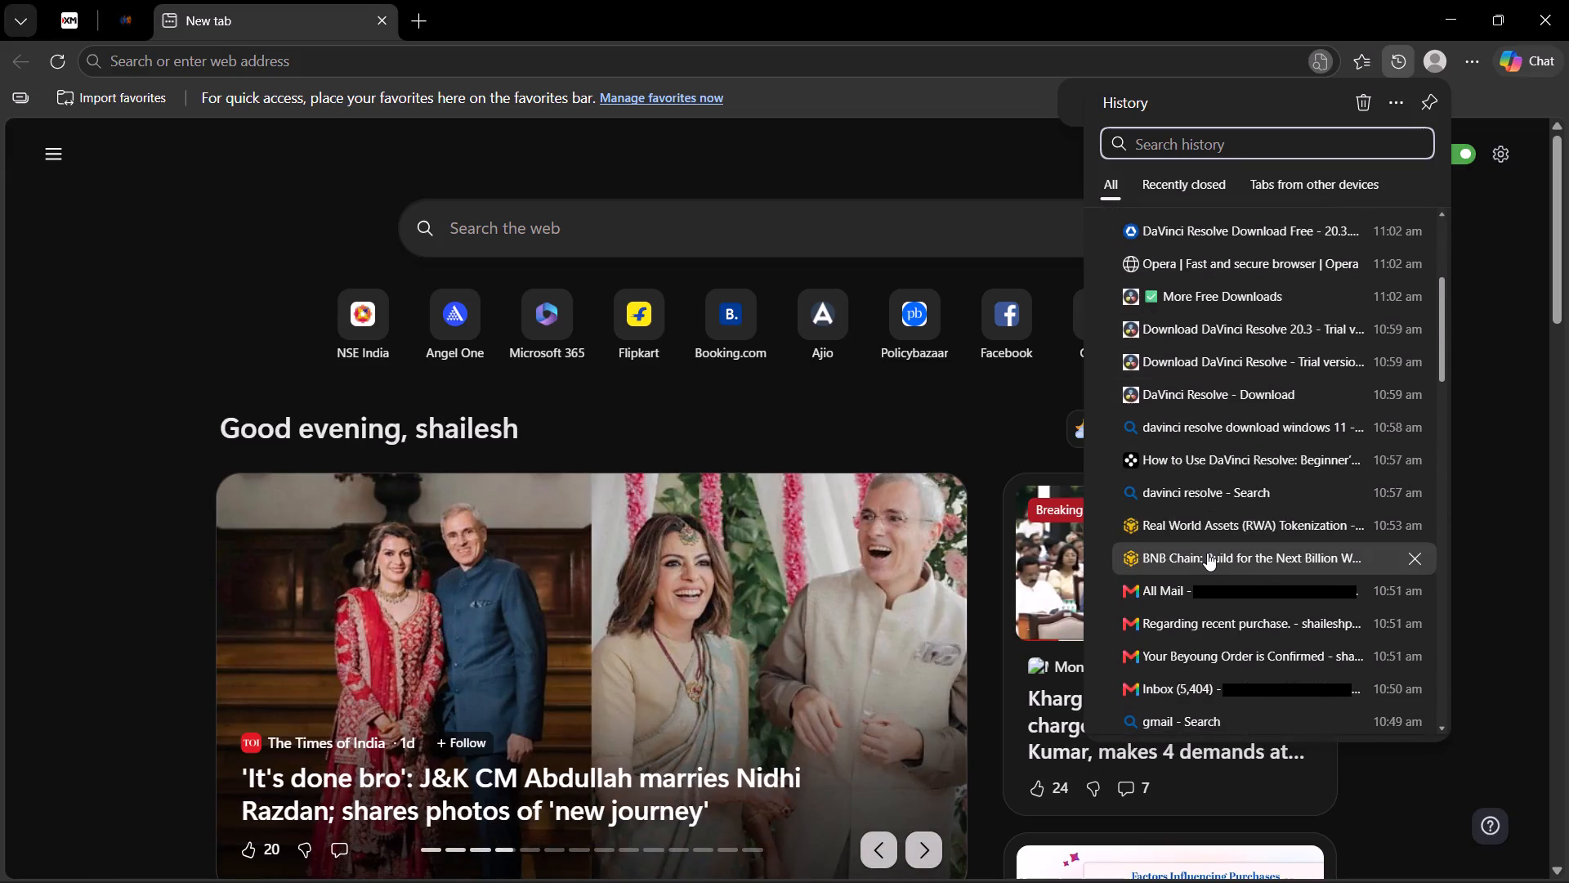
pyautogui.scroll(-8, 1207, 553)
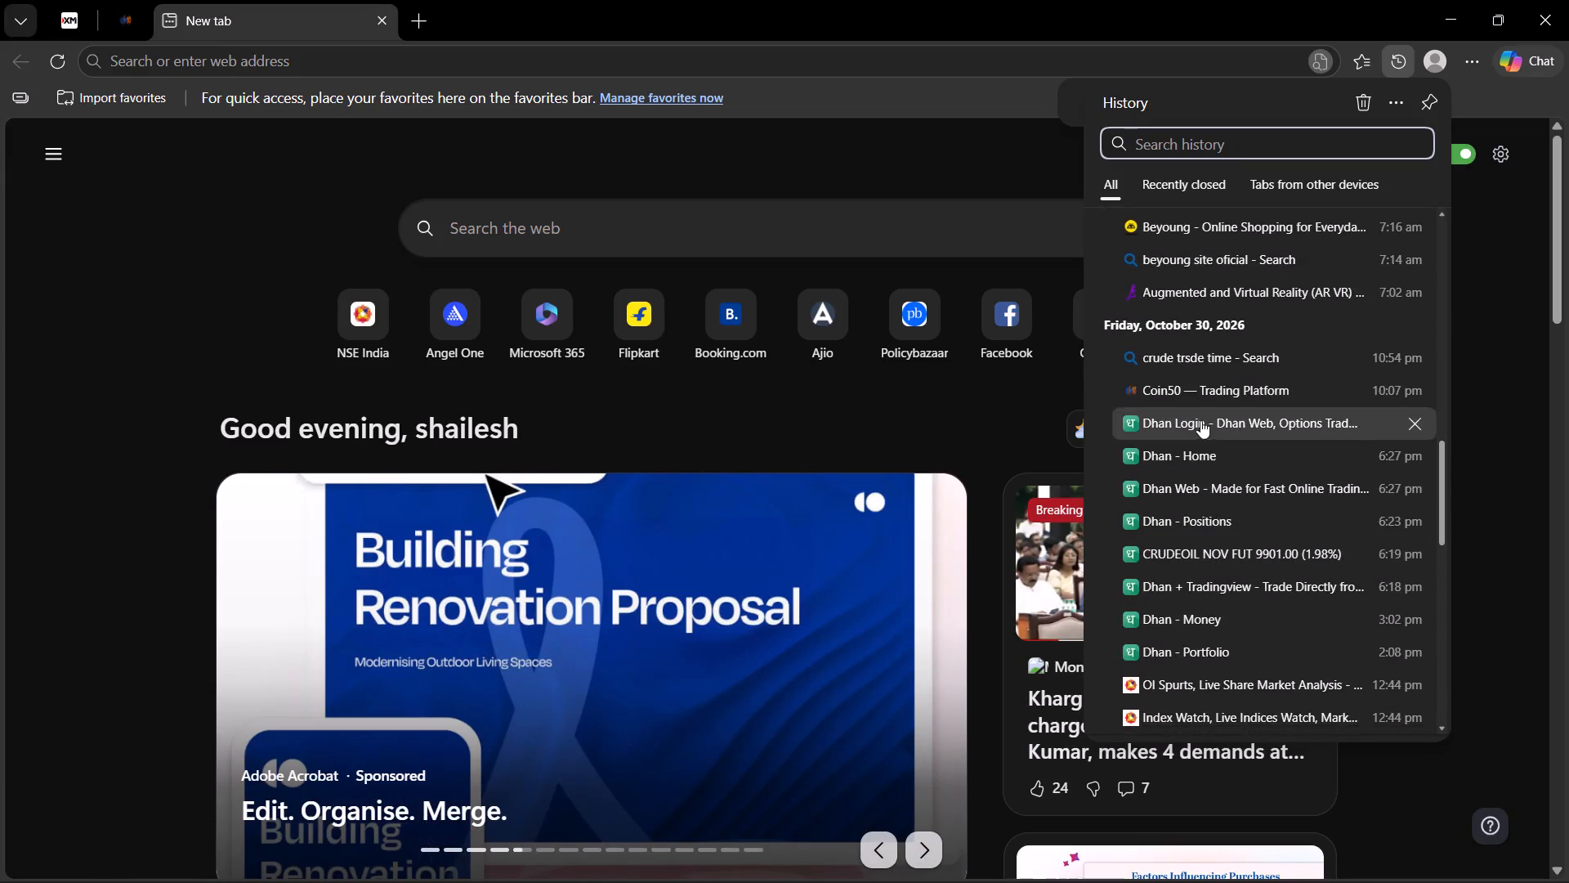
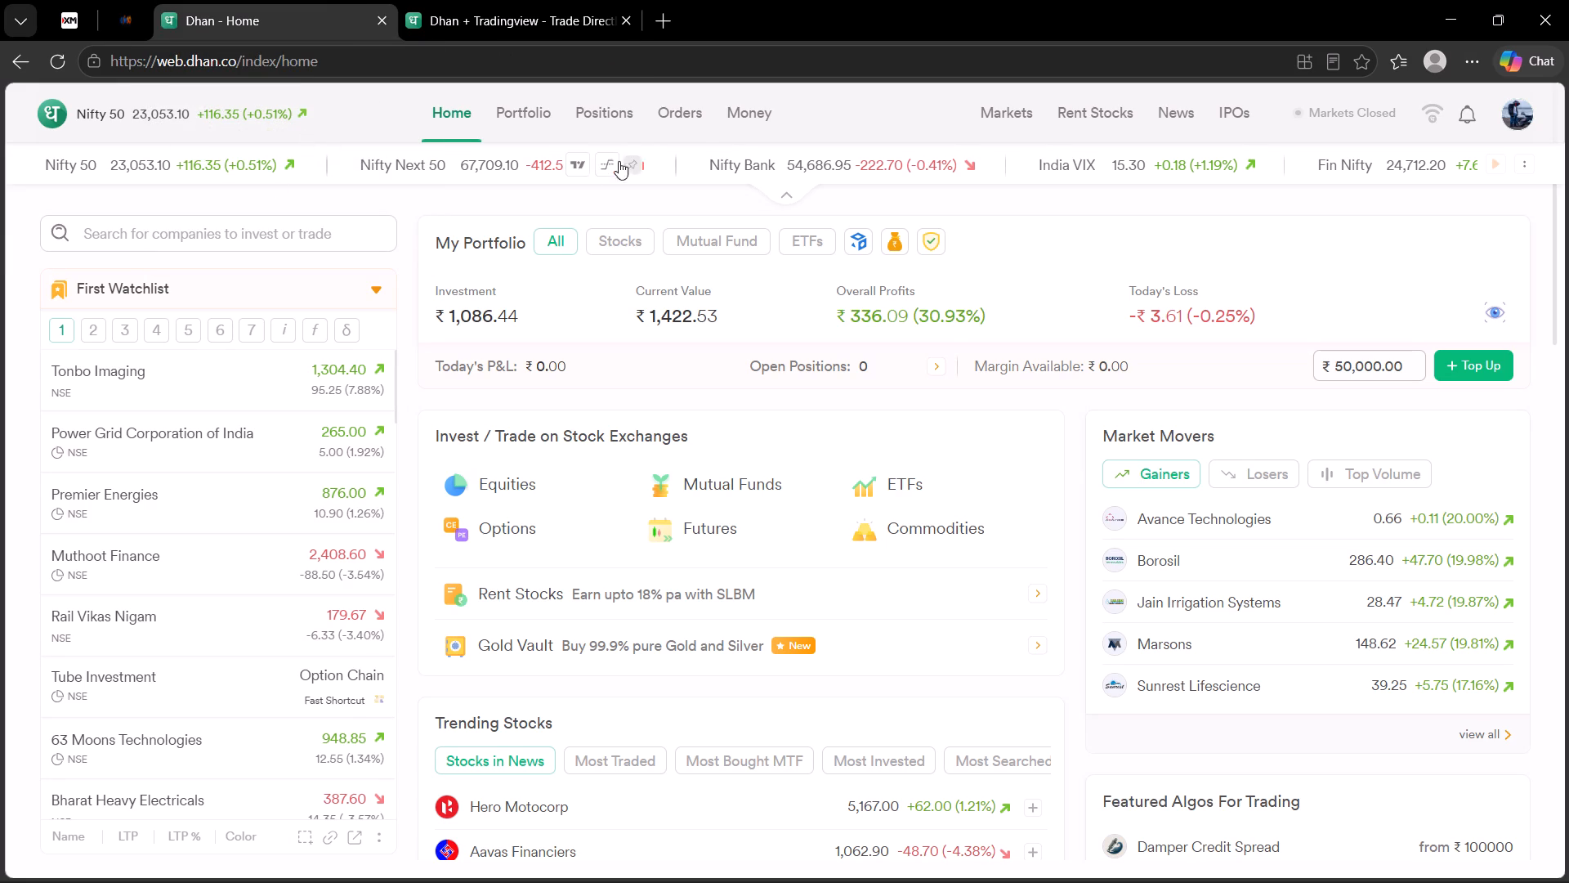
# Open the Trader's Diary from the Money section and view the yearly report for FY 2026-27.
pyautogui.click(743, 125)
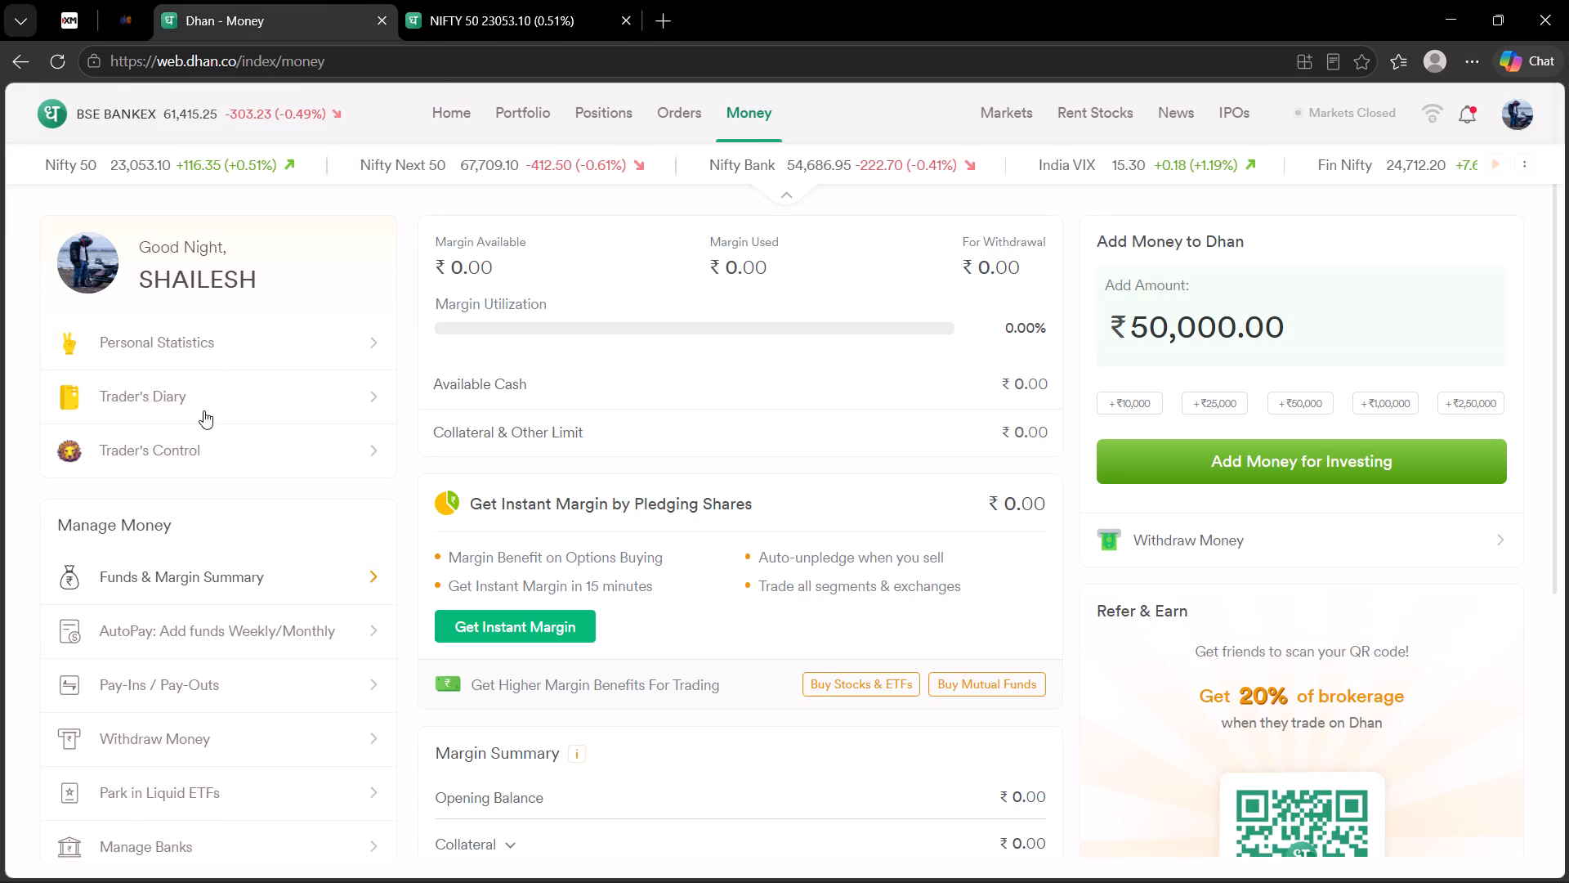
pyautogui.click(242, 392)
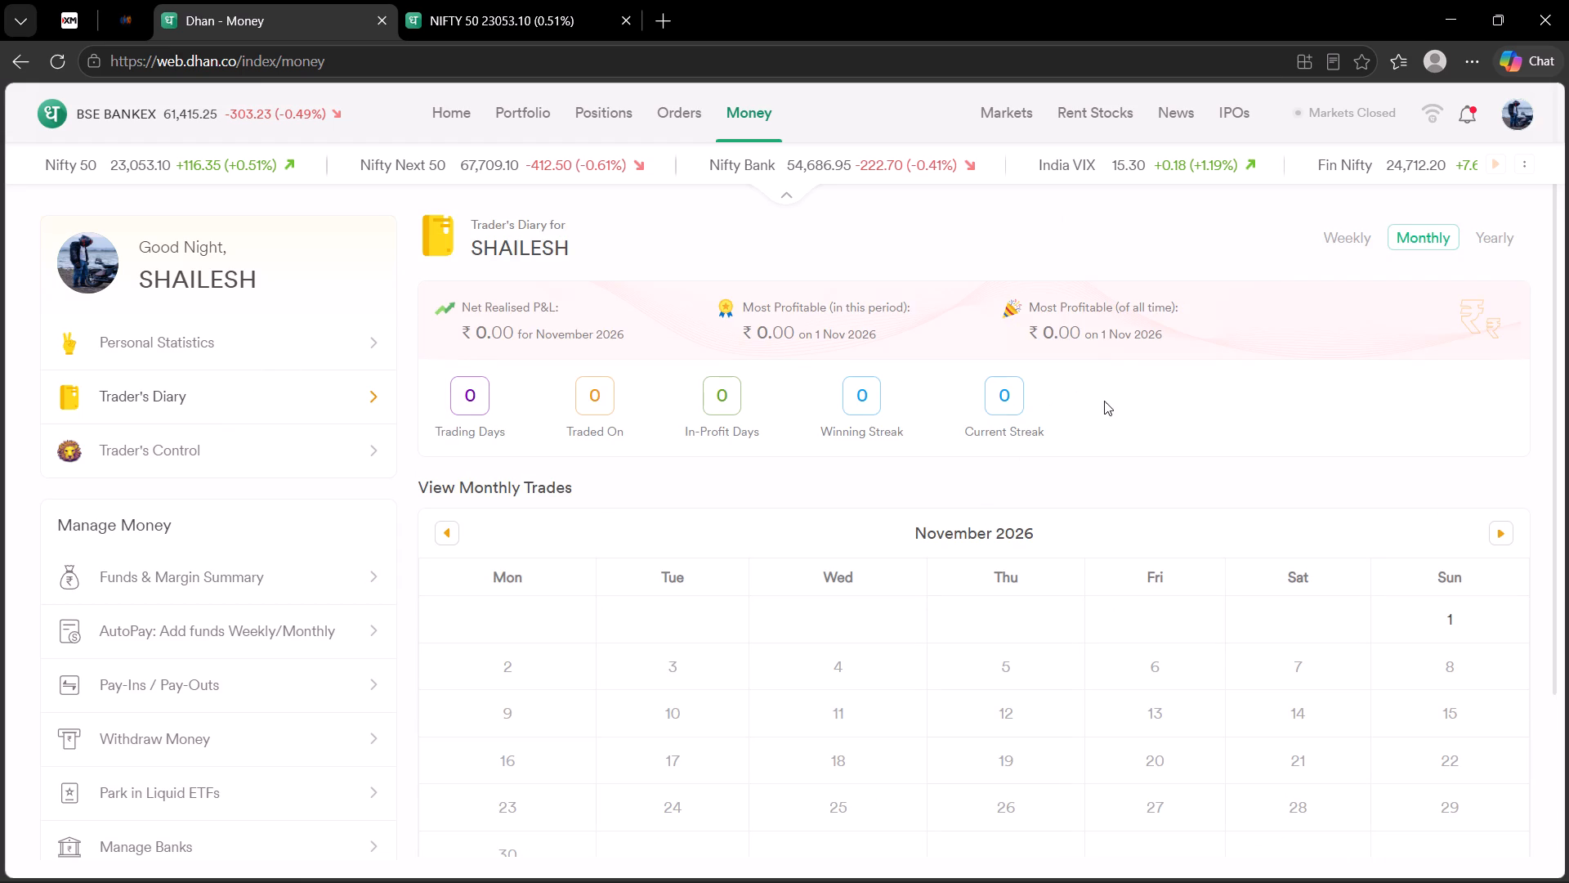
pyautogui.click(1494, 234)
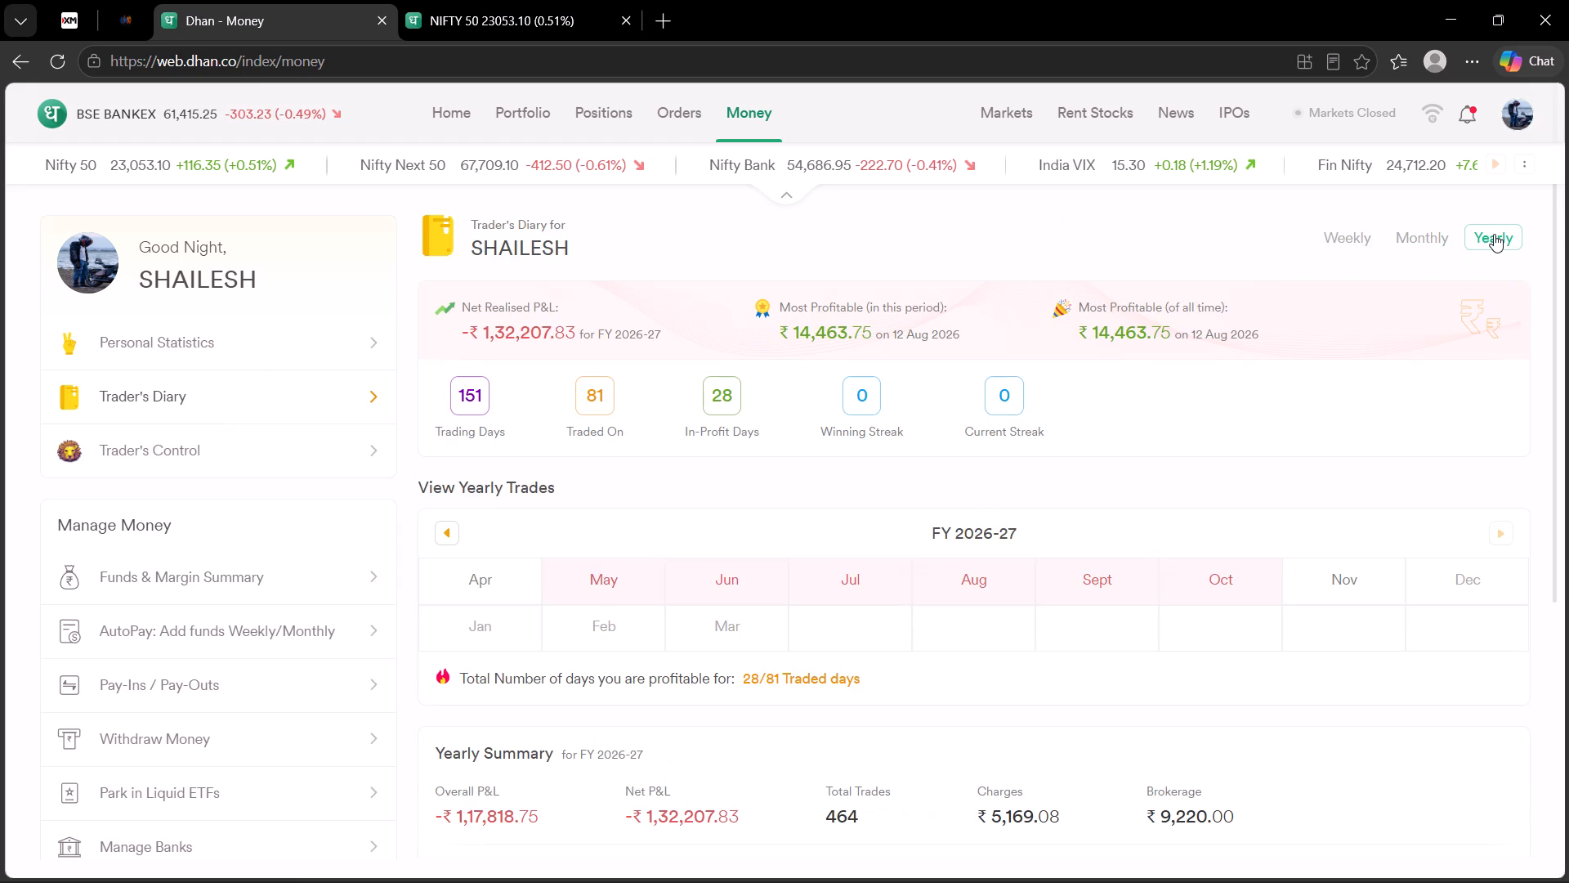
# Switch the Trader's Diary to the monthly view and examine the October 2026 trade calendar and summary.
pyautogui.click(1427, 237)
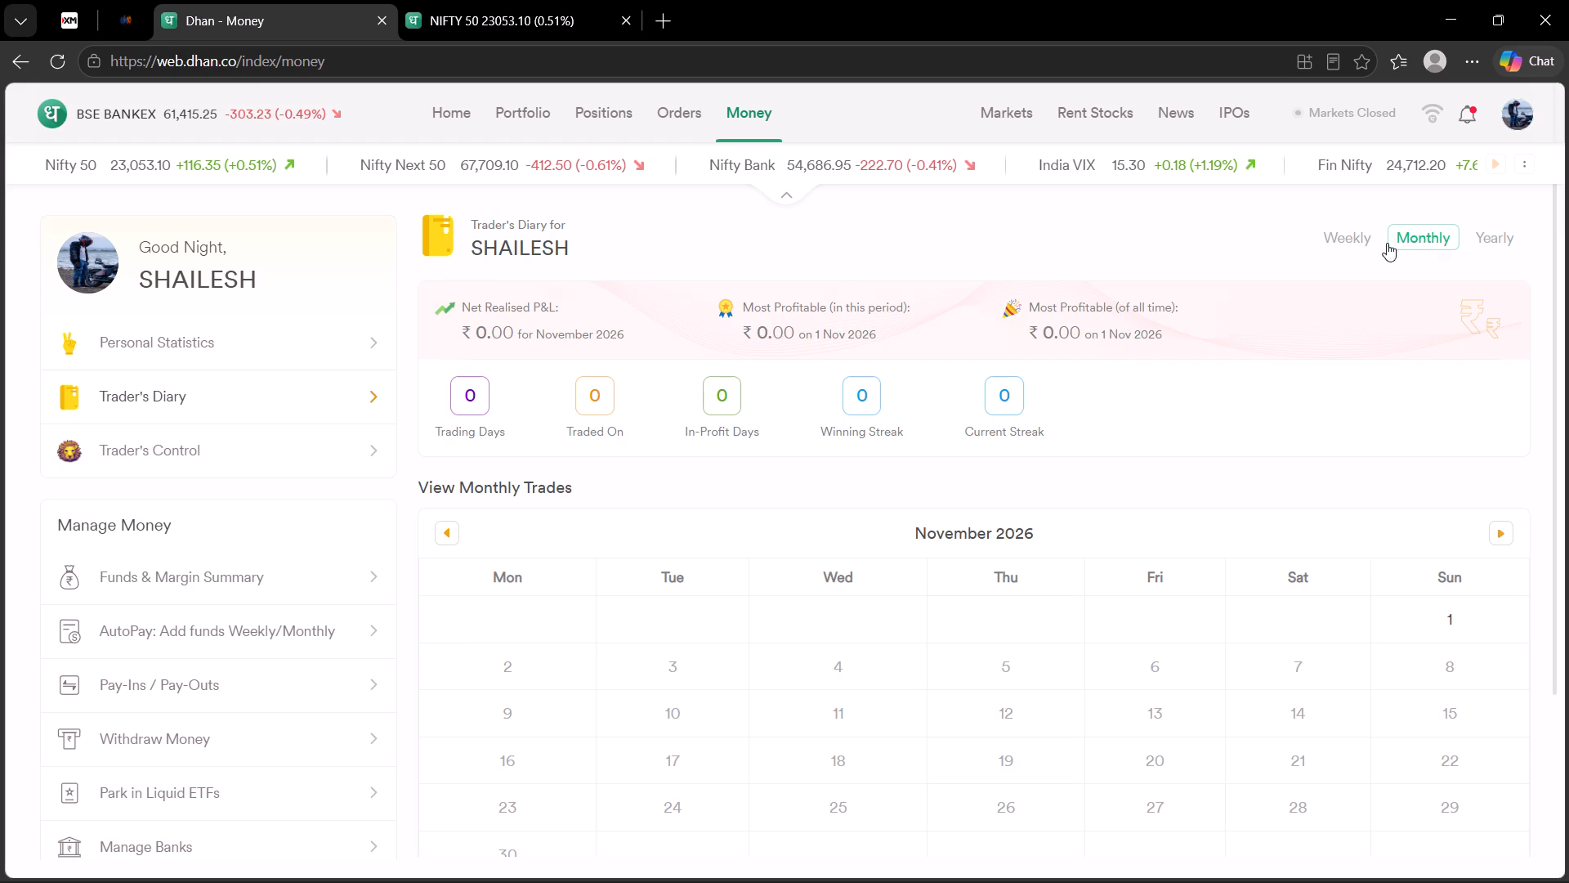
pyautogui.scroll(-1, 1374, 251)
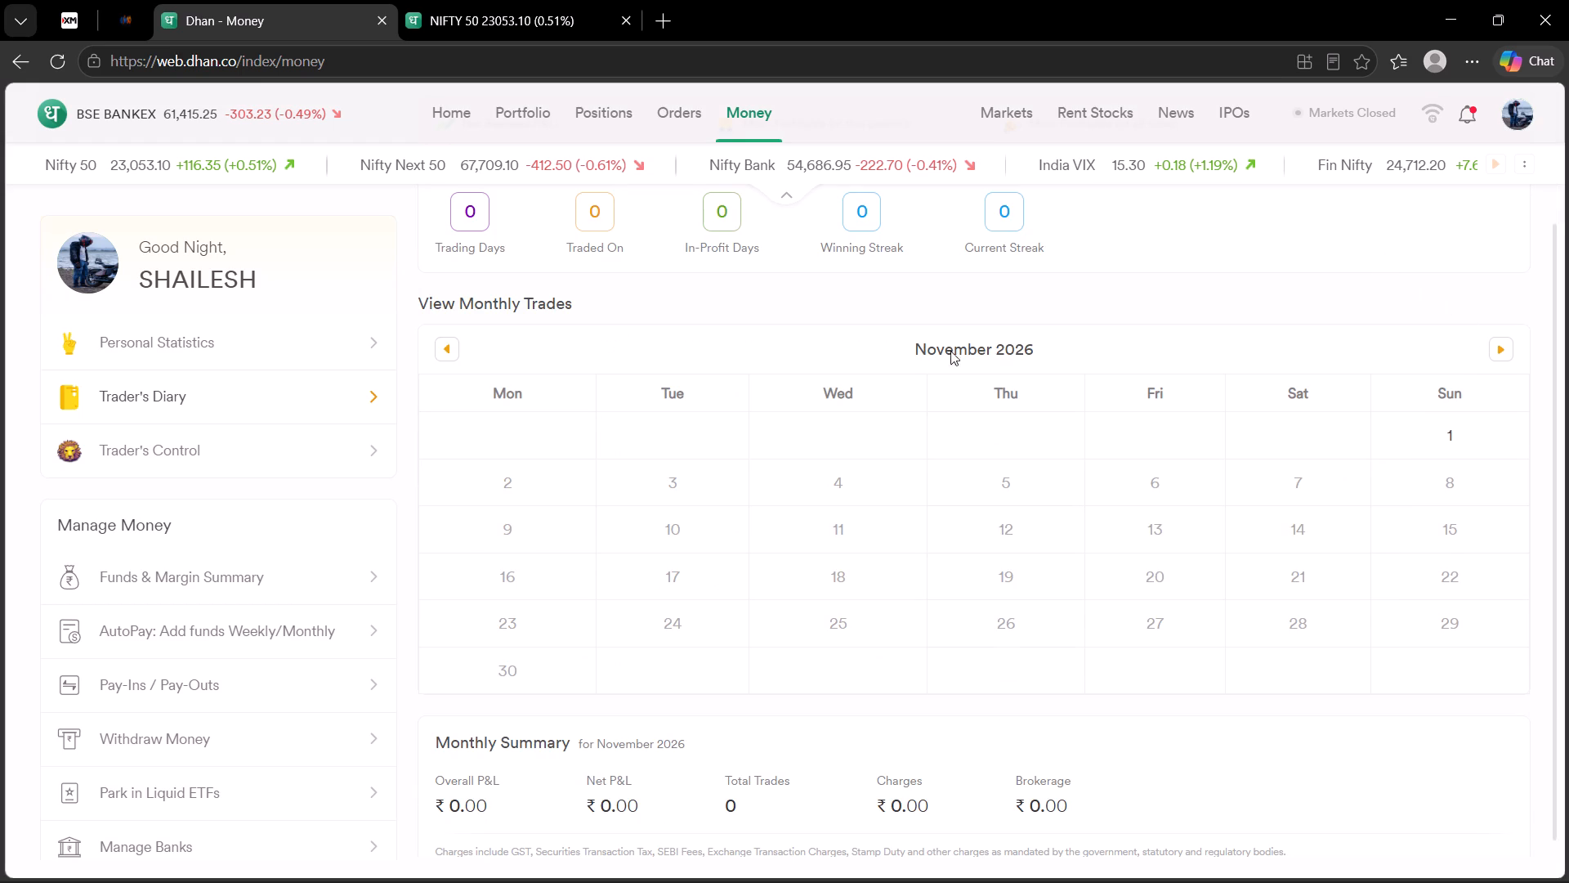
pyautogui.click(448, 338)
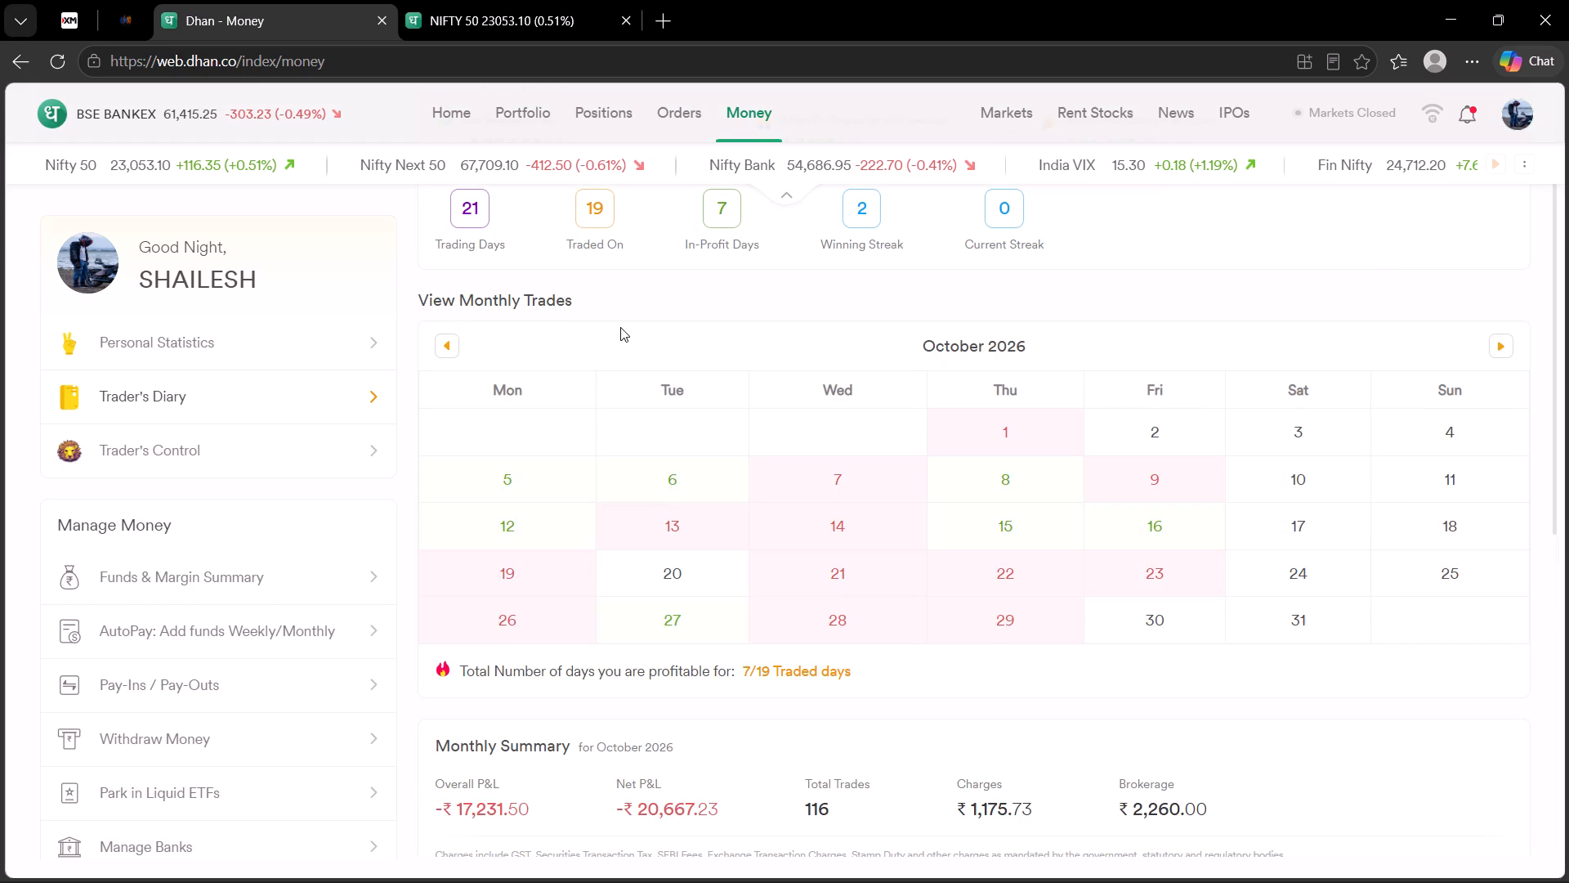
pyautogui.scroll(5, 620, 327)
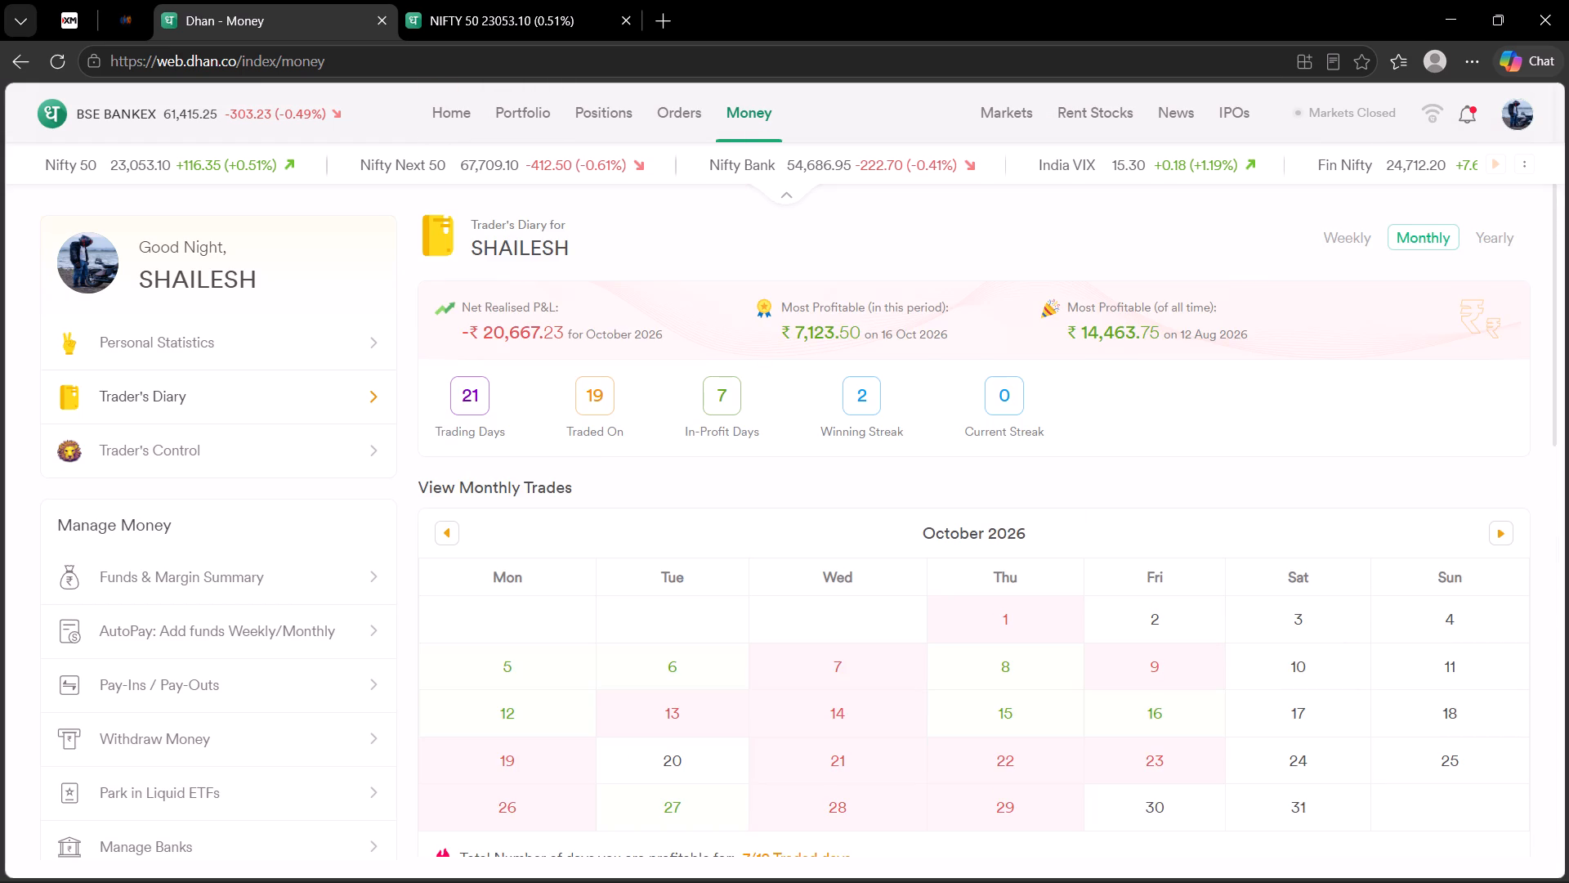
pyautogui.scroll(2, 620, 327)
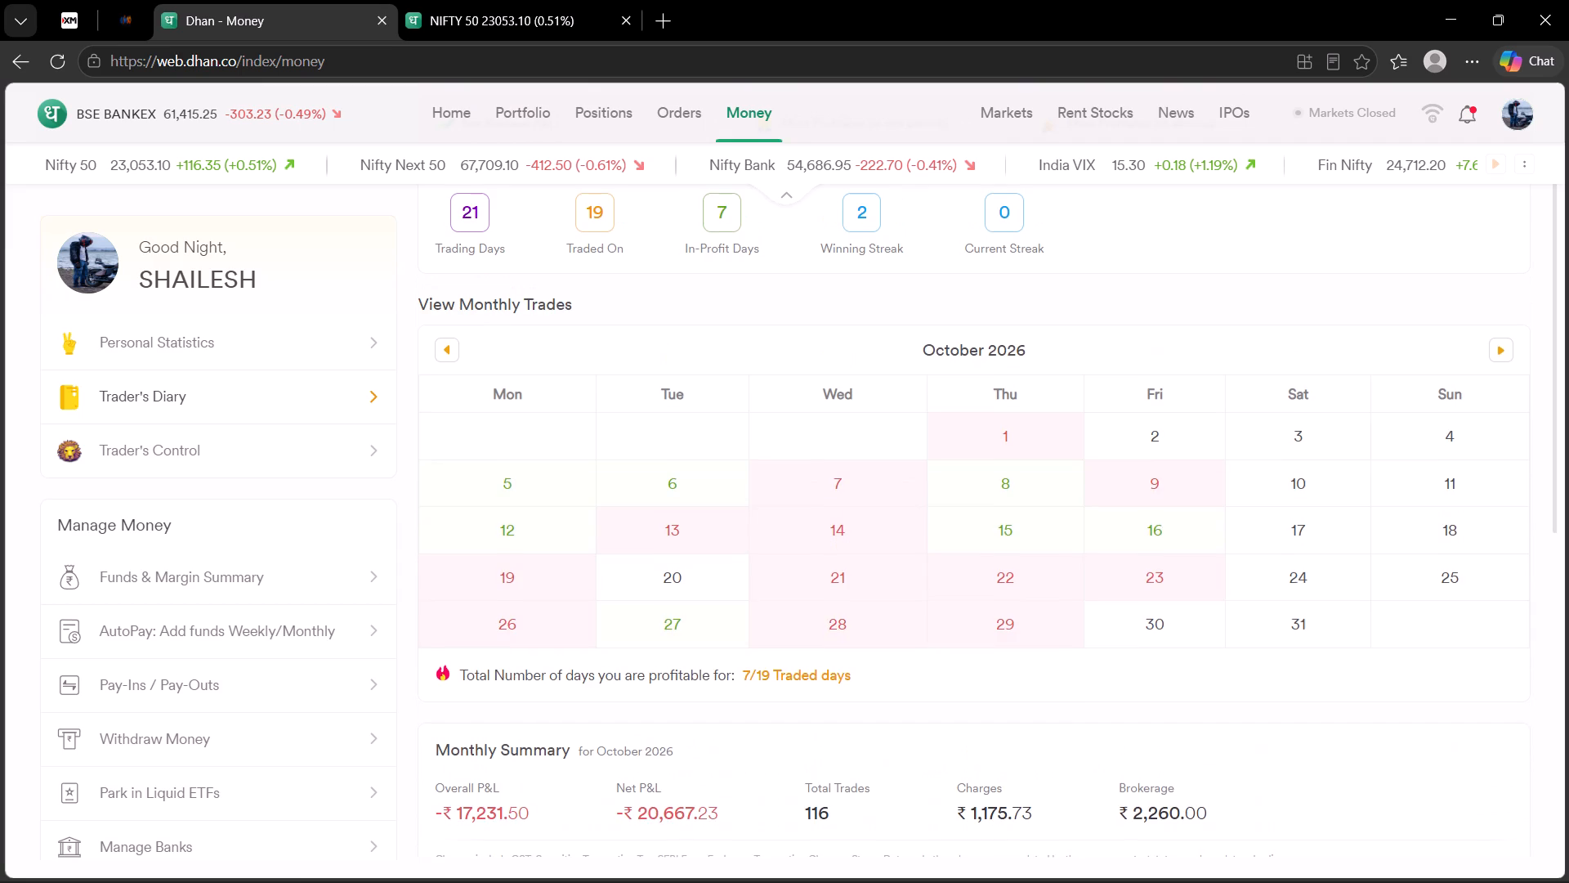
pyautogui.scroll(1, 620, 327)
# Step the monthly trade calendar back from October to April 2026, viewing the months in between.
pyautogui.click(444, 509)
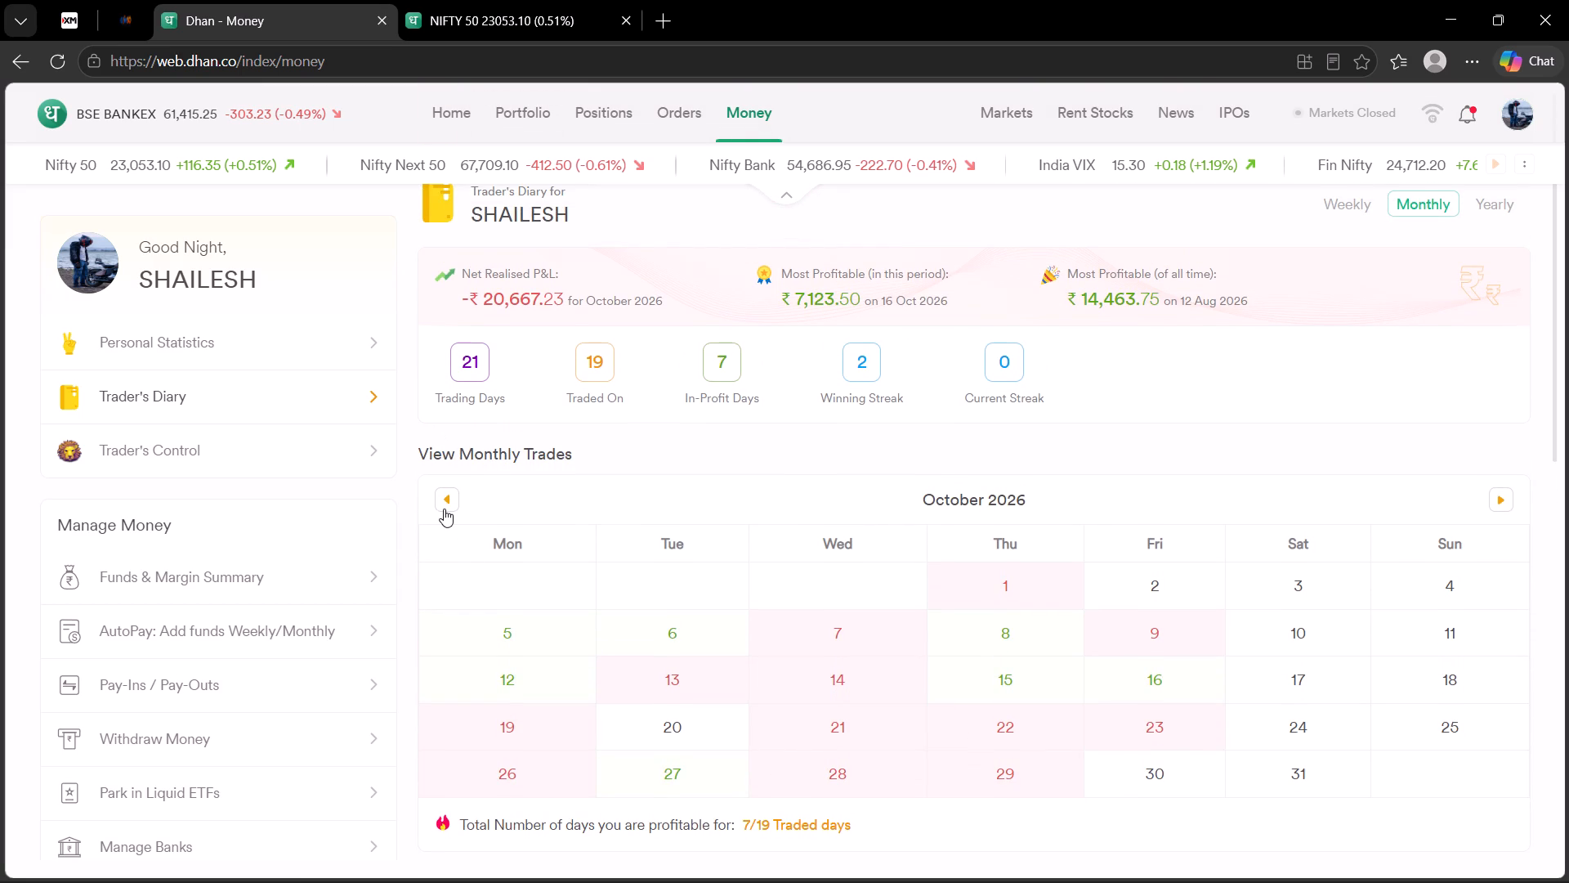
pyautogui.click(444, 509)
pyautogui.click(444, 509)
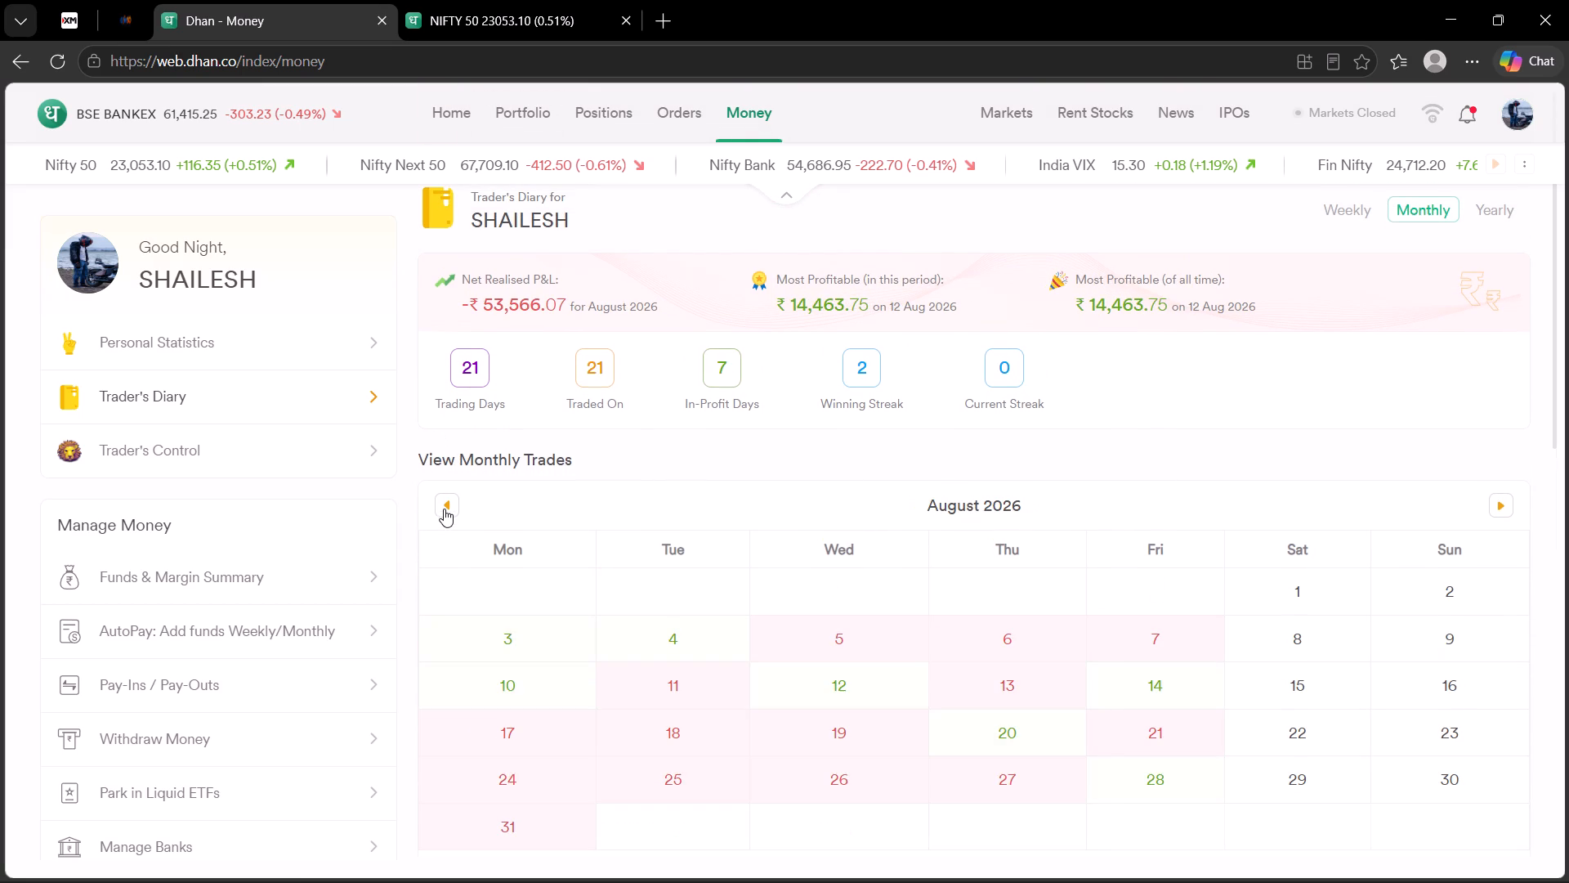
pyautogui.click(444, 509)
pyautogui.click(444, 509)
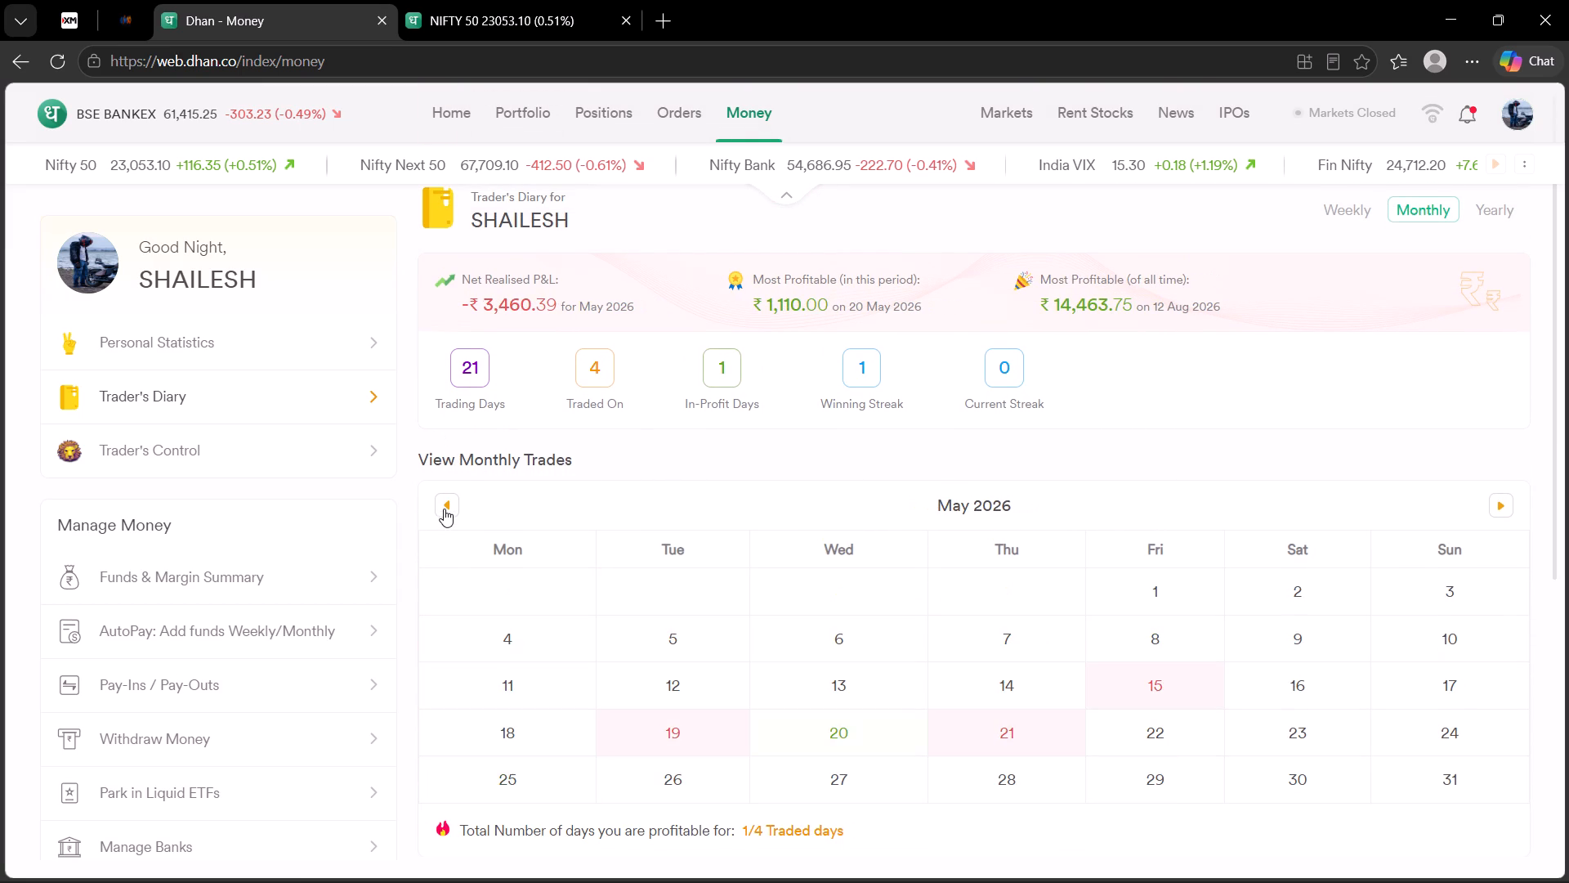
pyautogui.click(444, 509)
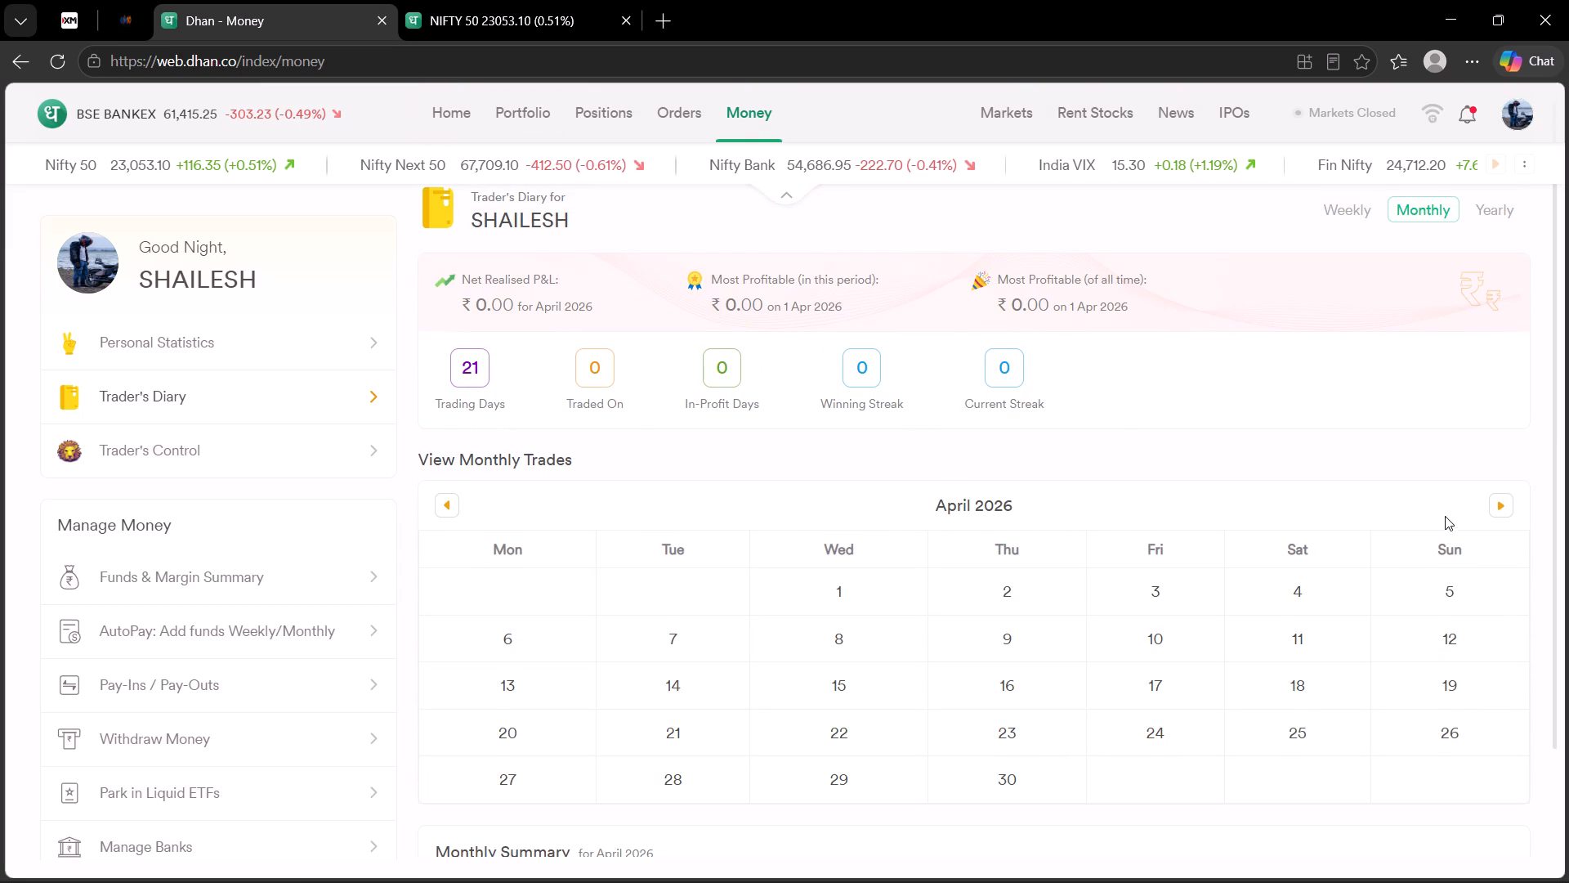
# Advance the trade calendar to July 2026 and examine its monthly summary and day-by-day trades.
pyautogui.click(1508, 506)
pyautogui.click(1508, 506)
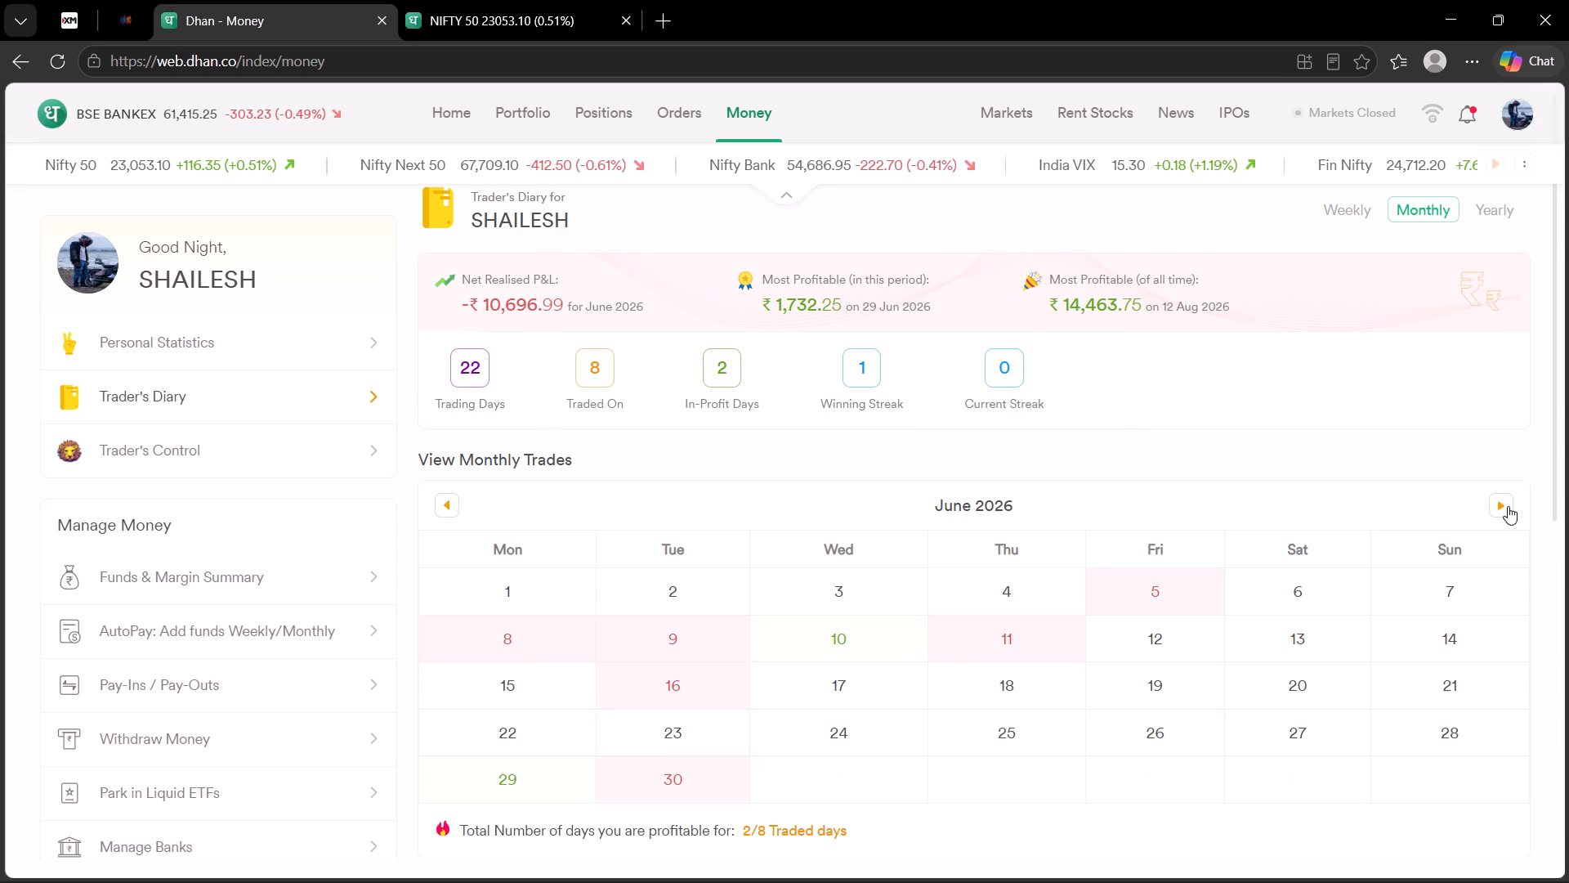
pyautogui.click(1508, 506)
pyautogui.scroll(2, 1508, 506)
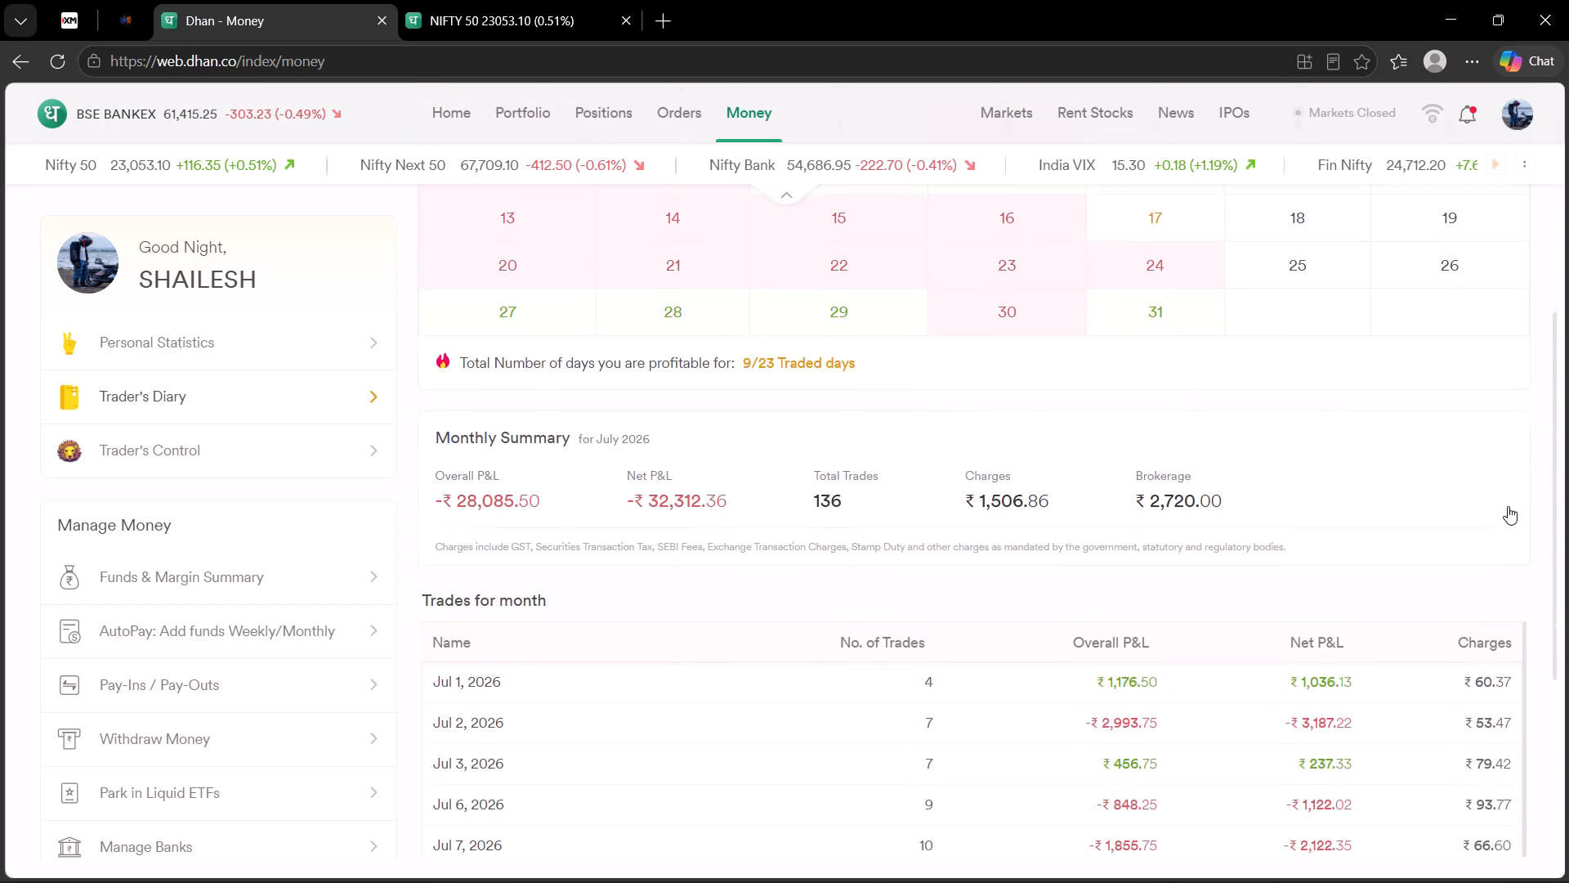
pyautogui.scroll(3, 1508, 506)
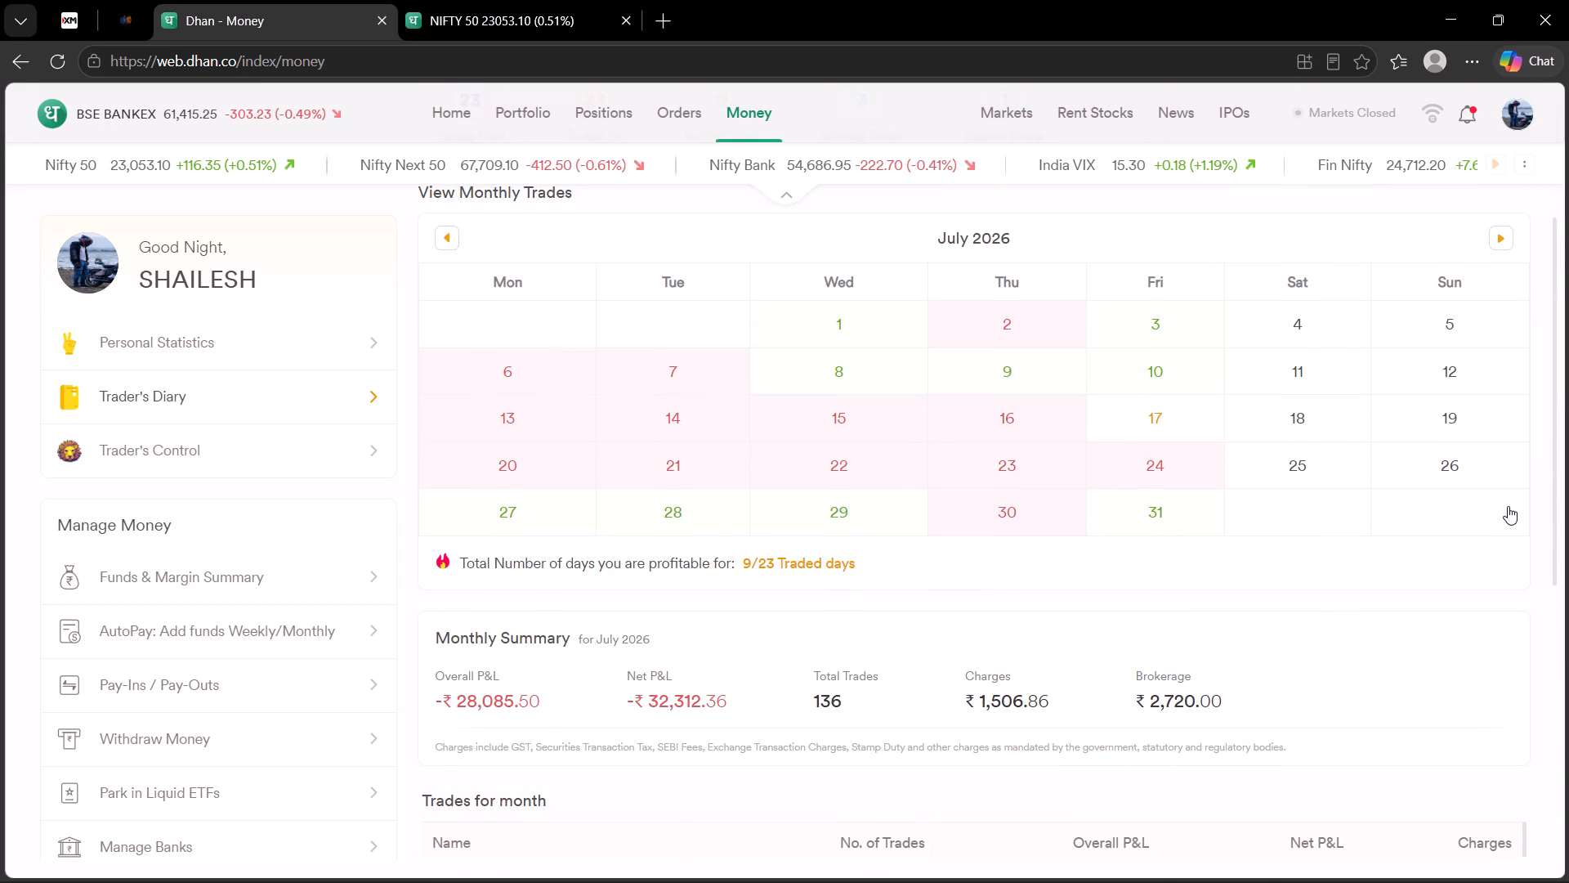
pyautogui.scroll(1, 1508, 506)
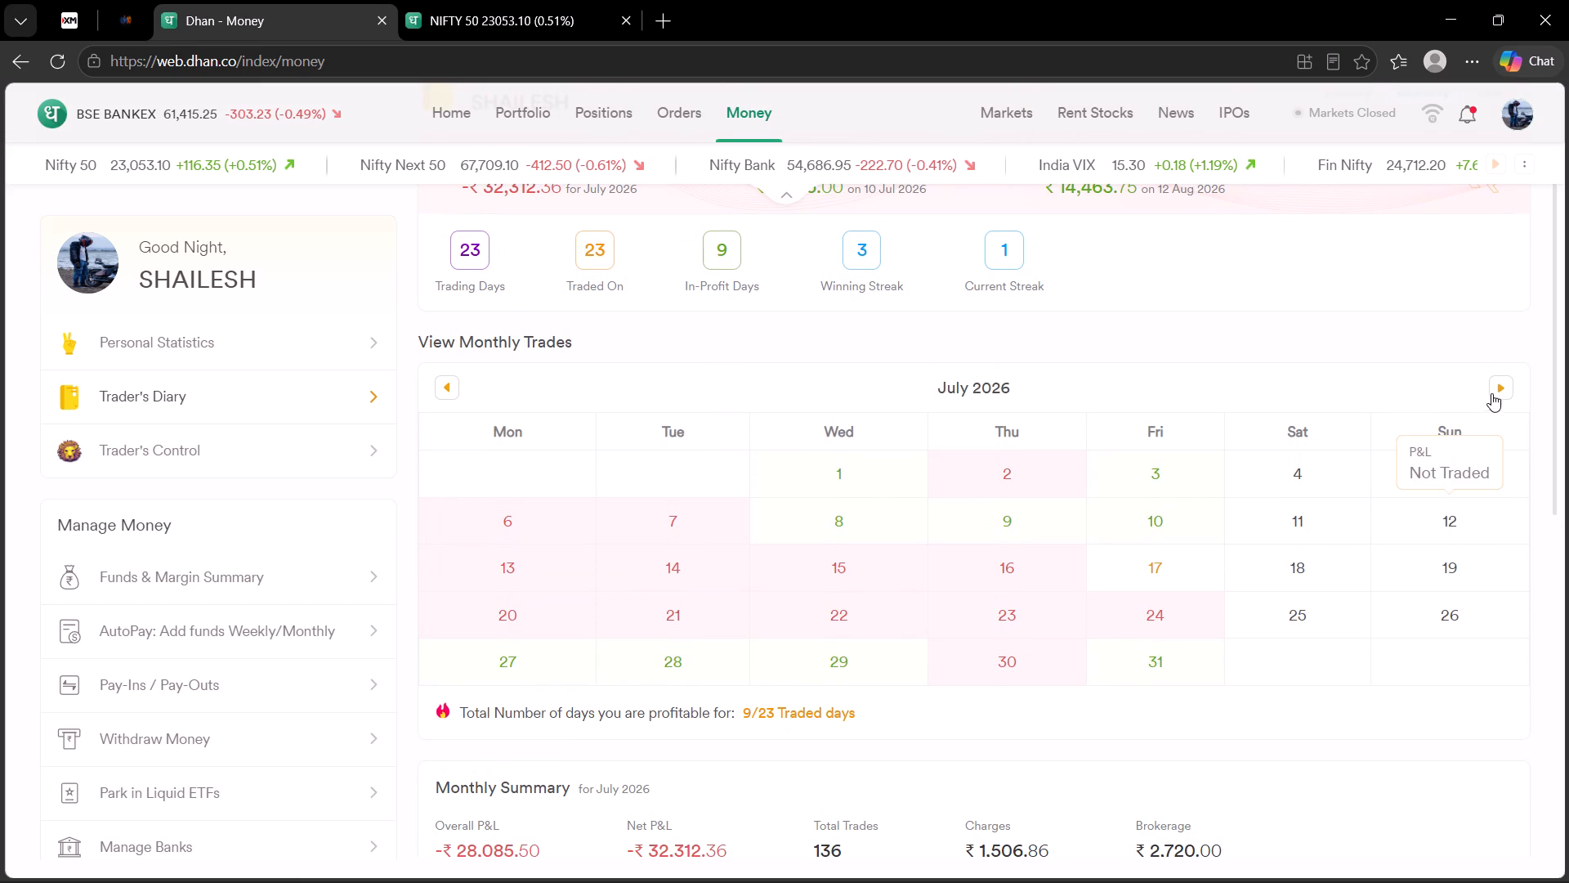
# Advance the trade calendar to August 2026 and examine its monthly summary and day-by-day trades.
pyautogui.click(1495, 396)
pyautogui.scroll(1, 1495, 396)
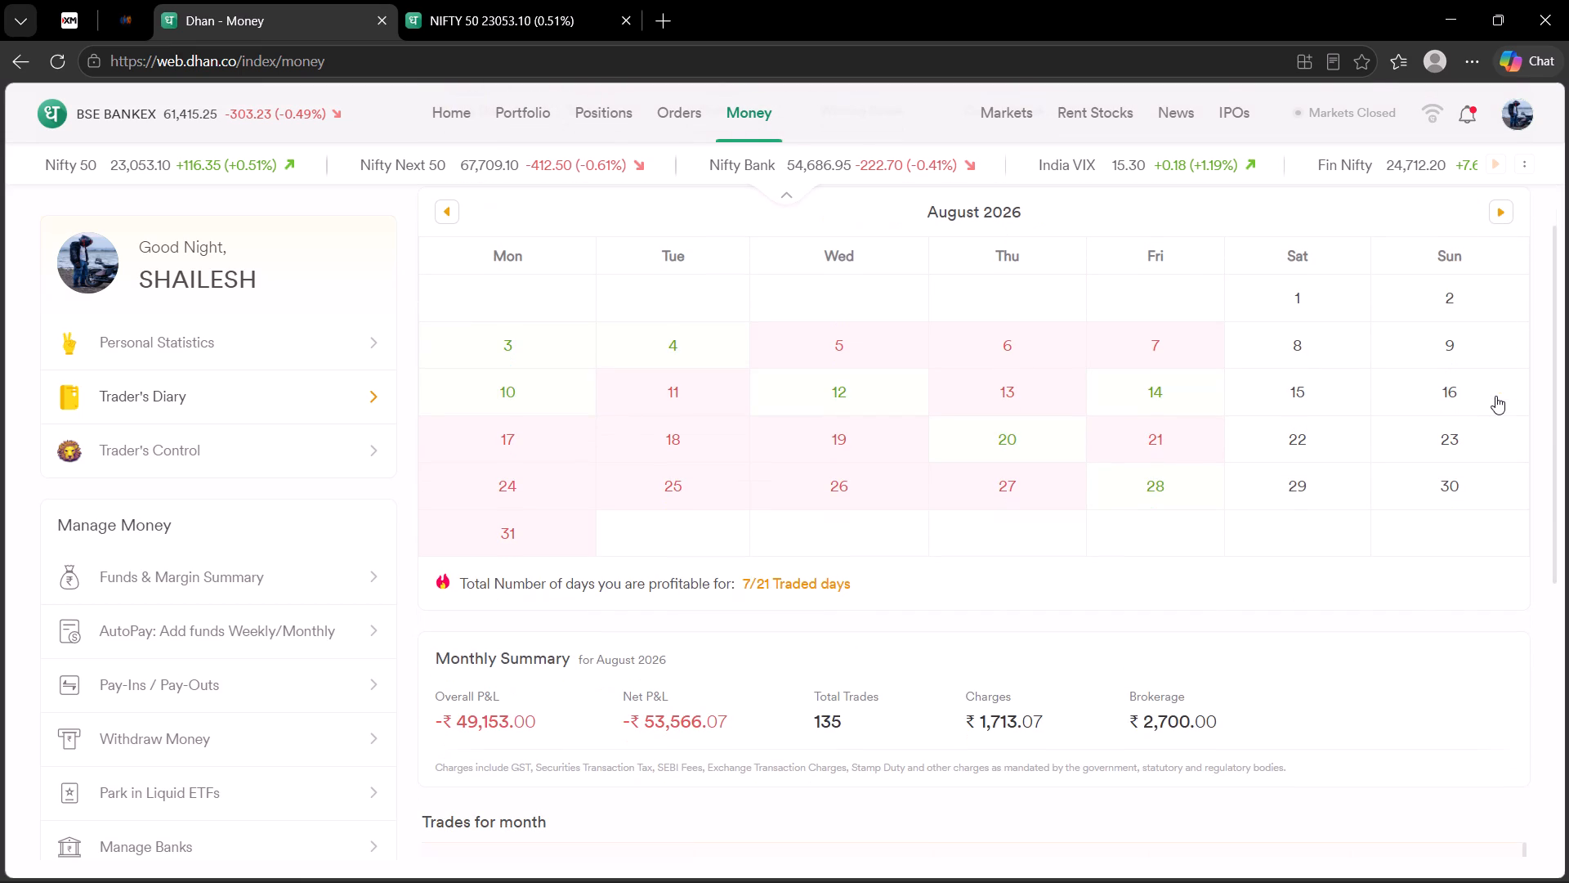
pyautogui.scroll(3, 1495, 396)
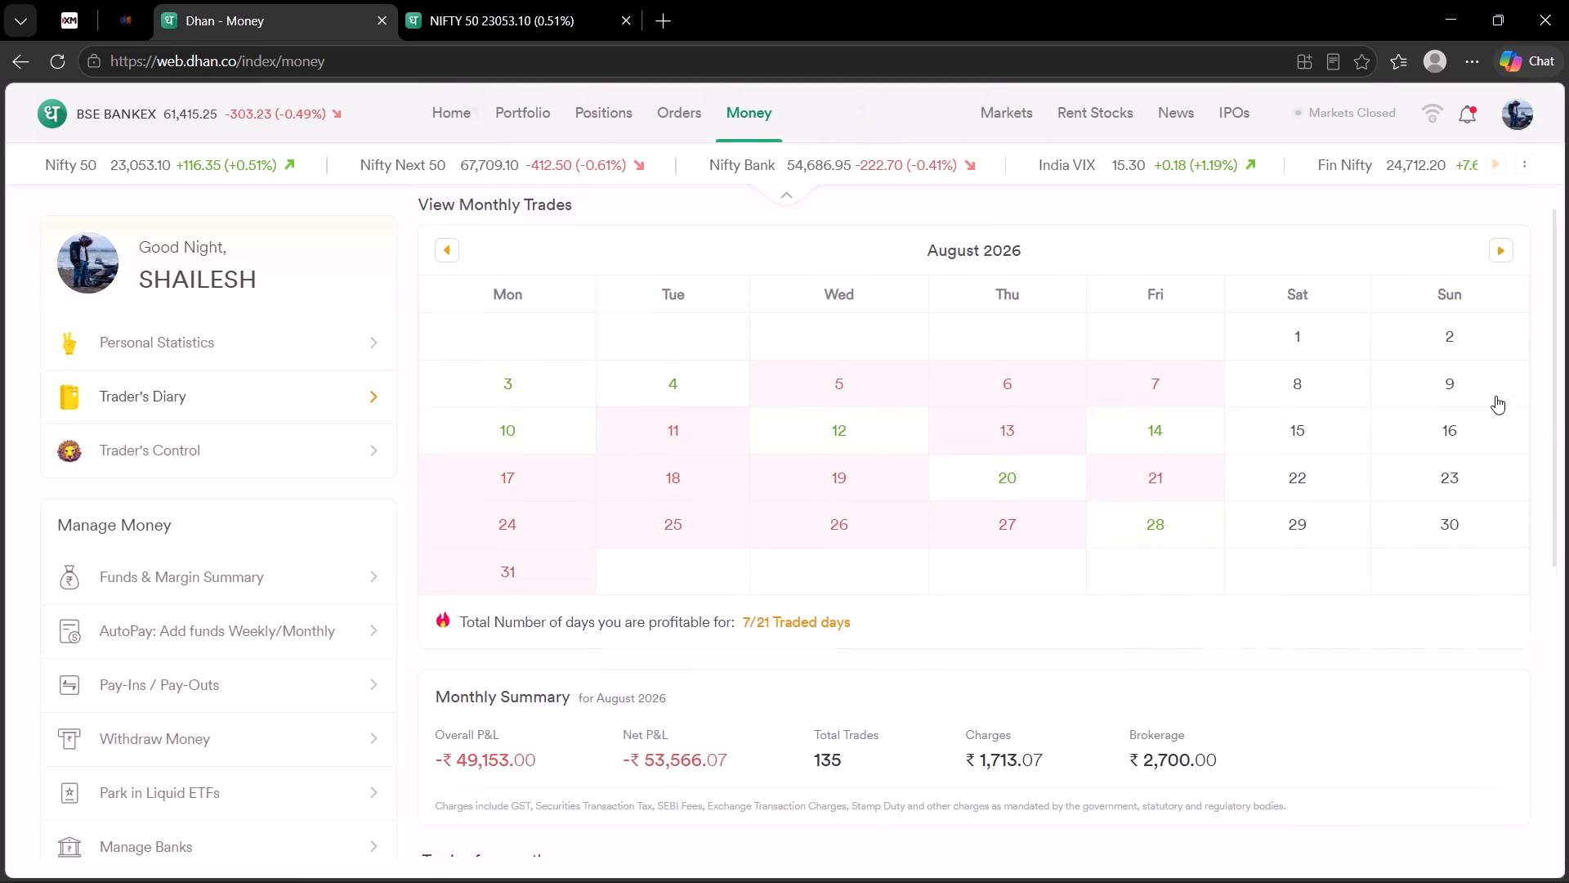
pyautogui.scroll(2, 1495, 396)
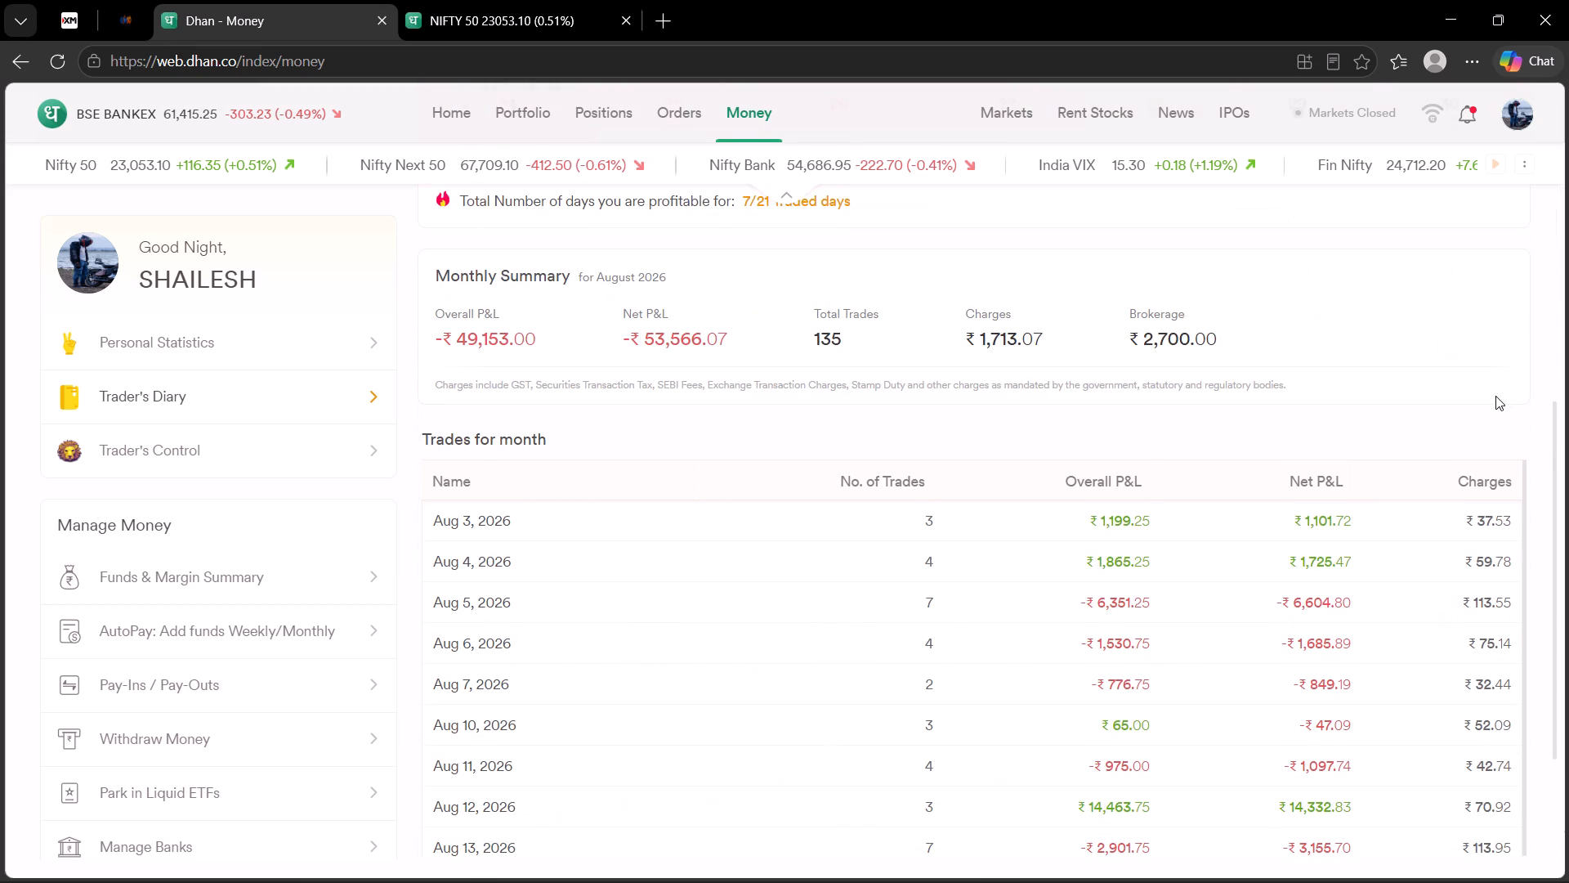
pyautogui.scroll(1, 1495, 396)
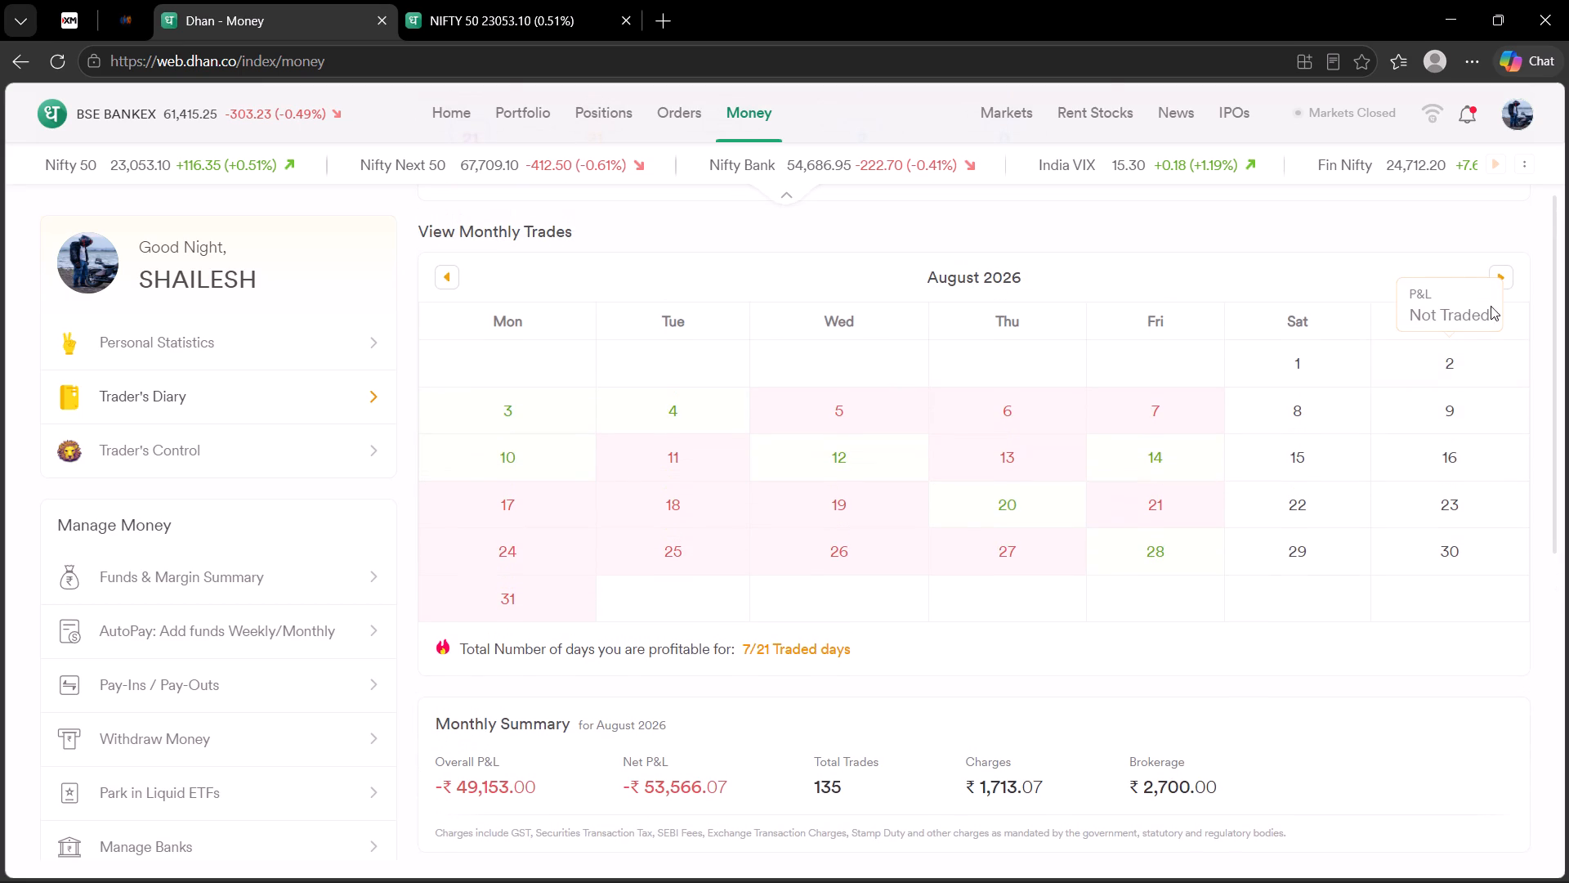
# Advance the trade calendar to September 2026 and review that month's trading statistics.
pyautogui.click(1494, 284)
pyautogui.scroll(1, 1494, 284)
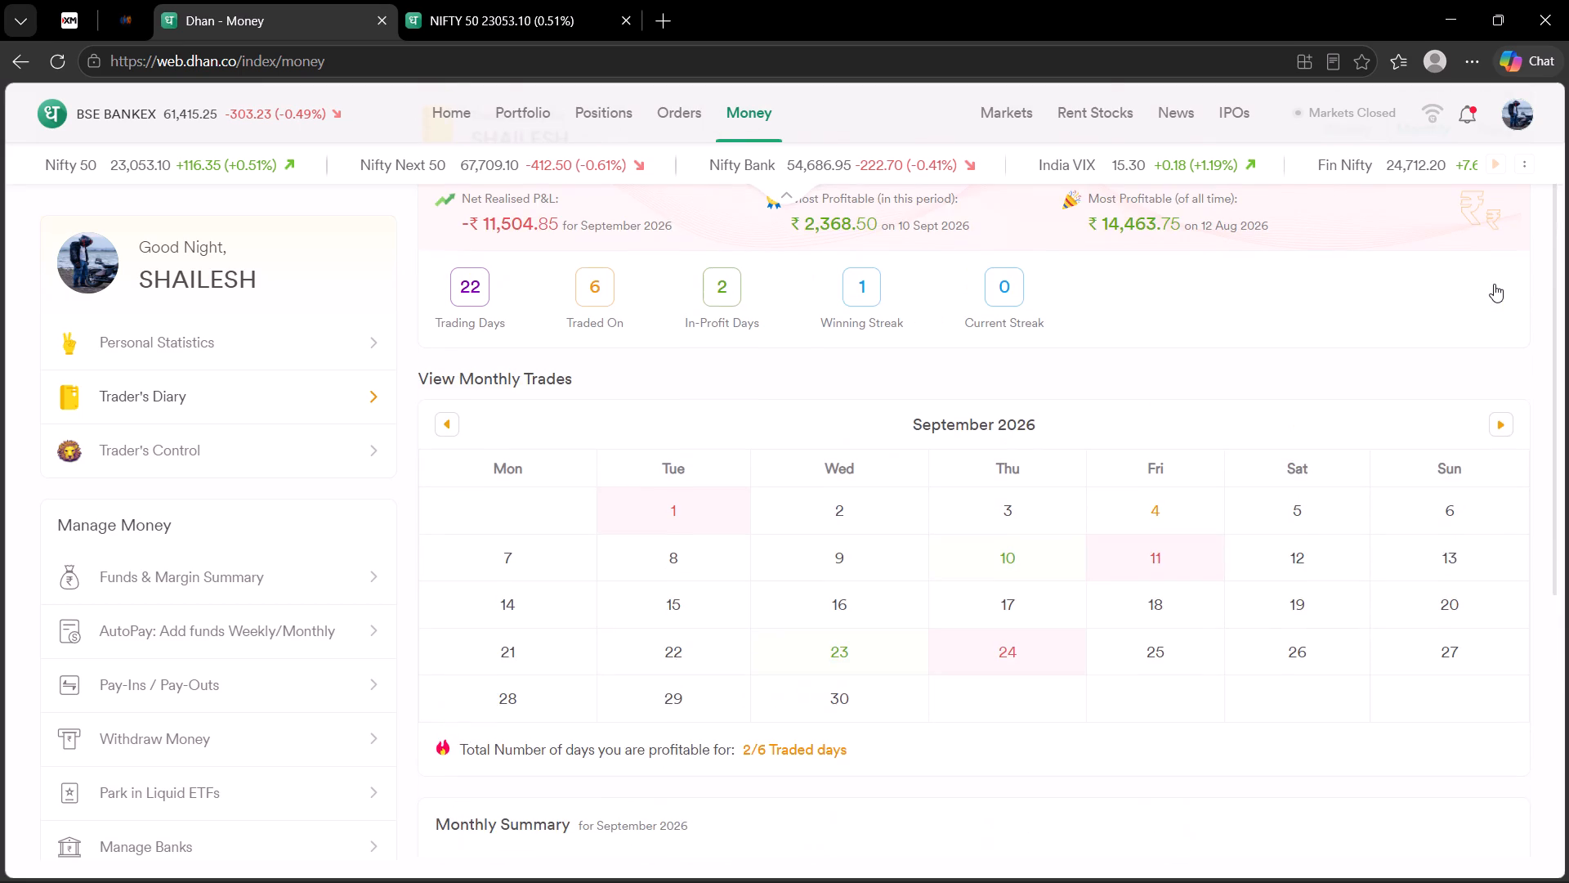
pyautogui.scroll(2, 1494, 284)
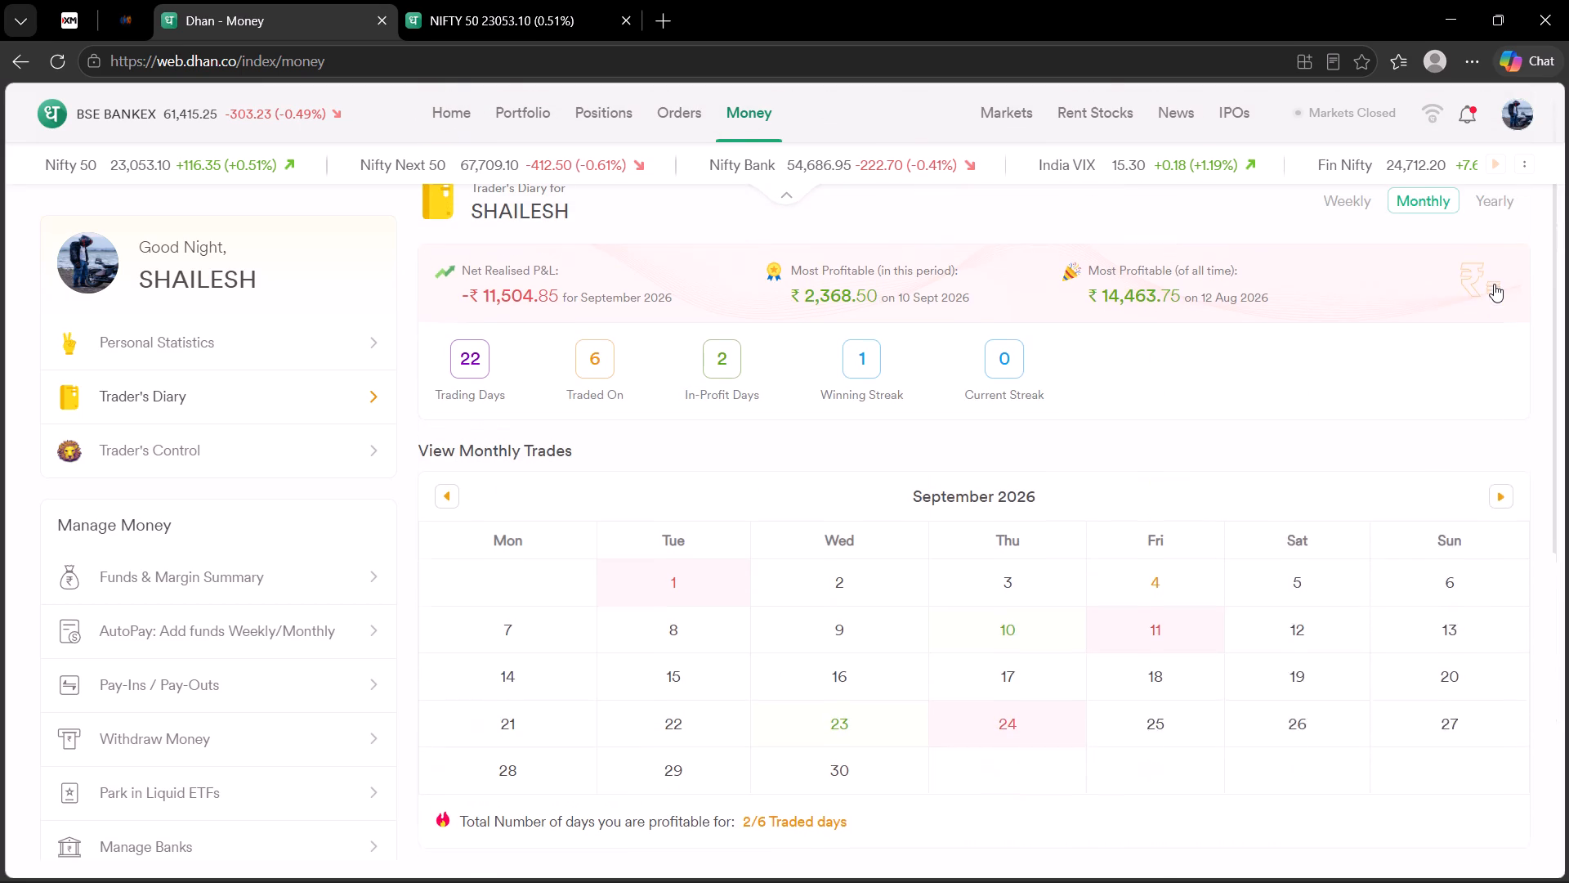
pyautogui.scroll(1, 1494, 284)
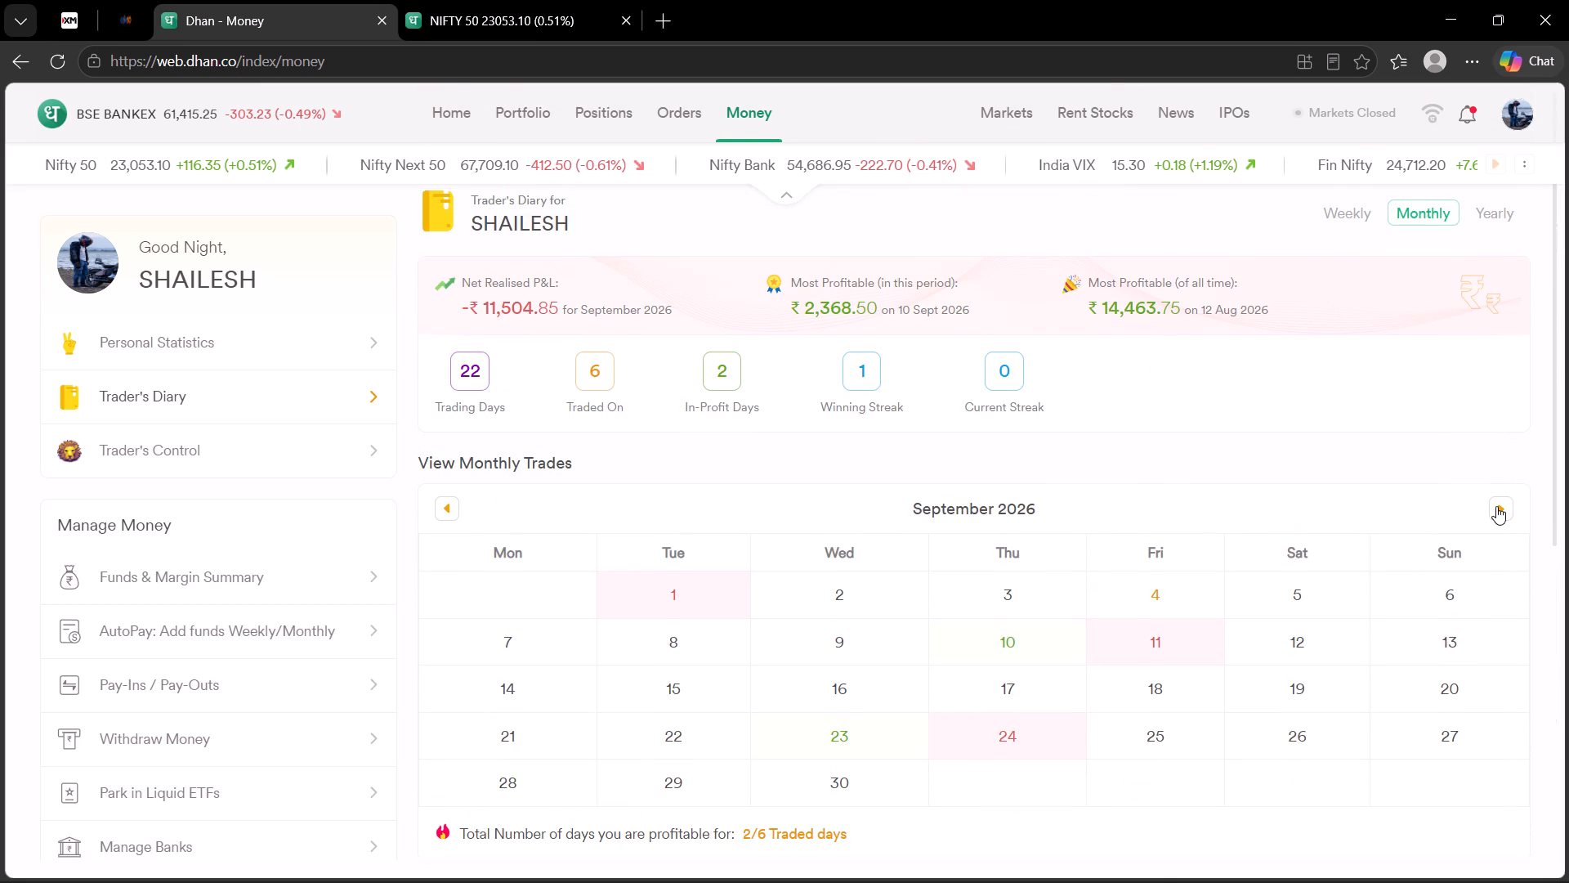
# Advance the trade calendar to October 2026 and examine its monthly summary and day-by-day trades.
pyautogui.click(1496, 506)
pyautogui.scroll(1, 1496, 506)
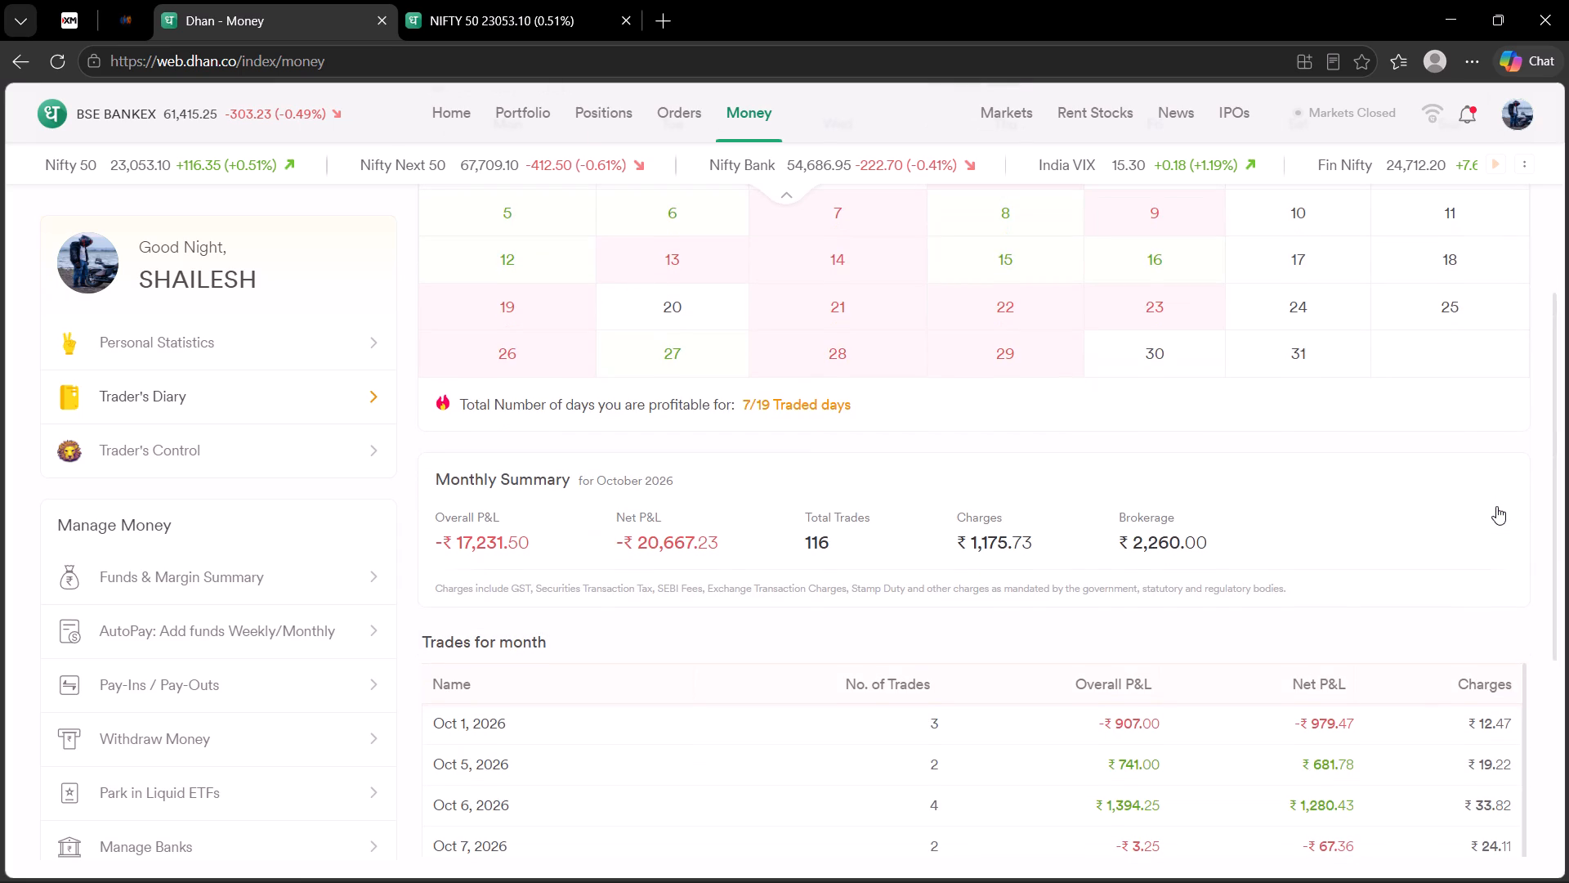
pyautogui.scroll(4, 1496, 506)
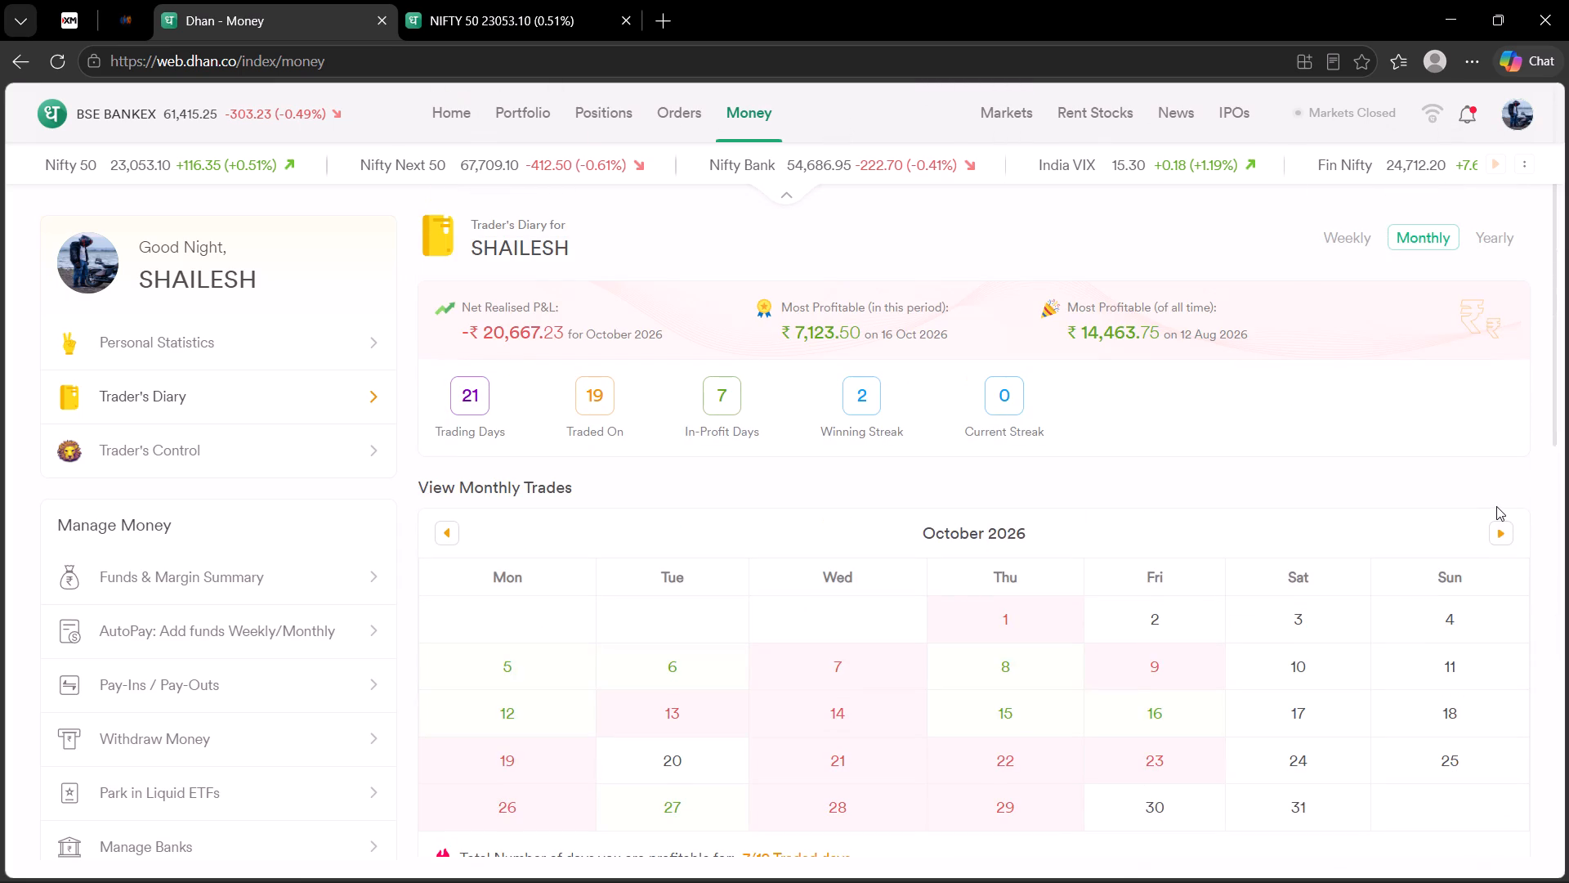
# Advance the trade calendar to November 2026 and review that month's calendar and summary.
pyautogui.click(1501, 538)
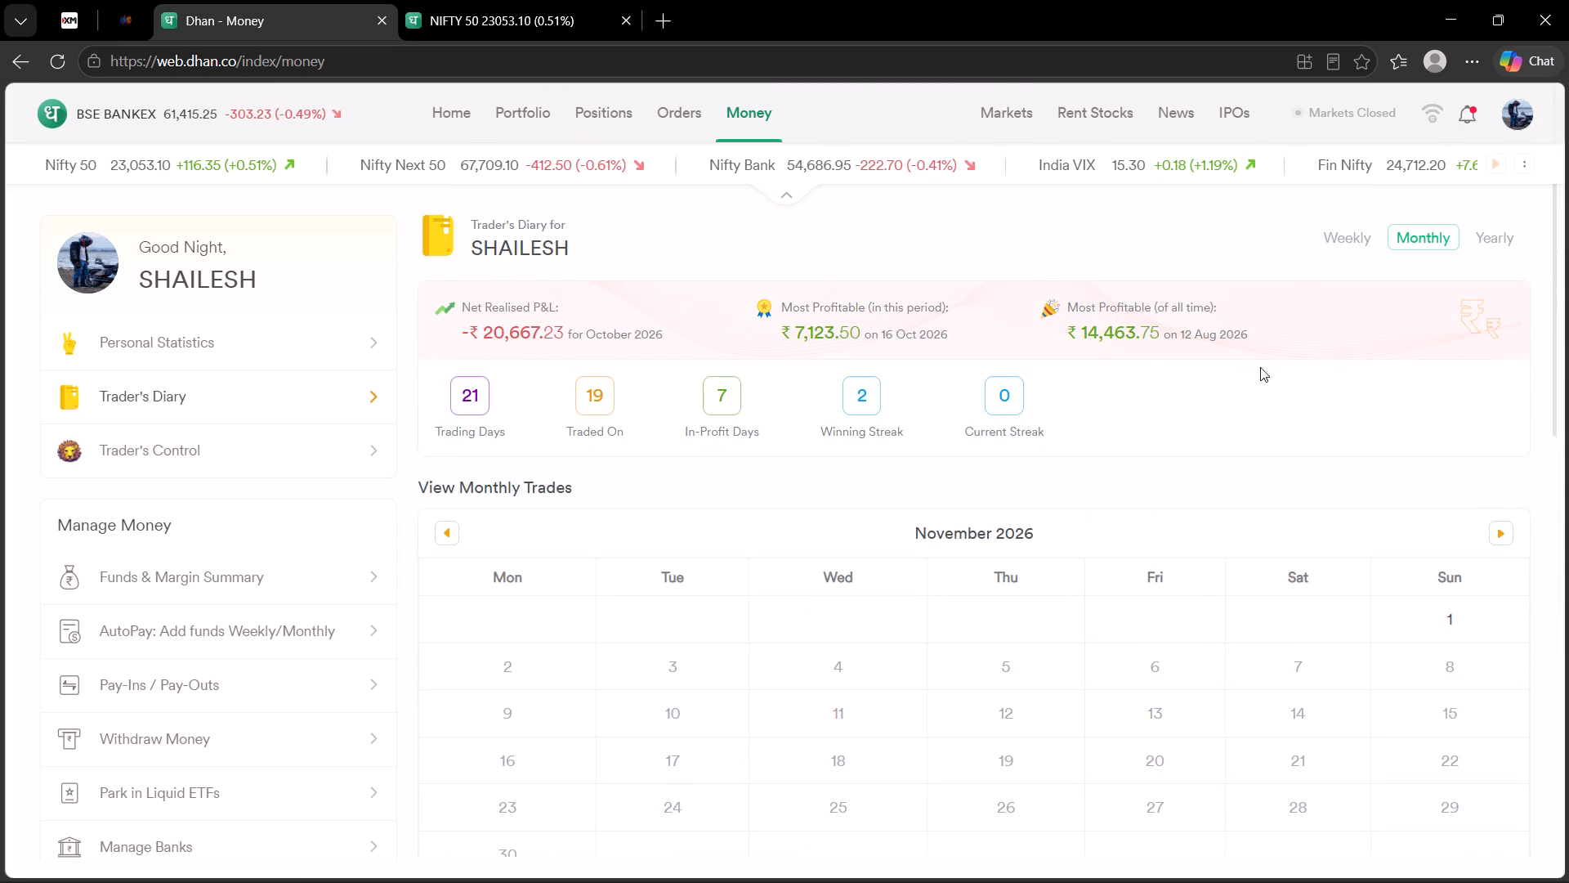
pyautogui.scroll(2, 1108, 377)
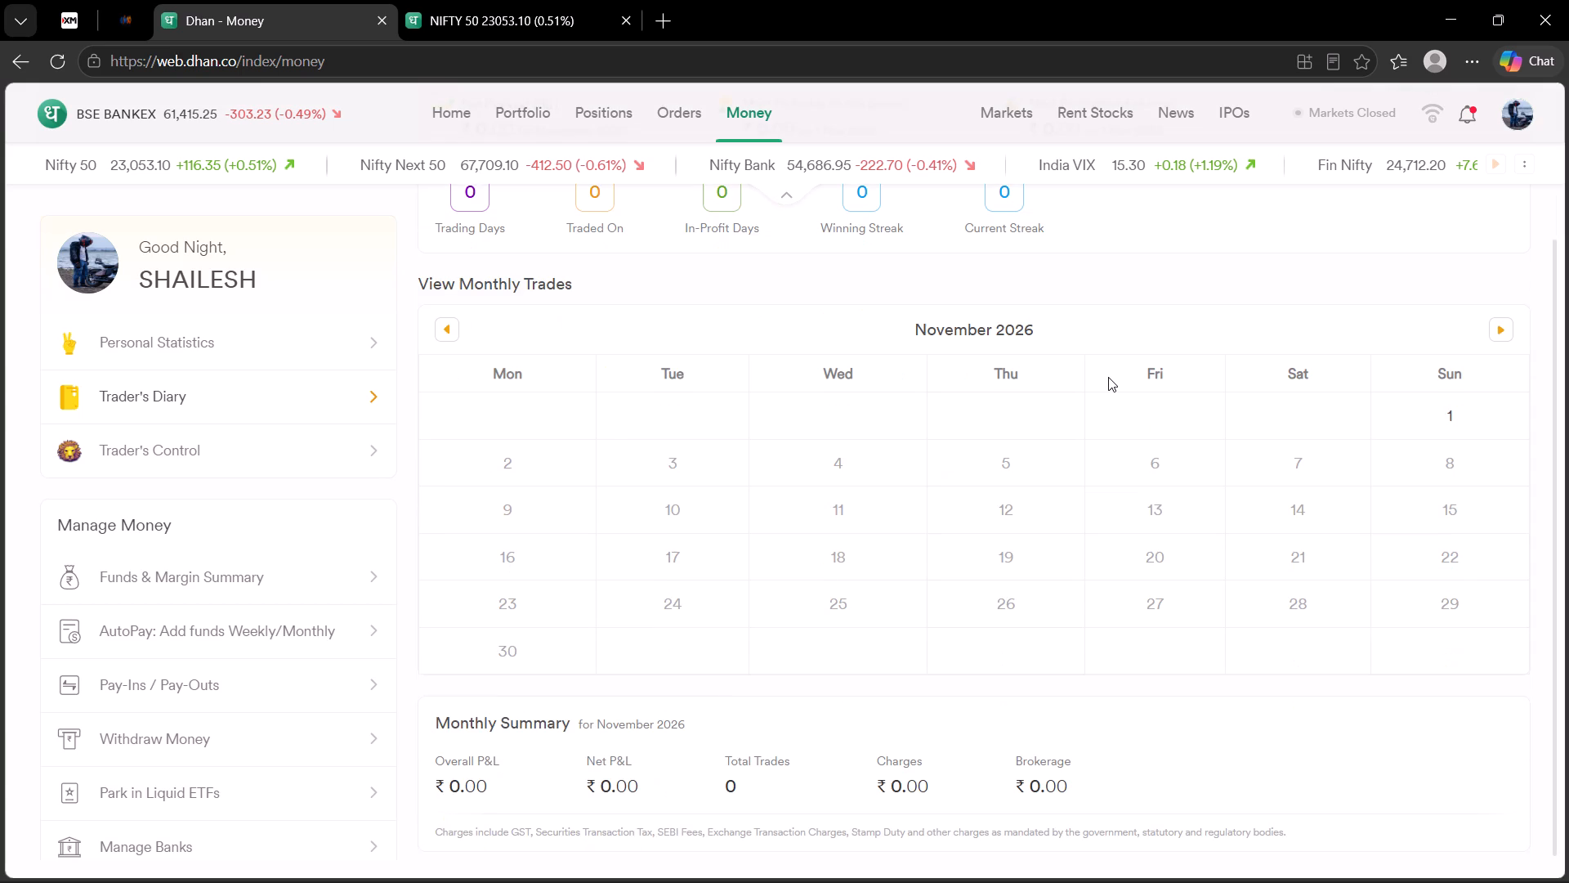
pyautogui.scroll(1, 1108, 377)
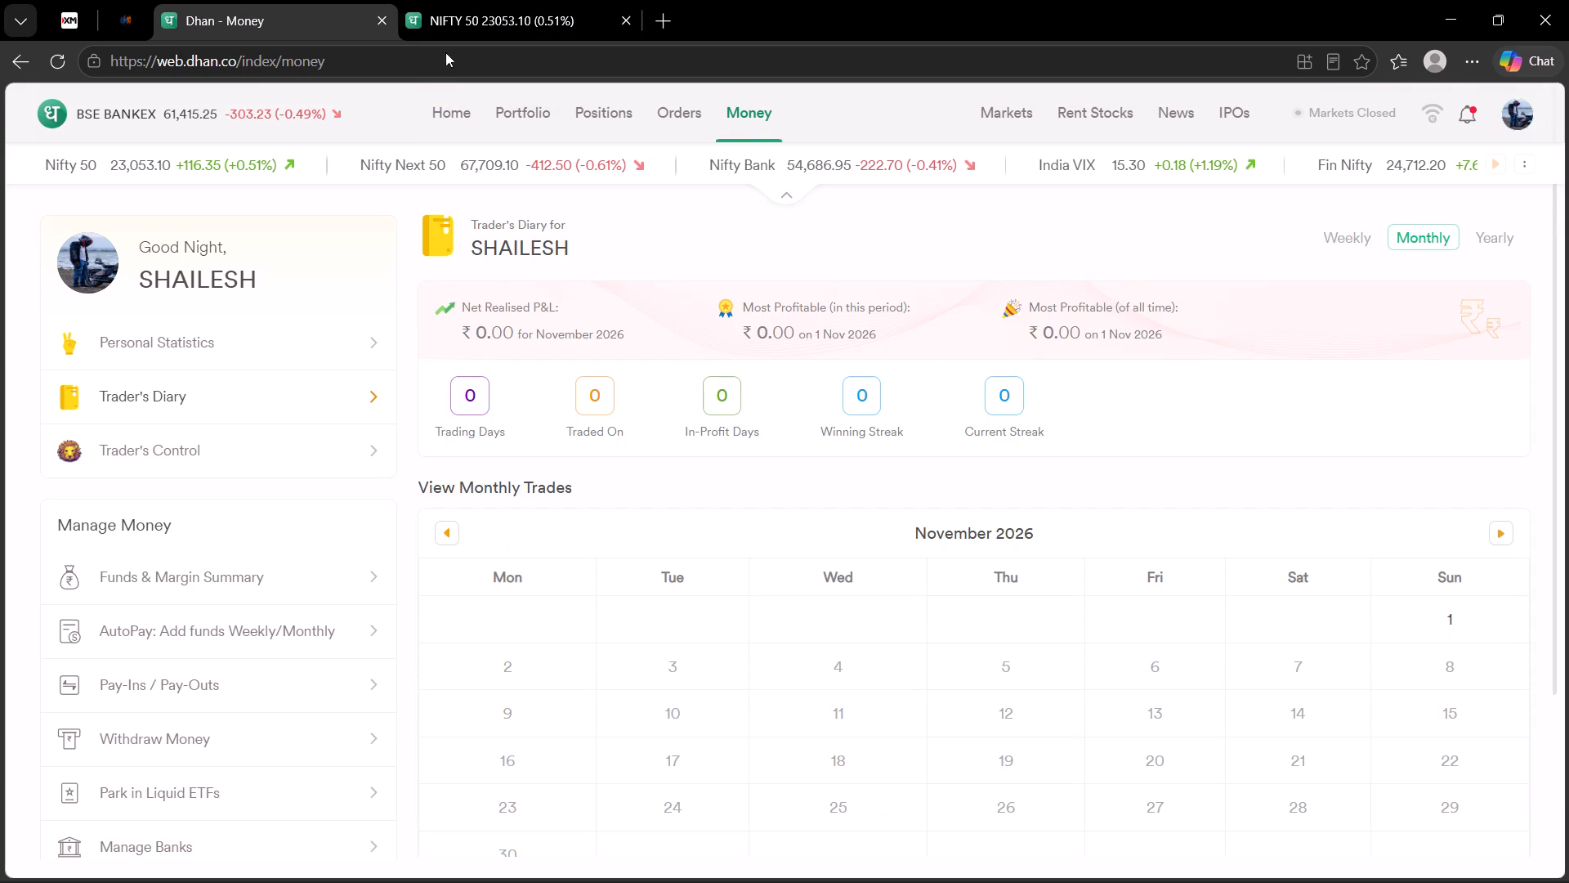
# Check today's open positions and return to the Dhan home page.
pyautogui.click(595, 119)
pyautogui.doubleClick(440, 128)
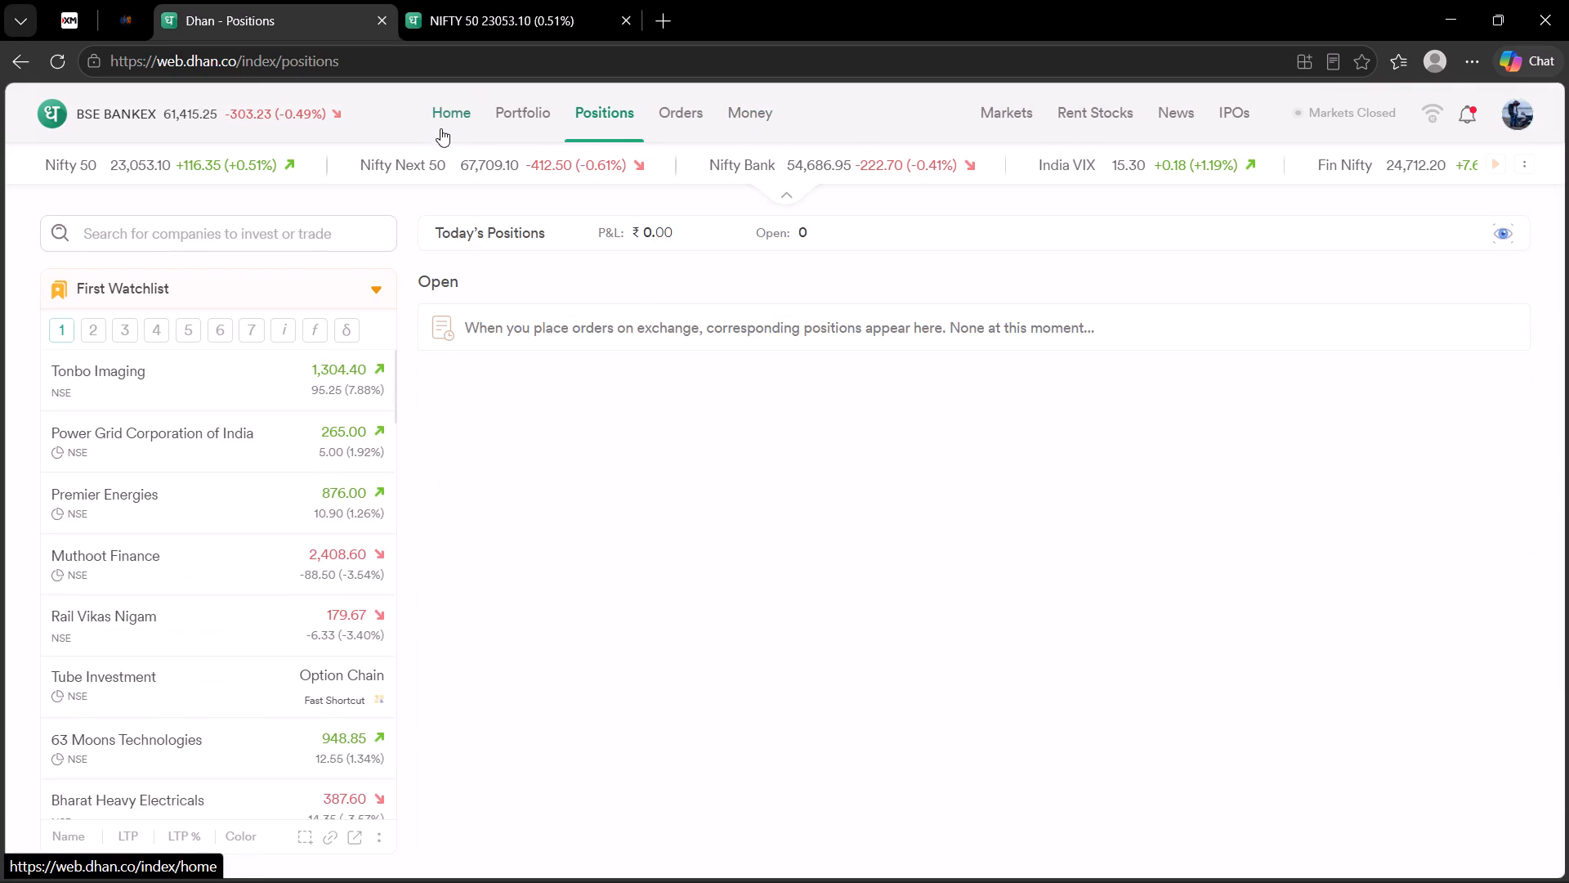
pyautogui.doubleClick(225, 333)
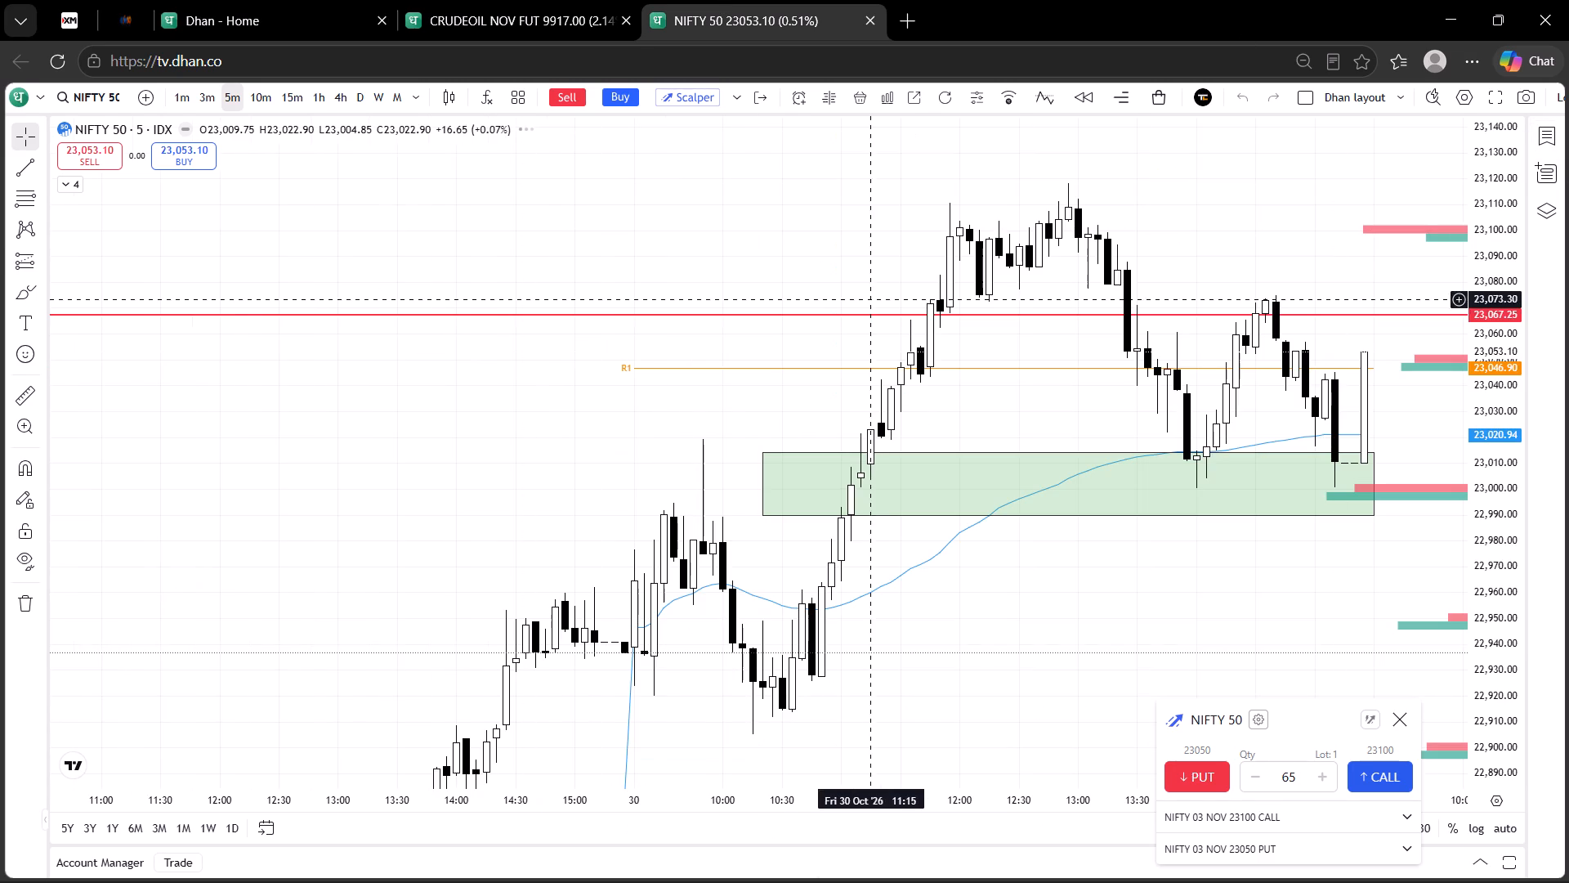
# Switch the NIFTY 50 chart to the 15-minute timeframe.
pyautogui.click(968, 431)
pyautogui.moveTo(968, 431); pyautogui.dragTo(669, 264)
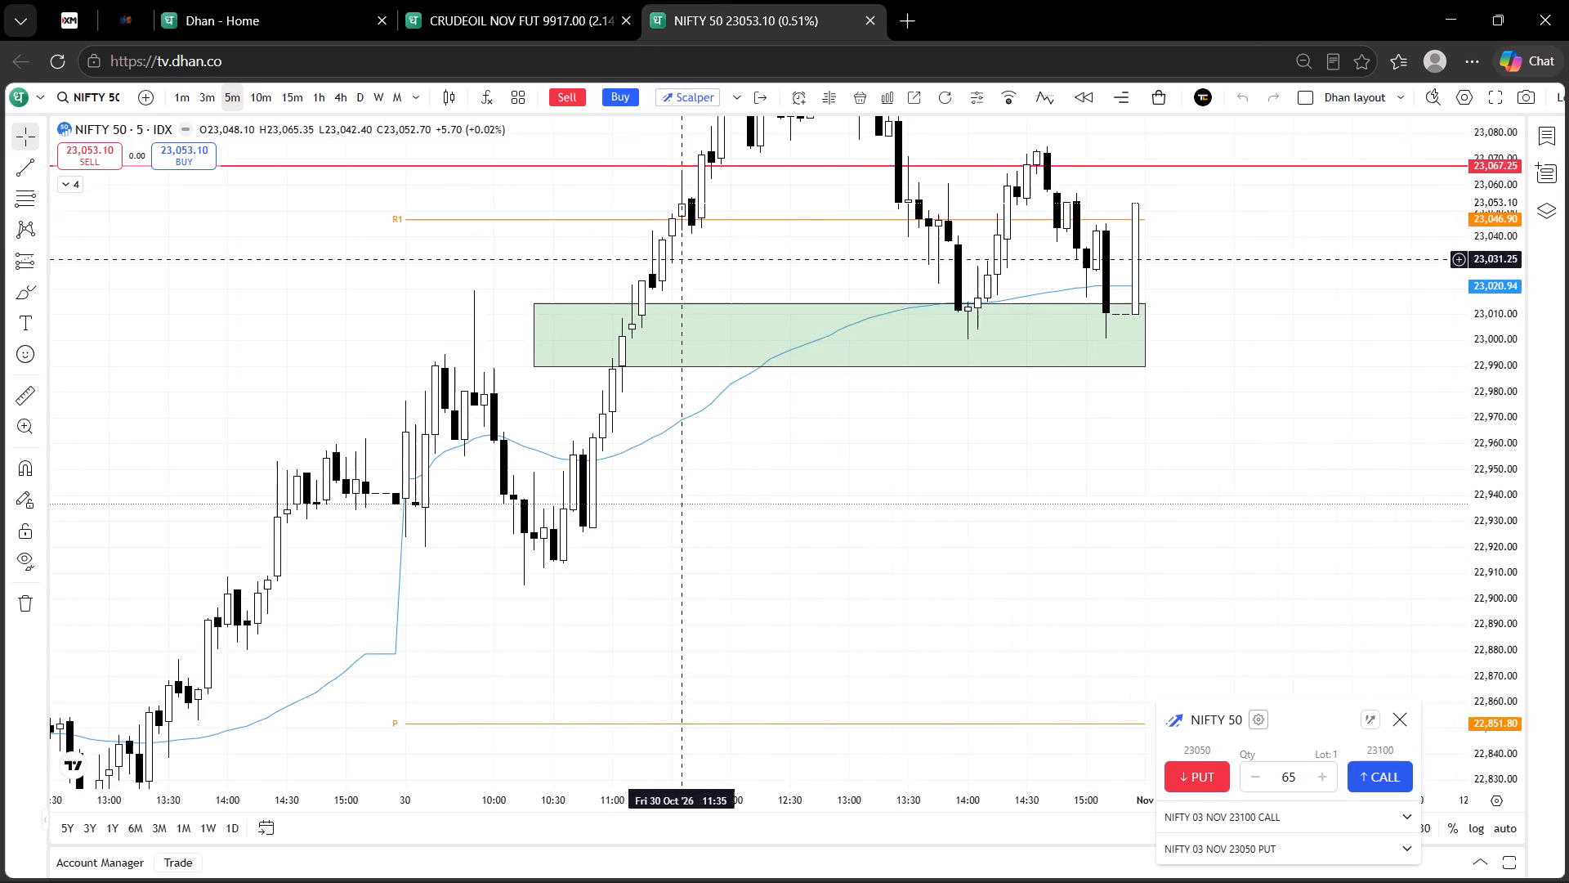
pyautogui.moveTo(669, 264); pyautogui.dragTo(659, 266)
pyautogui.hscroll(2, 659, 266)
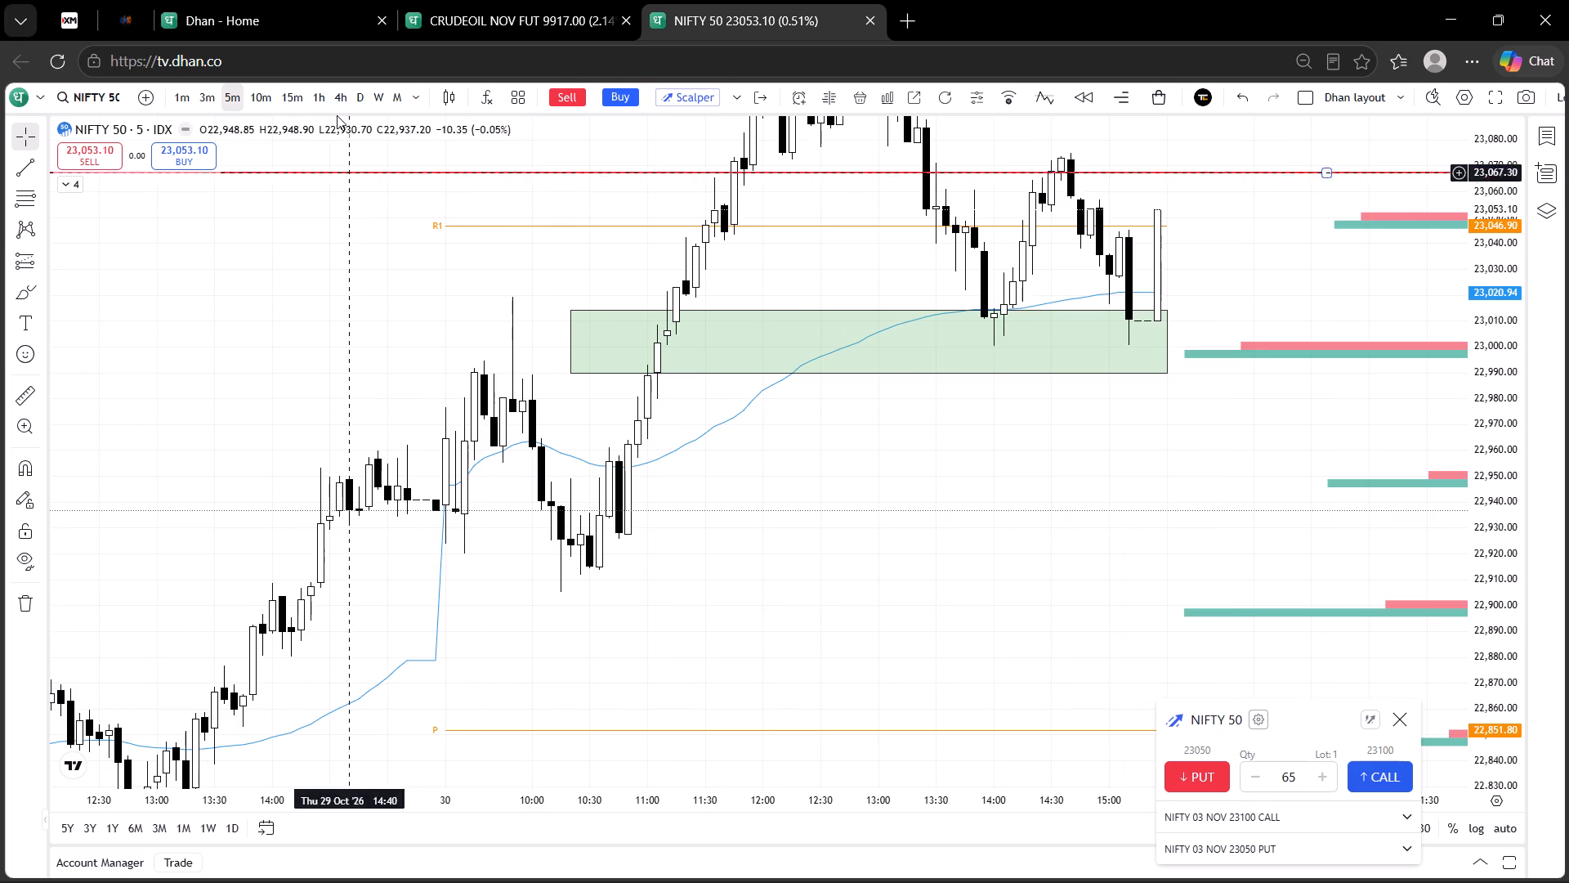
pyautogui.click(290, 92)
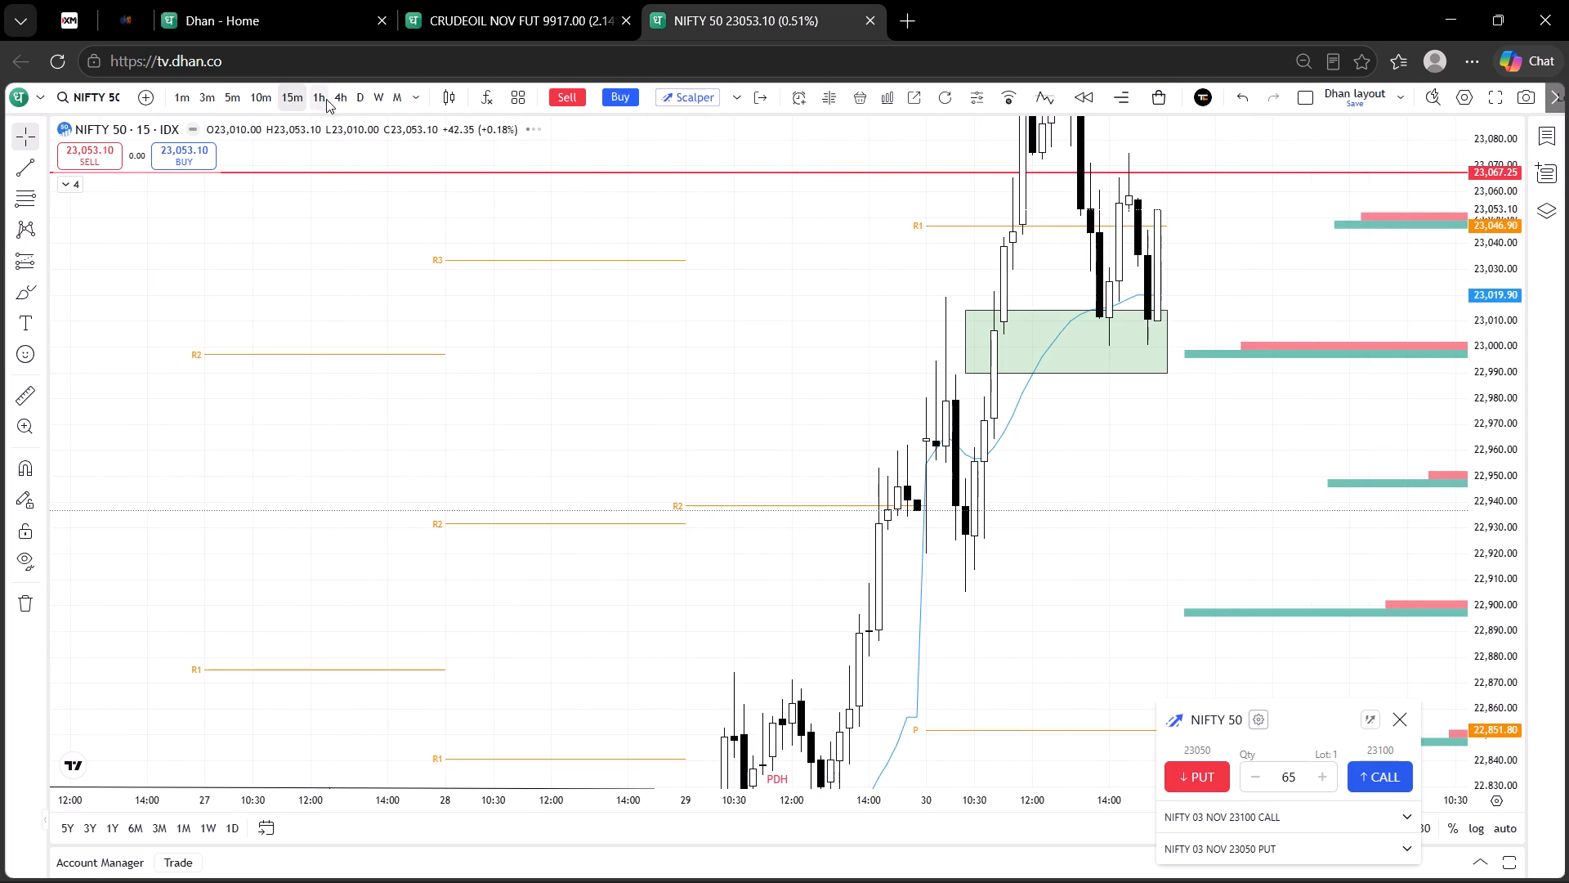
# Delete the green rectangle zone just above and below the 23,000 level on the NIFTY 50 chart.
pyautogui.click(1053, 374)
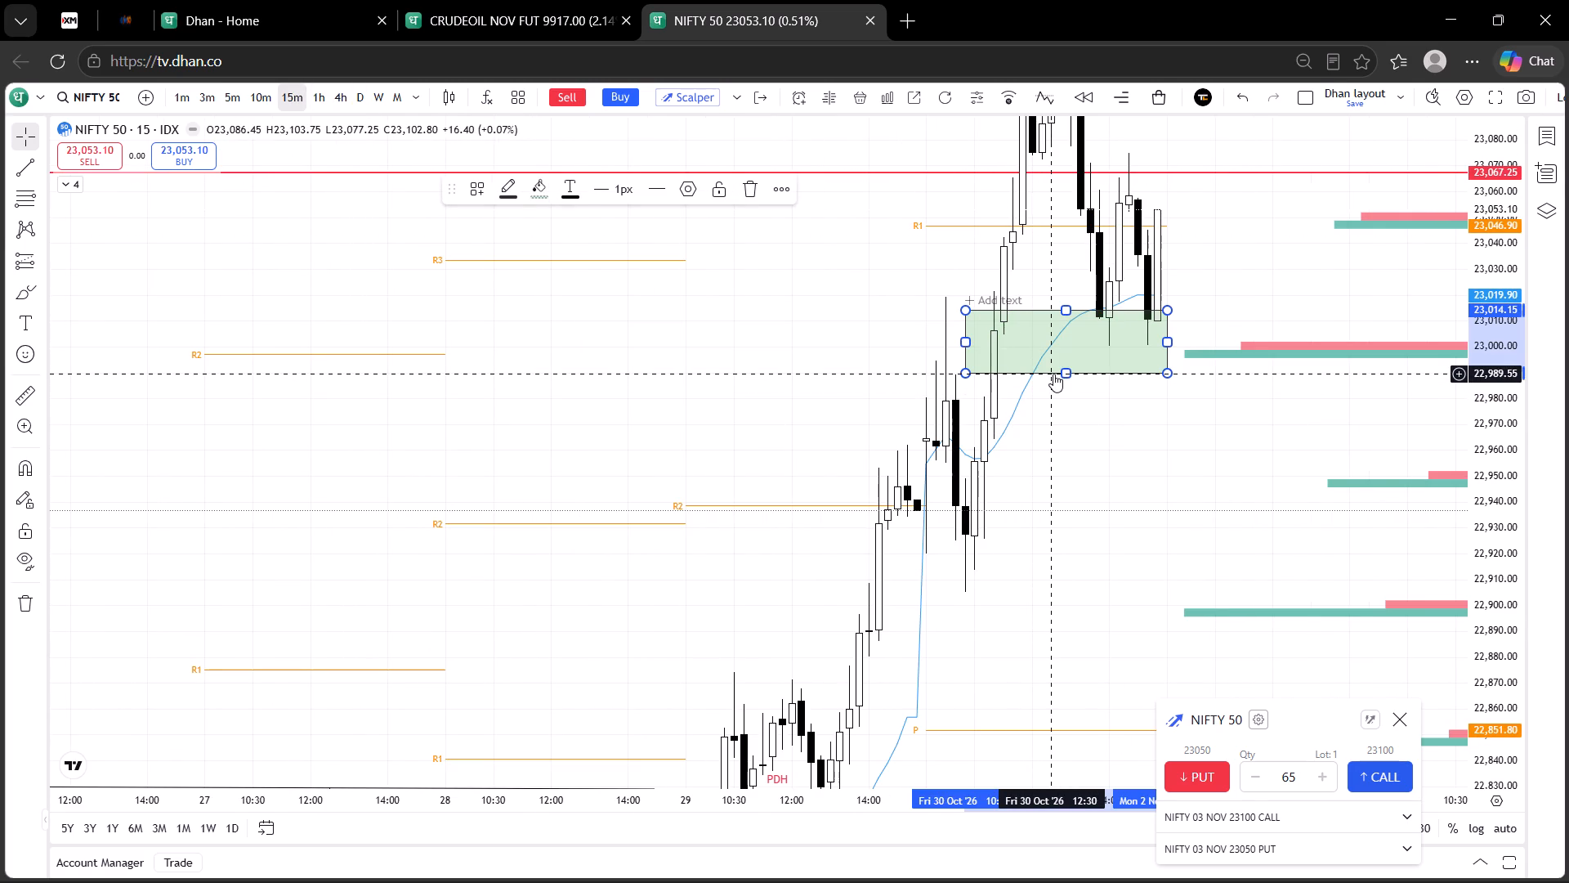
pyautogui.press('BackSpace')
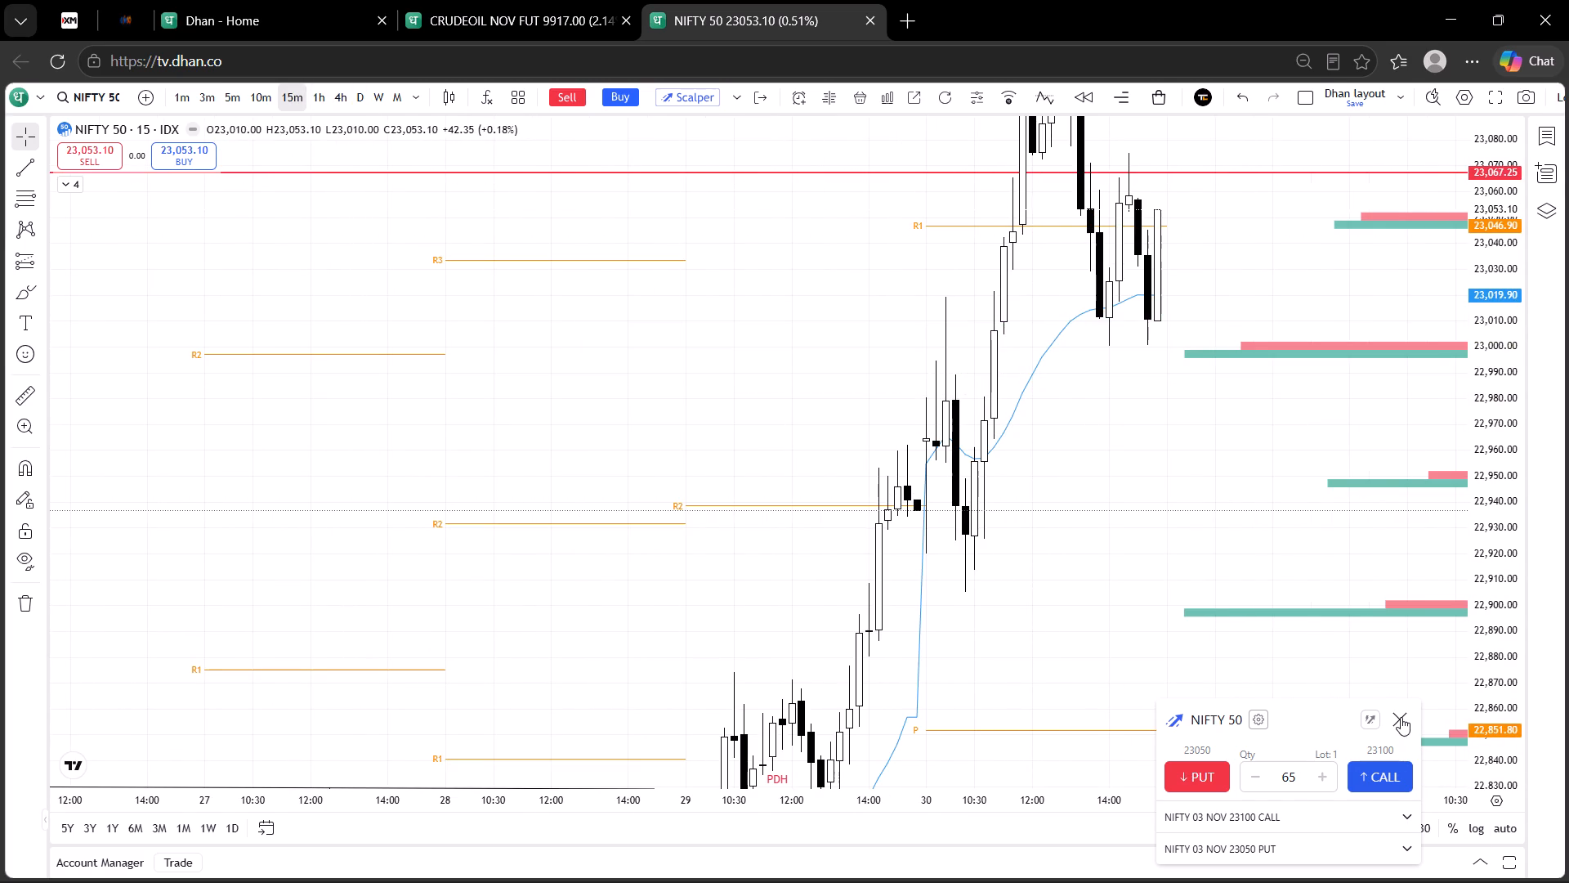
# Close the floating NIFTY 50 scalper order window over the chart.
pyautogui.click(1399, 715)
# Hide the Pivots Traditional, OI Profile and VWAP indicators on the NIFTY 50 chart, leaving the candles and drawn levels.
pyautogui.moveTo(1496, 210); pyautogui.dragTo(1488, 755)
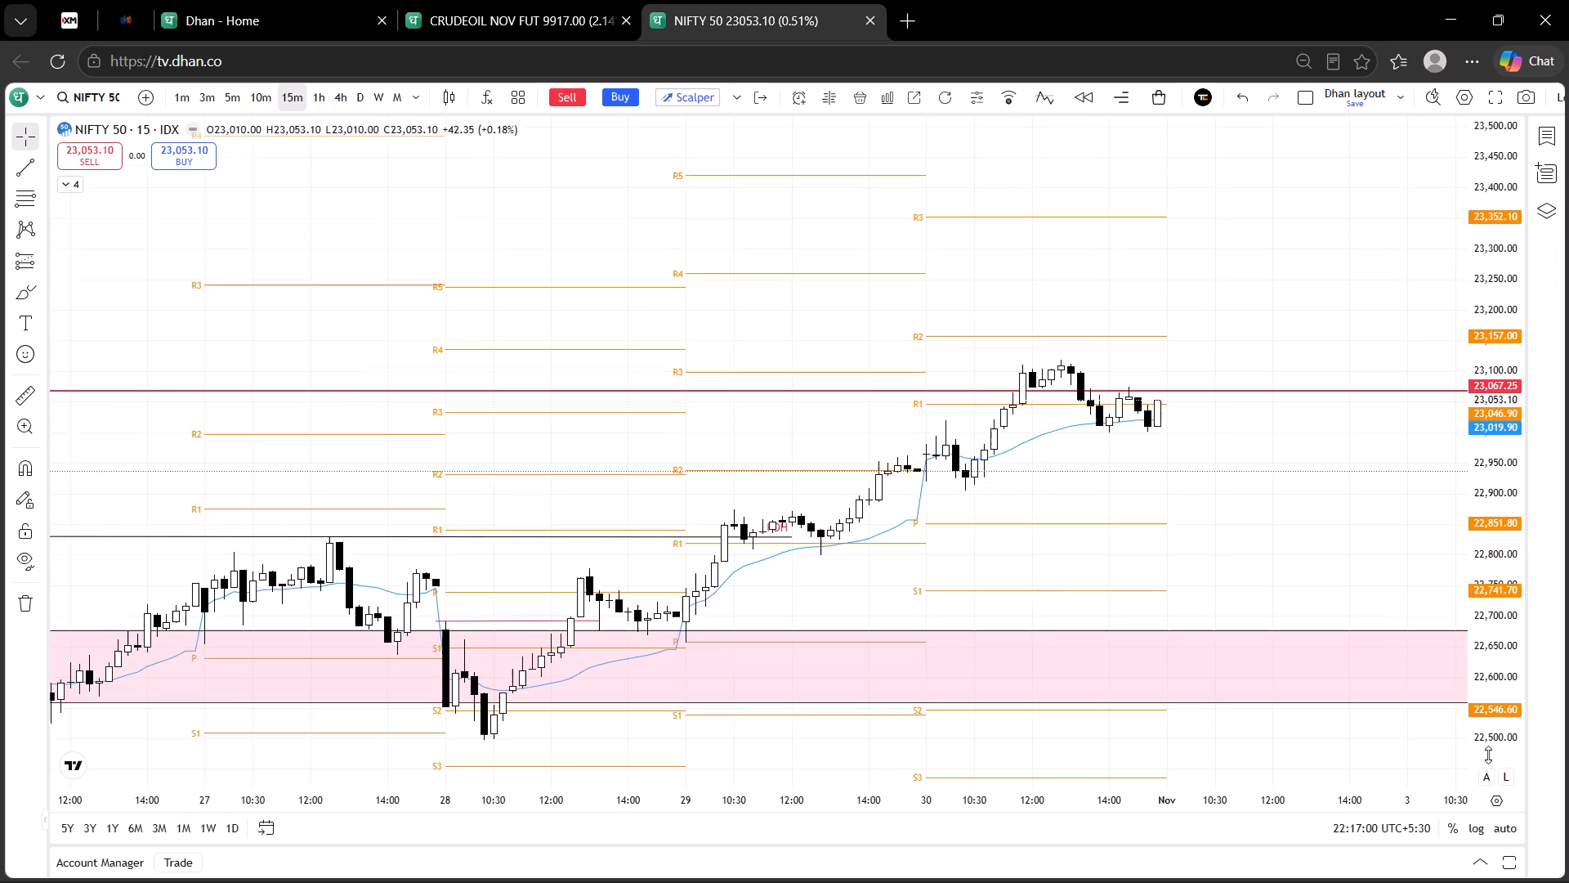
pyautogui.click(71, 181)
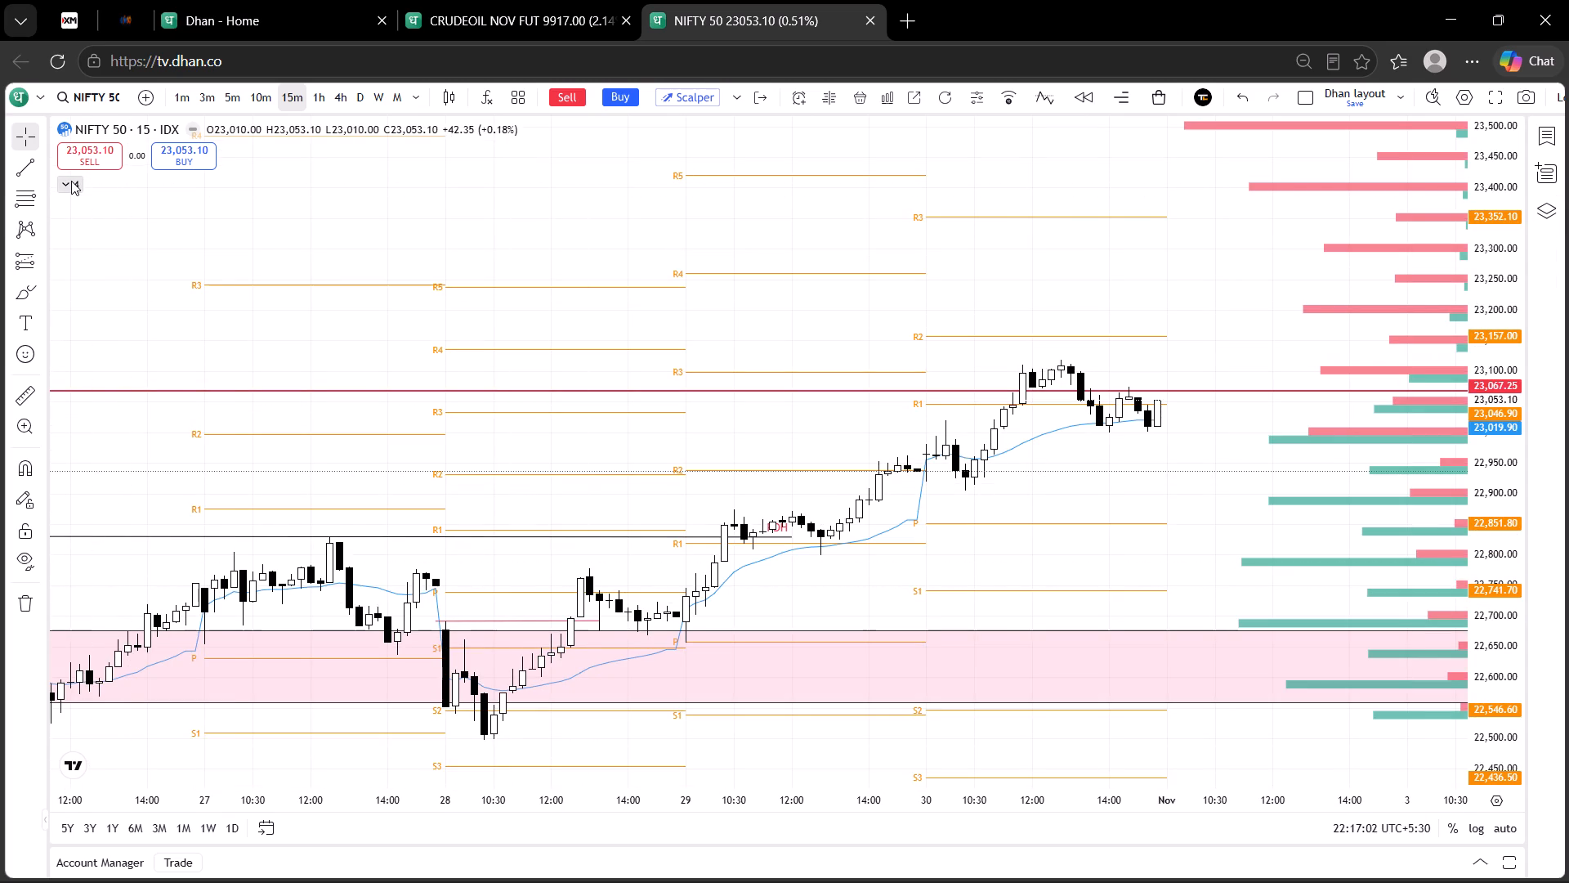
pyautogui.click(190, 244)
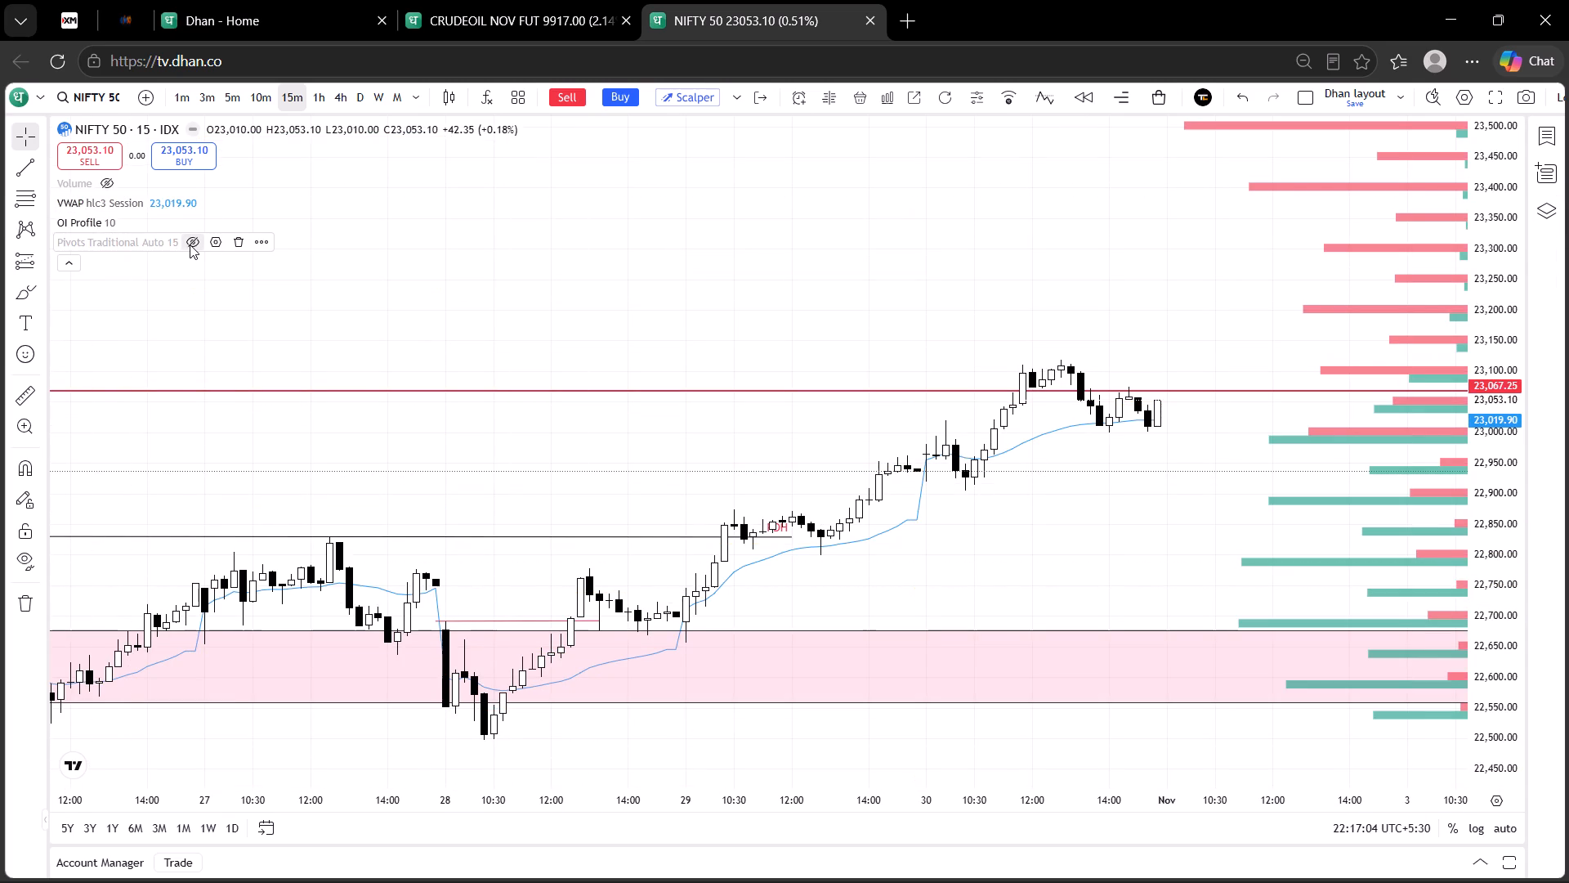
pyautogui.click(123, 219)
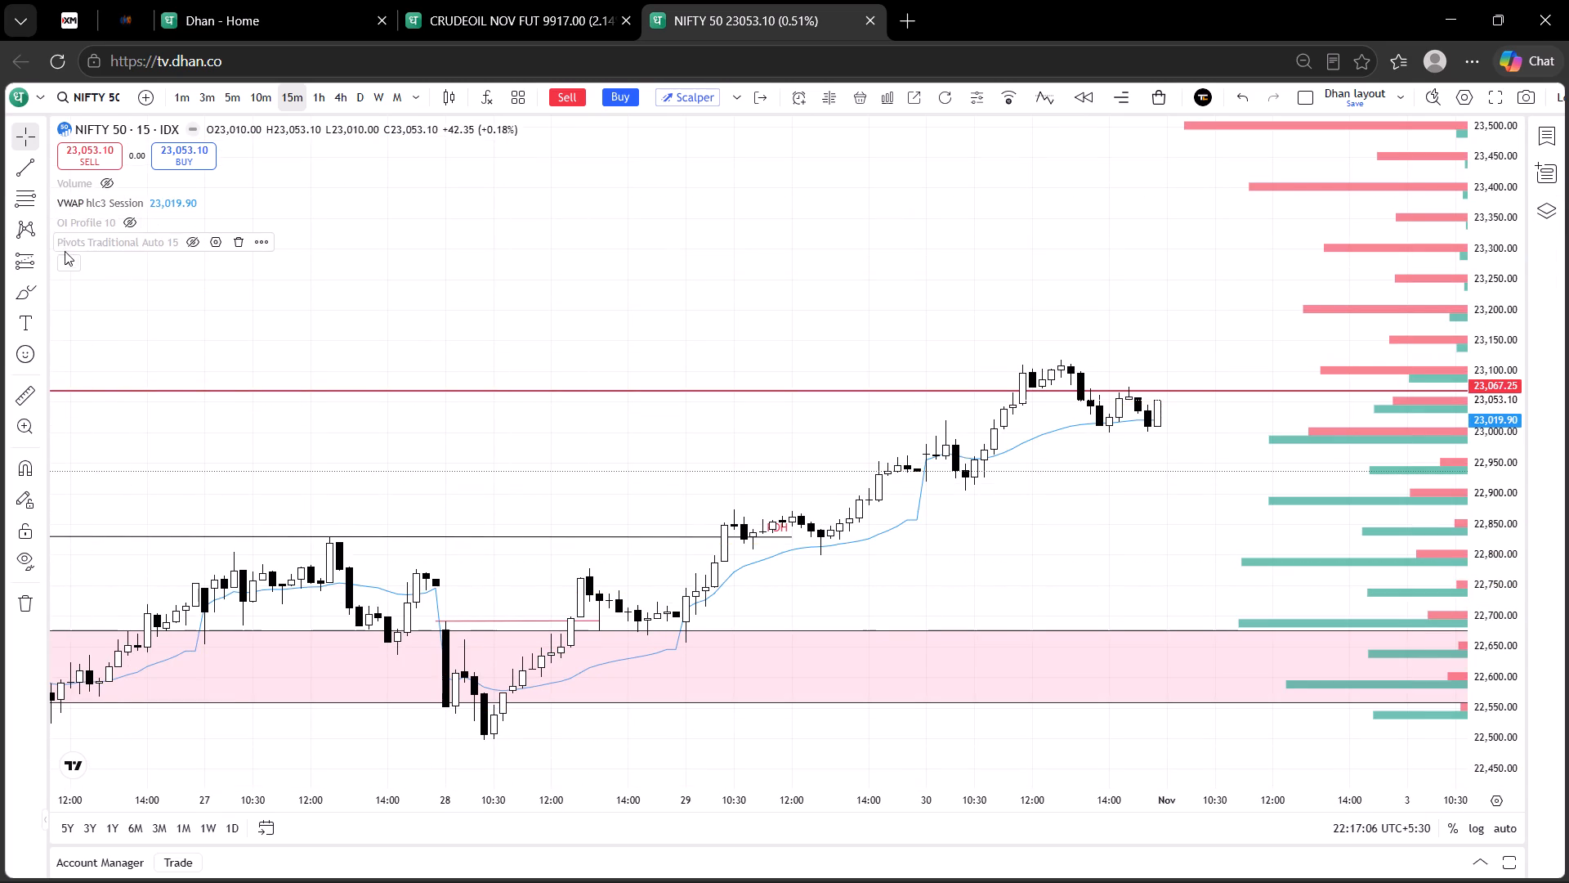
pyautogui.click(69, 255)
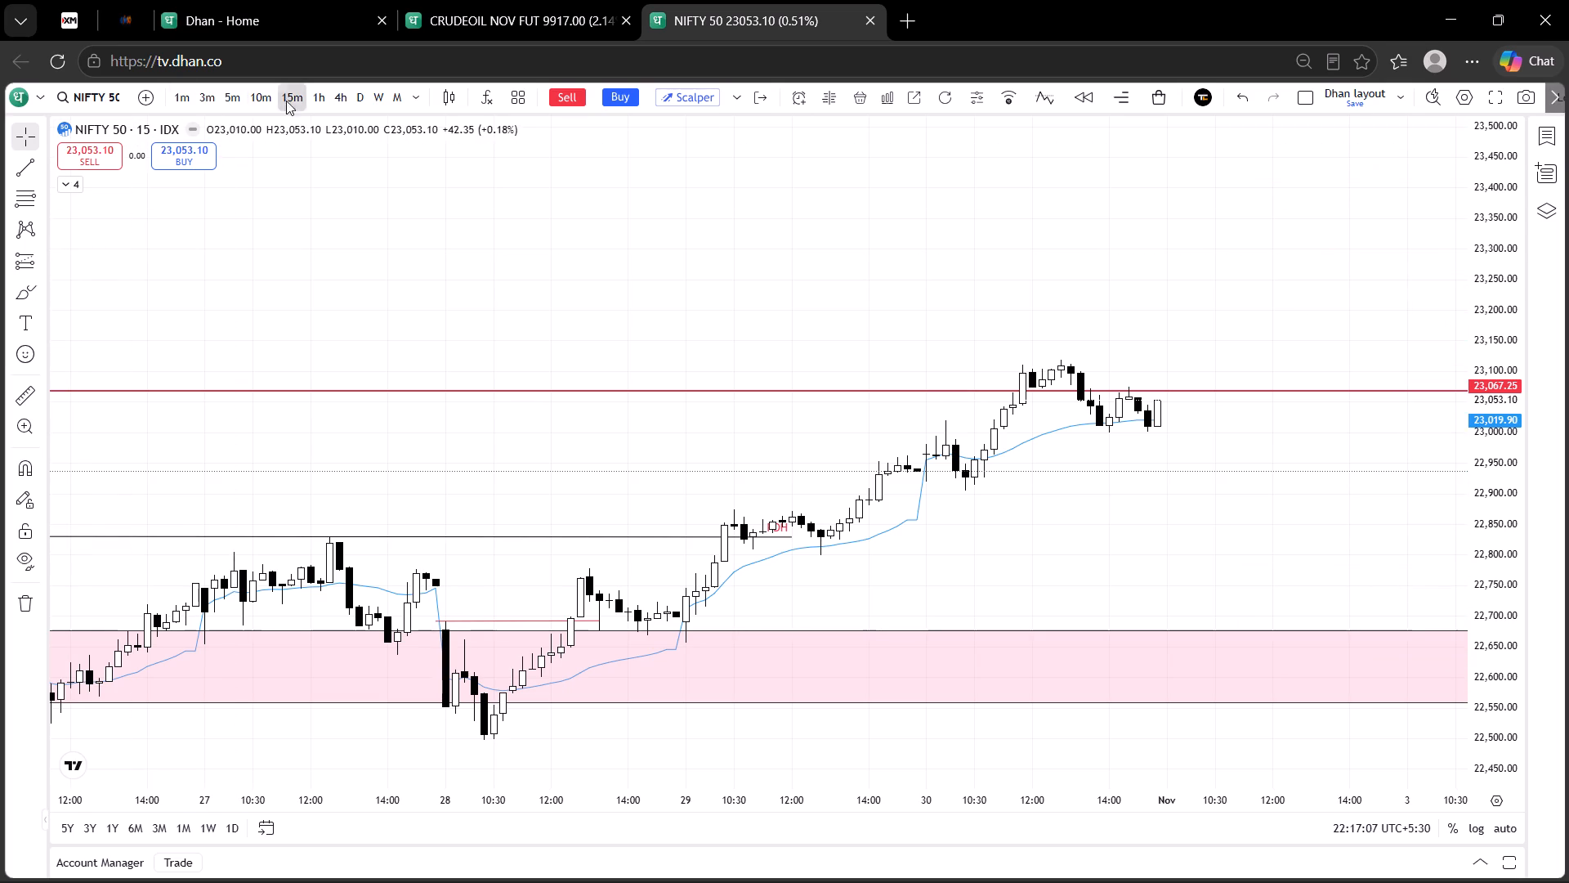
pyautogui.click(69, 187)
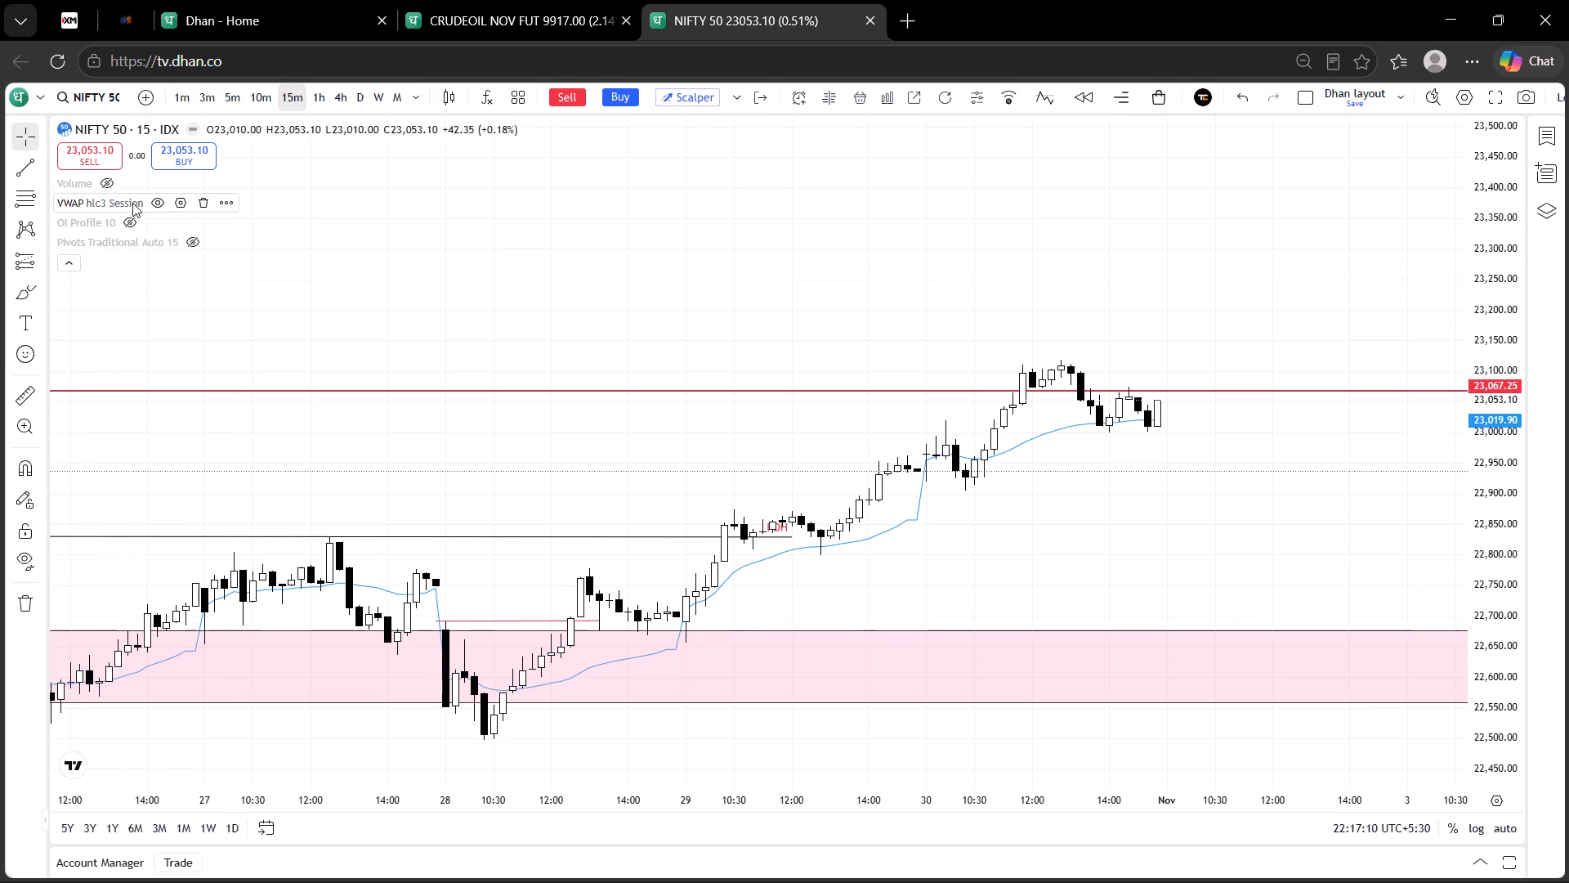
pyautogui.click(161, 199)
pyautogui.click(65, 270)
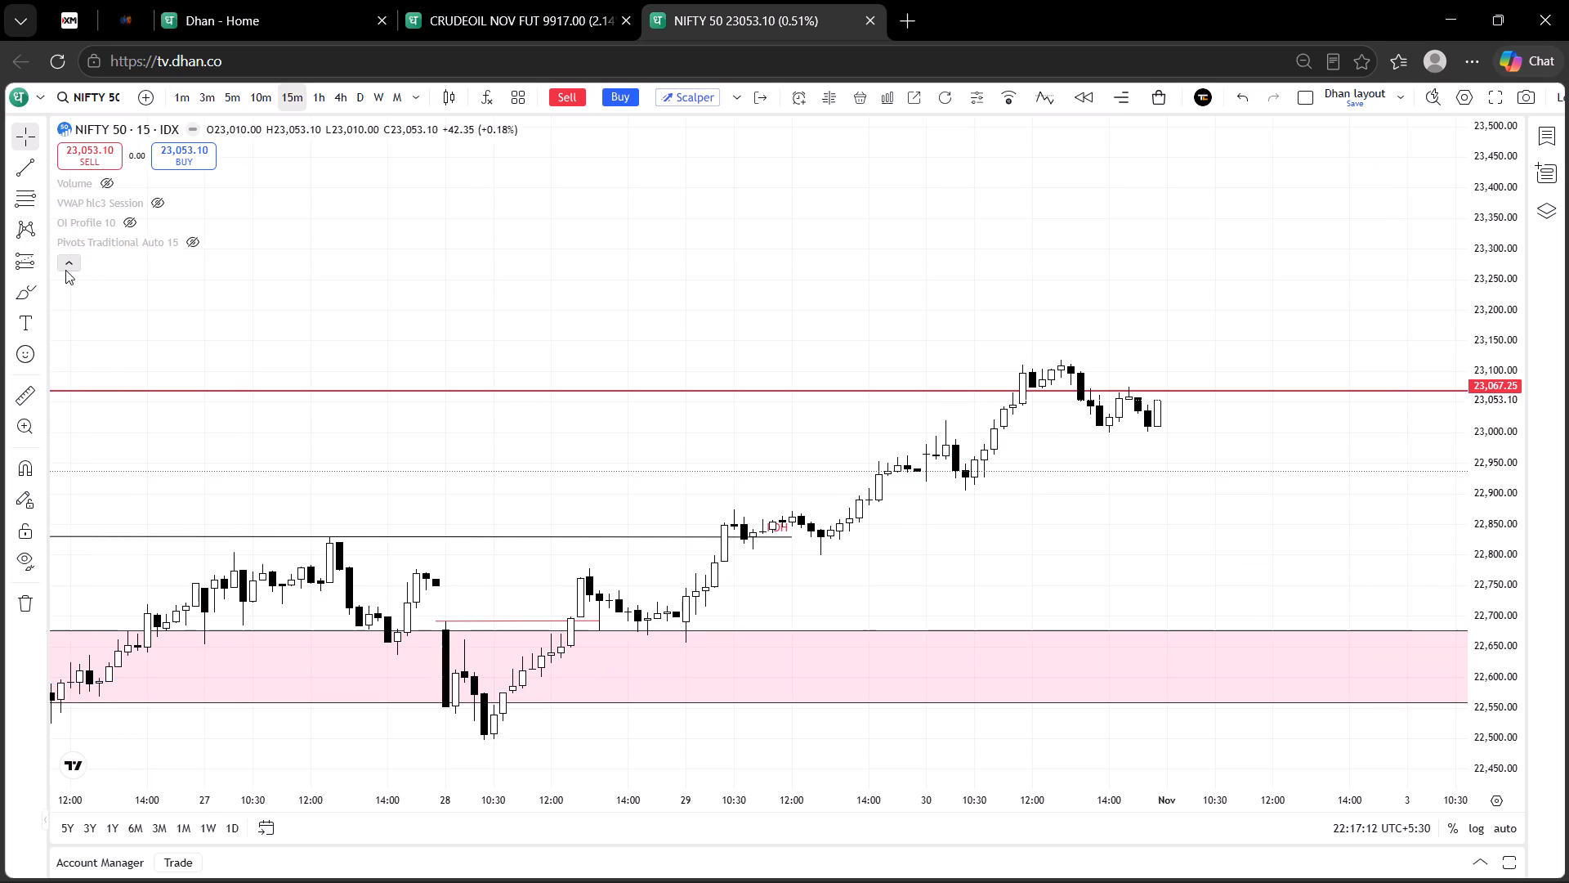
# Switch the NIFTY 50 chart to the daily timeframe.
pyautogui.click(364, 98)
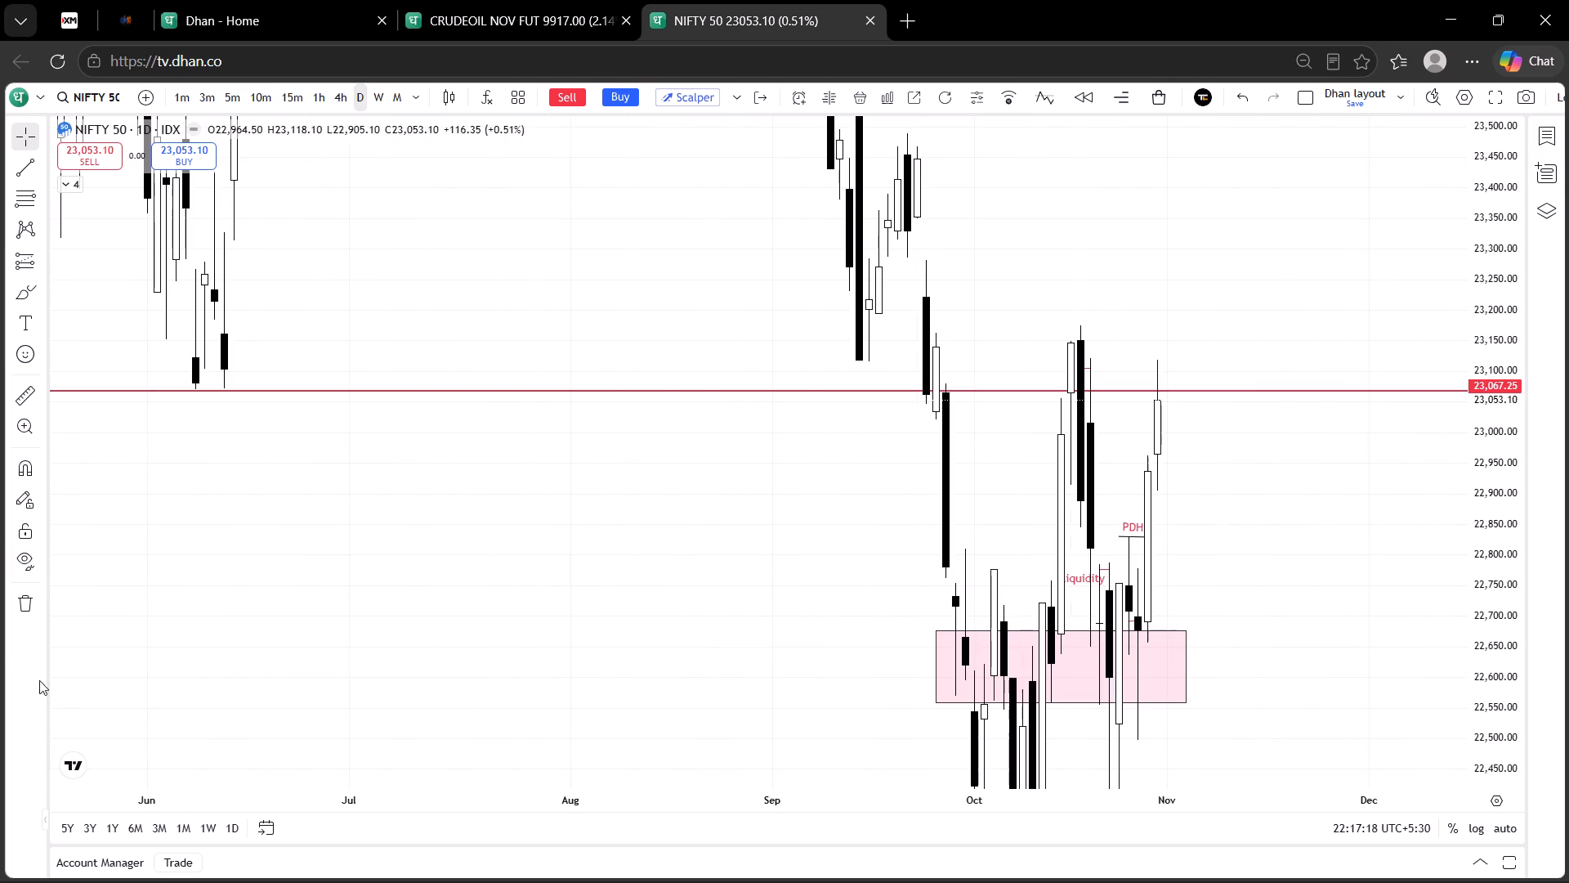
# Examine the daily price history from 2024 to November 2026 against the monthly and weekly candle liquidity lines and the all-time high.
pyautogui.moveTo(1478, 235); pyautogui.dragTo(1531, 882)
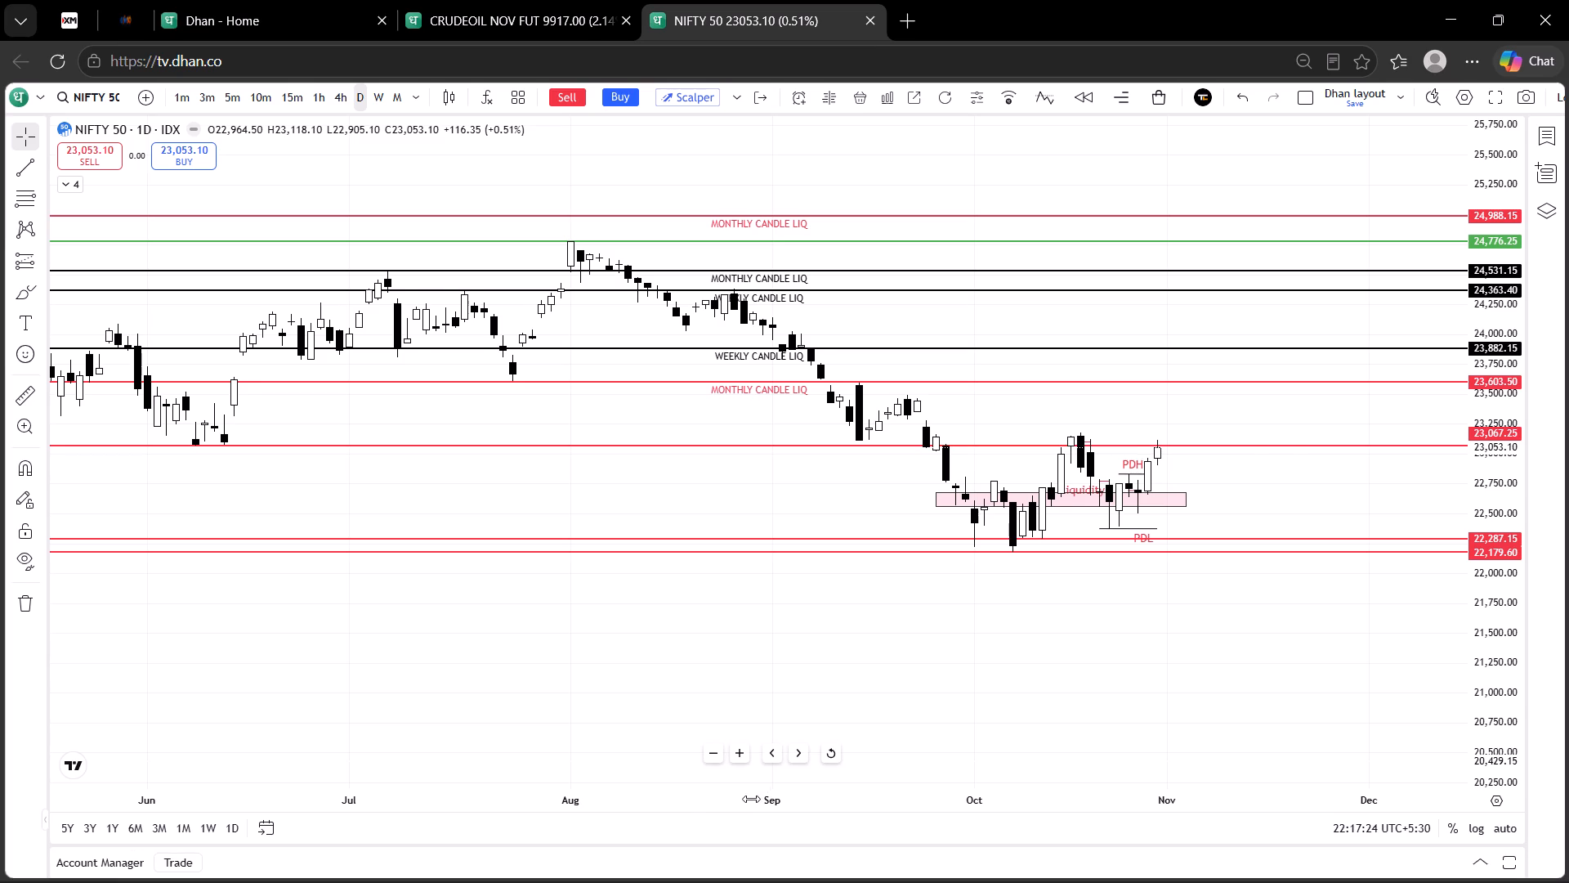
pyautogui.moveTo(751, 799); pyautogui.dragTo(1315, 859)
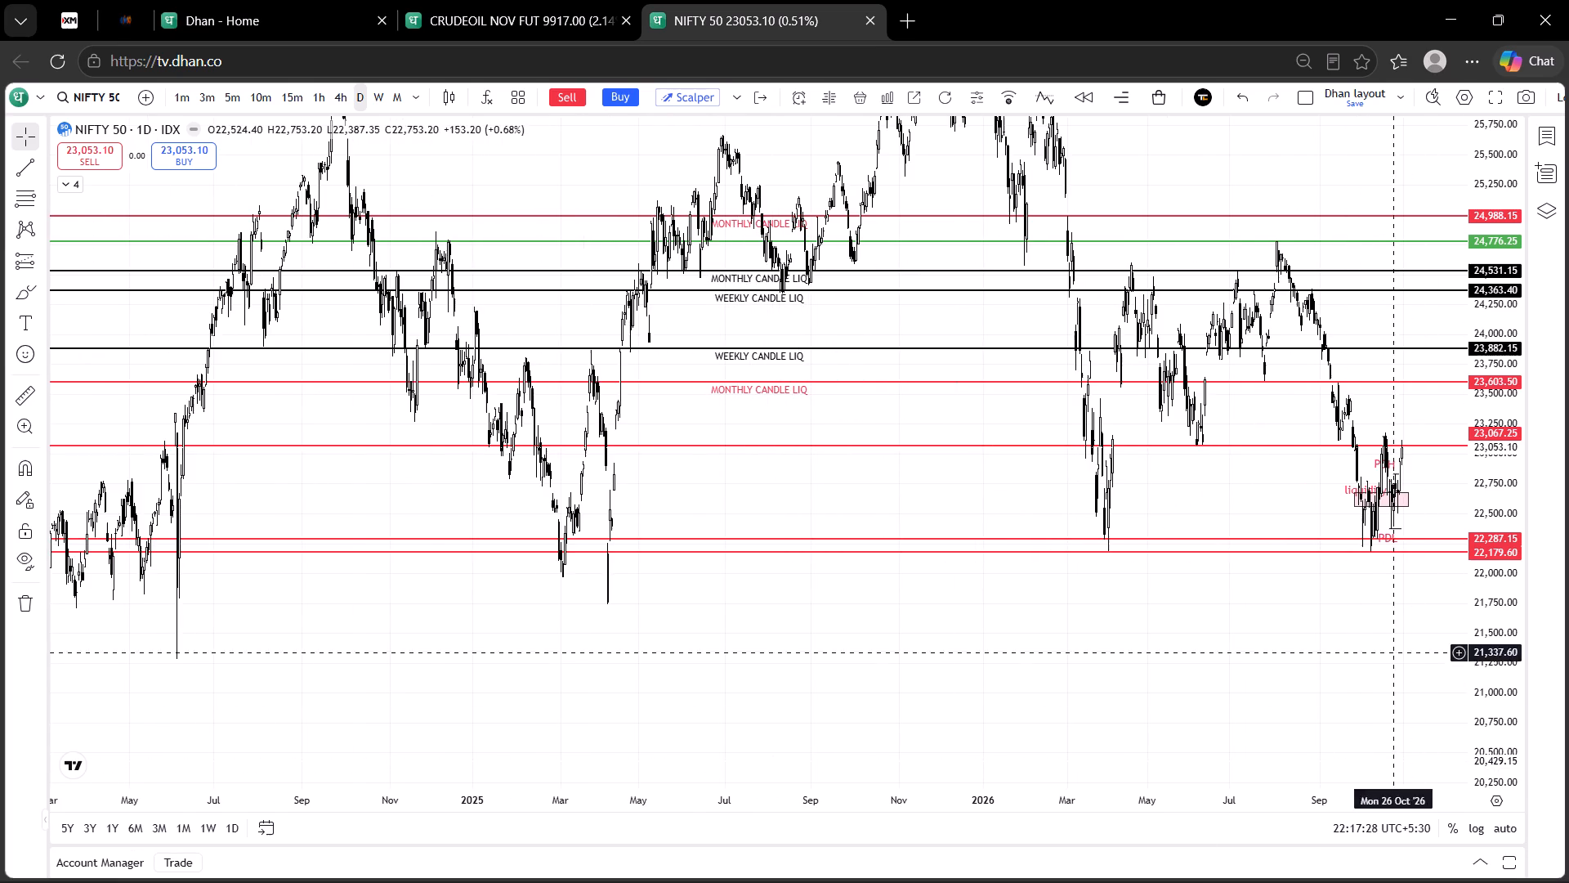
pyautogui.moveTo(1350, 668); pyautogui.dragTo(1218, 648)
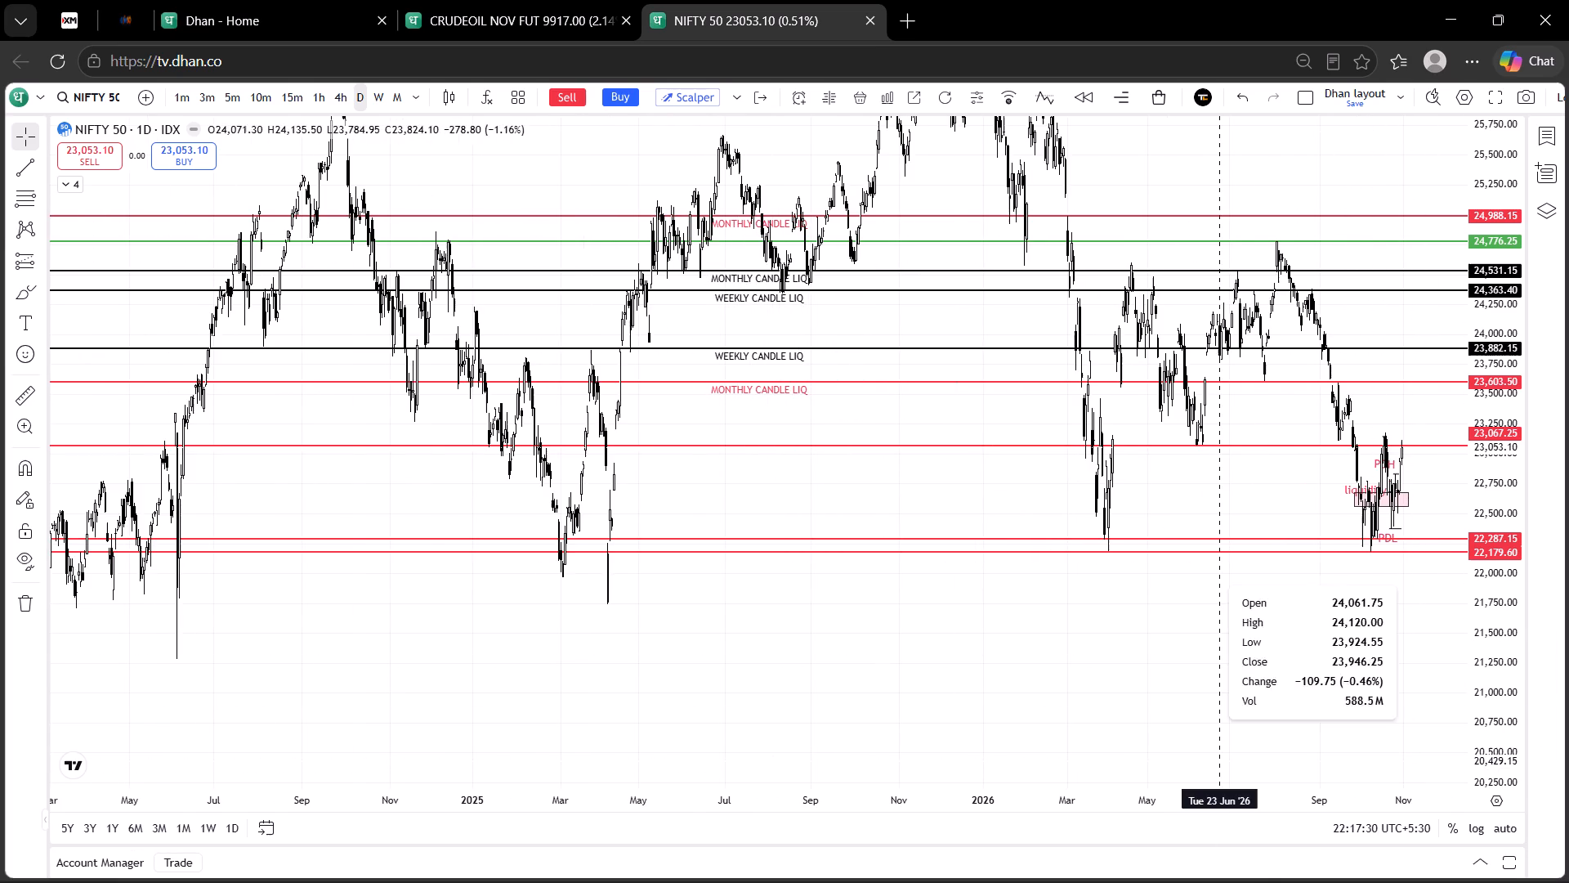
pyautogui.moveTo(1218, 648); pyautogui.dragTo(1218, 607)
pyautogui.moveTo(1159, 630); pyautogui.dragTo(1424, 648)
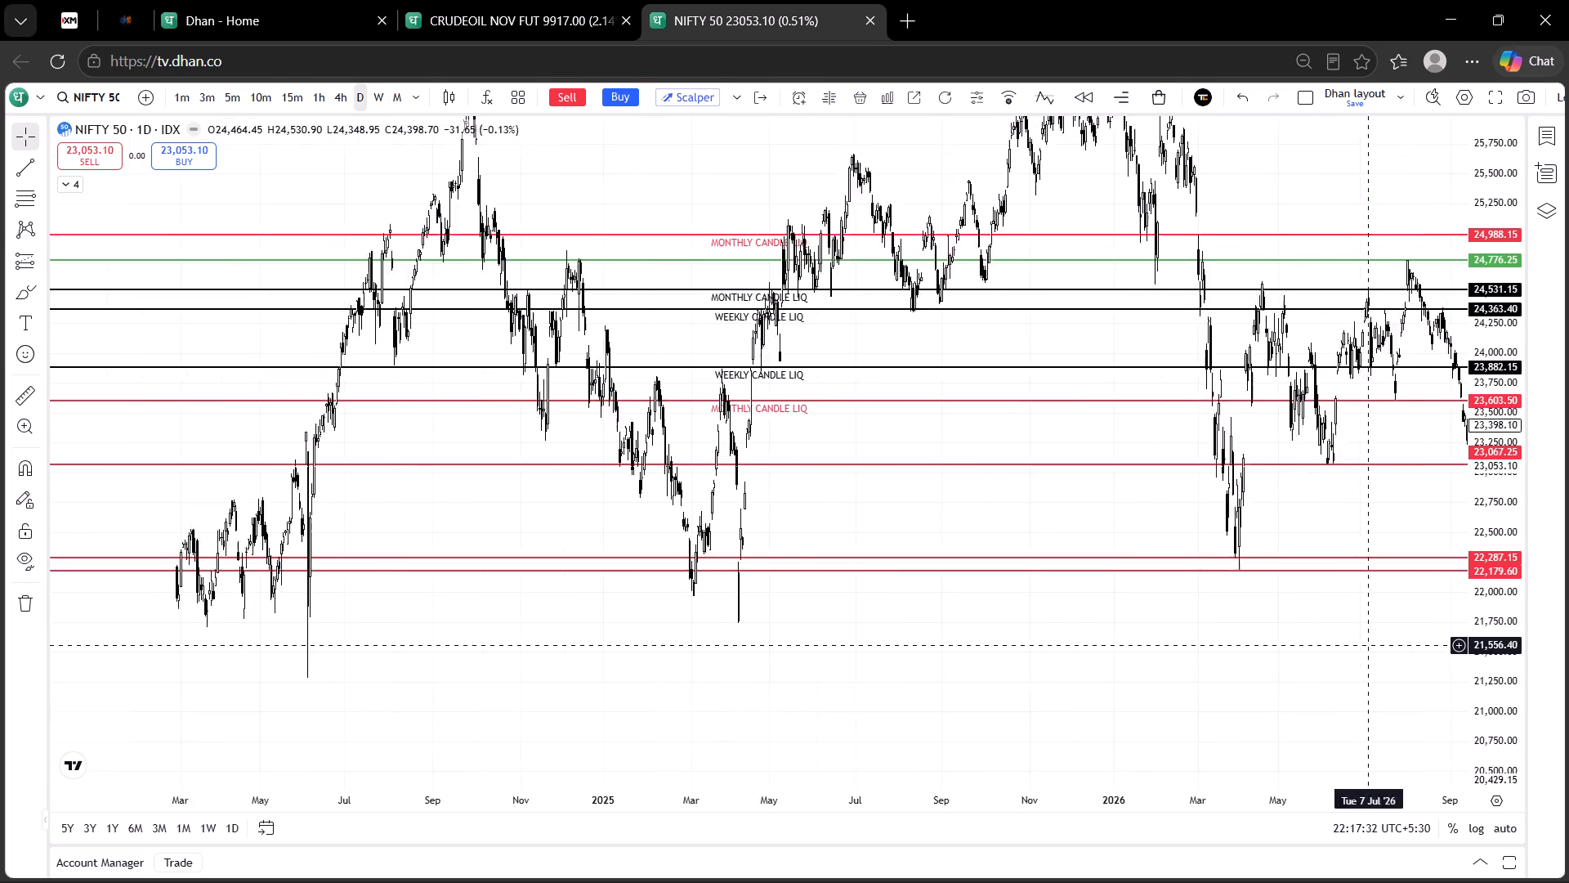
pyautogui.moveTo(1424, 648); pyautogui.dragTo(1542, 643)
pyautogui.moveTo(1357, 652); pyautogui.dragTo(892, 673)
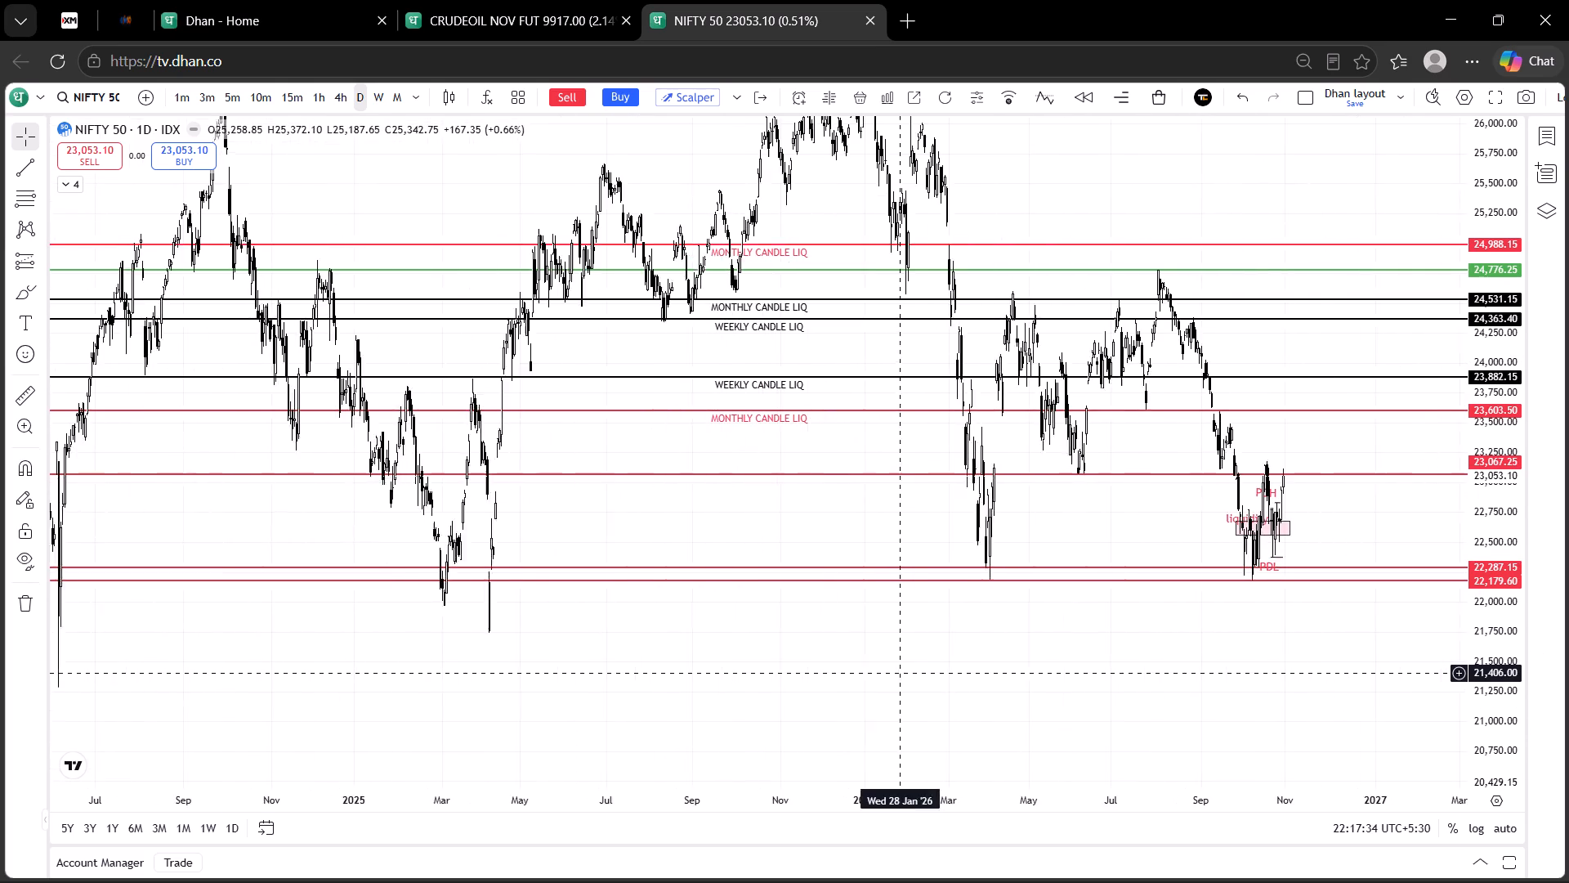
pyautogui.moveTo(892, 673); pyautogui.dragTo(826, 668)
pyautogui.moveTo(826, 668); pyautogui.dragTo(443, 625)
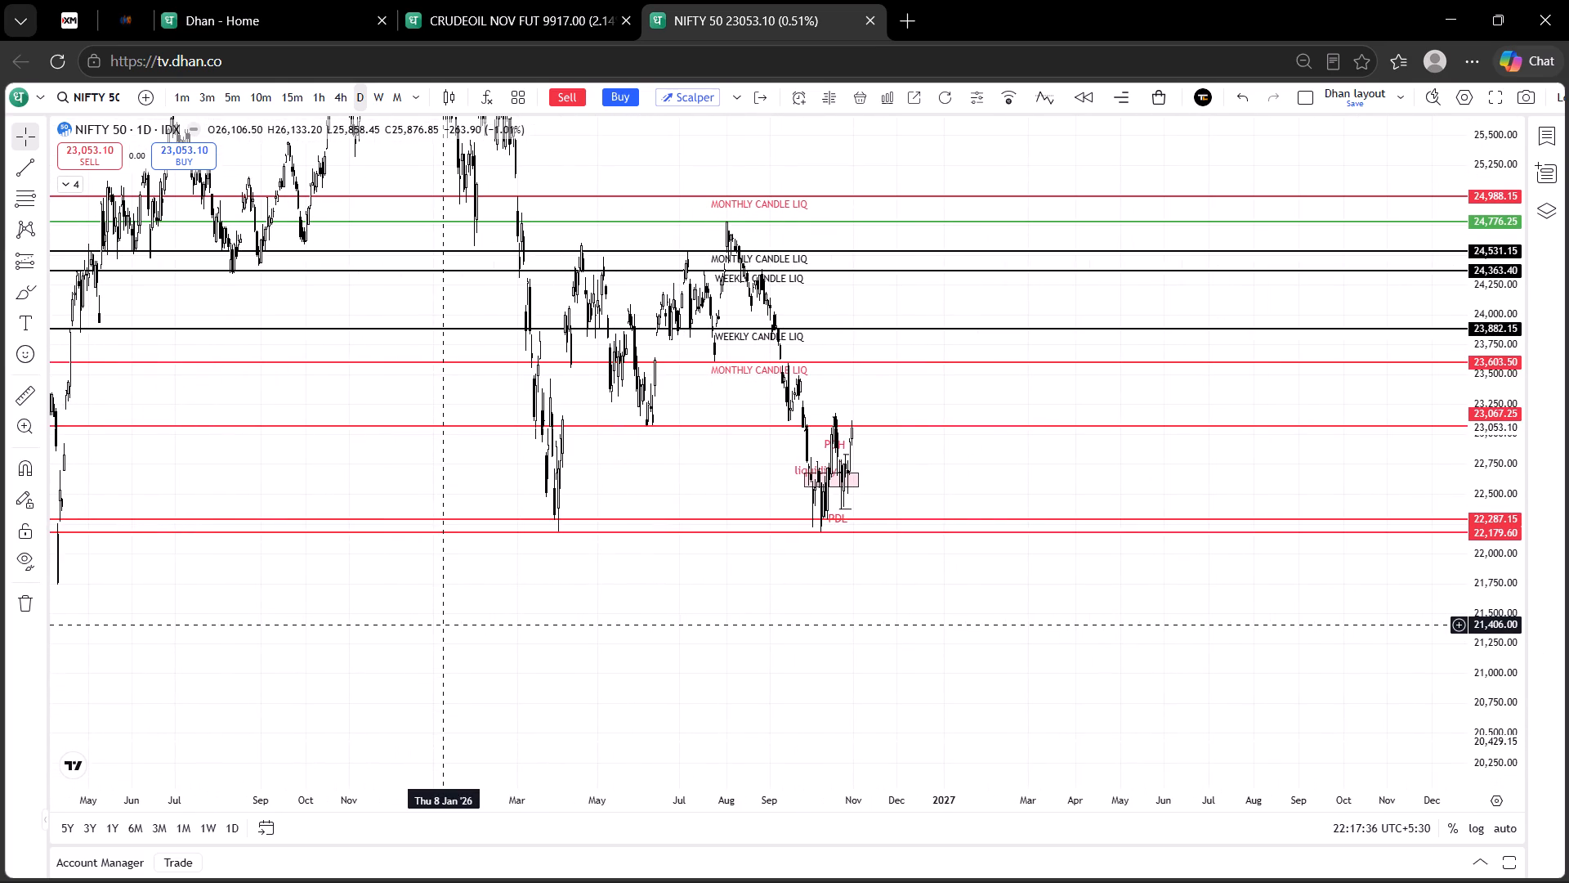
pyautogui.moveTo(960, 640); pyautogui.dragTo(907, 662)
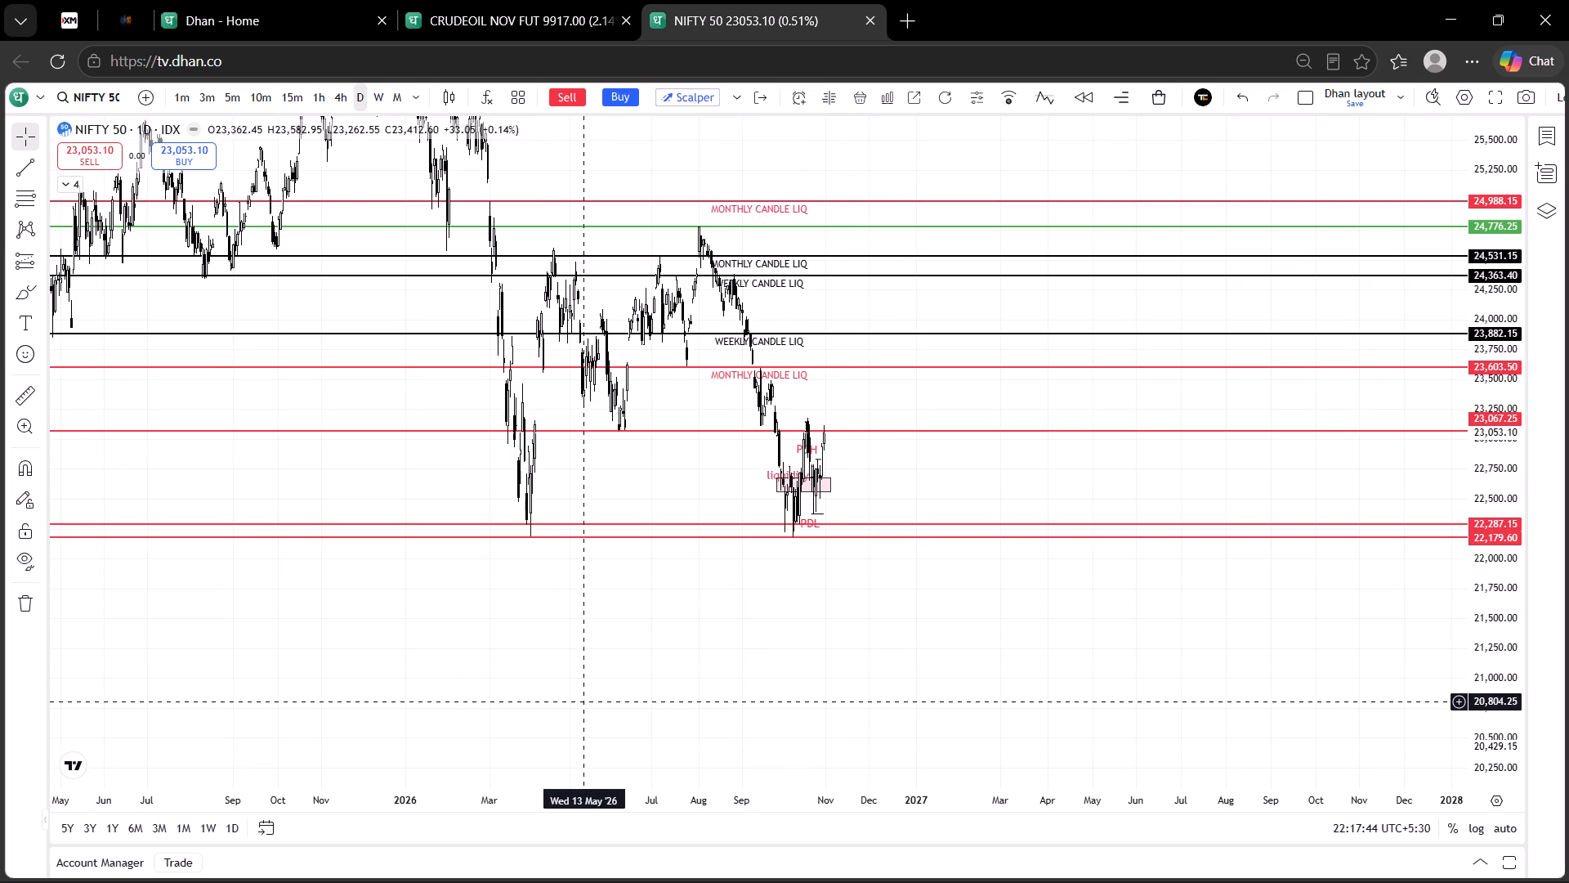
pyautogui.moveTo(583, 701); pyautogui.dragTo(1000, 760)
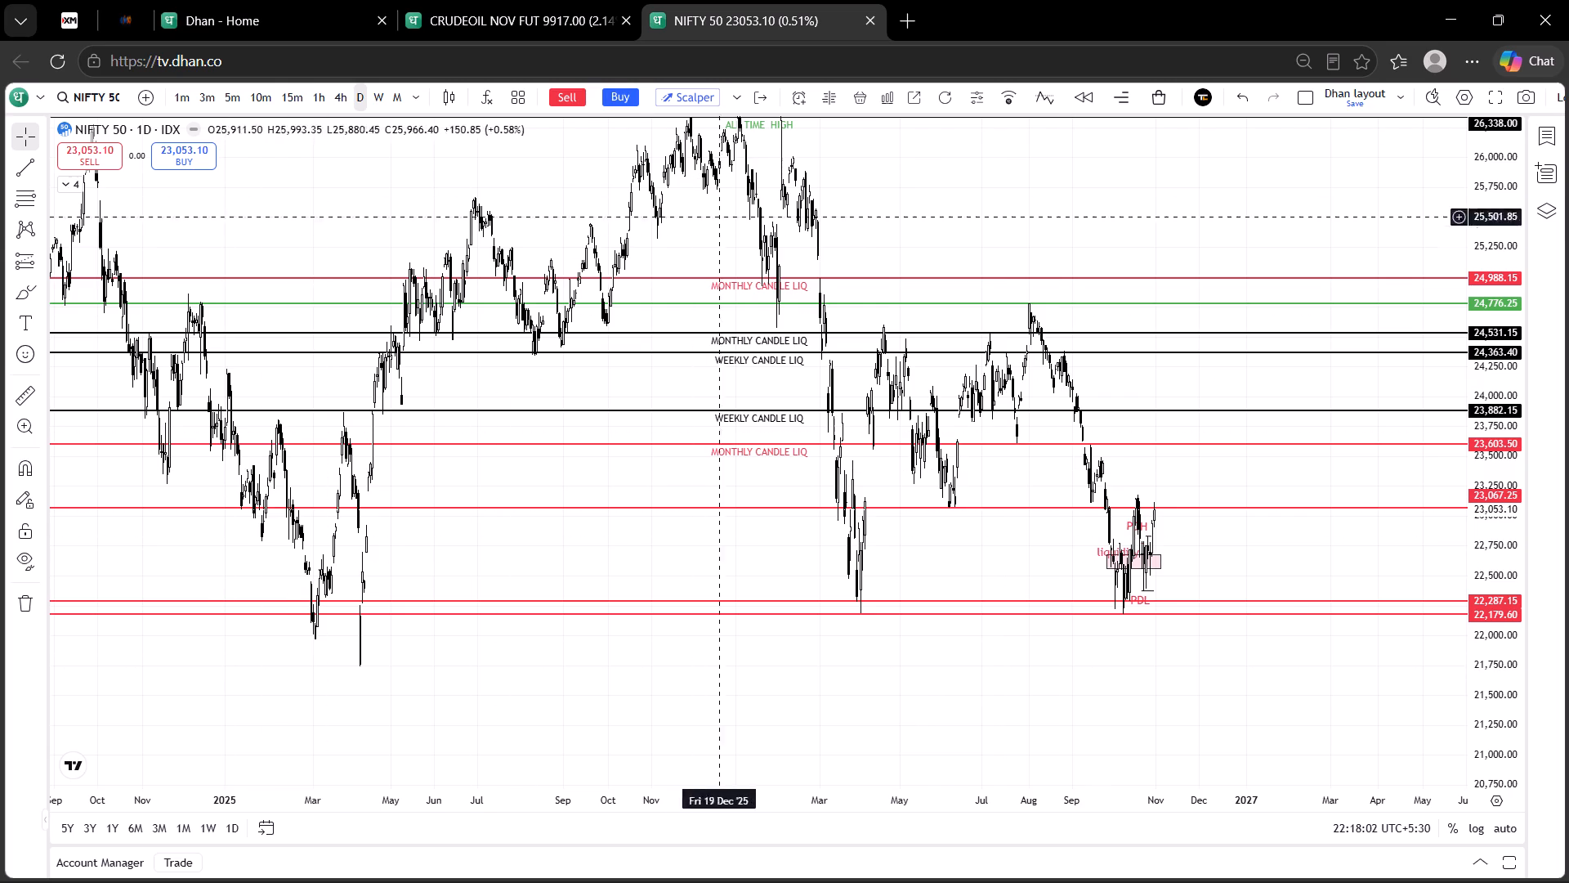
pyautogui.moveTo(950, 192); pyautogui.dragTo(816, 360)
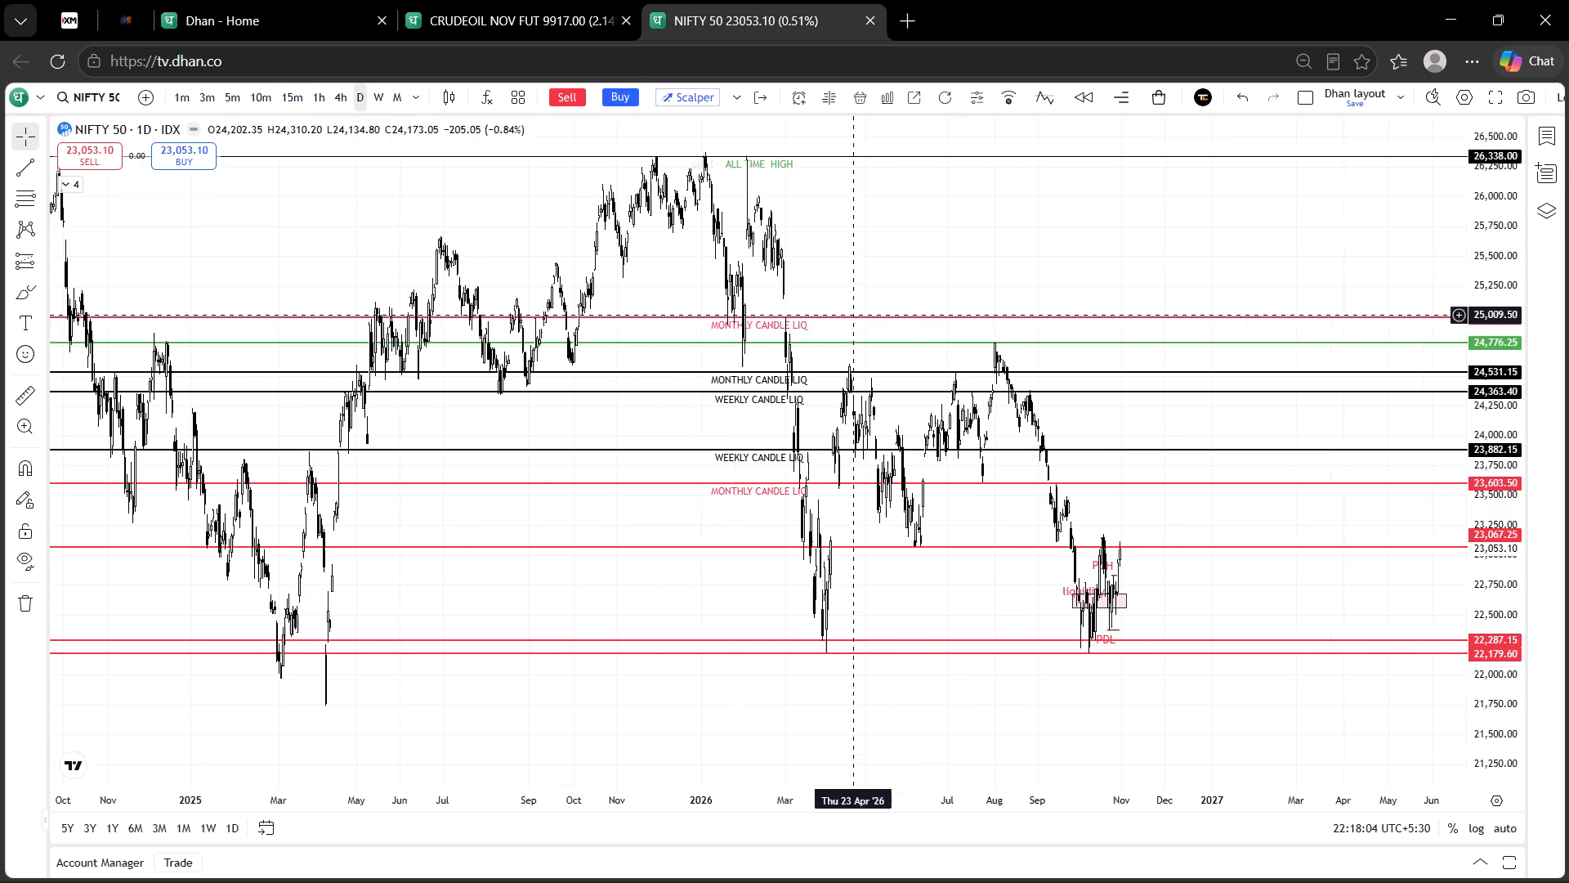
pyautogui.moveTo(816, 360); pyautogui.dragTo(764, 454)
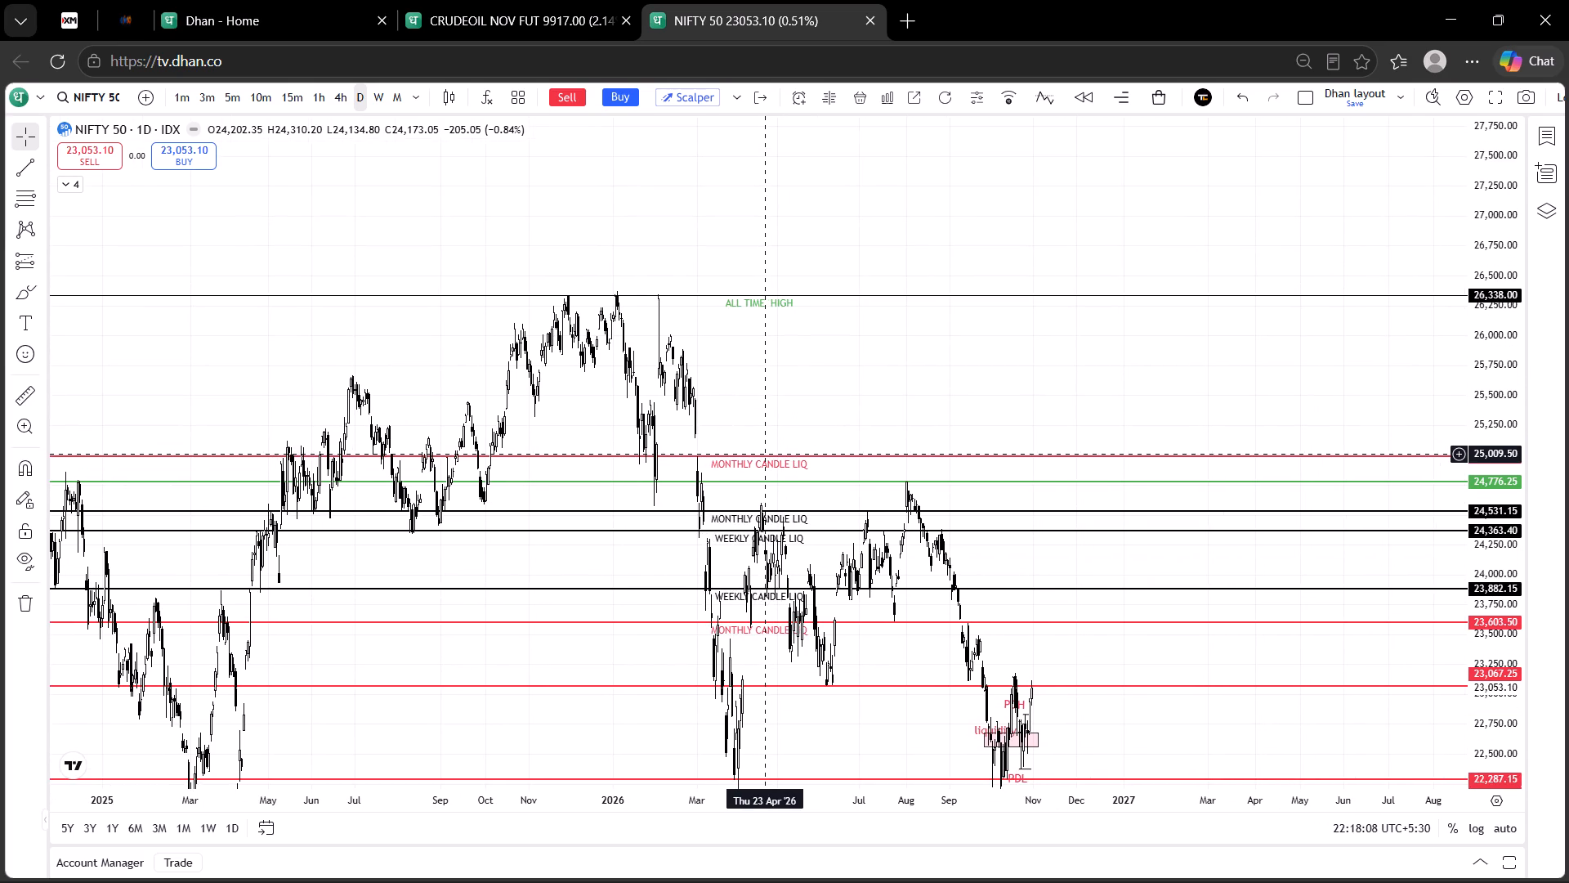
pyautogui.moveTo(764, 454); pyautogui.dragTo(711, 327)
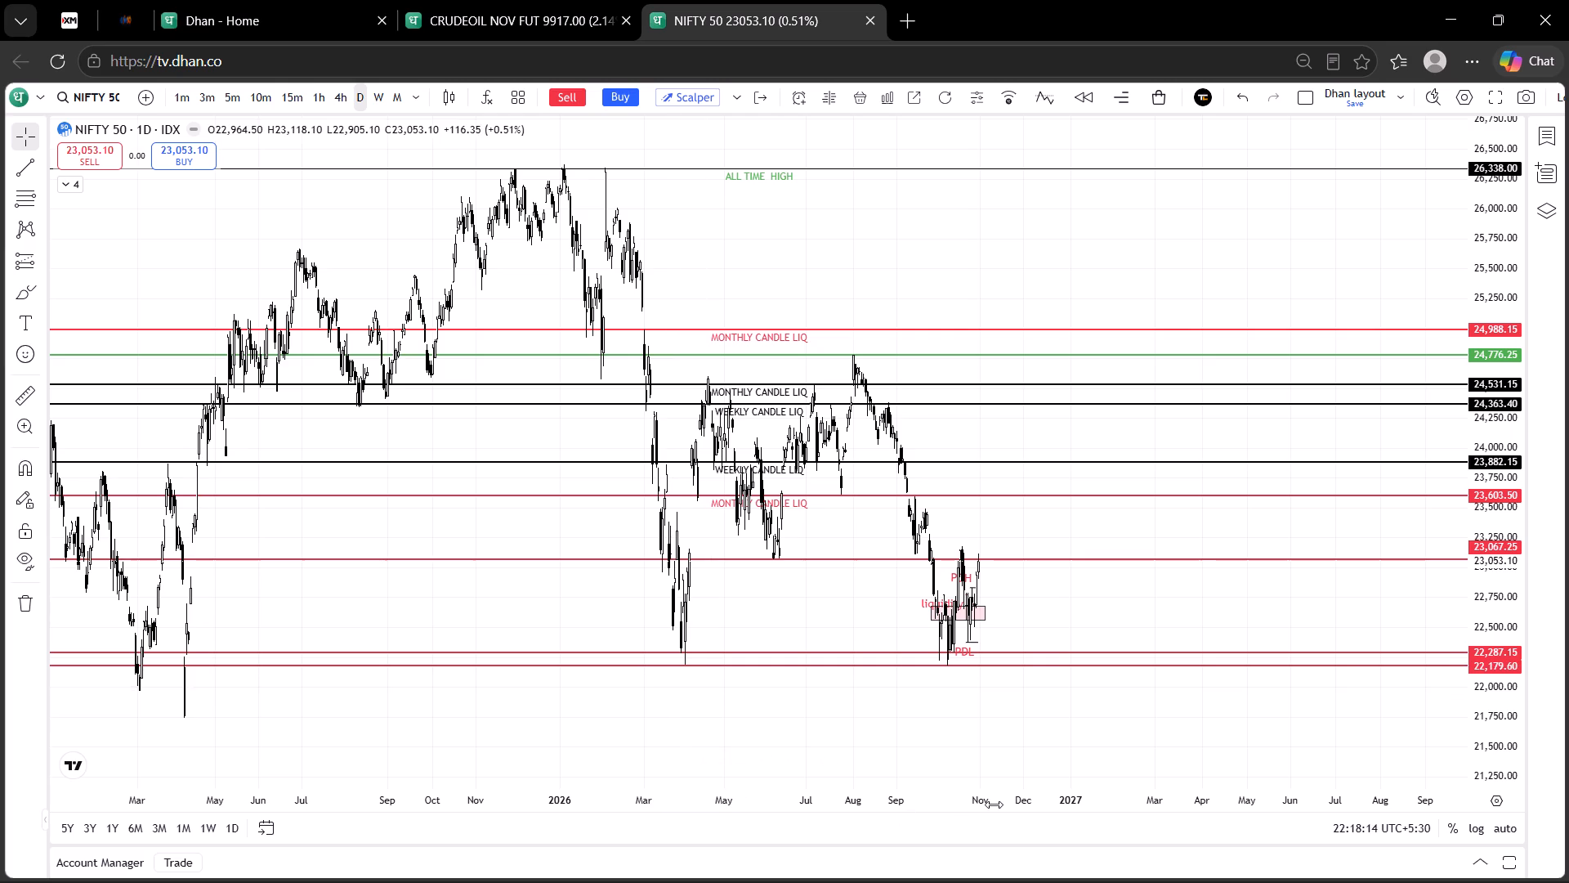
# Examine the recent daily candles up to November 2026 around the 23,067.25 line, the PDH and PDL marks and the pink zone.
pyautogui.moveTo(994, 805); pyautogui.dragTo(538, 758)
pyautogui.moveTo(491, 703); pyautogui.dragTo(786, 760)
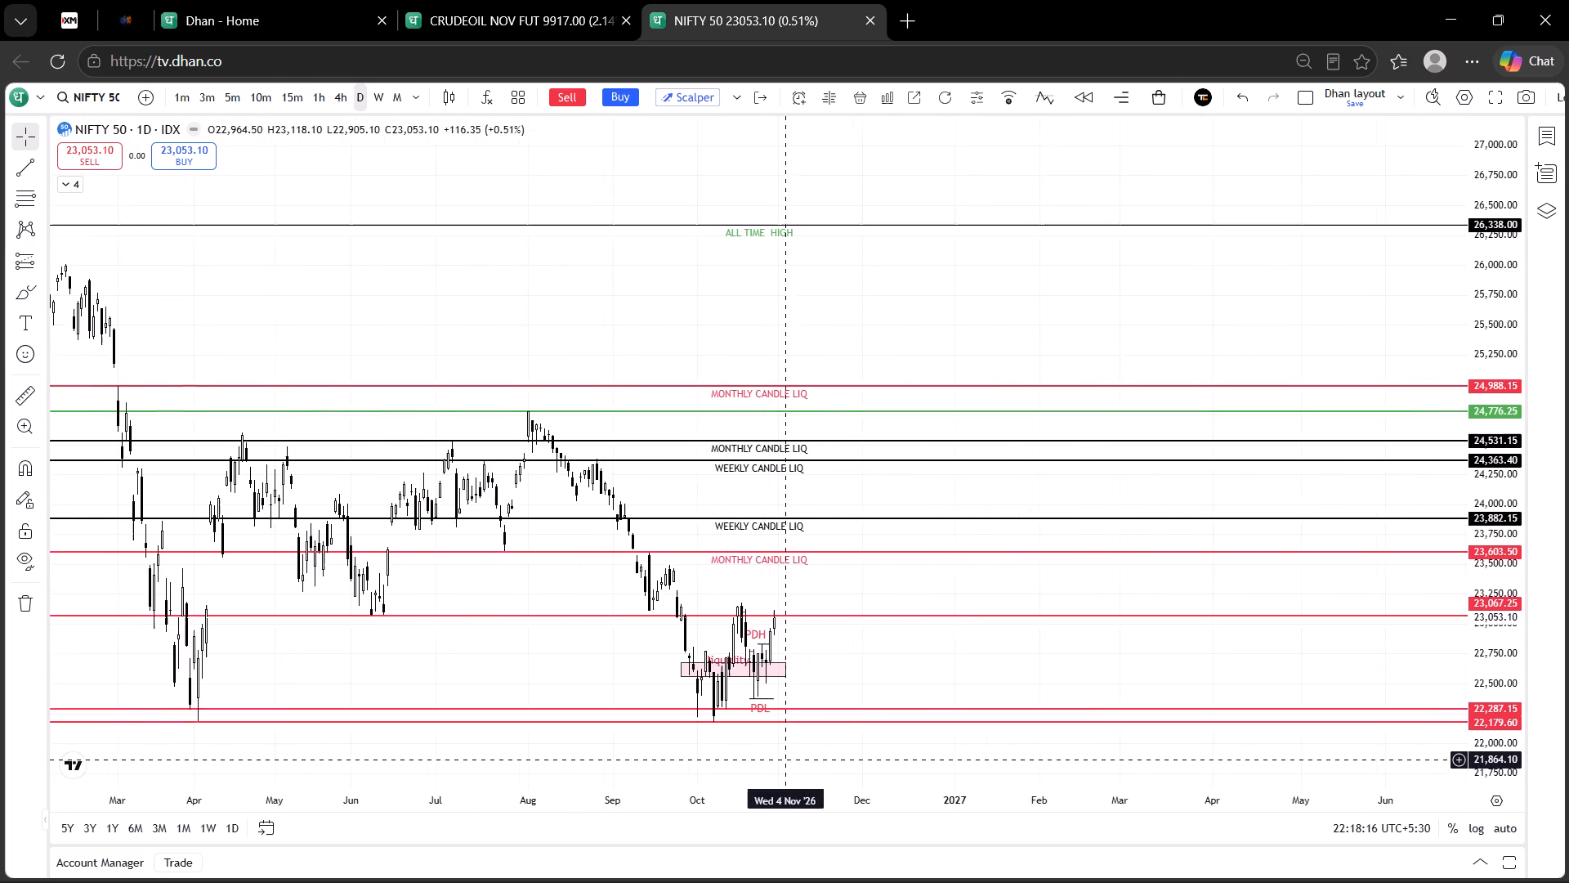
pyautogui.moveTo(786, 760); pyautogui.dragTo(709, 753)
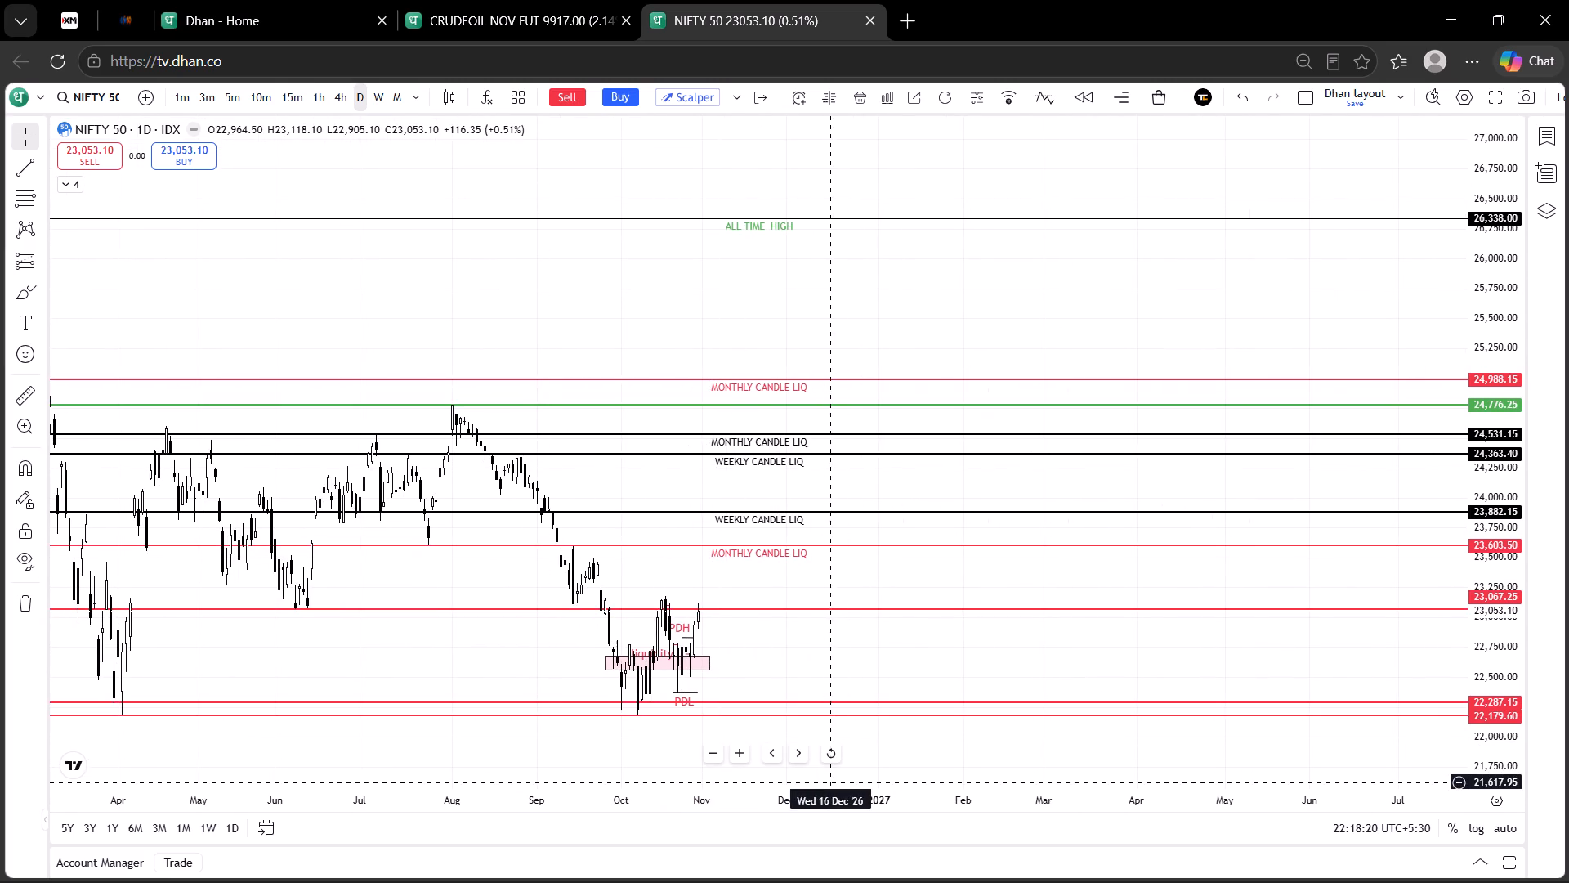
pyautogui.moveTo(802, 804); pyautogui.dragTo(82, 773)
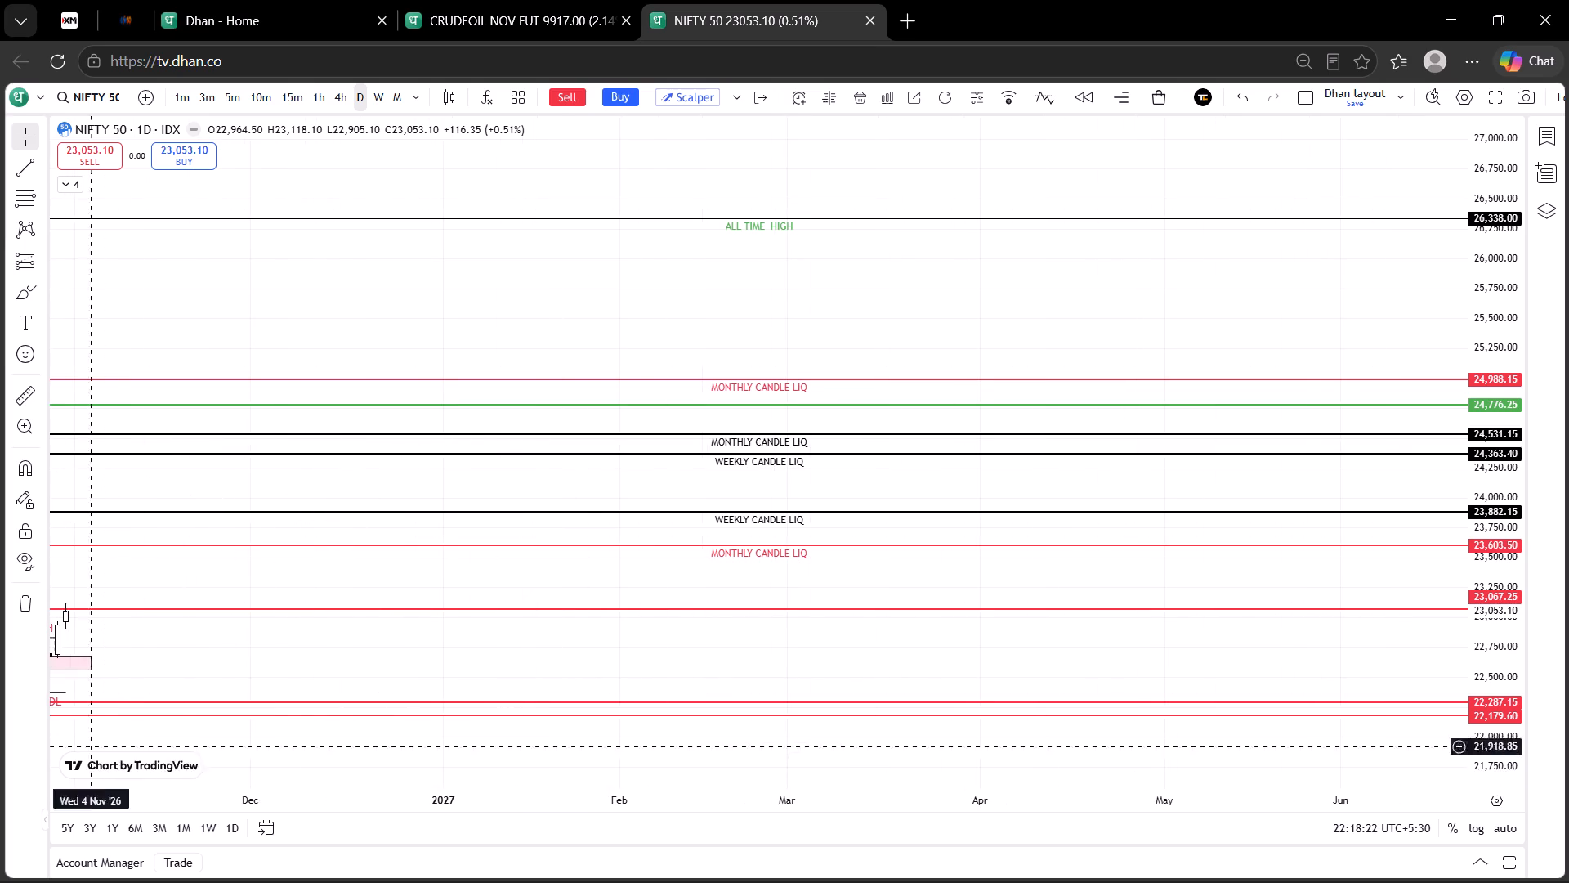
pyautogui.moveTo(158, 653); pyautogui.dragTo(928, 594)
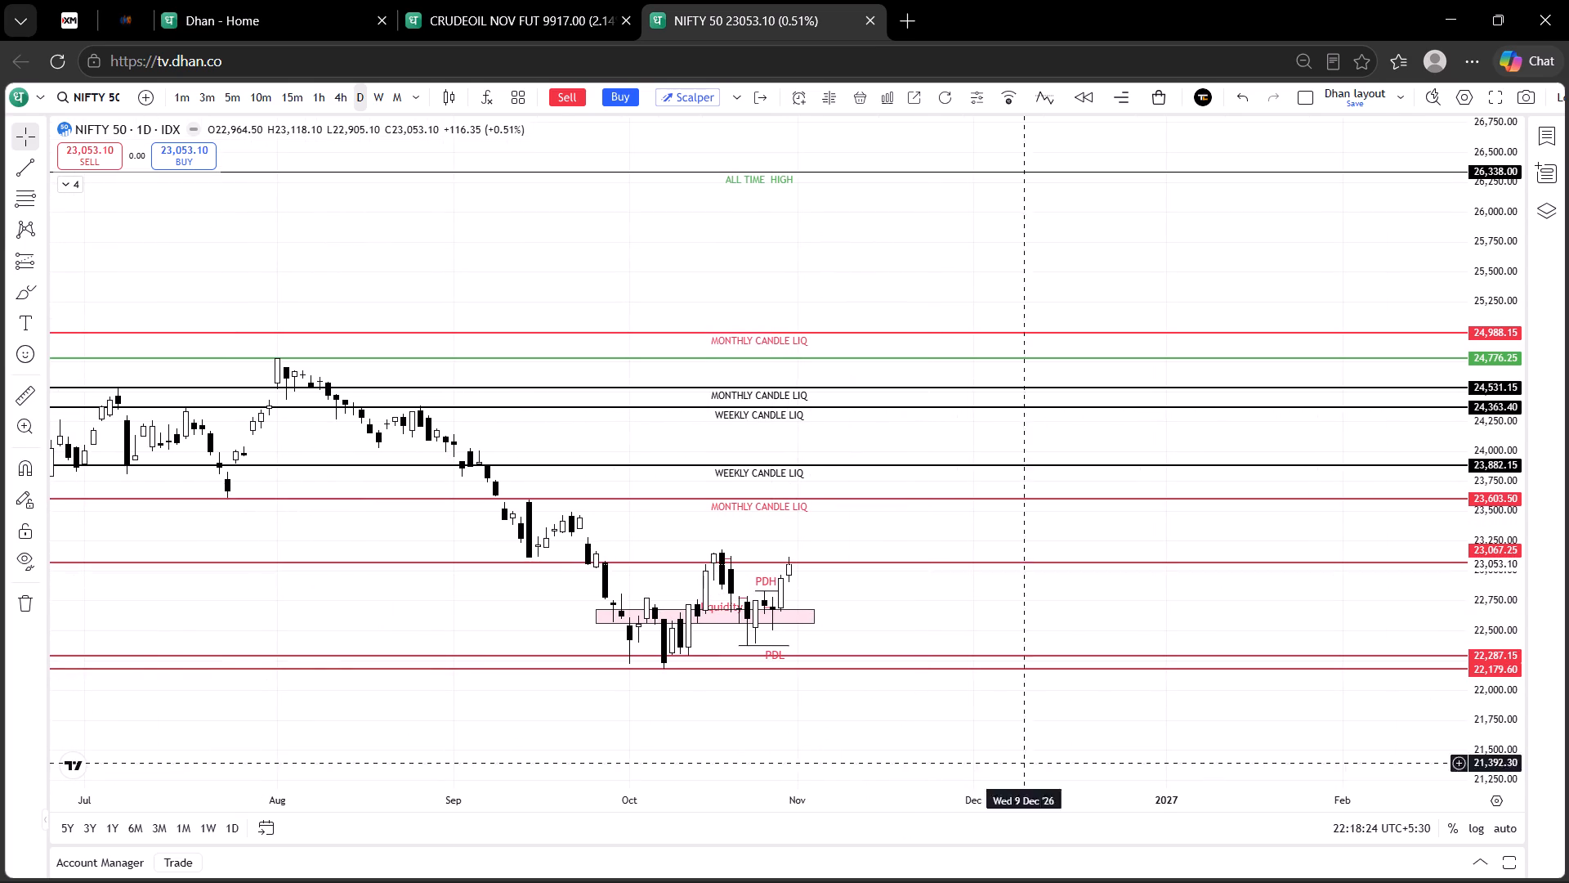
pyautogui.moveTo(1521, 724); pyautogui.dragTo(1484, 428)
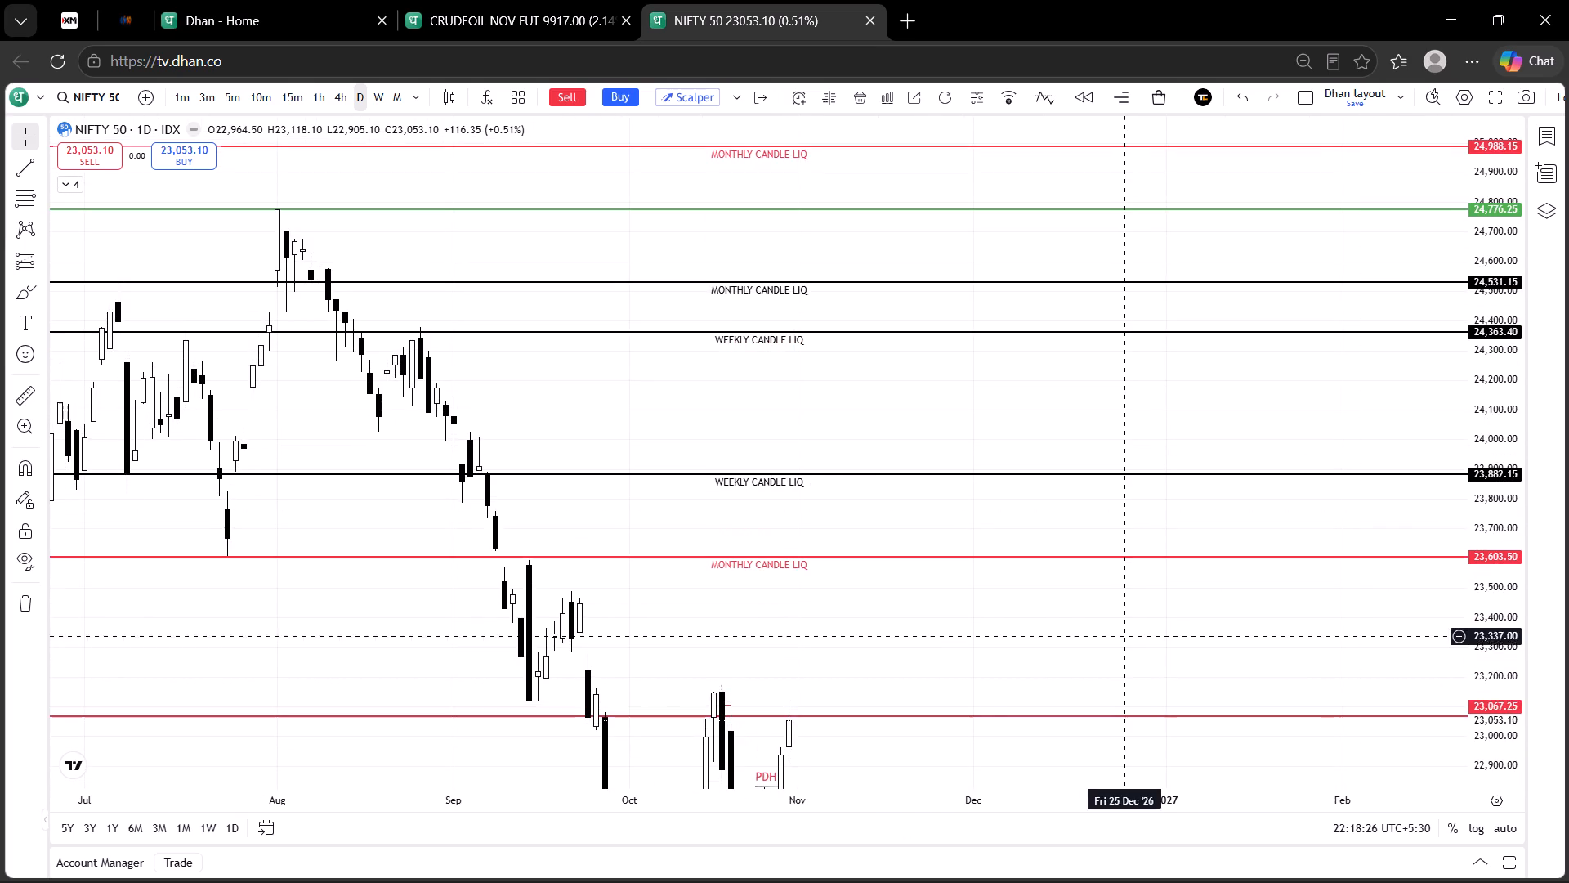
pyautogui.moveTo(1121, 626); pyautogui.dragTo(1155, 571)
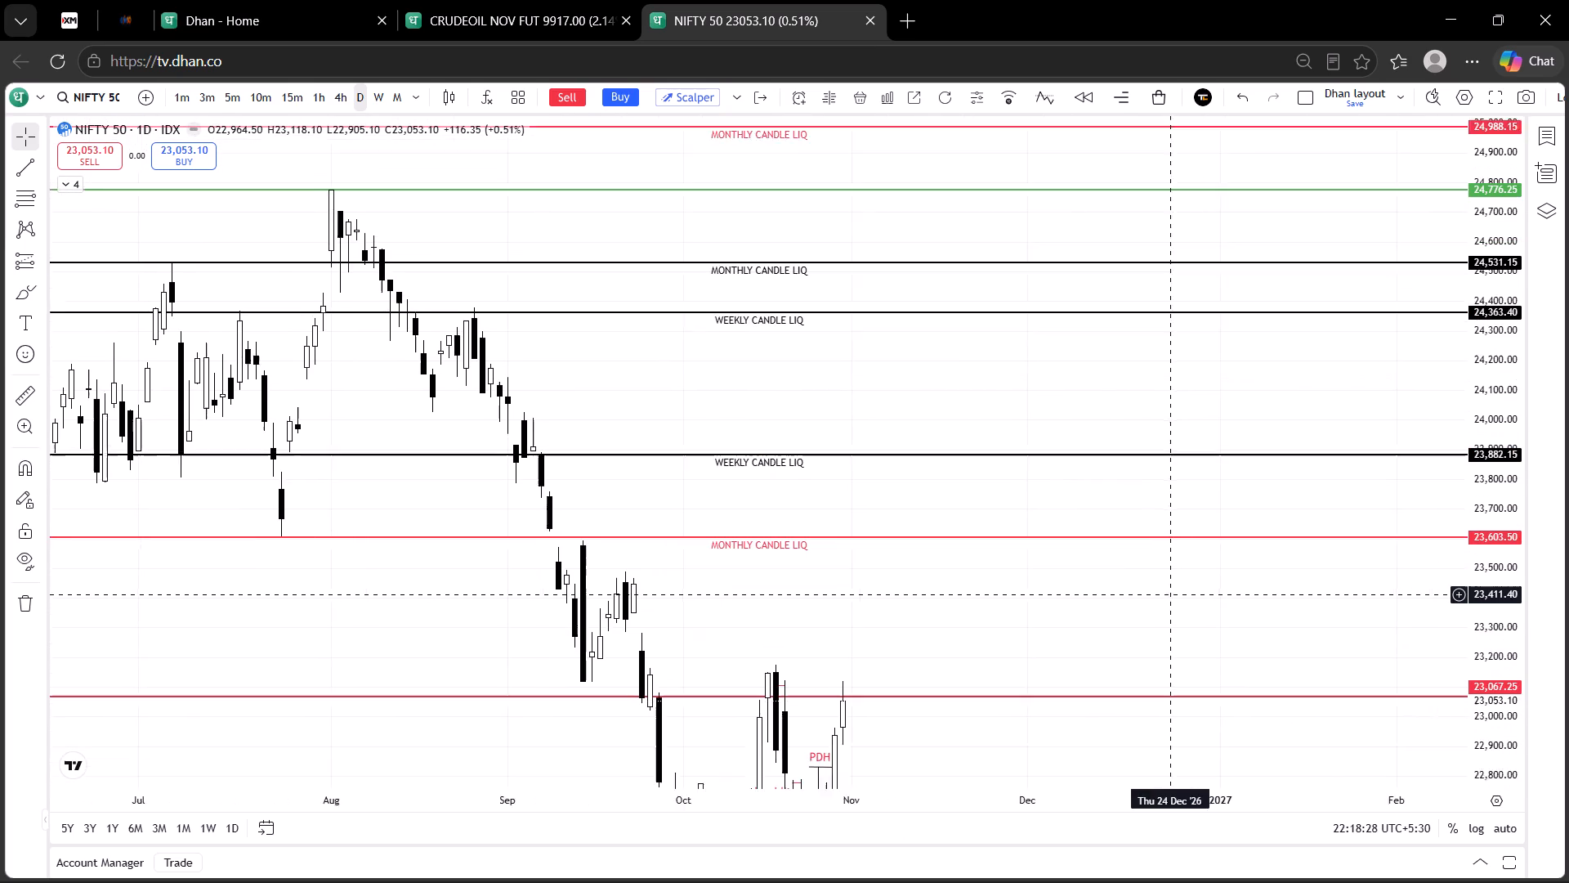
pyautogui.moveTo(1155, 571); pyautogui.dragTo(1151, 565)
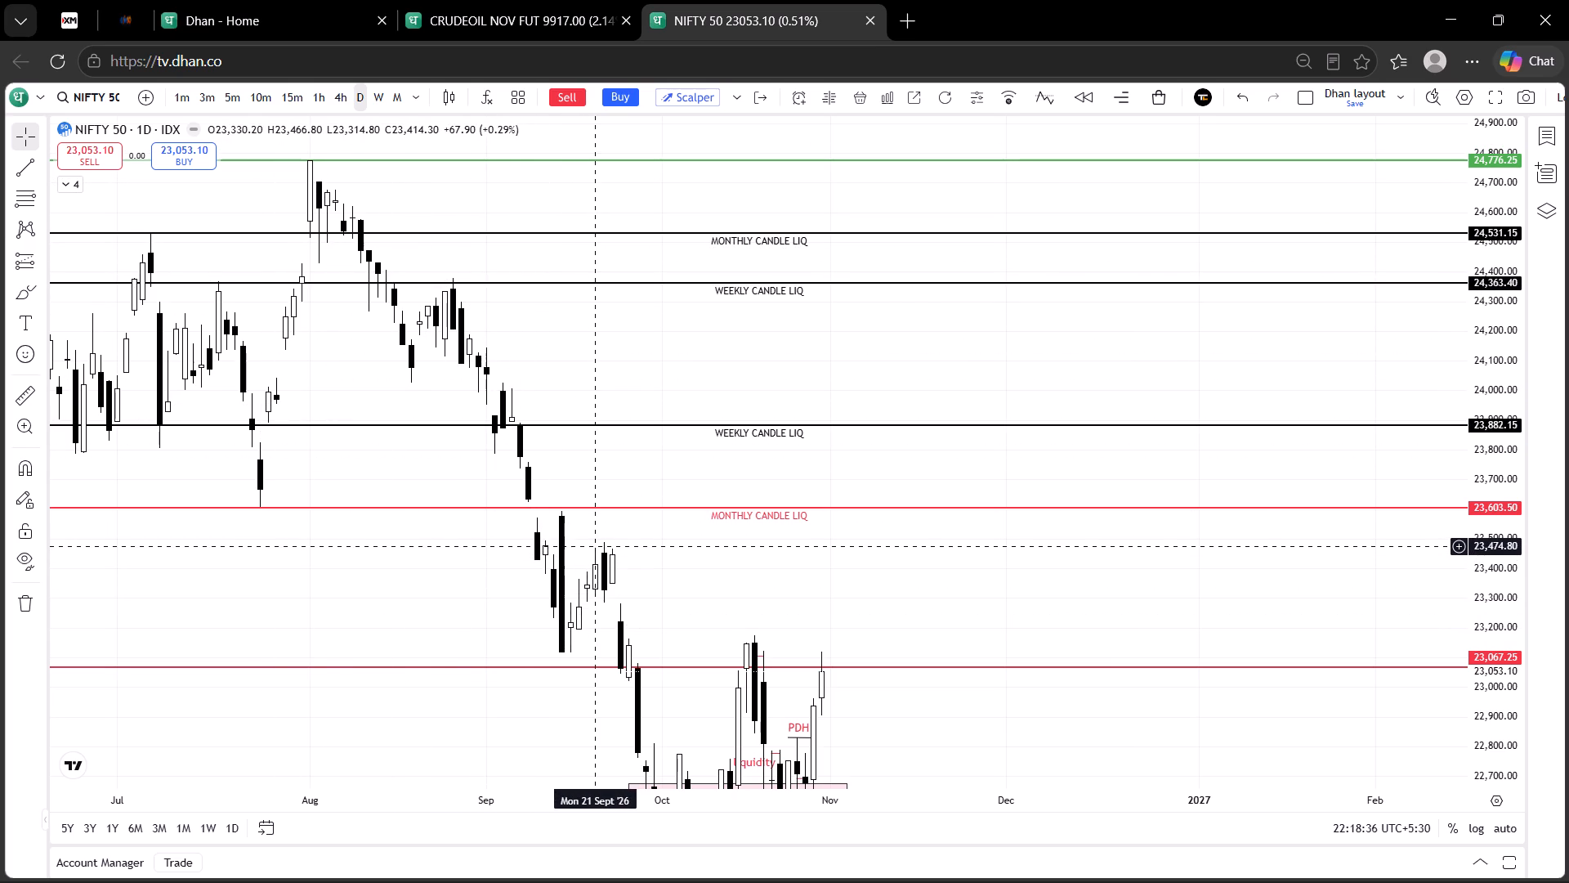
pyautogui.moveTo(680, 795); pyautogui.dragTo(680, 793)
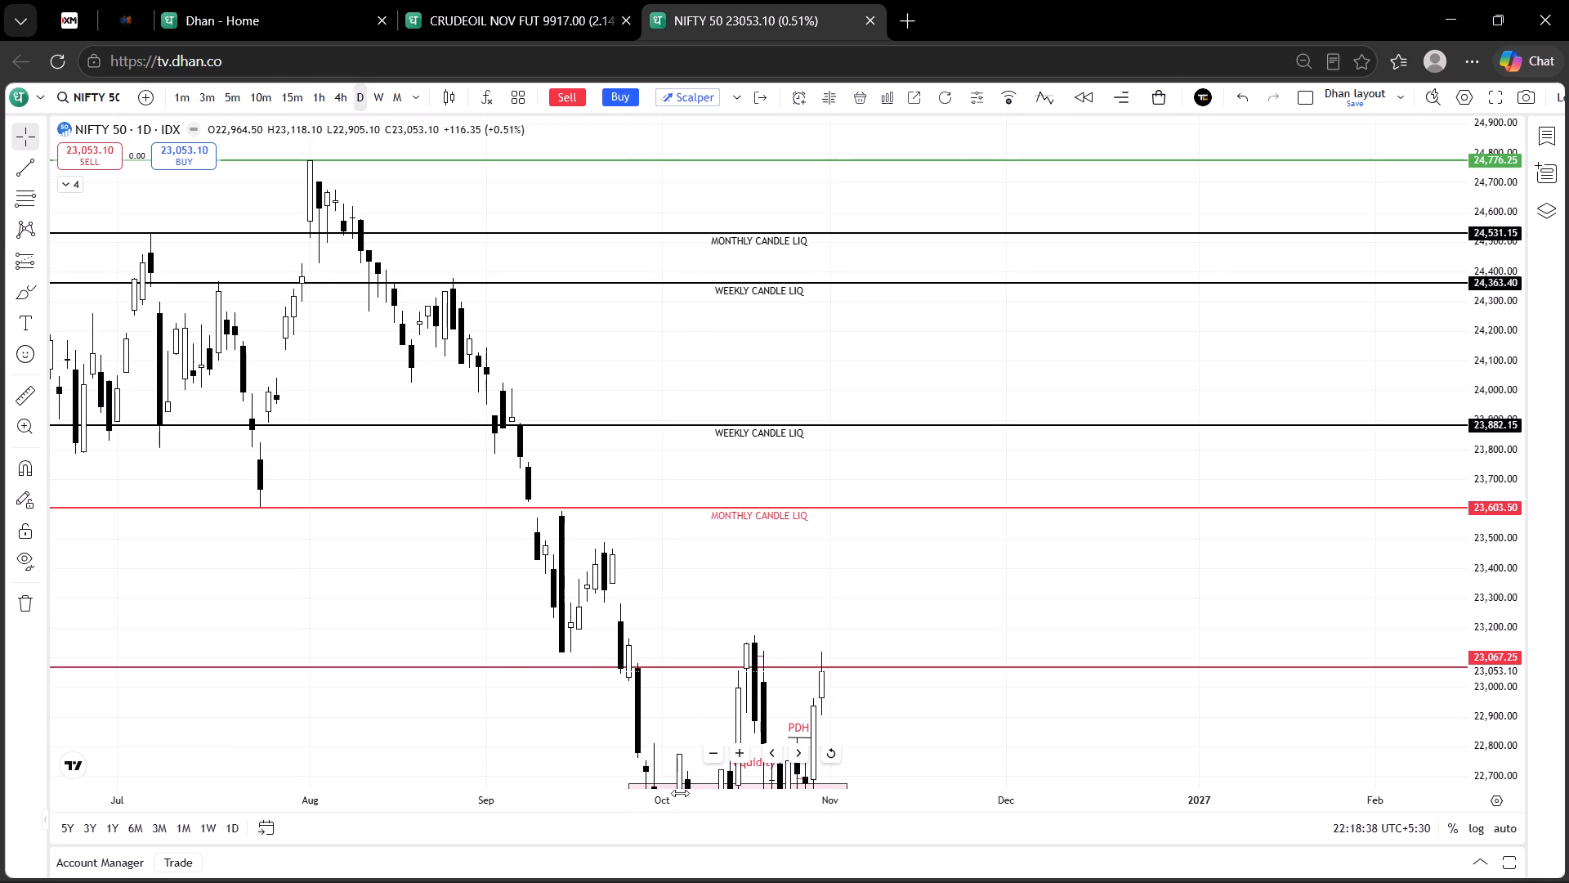
pyautogui.moveTo(680, 793); pyautogui.dragTo(698, 724)
pyautogui.moveTo(698, 724); pyautogui.dragTo(636, 483)
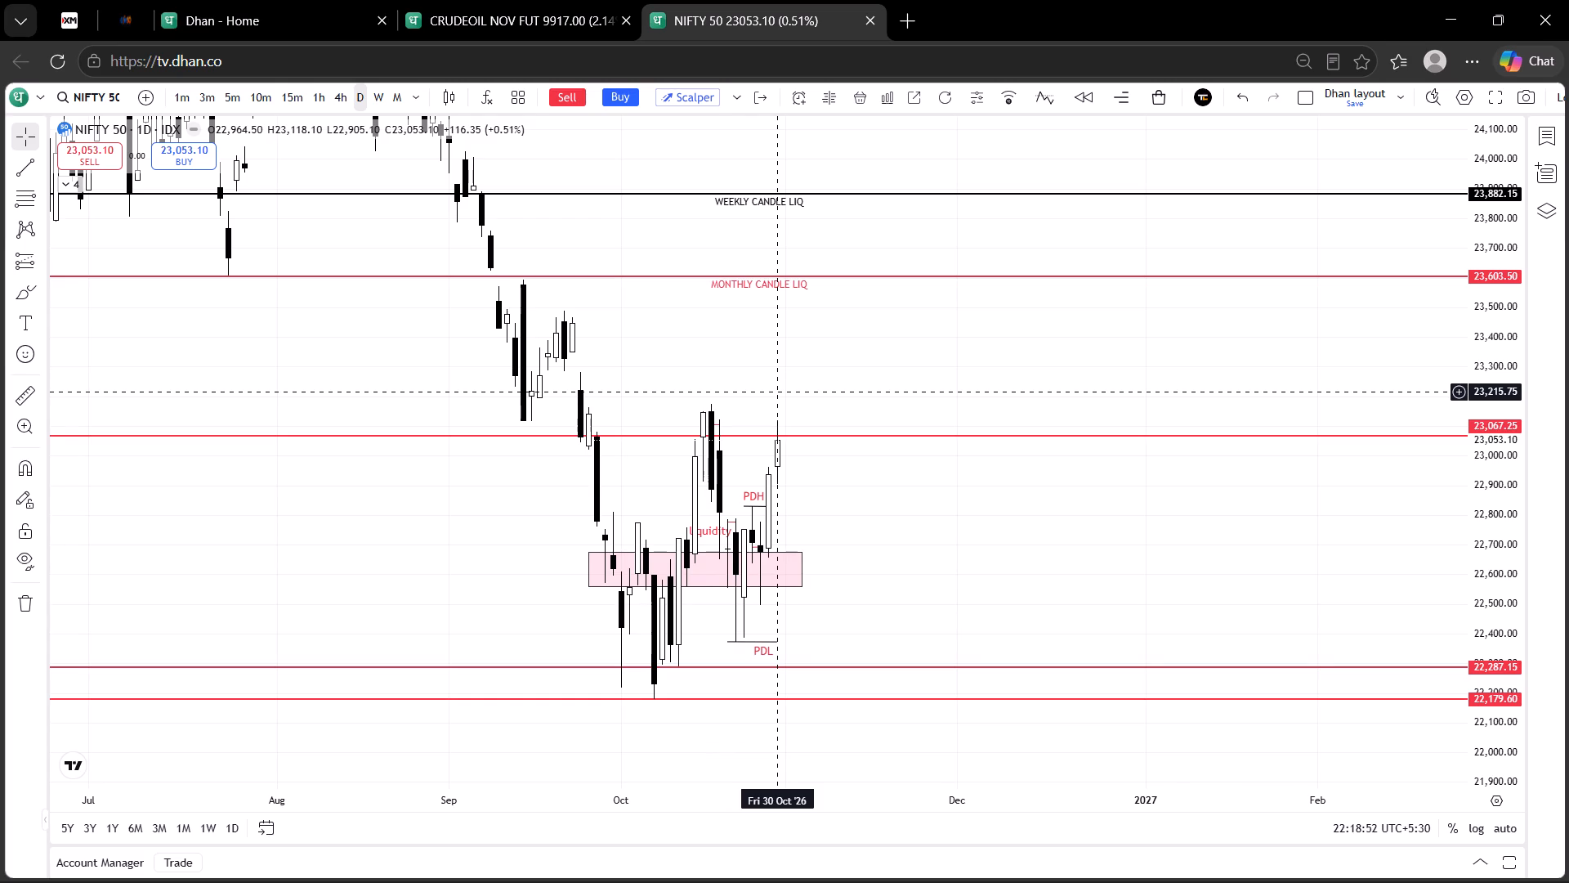
pyautogui.click(774, 392)
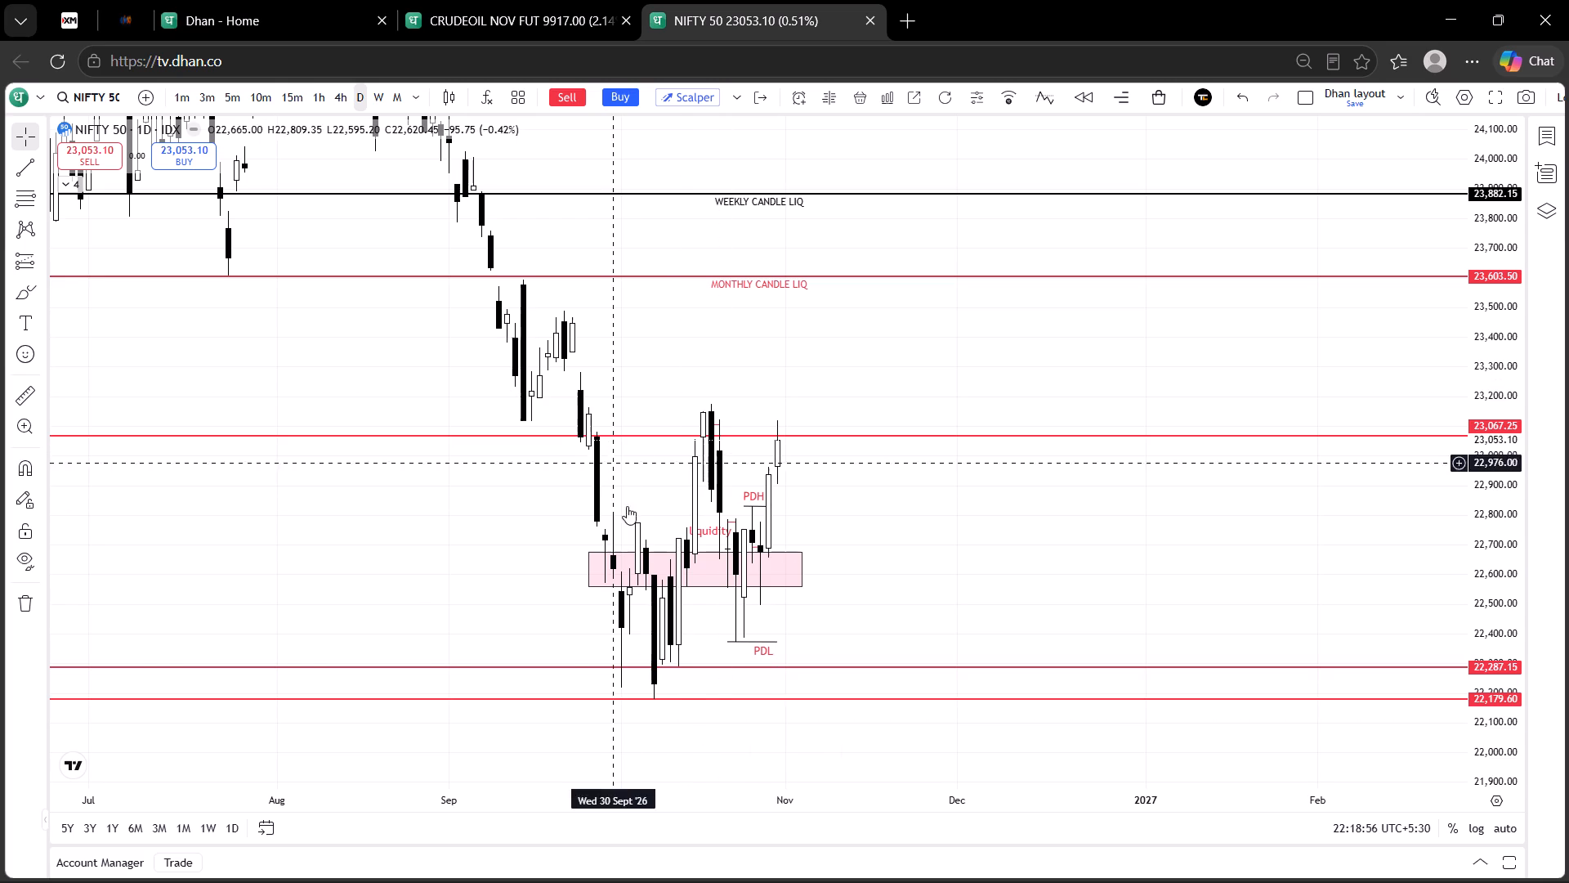
pyautogui.moveTo(741, 800); pyautogui.dragTo(492, 789)
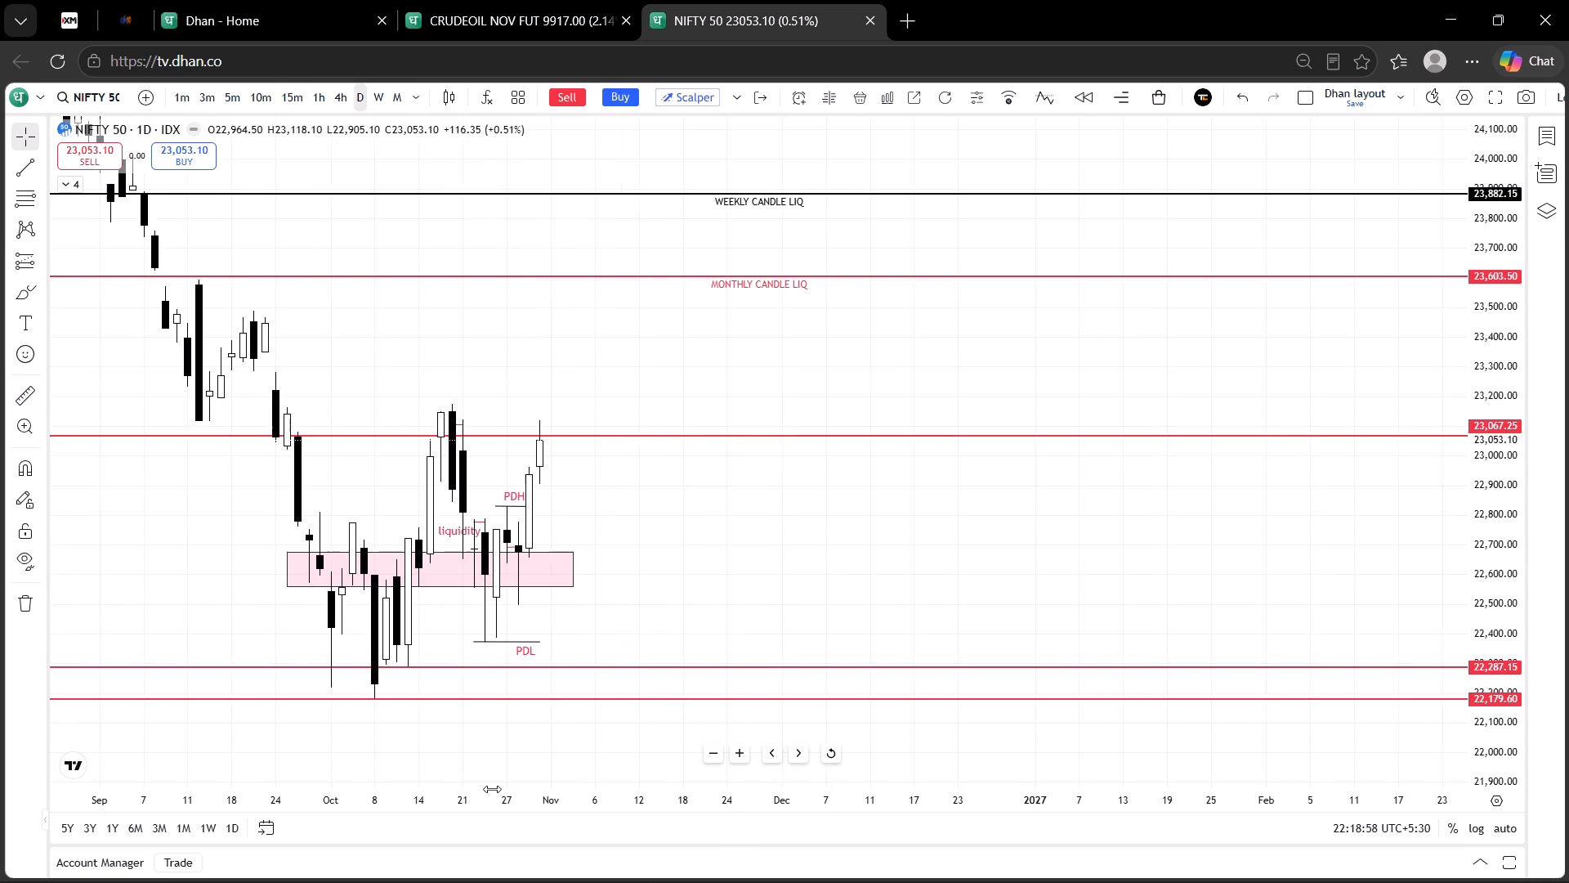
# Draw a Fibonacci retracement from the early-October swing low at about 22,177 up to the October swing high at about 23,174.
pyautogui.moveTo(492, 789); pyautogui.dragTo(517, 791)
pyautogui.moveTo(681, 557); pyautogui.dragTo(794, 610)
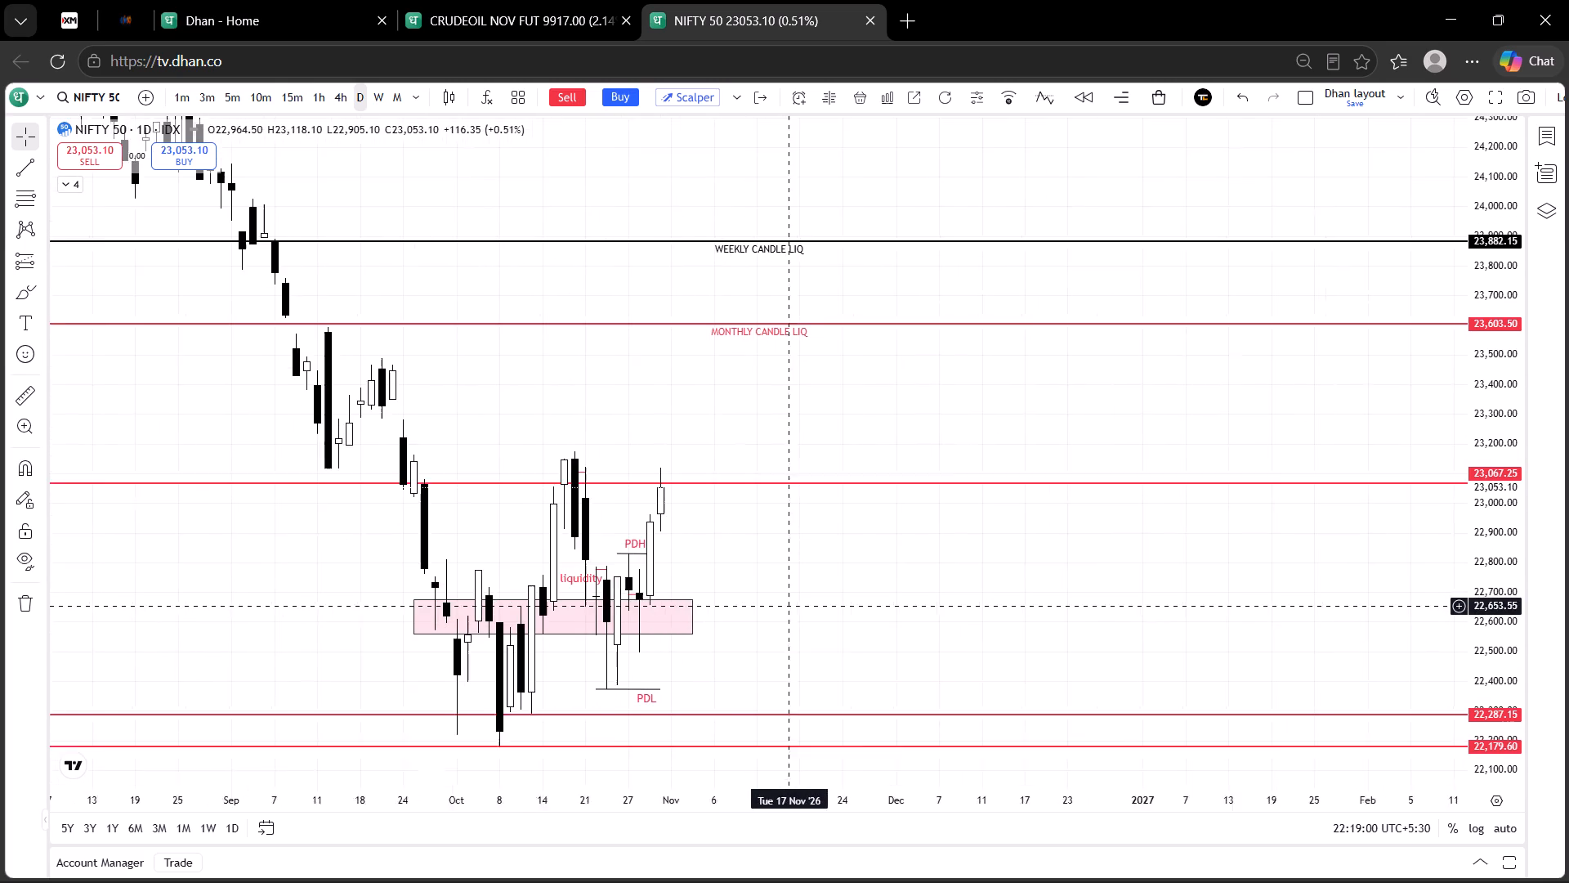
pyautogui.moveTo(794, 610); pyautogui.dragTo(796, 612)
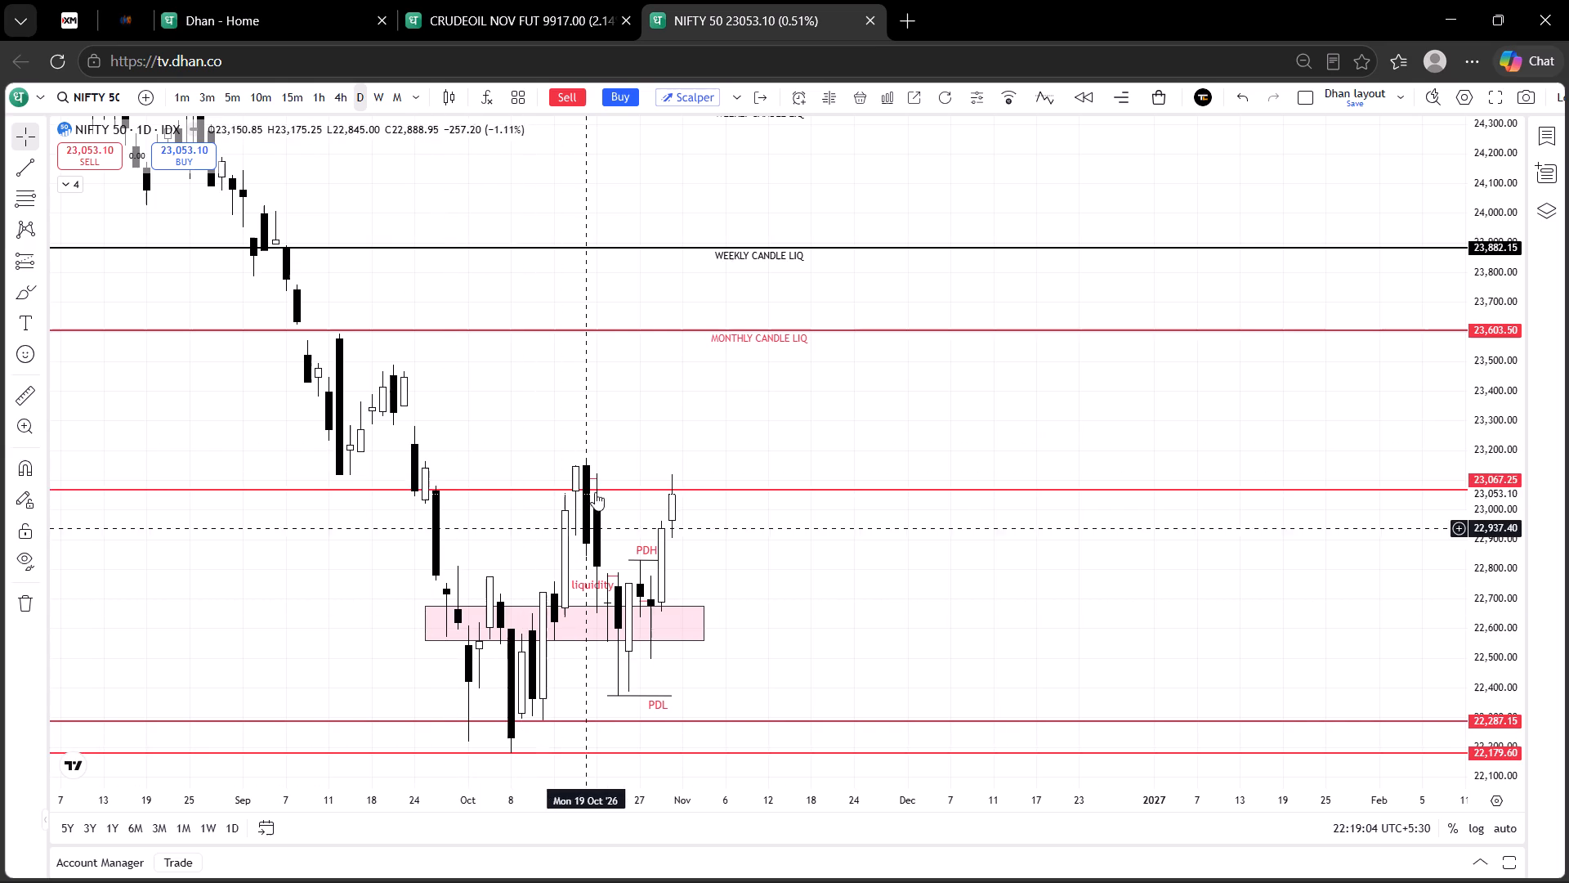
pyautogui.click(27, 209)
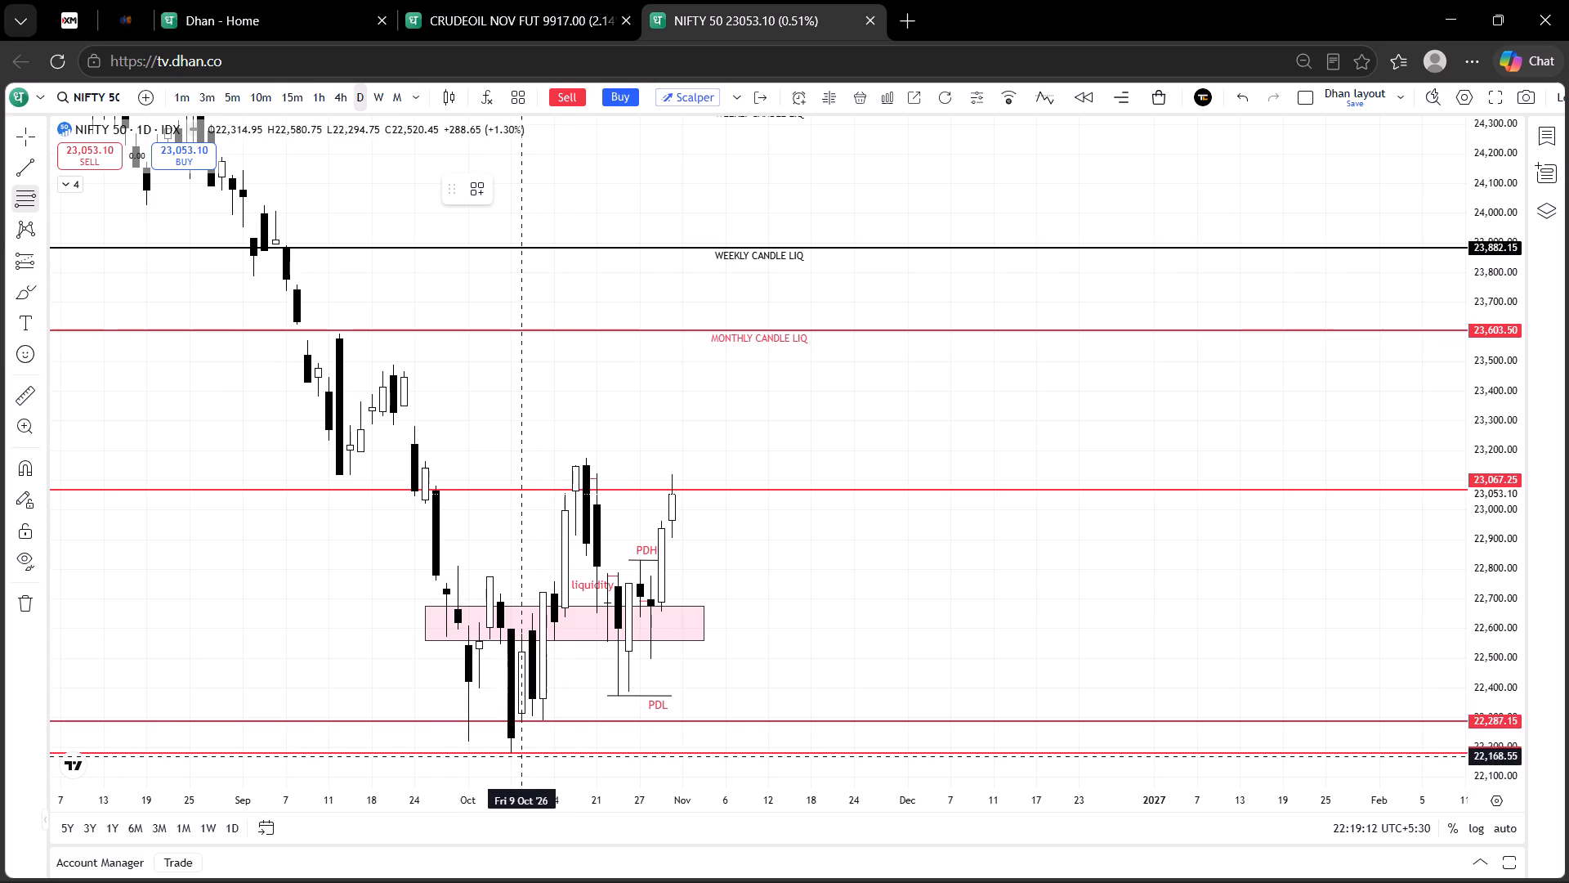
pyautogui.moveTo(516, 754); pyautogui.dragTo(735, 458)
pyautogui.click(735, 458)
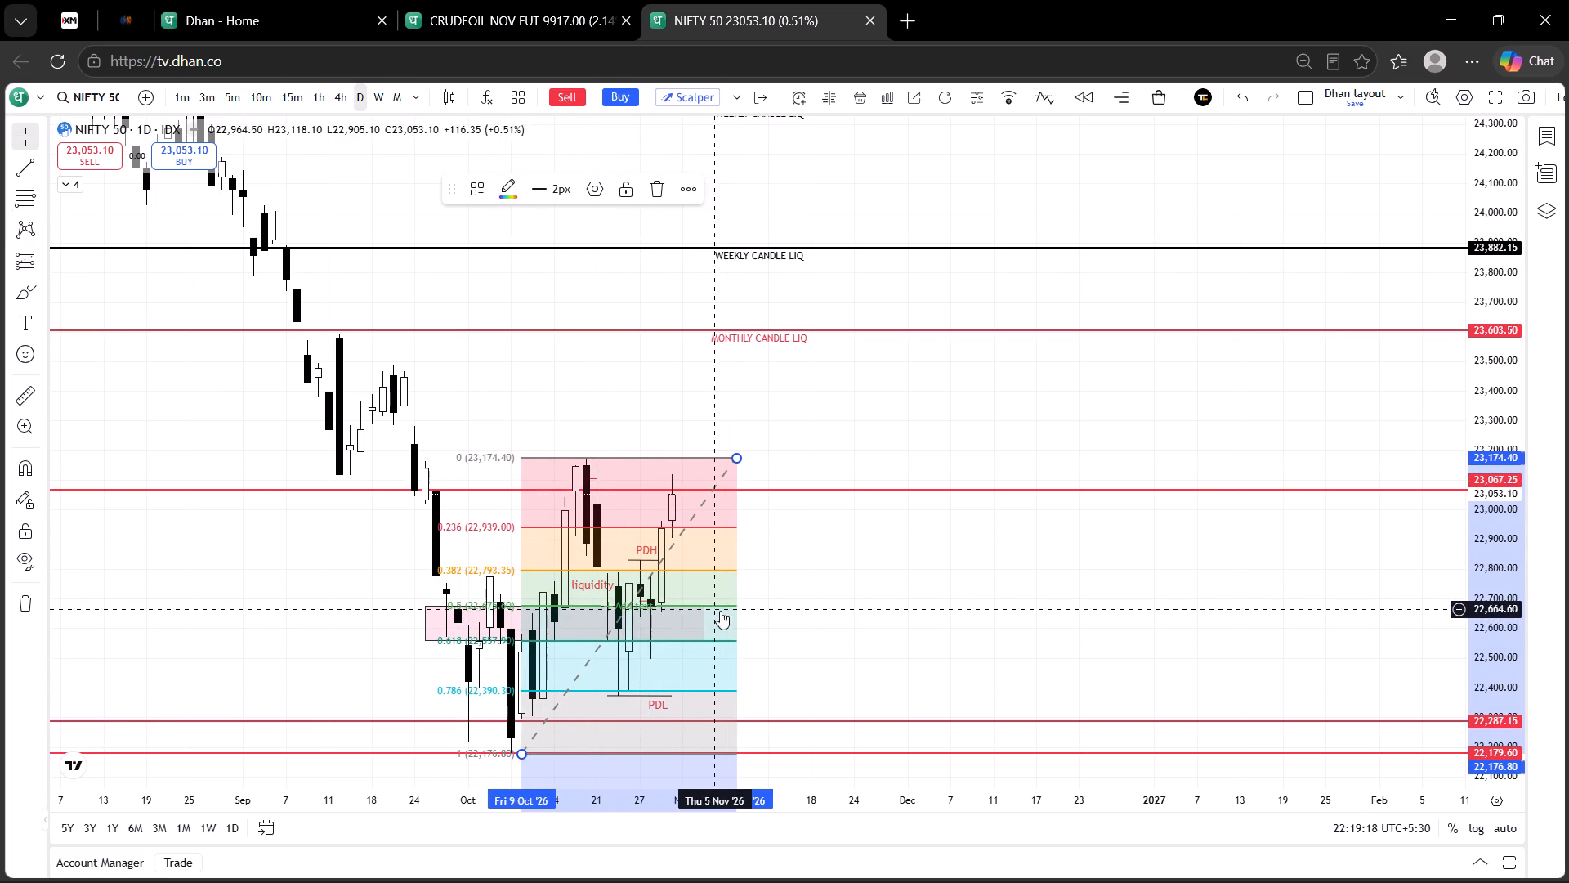
# Extend the pink zone rectangle's later edge to 13 November 2026, past the latest daily candle.
pyautogui.moveTo(704, 623); pyautogui.dragTo(784, 625)
pyautogui.click(838, 569)
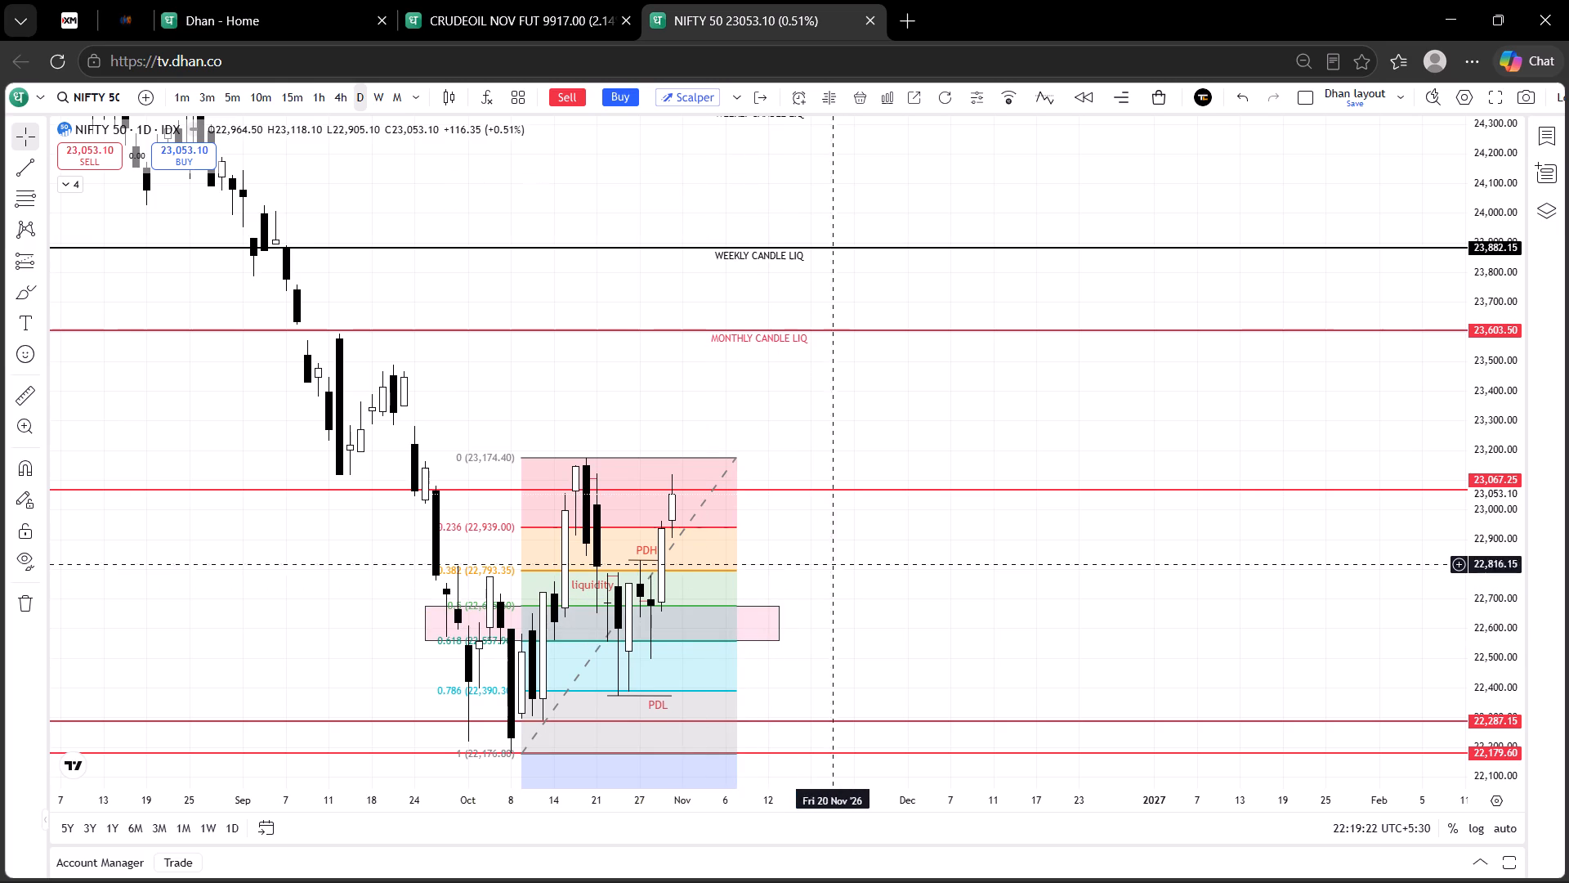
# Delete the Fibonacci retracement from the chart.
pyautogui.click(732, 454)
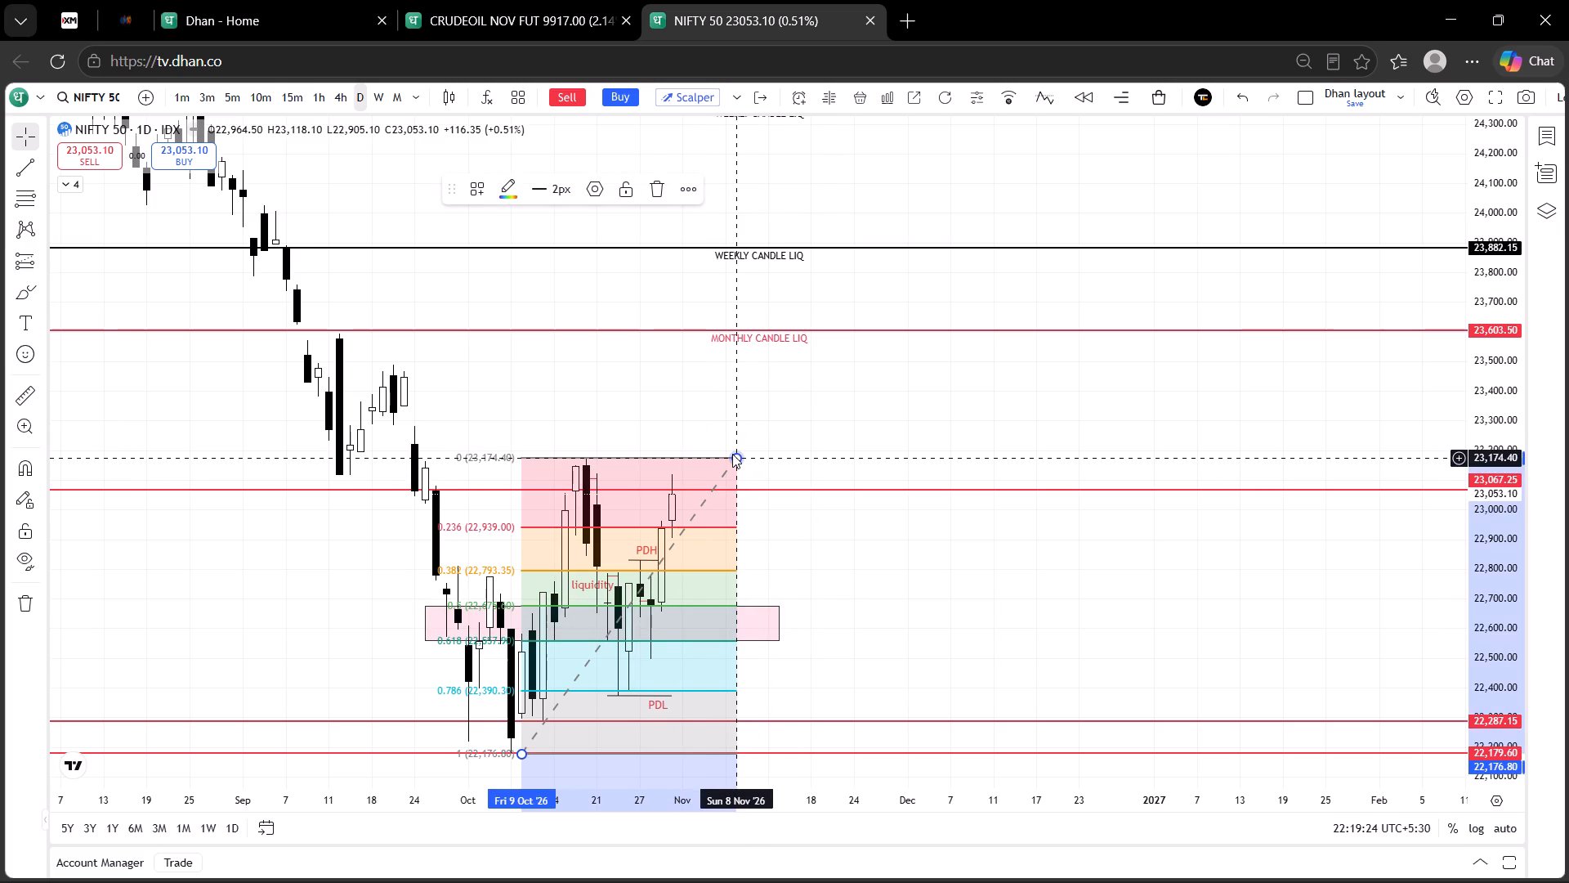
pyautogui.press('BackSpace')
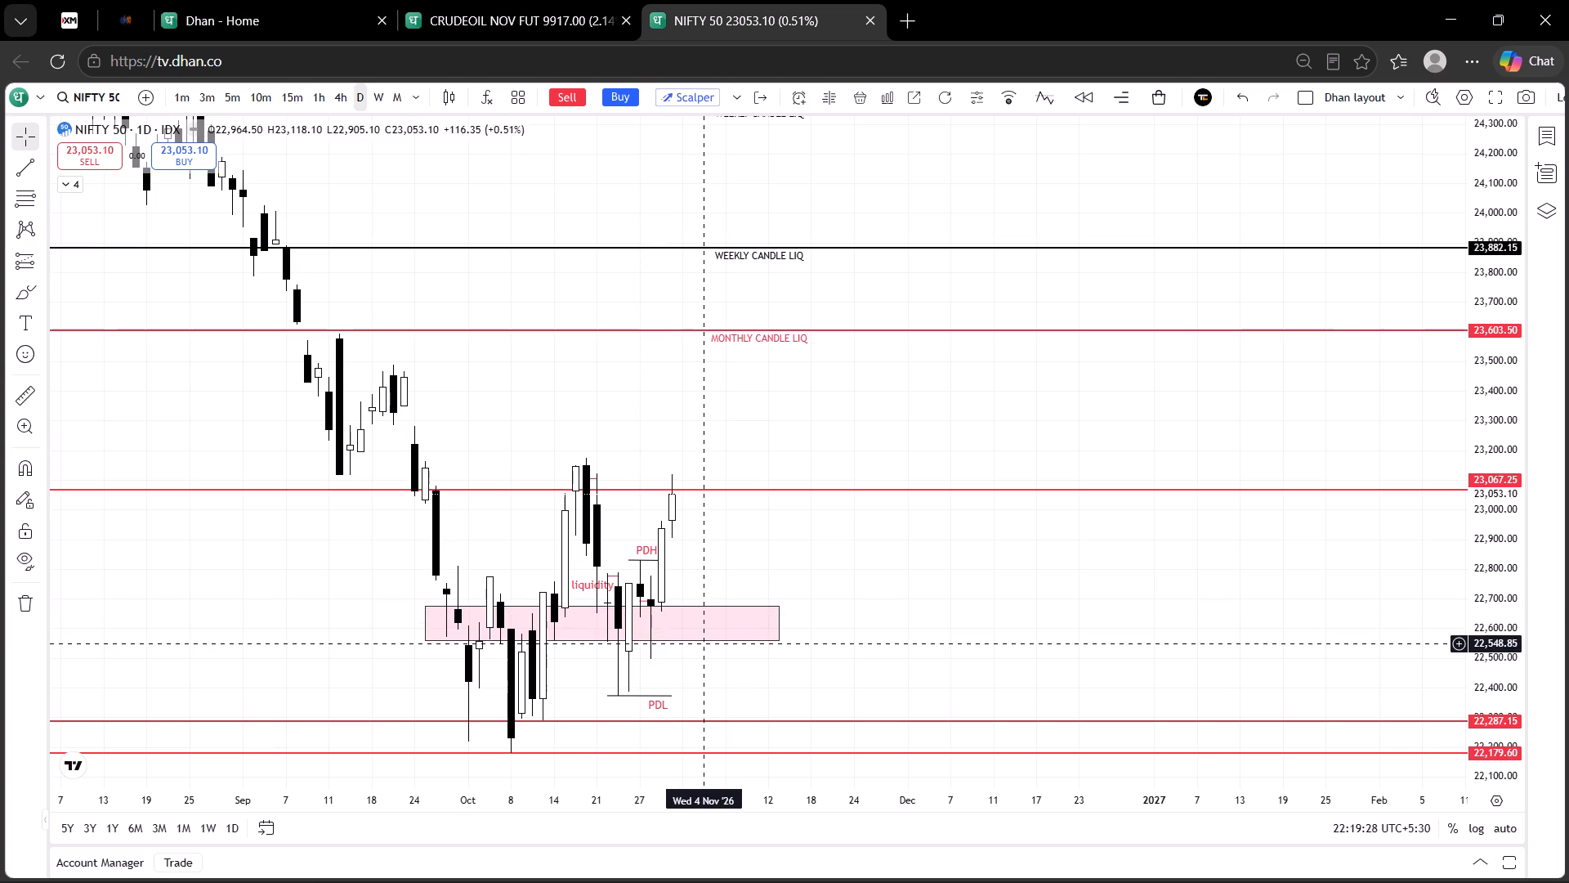
# Add the text label "DAYS 50-60 ZONE" to the pink zone rectangle.
pyautogui.click(721, 625)
pyautogui.doubleClick(724, 614)
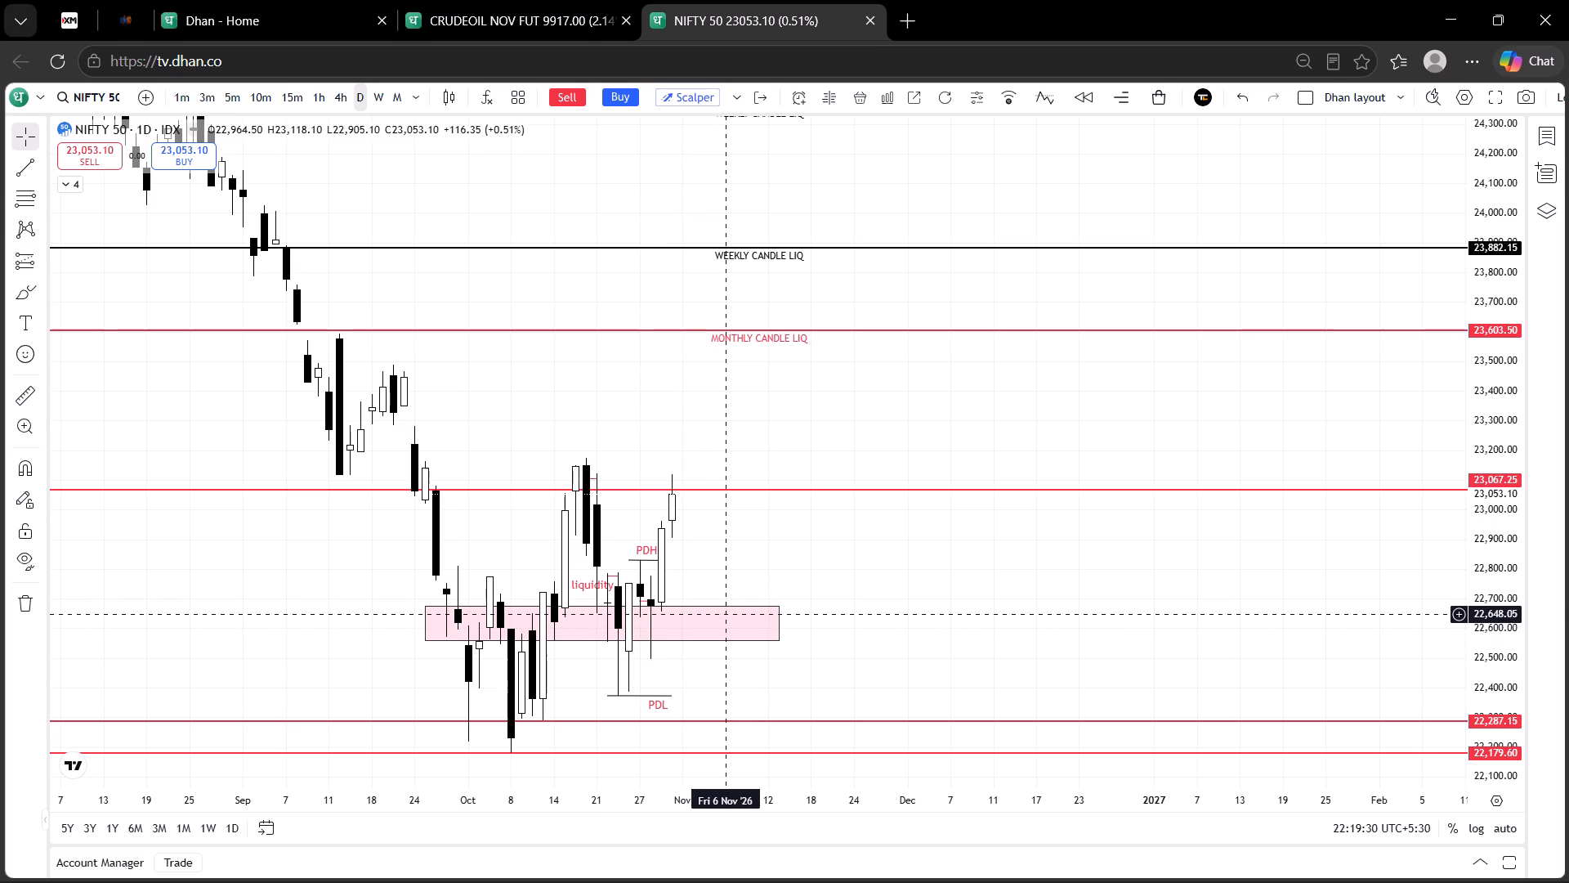
pyautogui.doubleClick(724, 614)
pyautogui.tripleClick(736, 603)
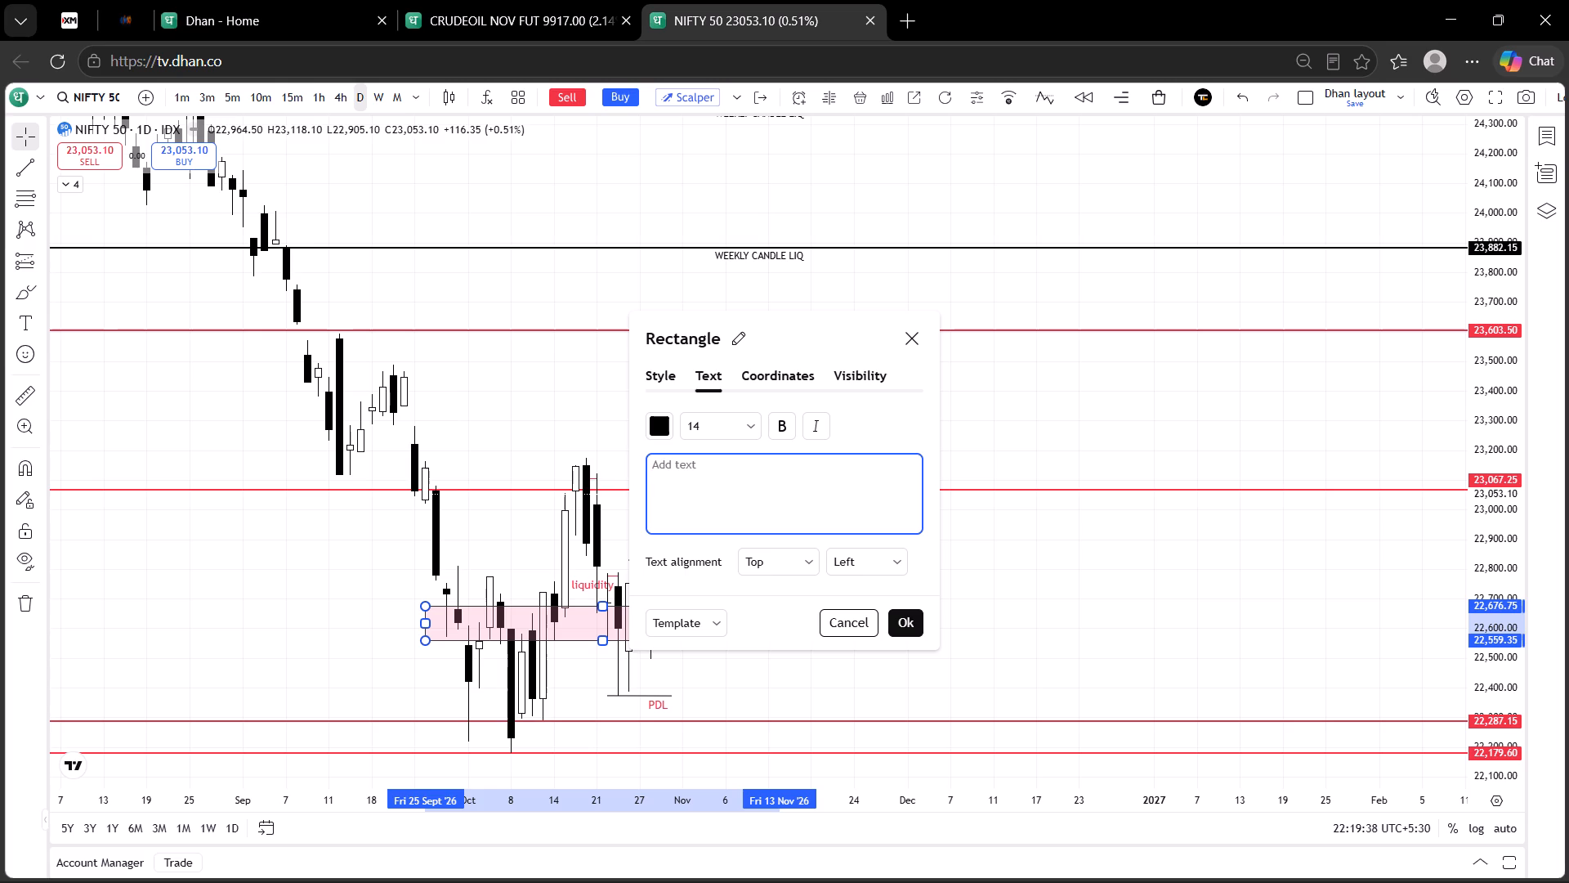
pyautogui.press('1')
pyautogui.press('BackSpace')
pyautogui.write('DA')
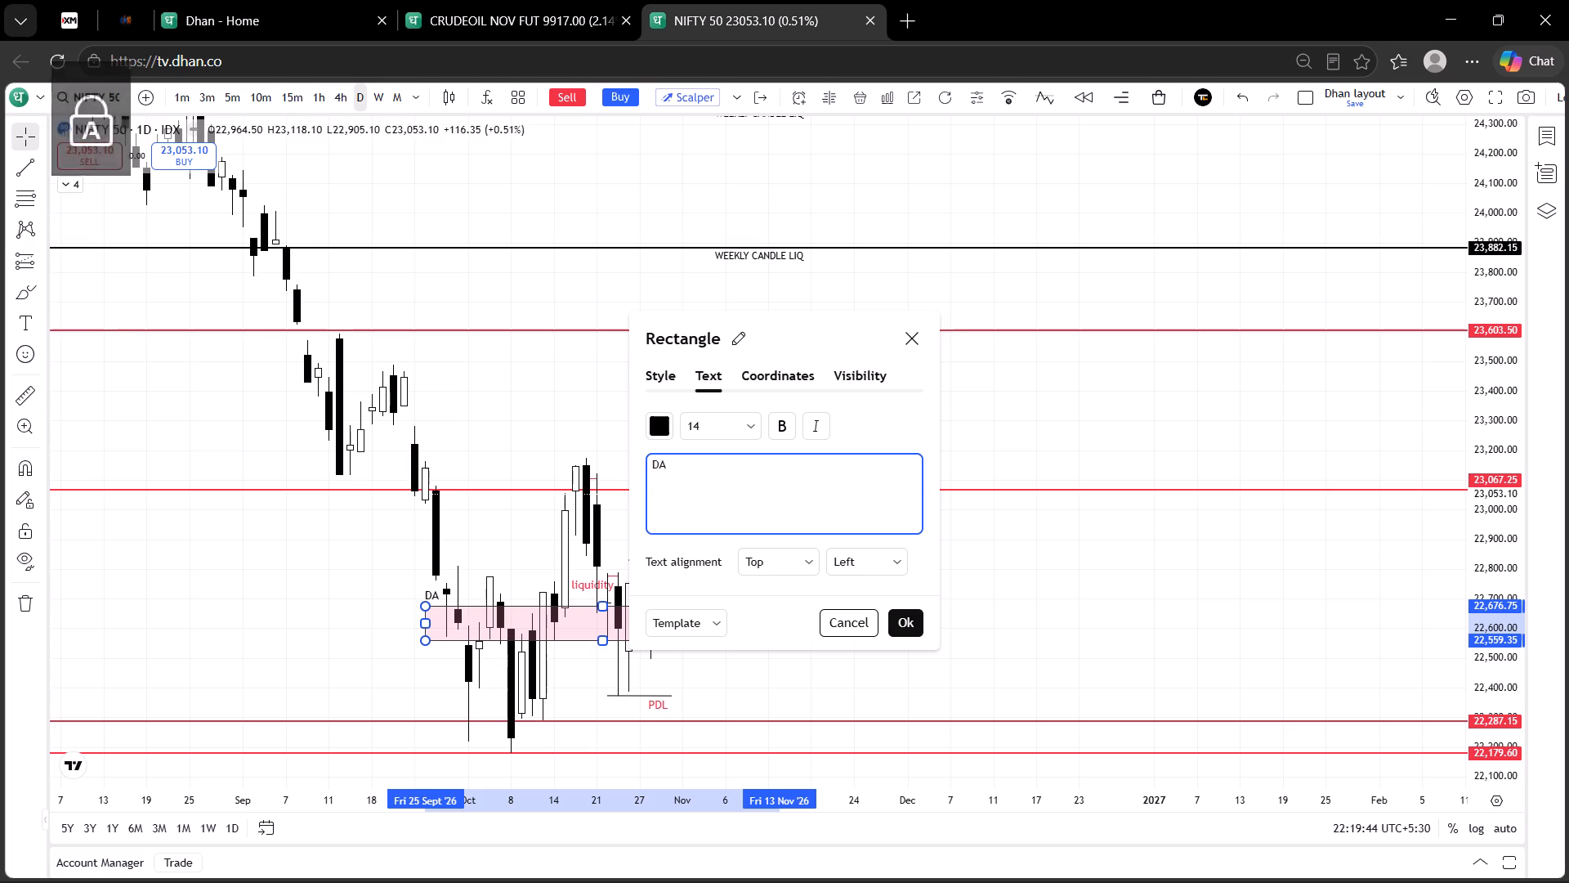
pyautogui.write('YS')
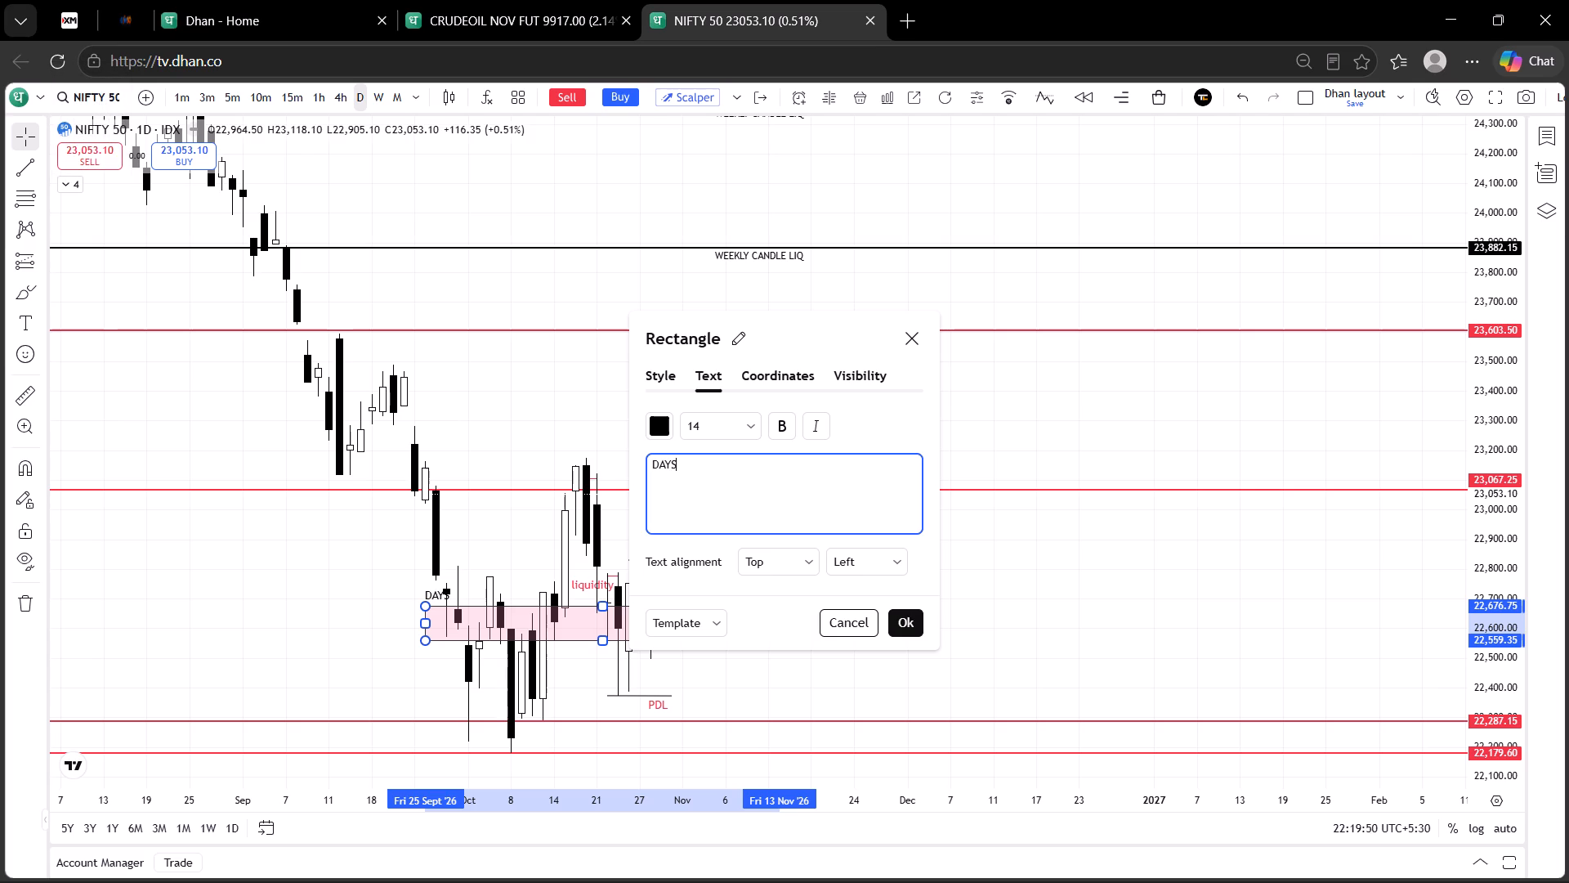
pyautogui.press('space')
pyautogui.press('space')
pyautogui.press('space')
pyautogui.press('space')
pyautogui.press('space')
pyautogui.press('space')
pyautogui.press('BackSpace')
pyautogui.press('BackSpace')
pyautogui.press('BackSpace')
pyautogui.press('BackSpace')
pyautogui.press('BackSpace')
pyautogui.press('5')
pyautogui.press('0')
pyautogui.press('-')
pyautogui.write('60')
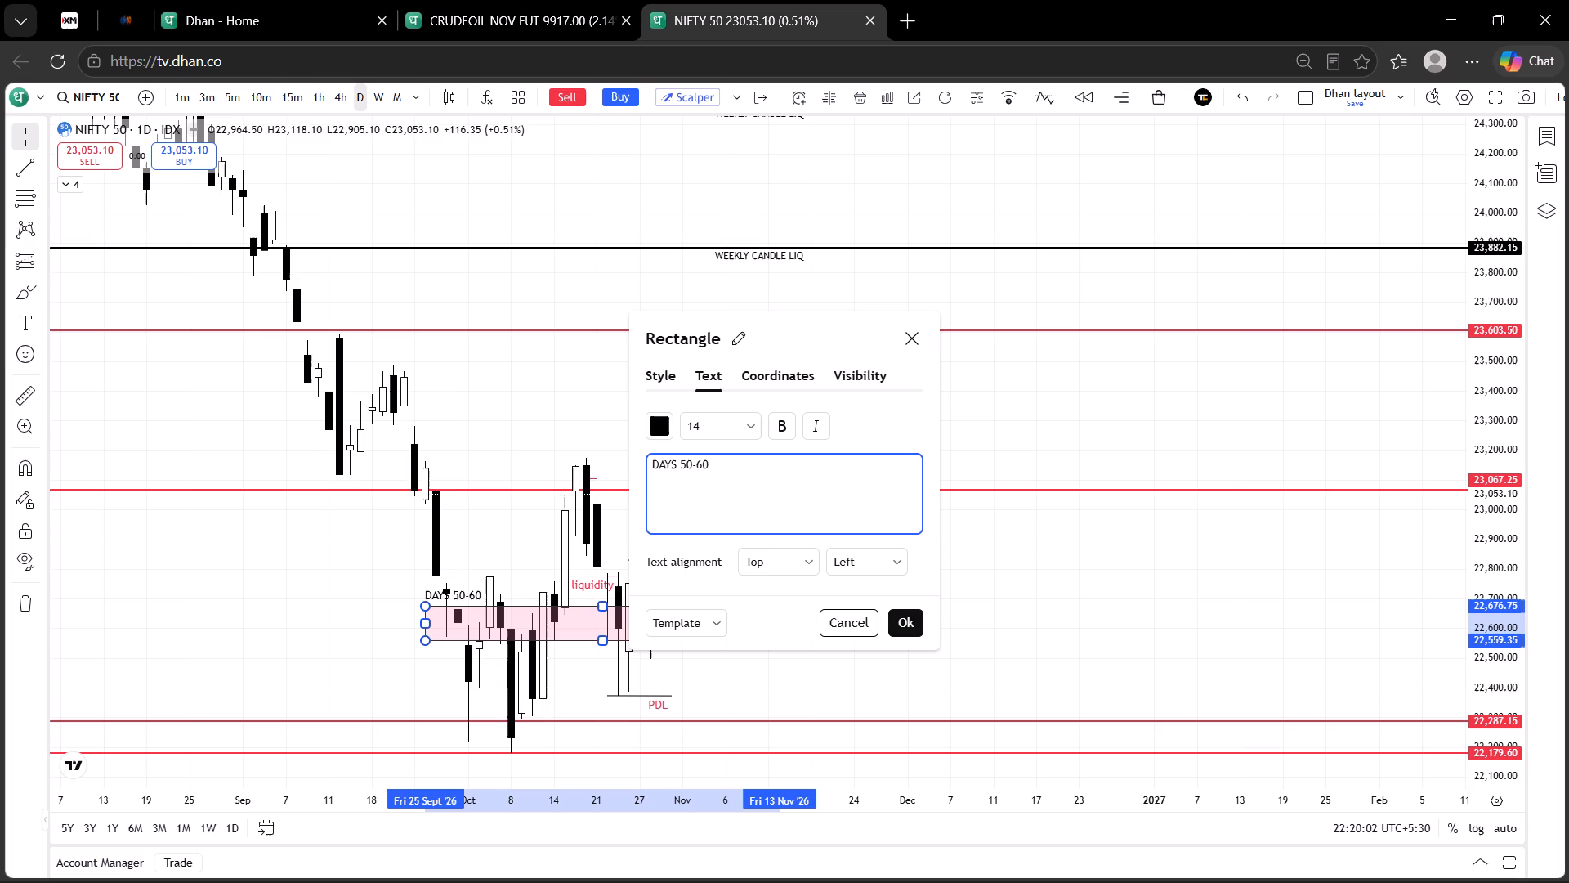
pyautogui.write('NE')
pyautogui.press('BackSpace')
pyautogui.press('BackSpace')
pyautogui.press('space')
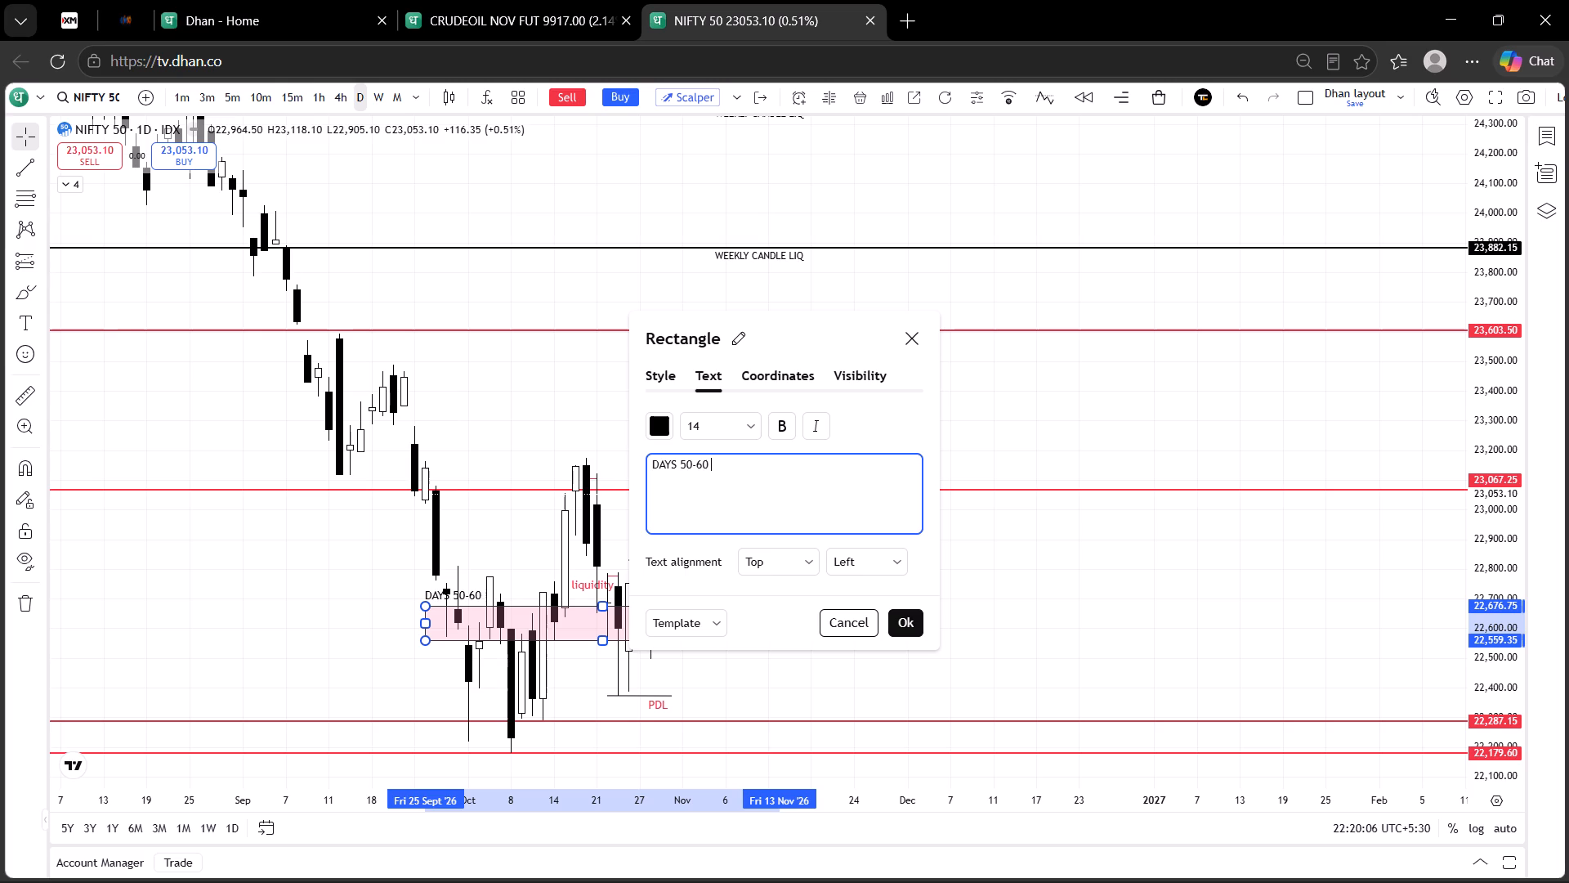
pyautogui.write('ZZZ')
pyautogui.press('BackSpace')
pyautogui.press('BackSpace')
pyautogui.press('o')
pyautogui.press('n')
pyautogui.press('e')
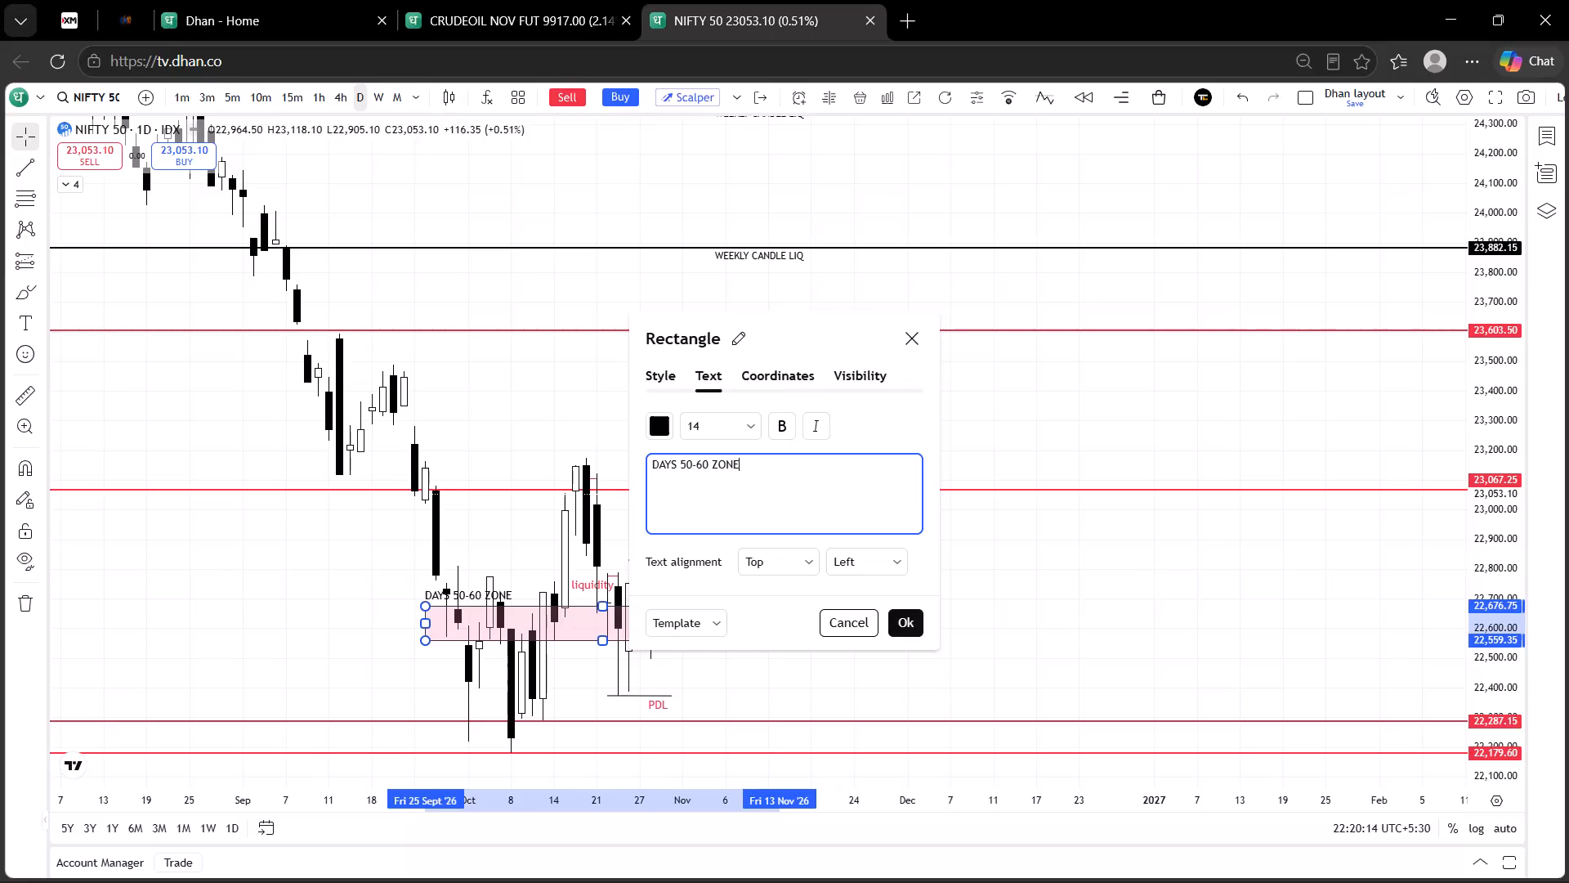
# Make the zone label bold and align it inside the rectangle, centred horizontally.
pyautogui.click(782, 429)
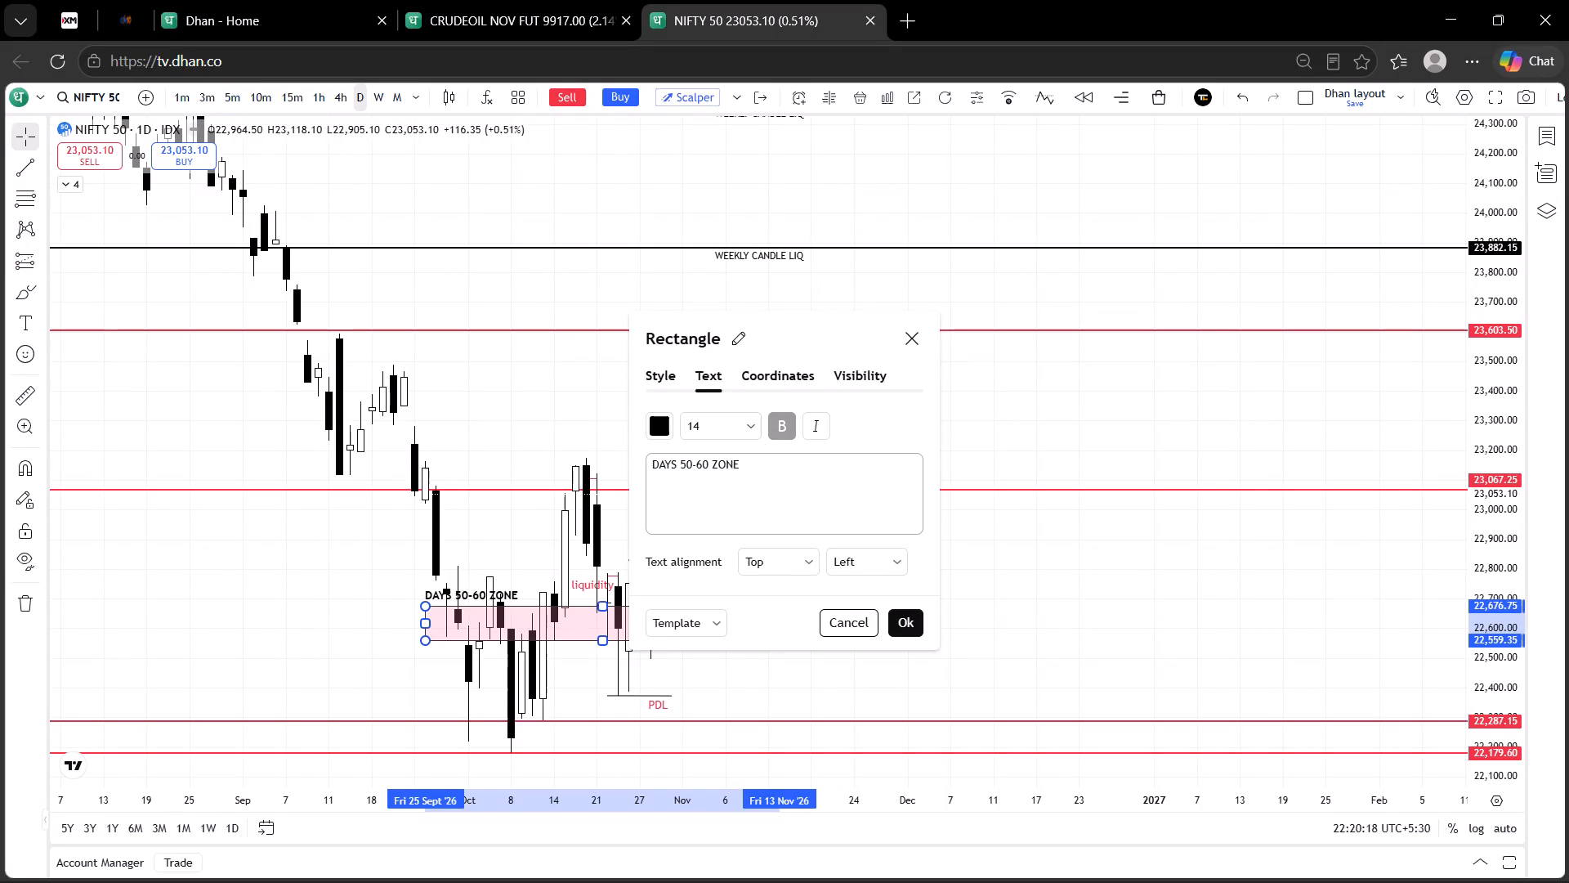
pyautogui.click(808, 566)
pyautogui.click(789, 617)
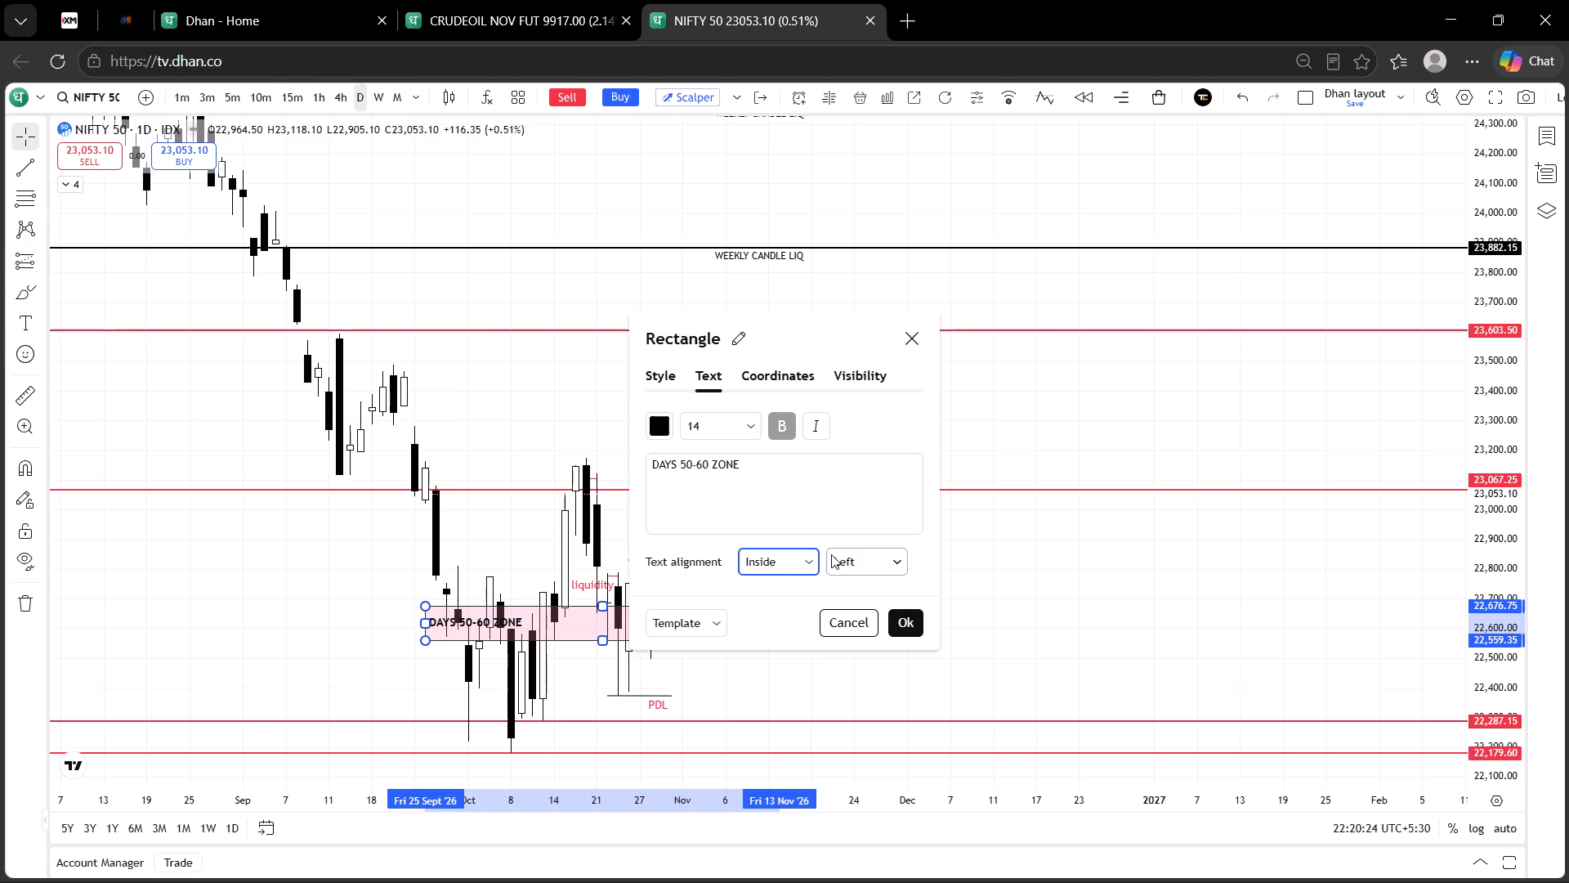
pyautogui.click(894, 564)
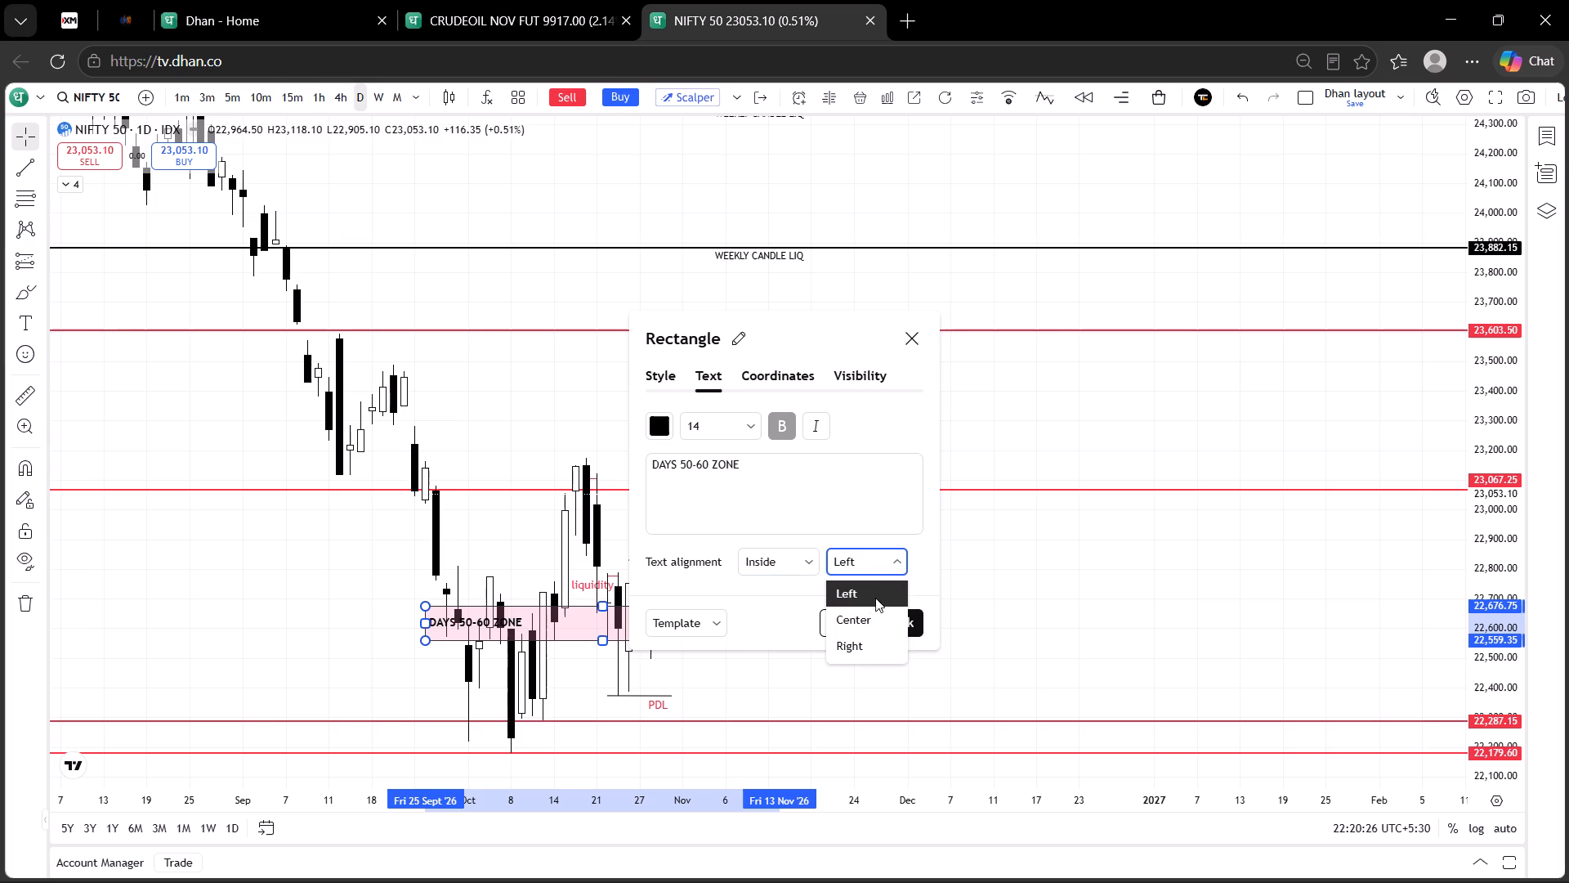
pyautogui.click(873, 627)
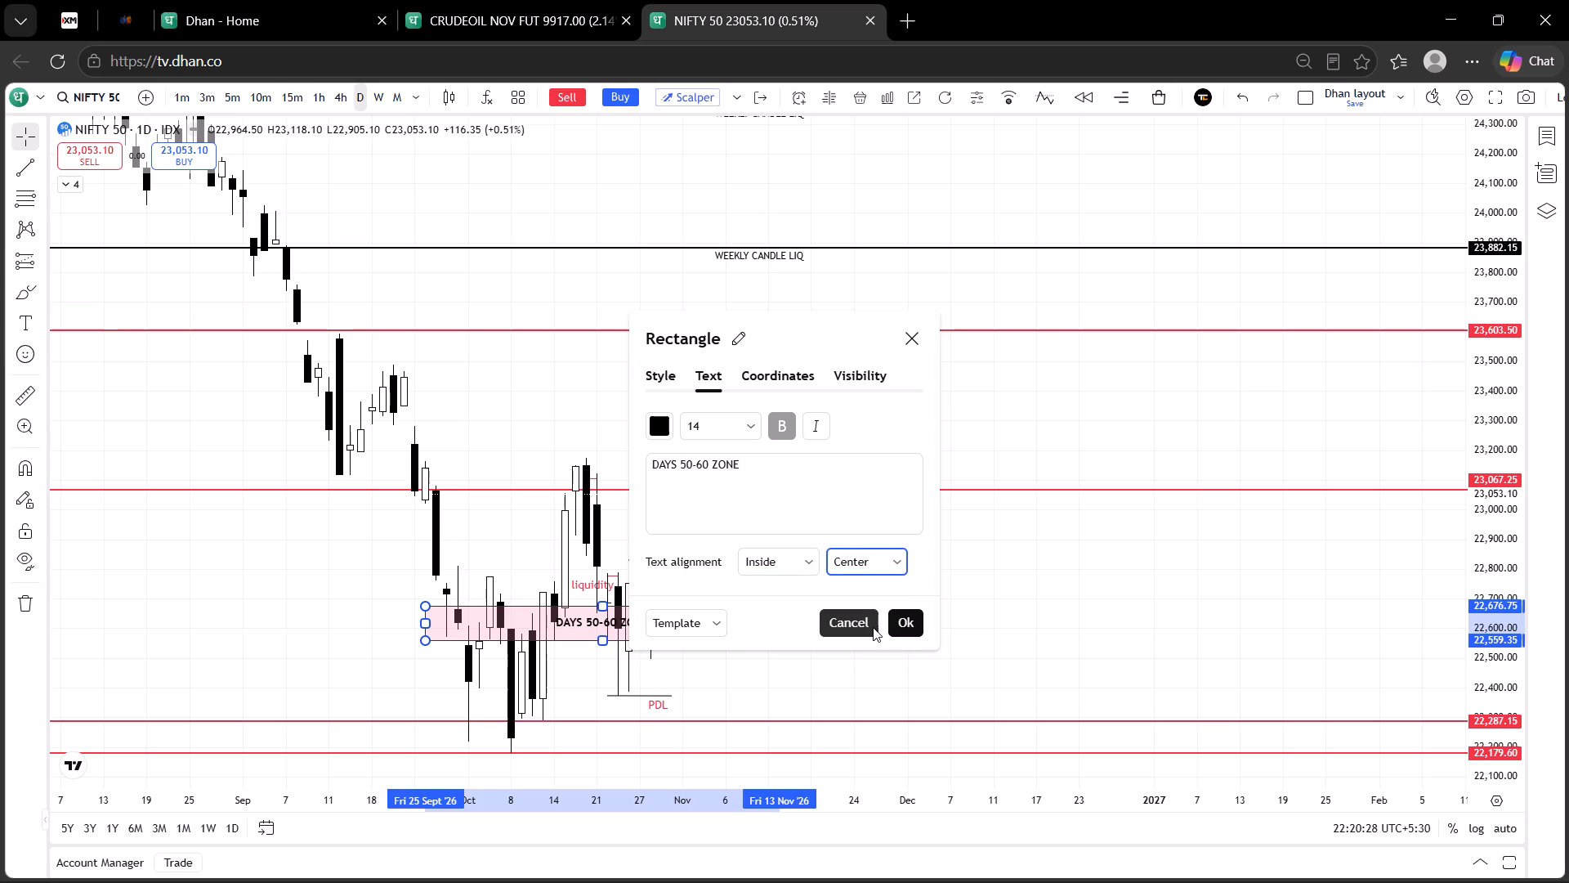
pyautogui.click(901, 566)
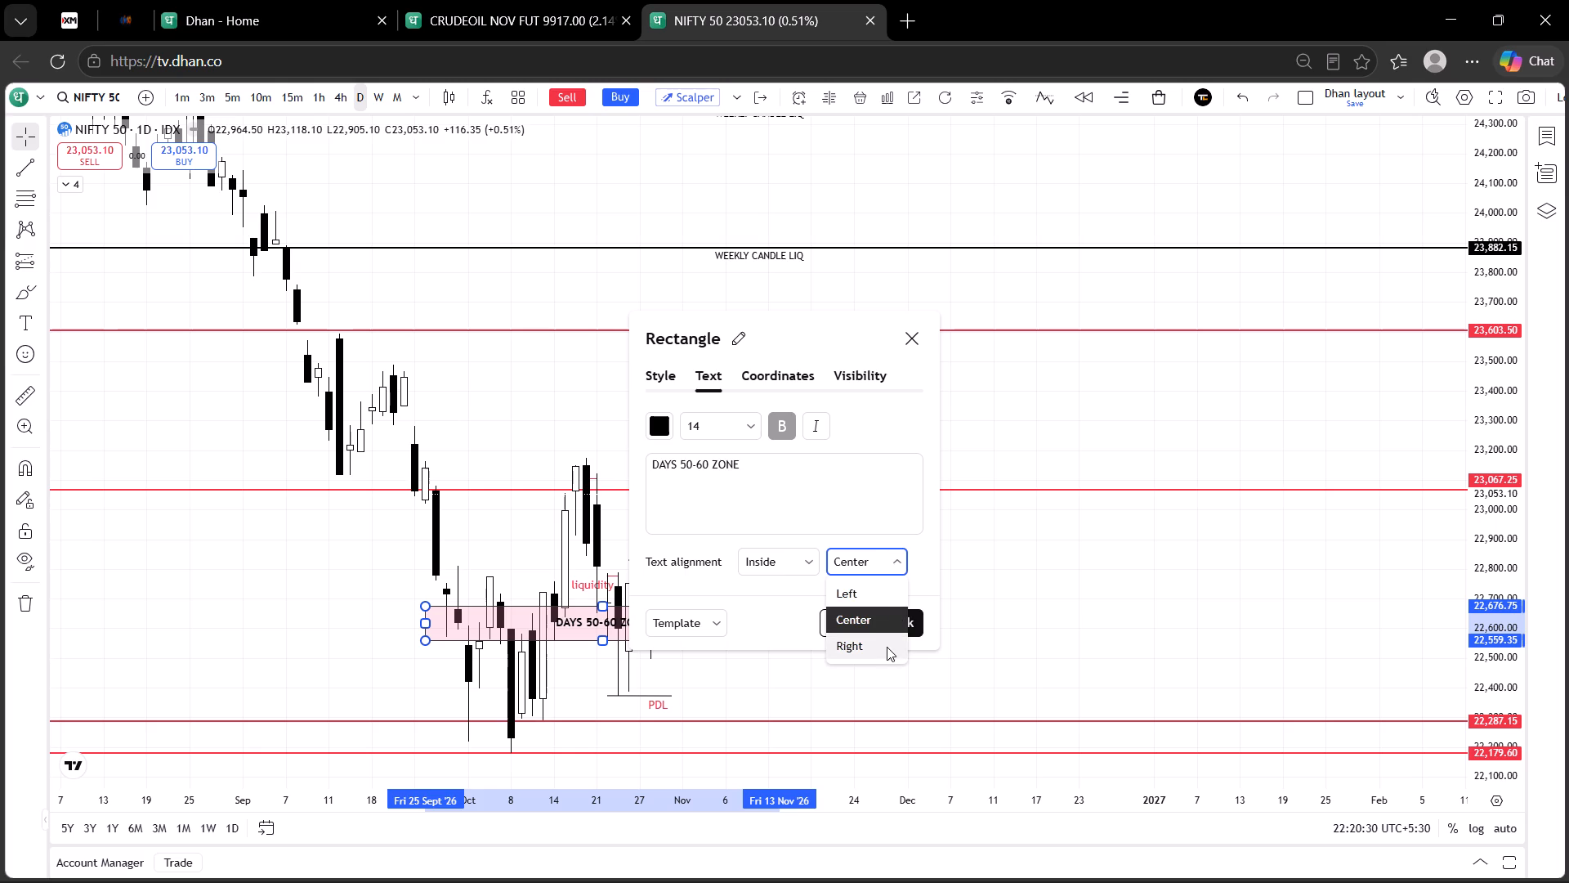
pyautogui.click(885, 649)
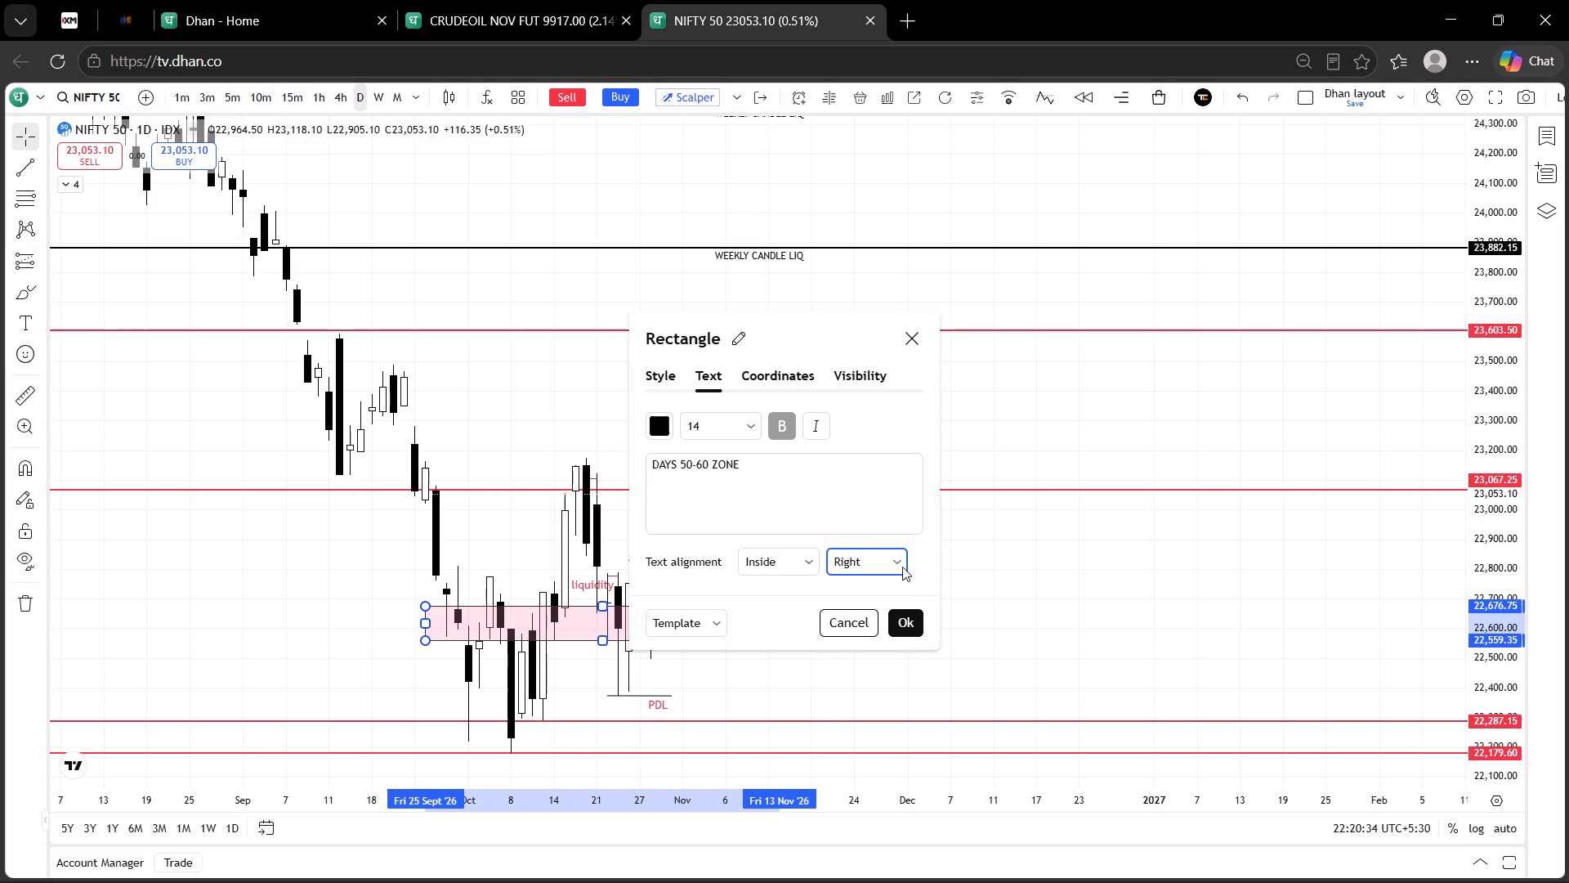
pyautogui.click(902, 567)
pyautogui.click(874, 616)
# Make the "DAYS 50-60 ZONE" label green and italic at font size 14, and apply the rectangle settings.
pyautogui.click(664, 431)
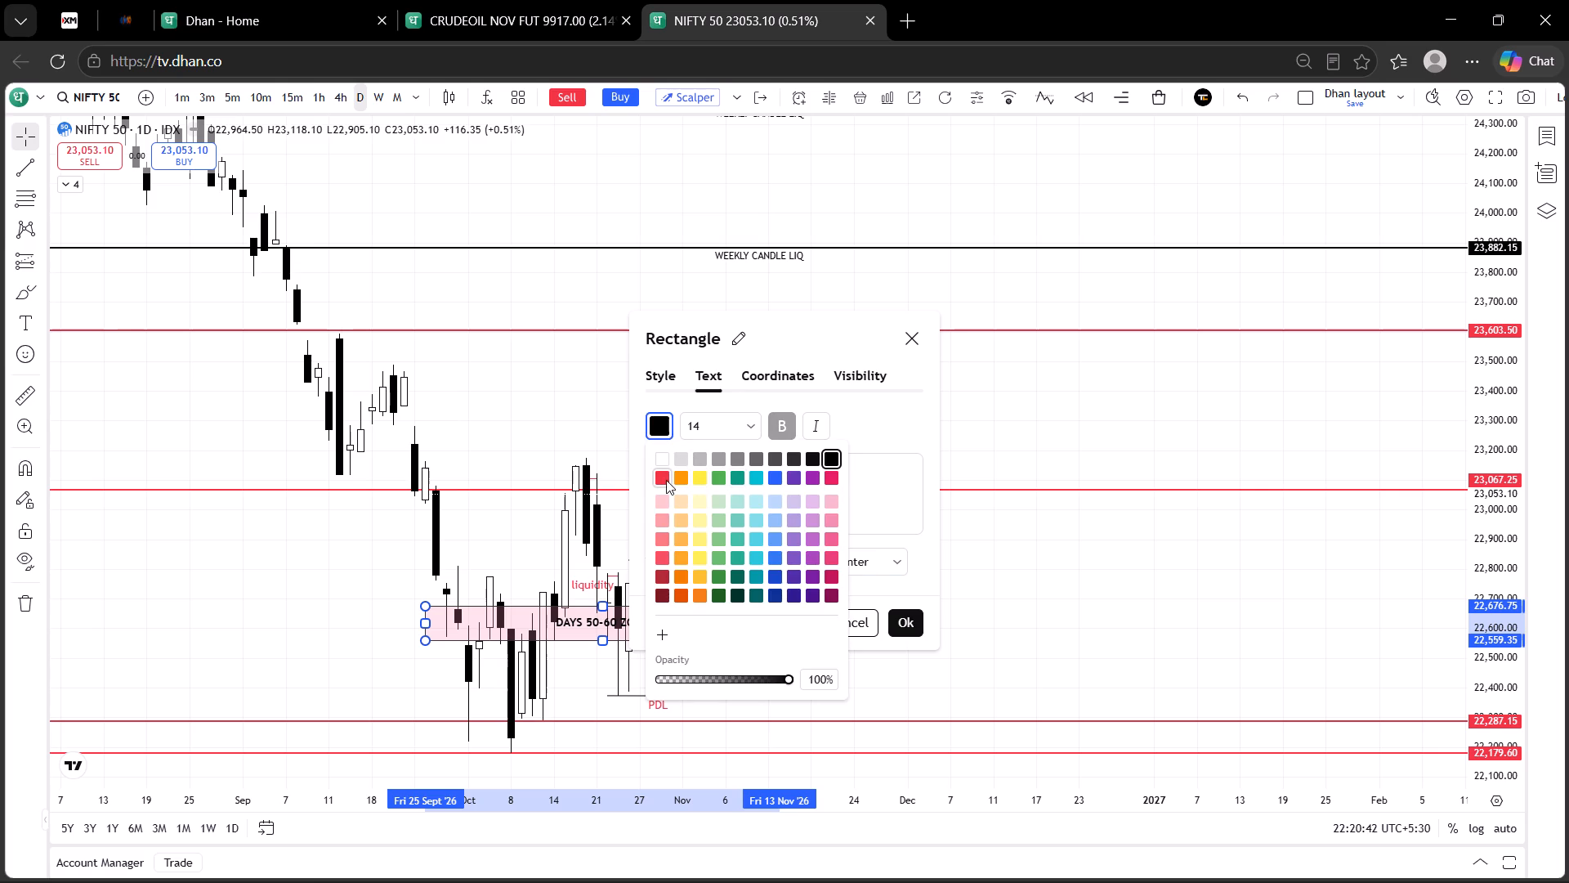
pyautogui.click(718, 481)
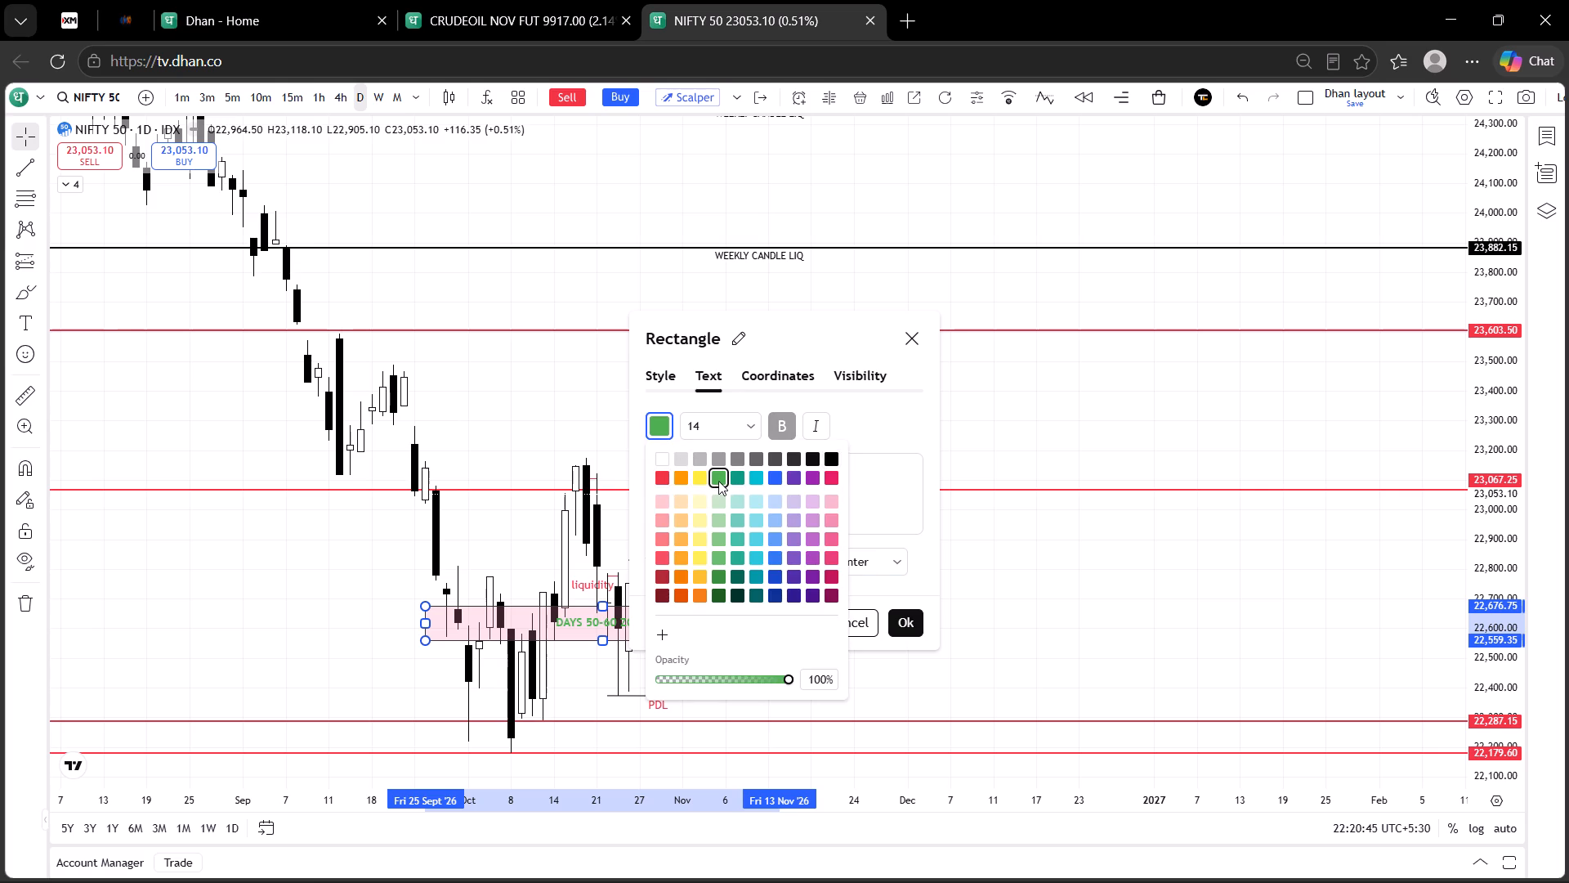
pyautogui.click(806, 414)
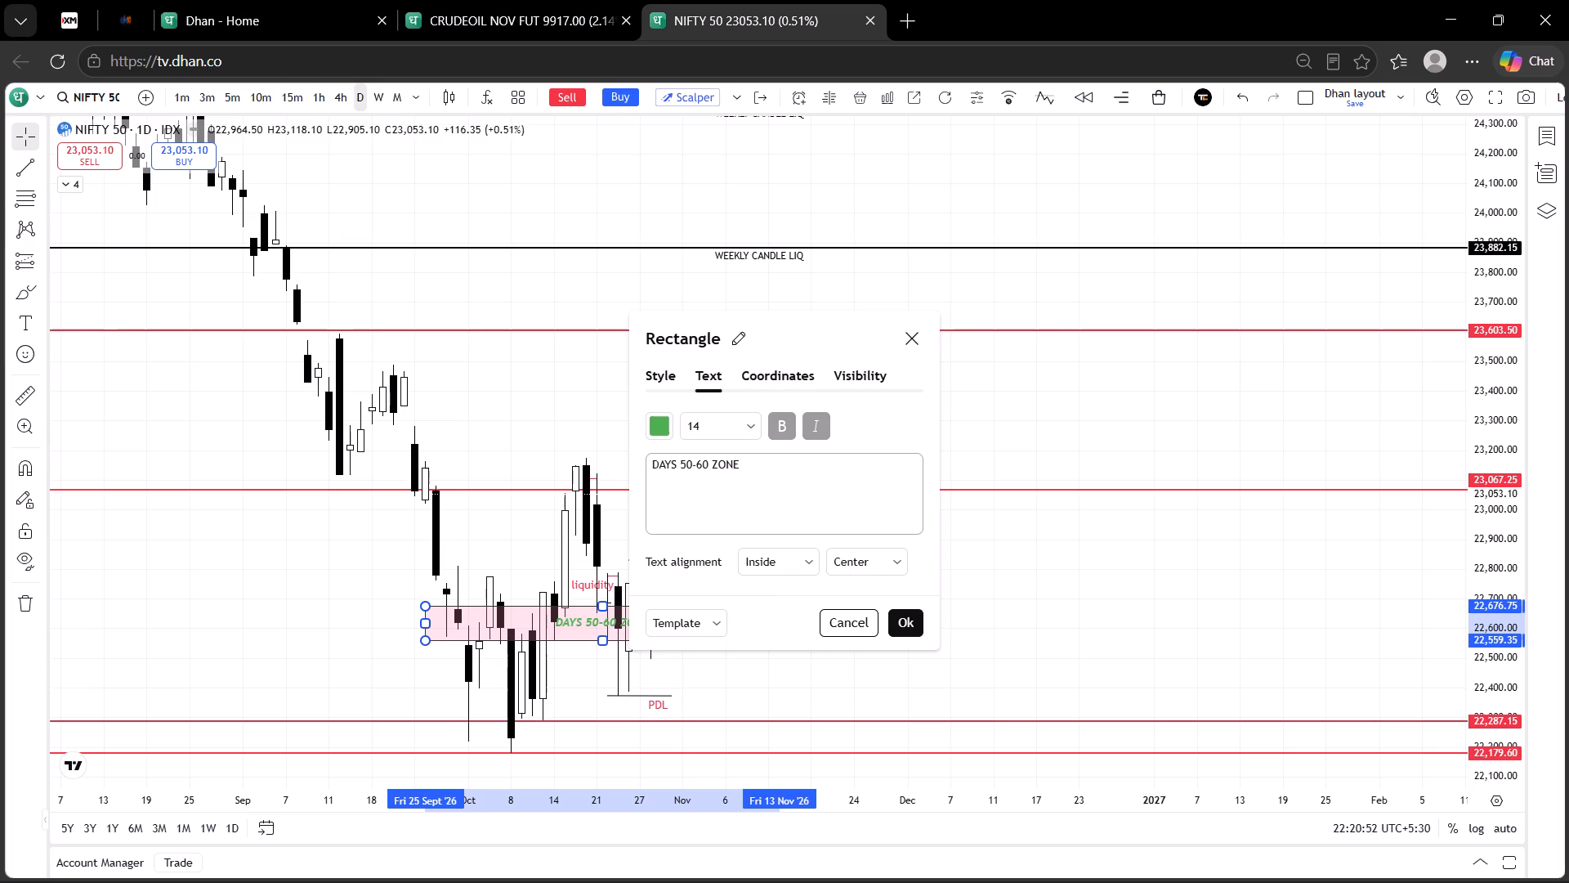
pyautogui.click(746, 423)
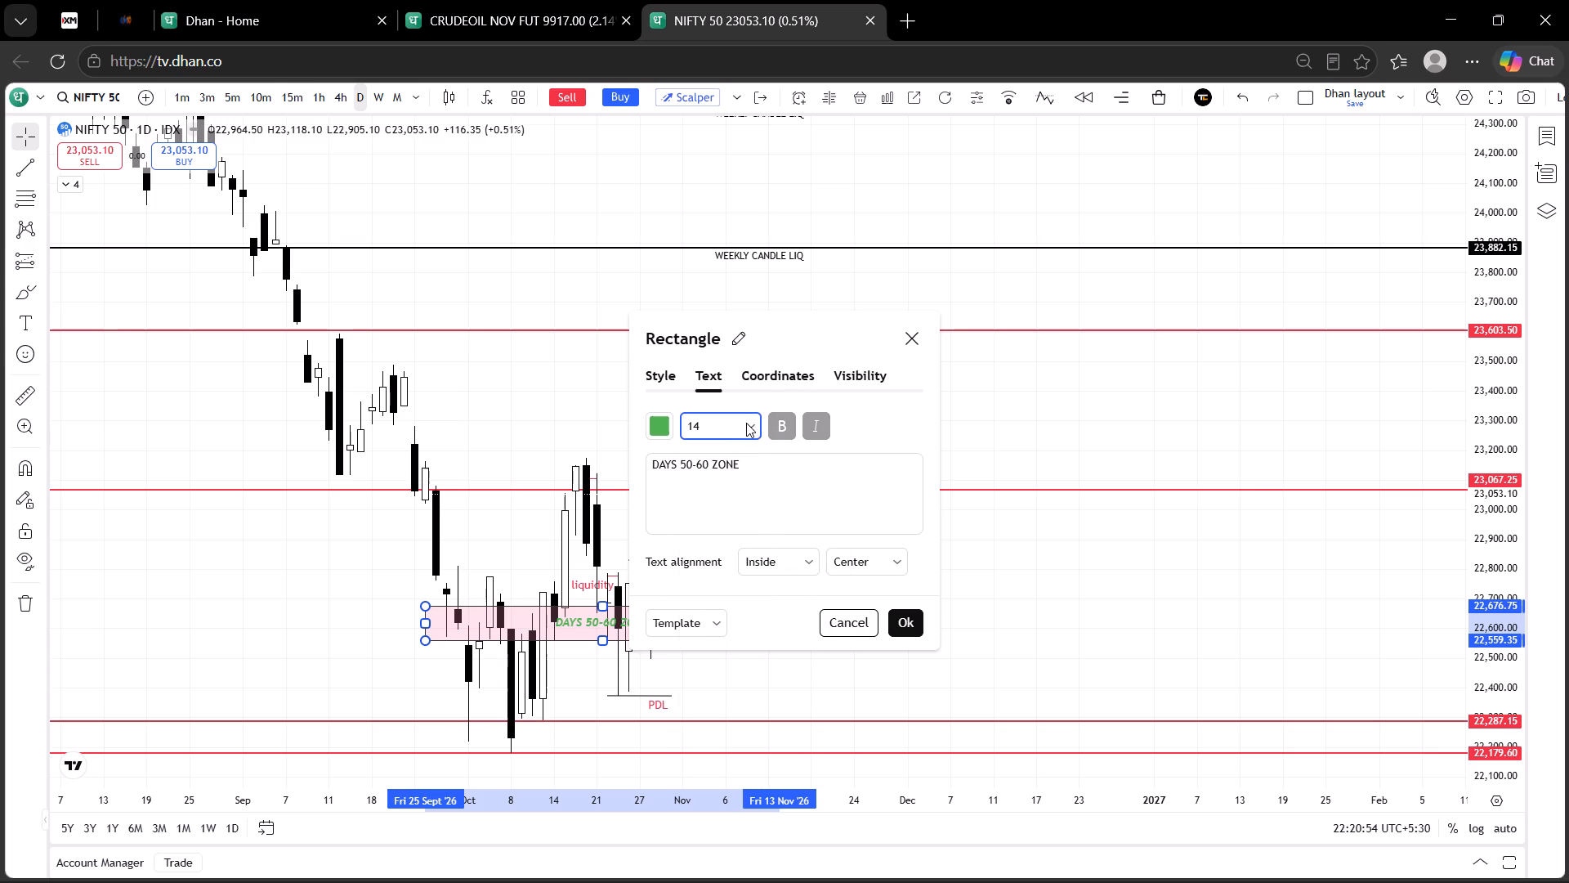
pyautogui.click(717, 580)
pyautogui.click(752, 425)
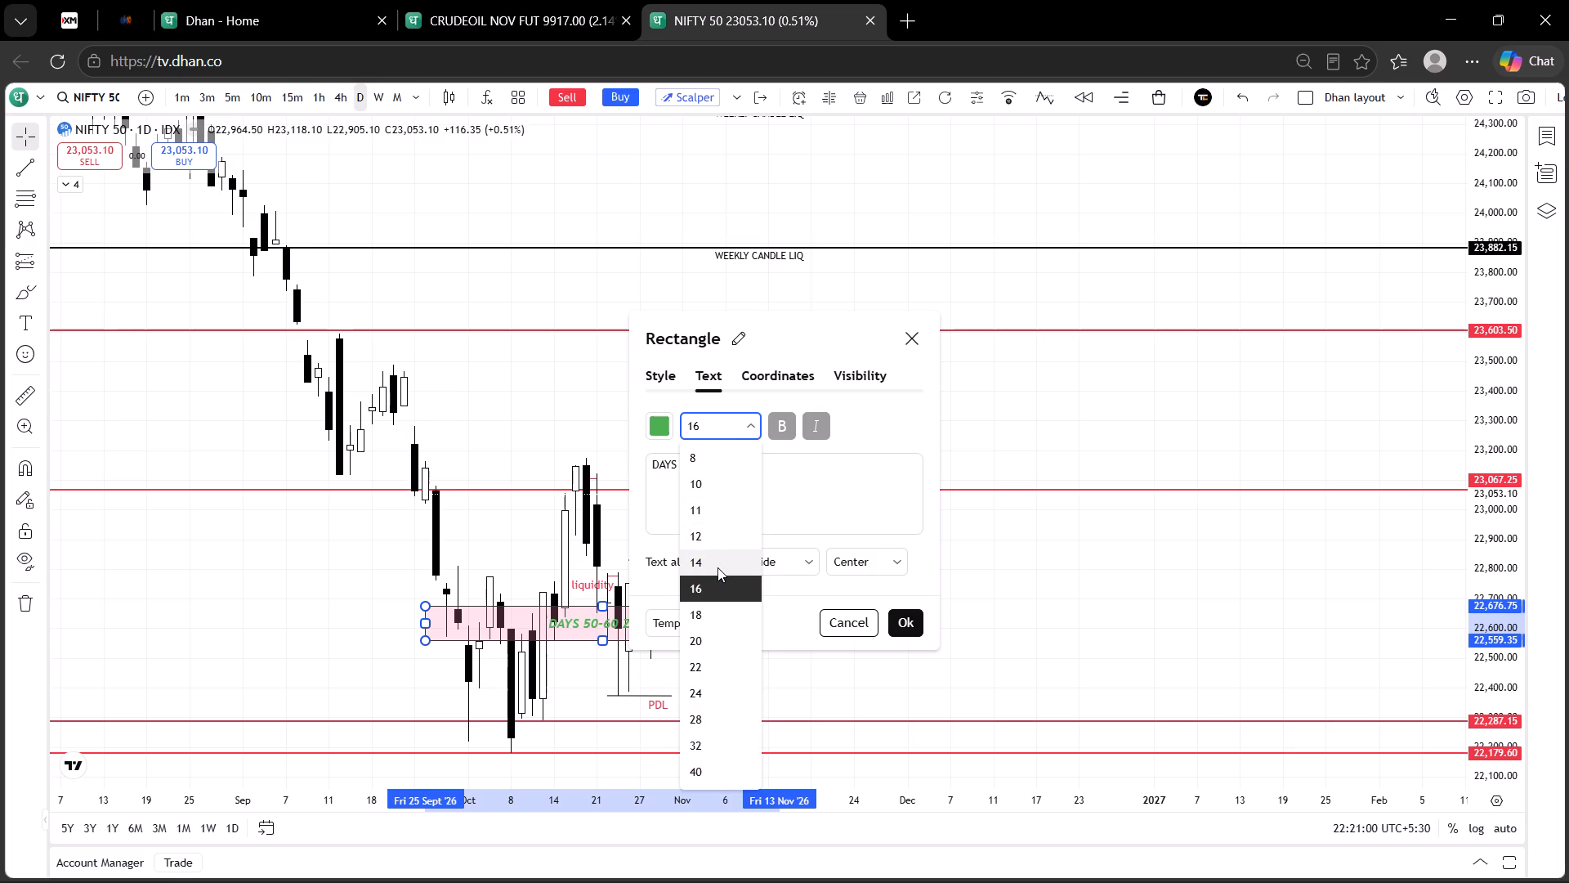
pyautogui.click(717, 567)
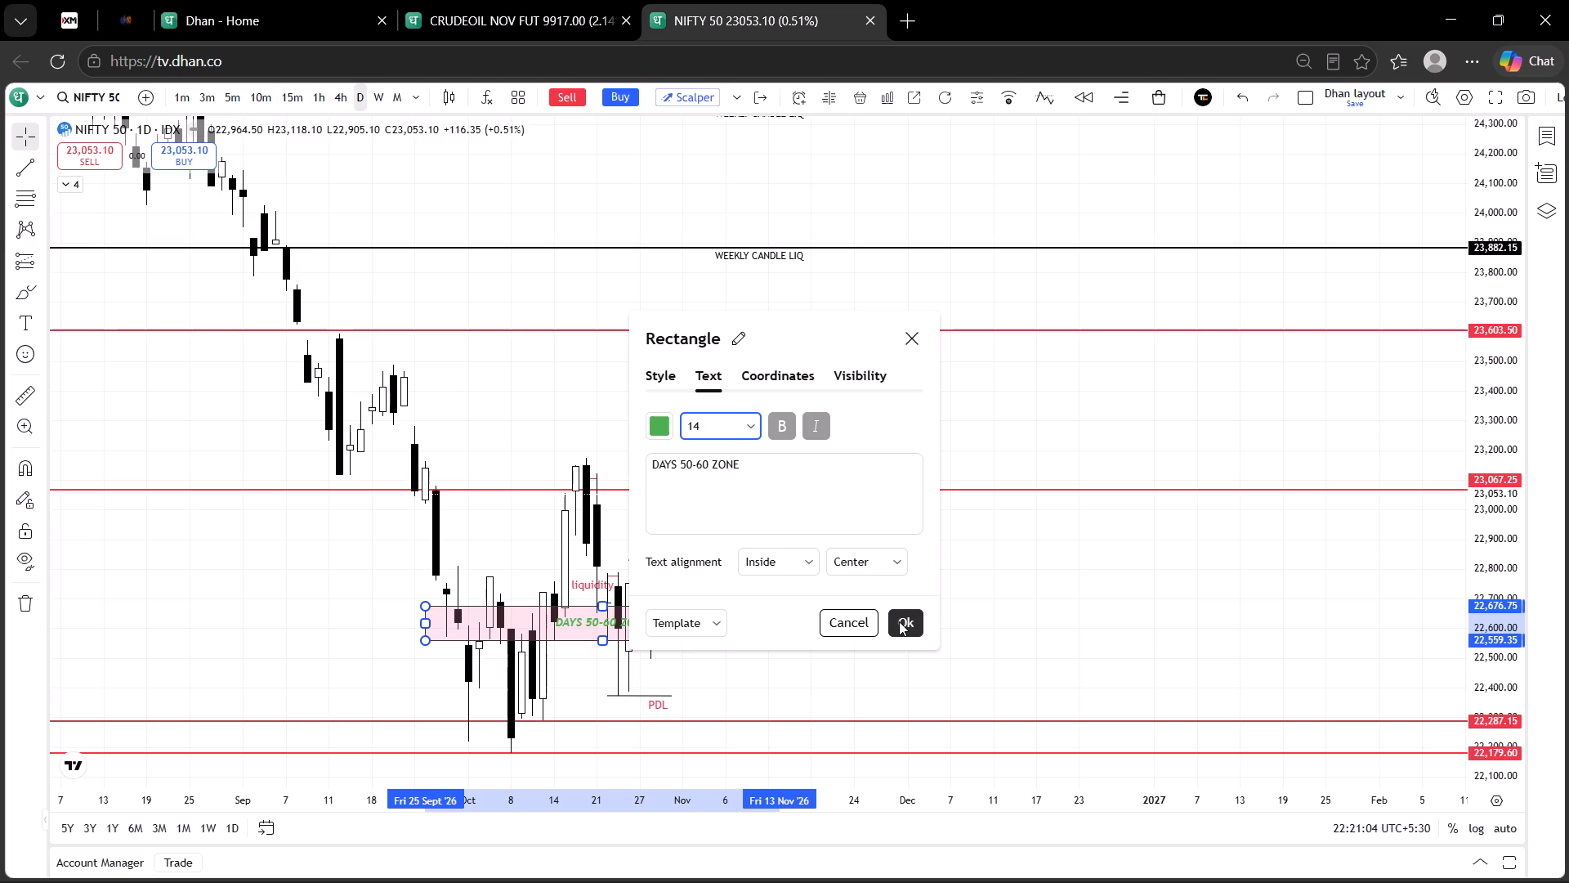
pyautogui.click(899, 621)
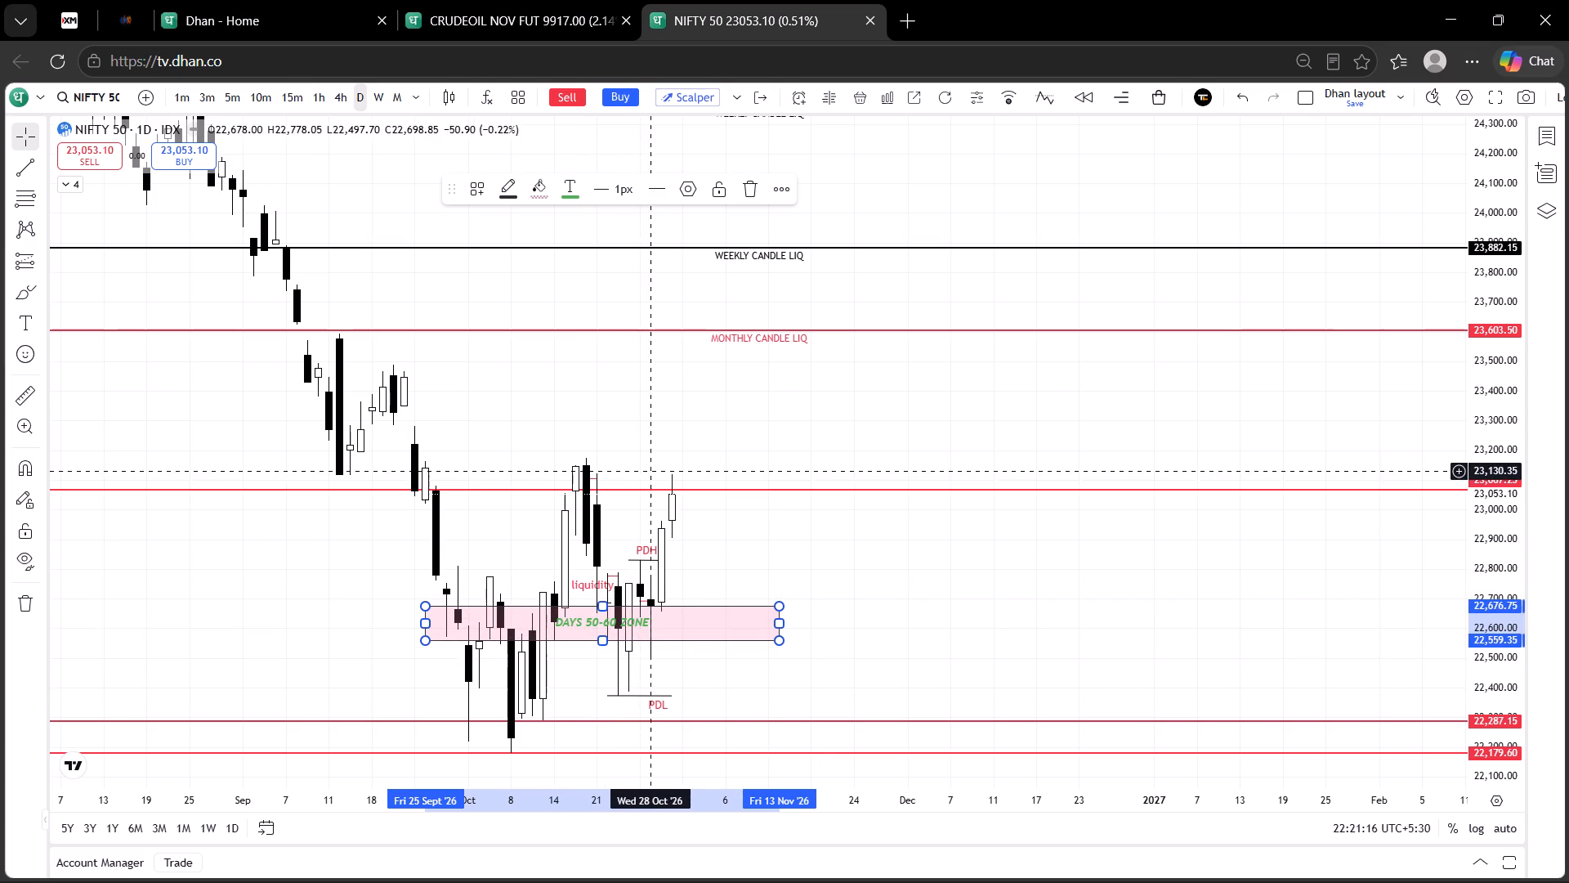
# Delete the short "liquidity" line at the 23 October candle and the short line above the 21 October candle.
pyautogui.click(619, 575)
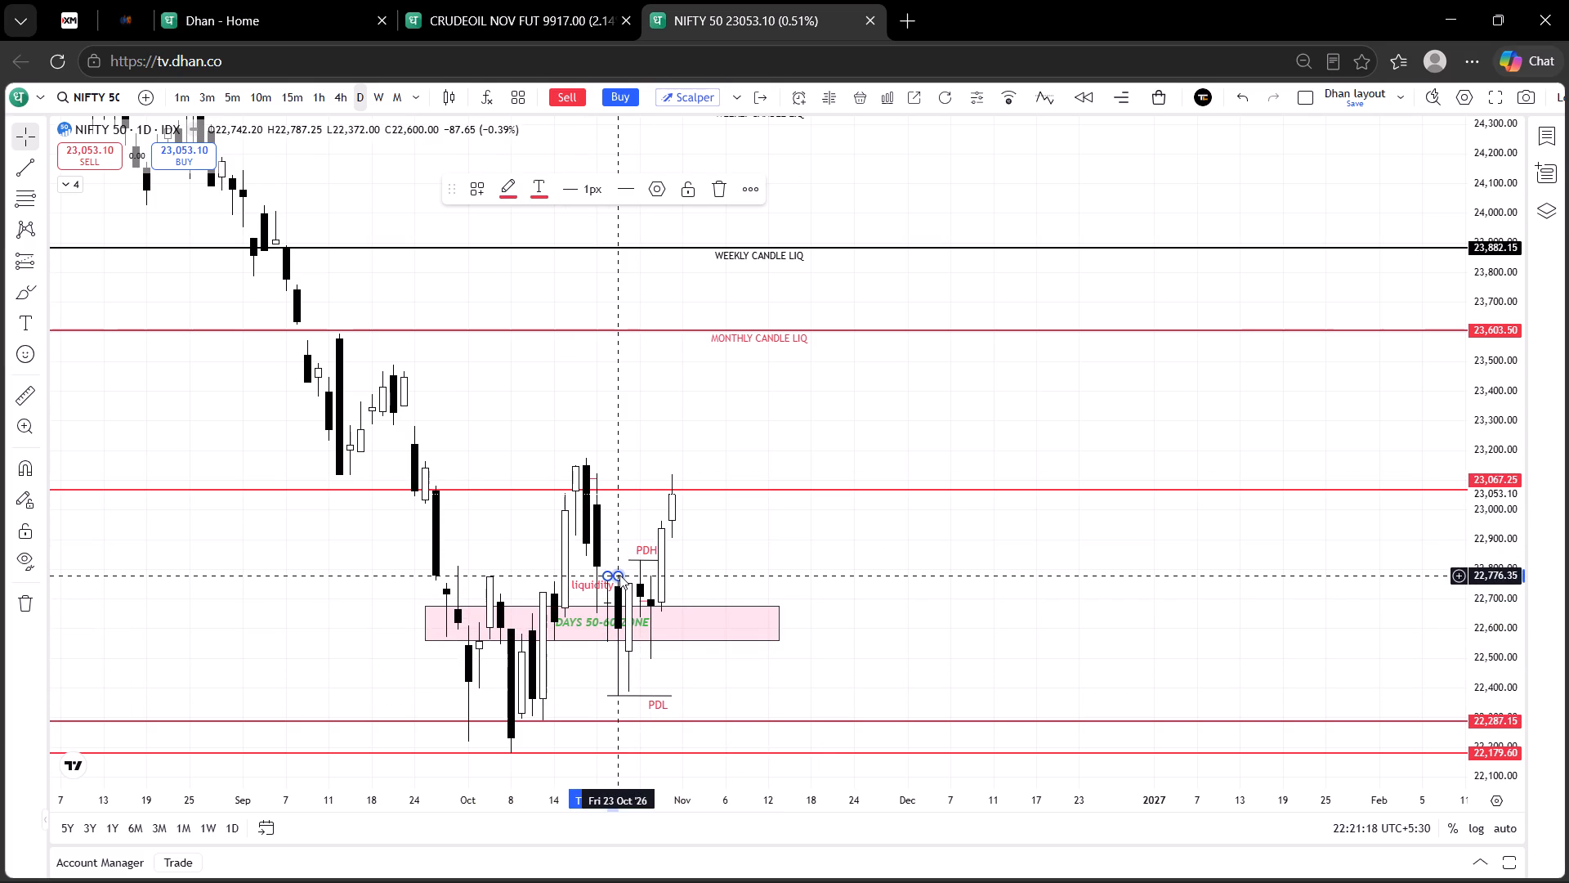
pyautogui.press('BackSpace')
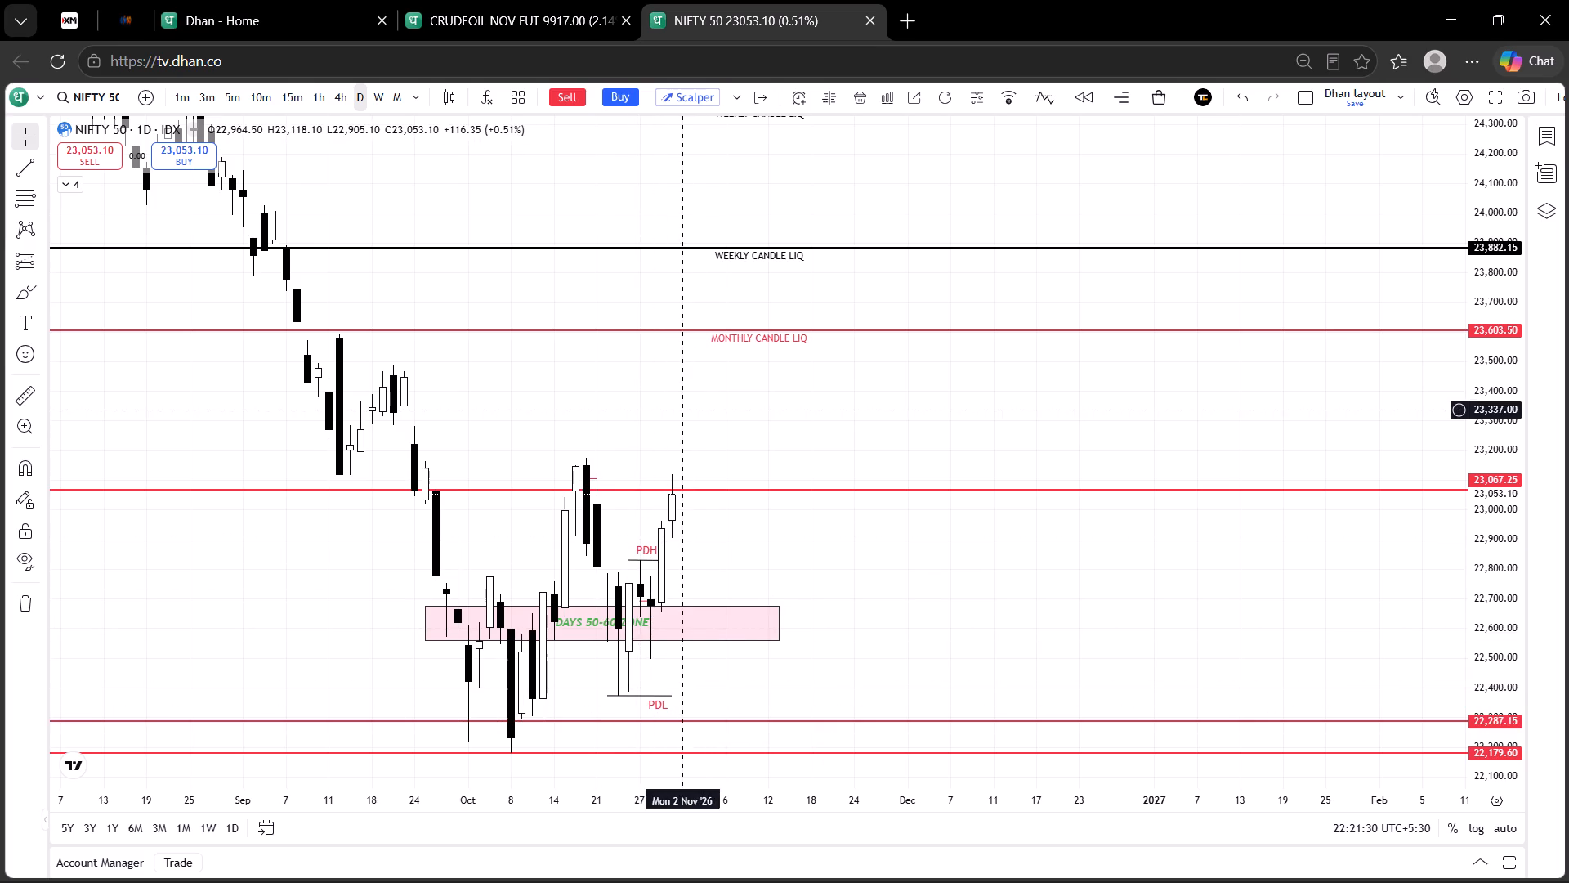
pyautogui.click(592, 481)
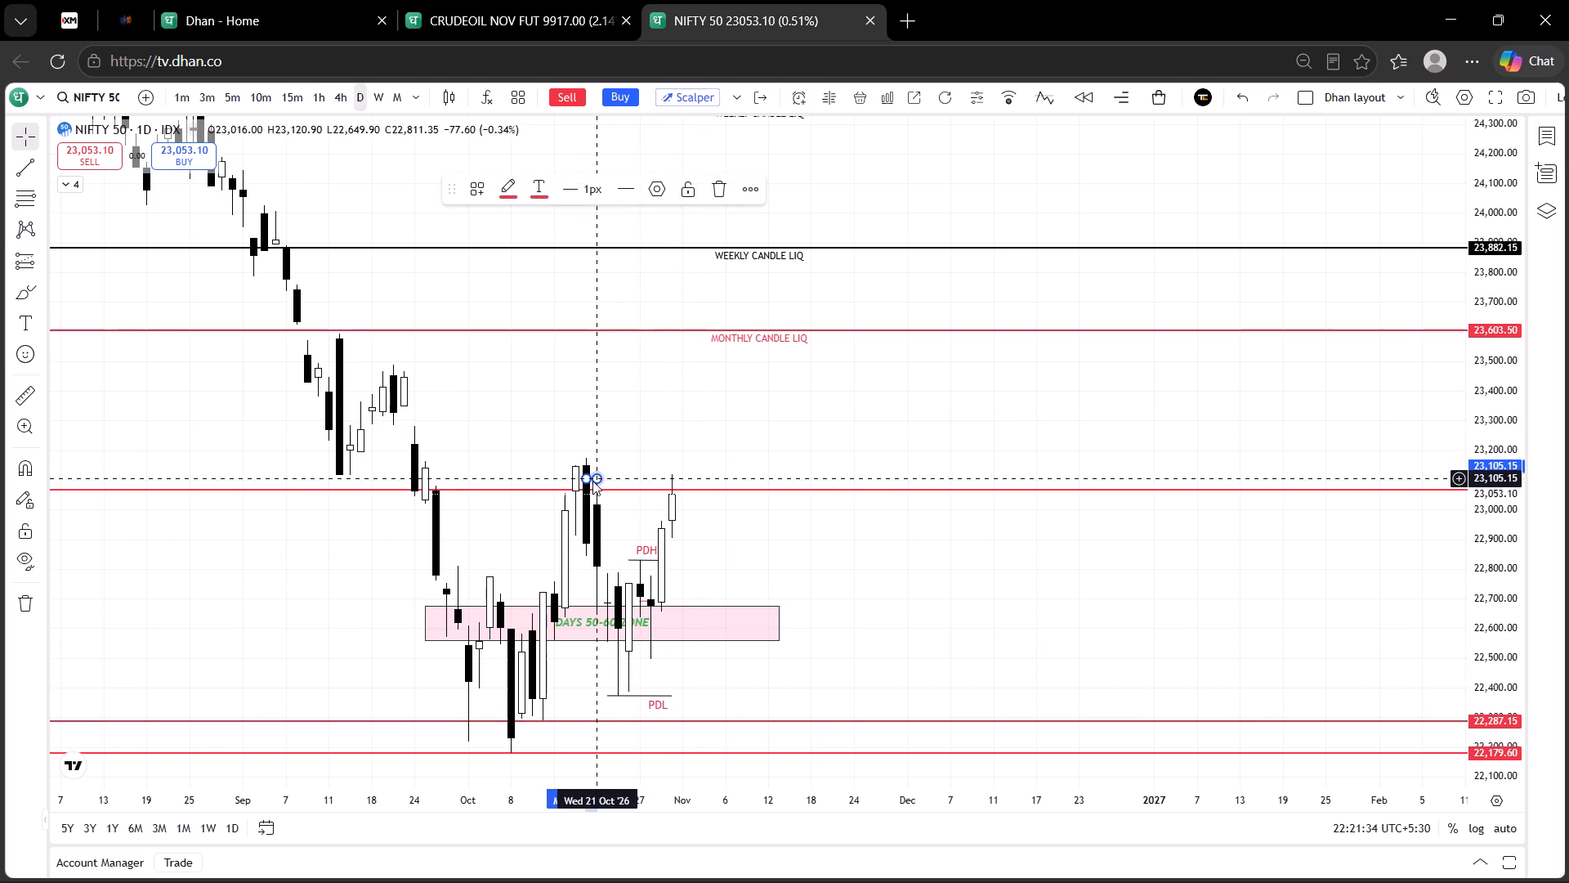
pyautogui.press('BackSpace')
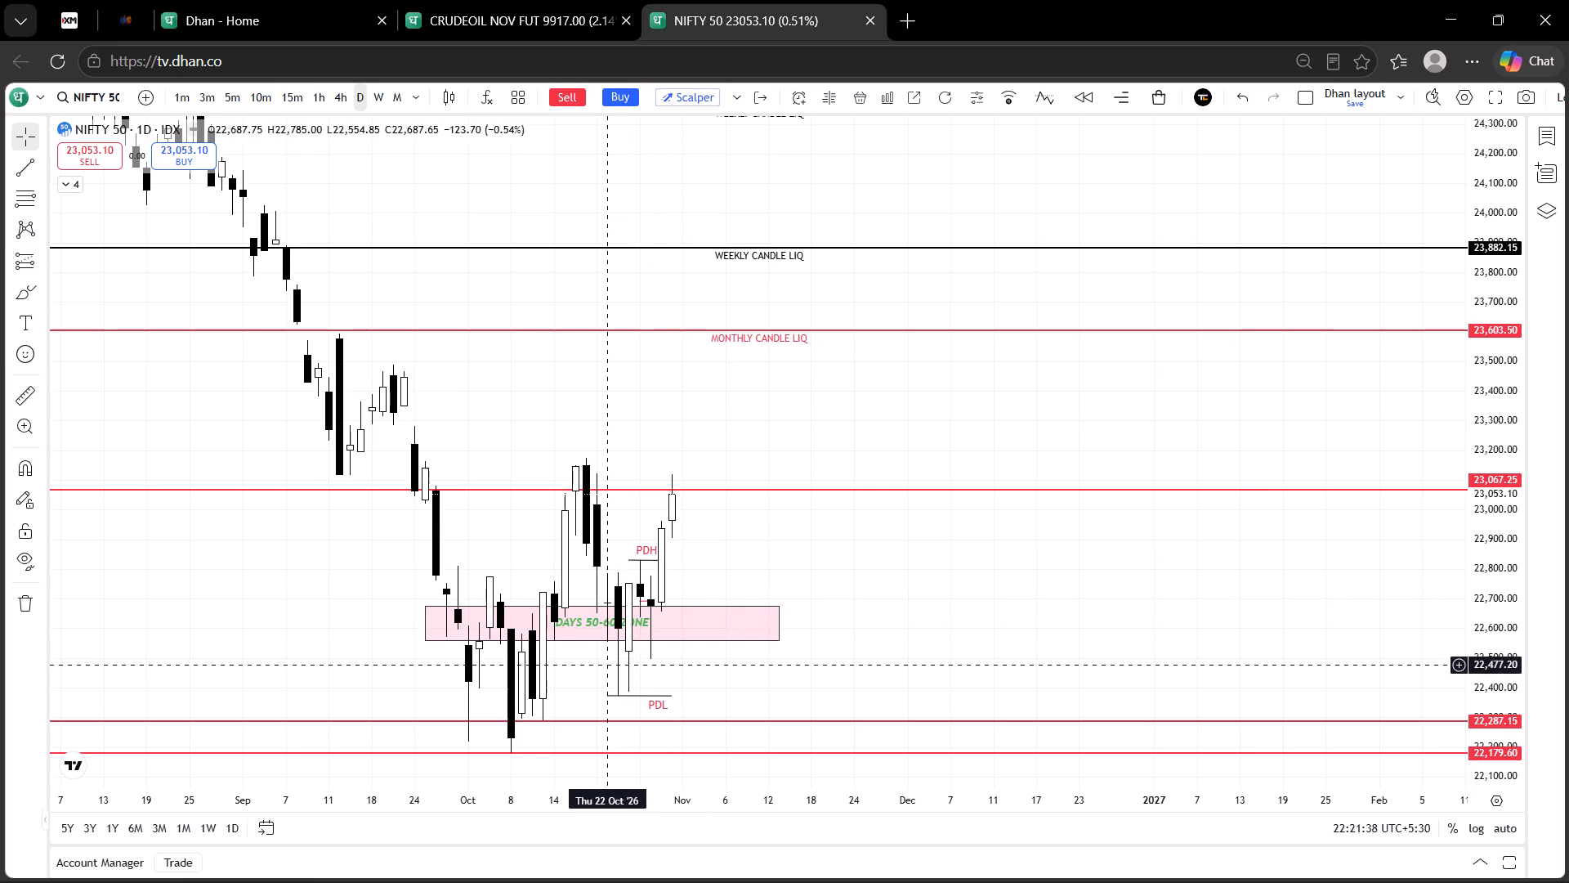
# Switch the NIFTY 50 chart to the 4-hour timeframe.
pyautogui.click(335, 105)
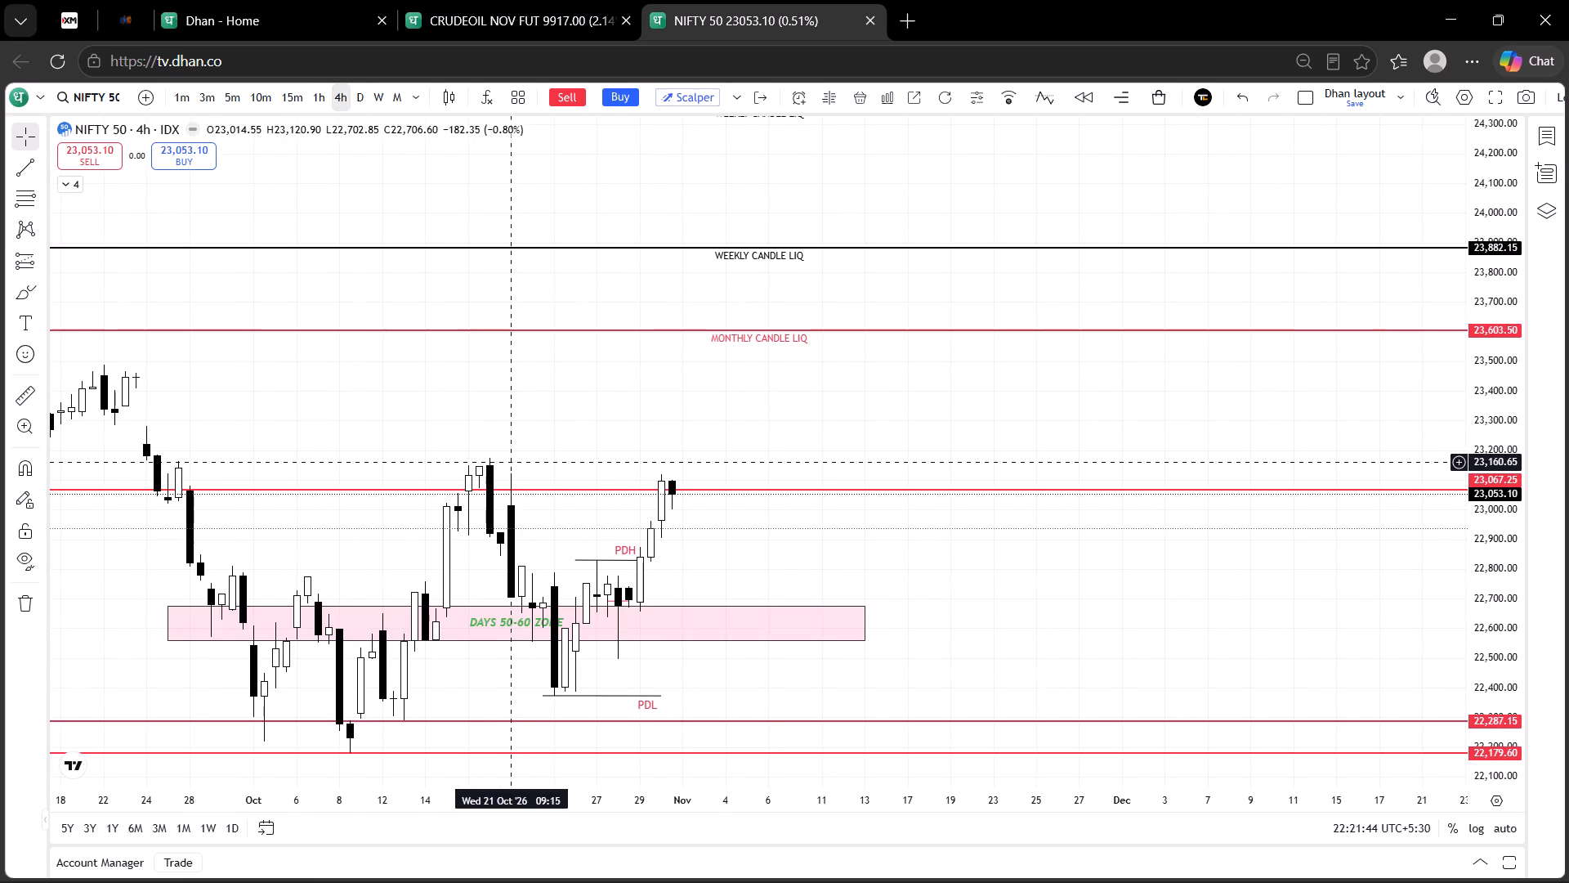
# Raise the red horizontal line just above the current price to the October swing high at 23,174.40.
pyautogui.moveTo(521, 454); pyautogui.dragTo(800, 447)
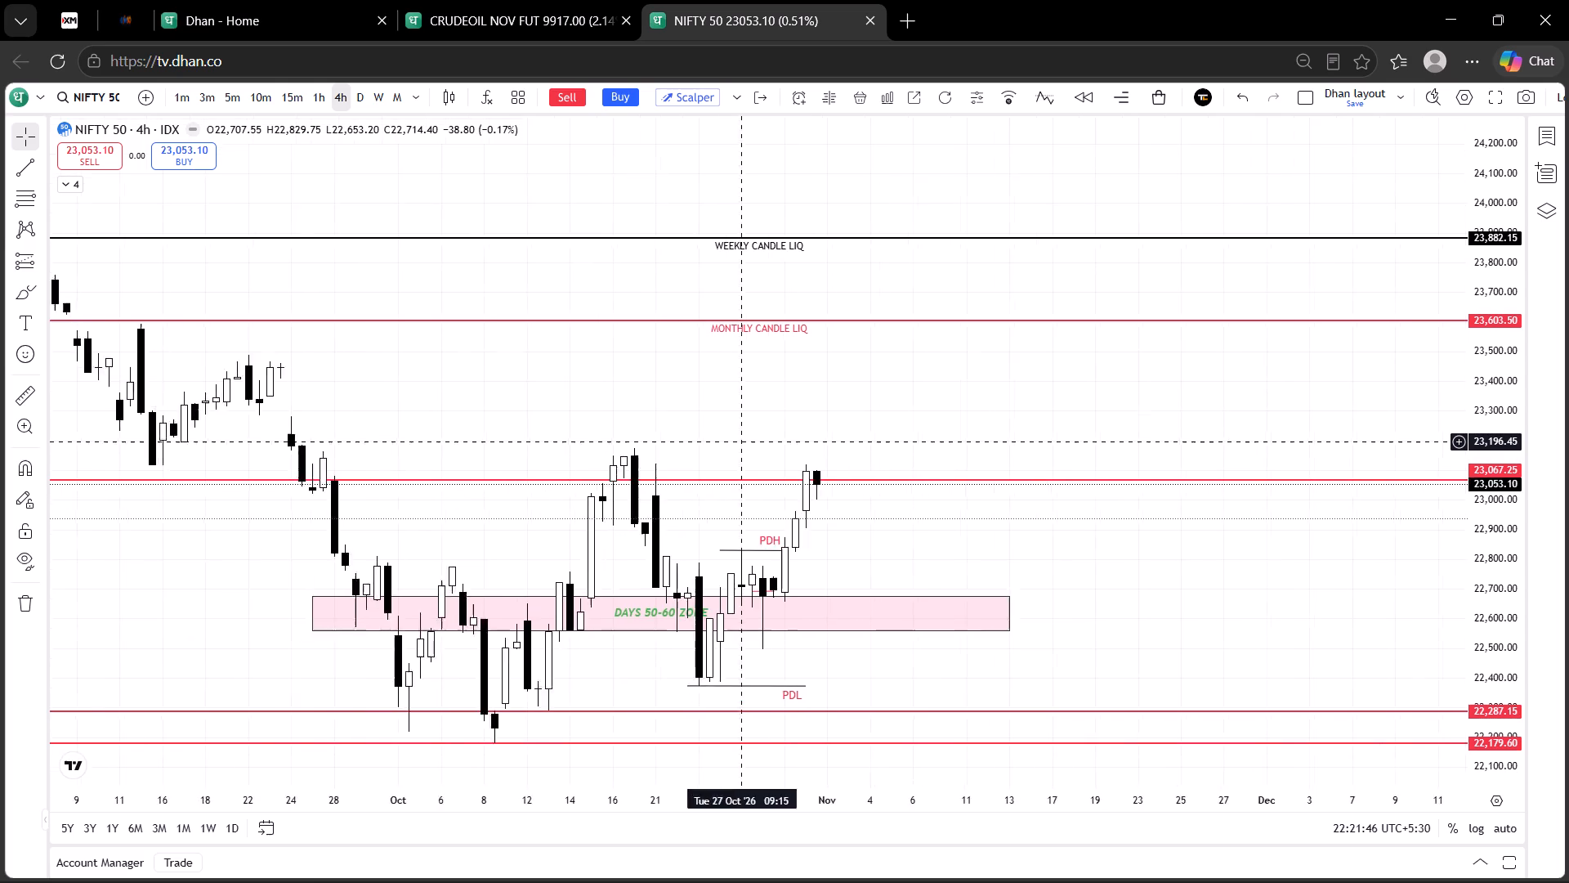
pyautogui.moveTo(800, 447); pyautogui.dragTo(839, 454)
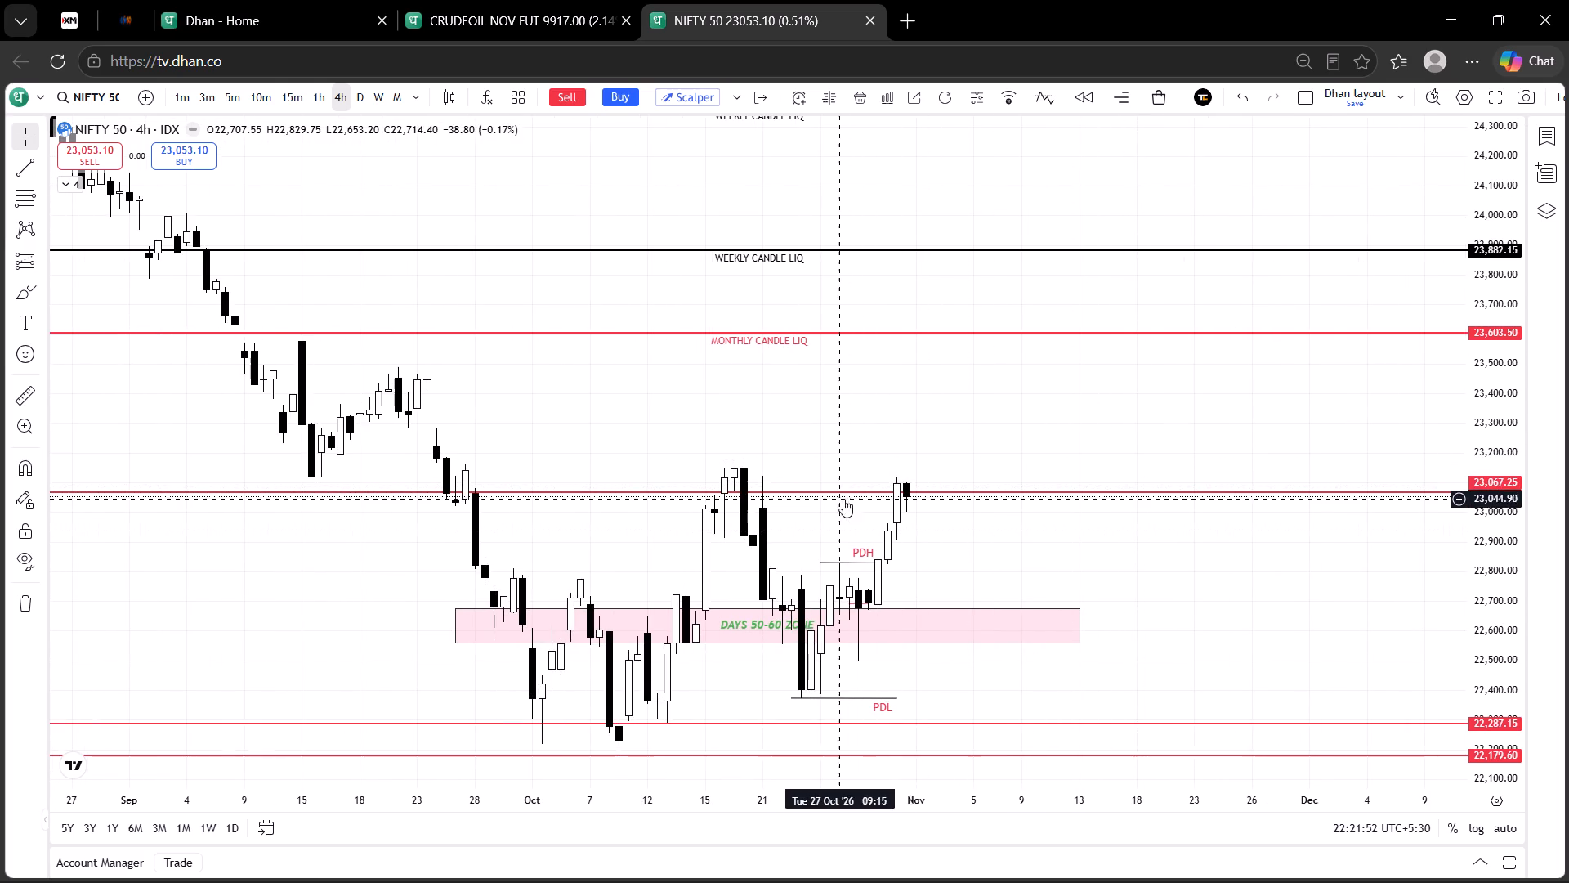
pyautogui.moveTo(843, 492); pyautogui.dragTo(852, 460)
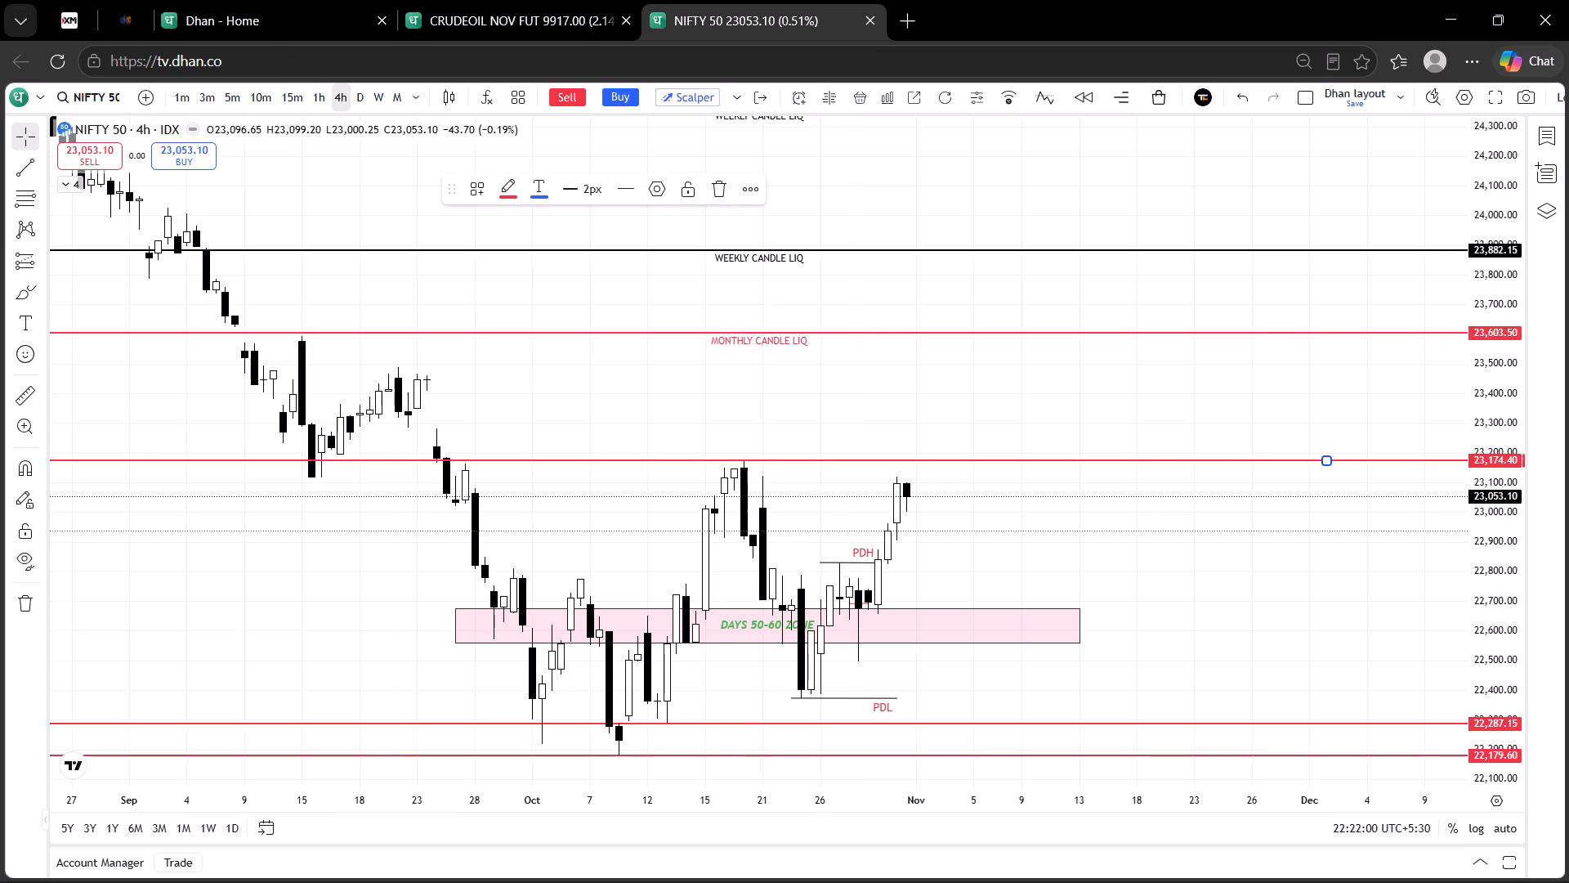
# Change the MONTHLY CANDLE LIQ line and its label text to black.
pyautogui.click(872, 338)
pyautogui.click(864, 331)
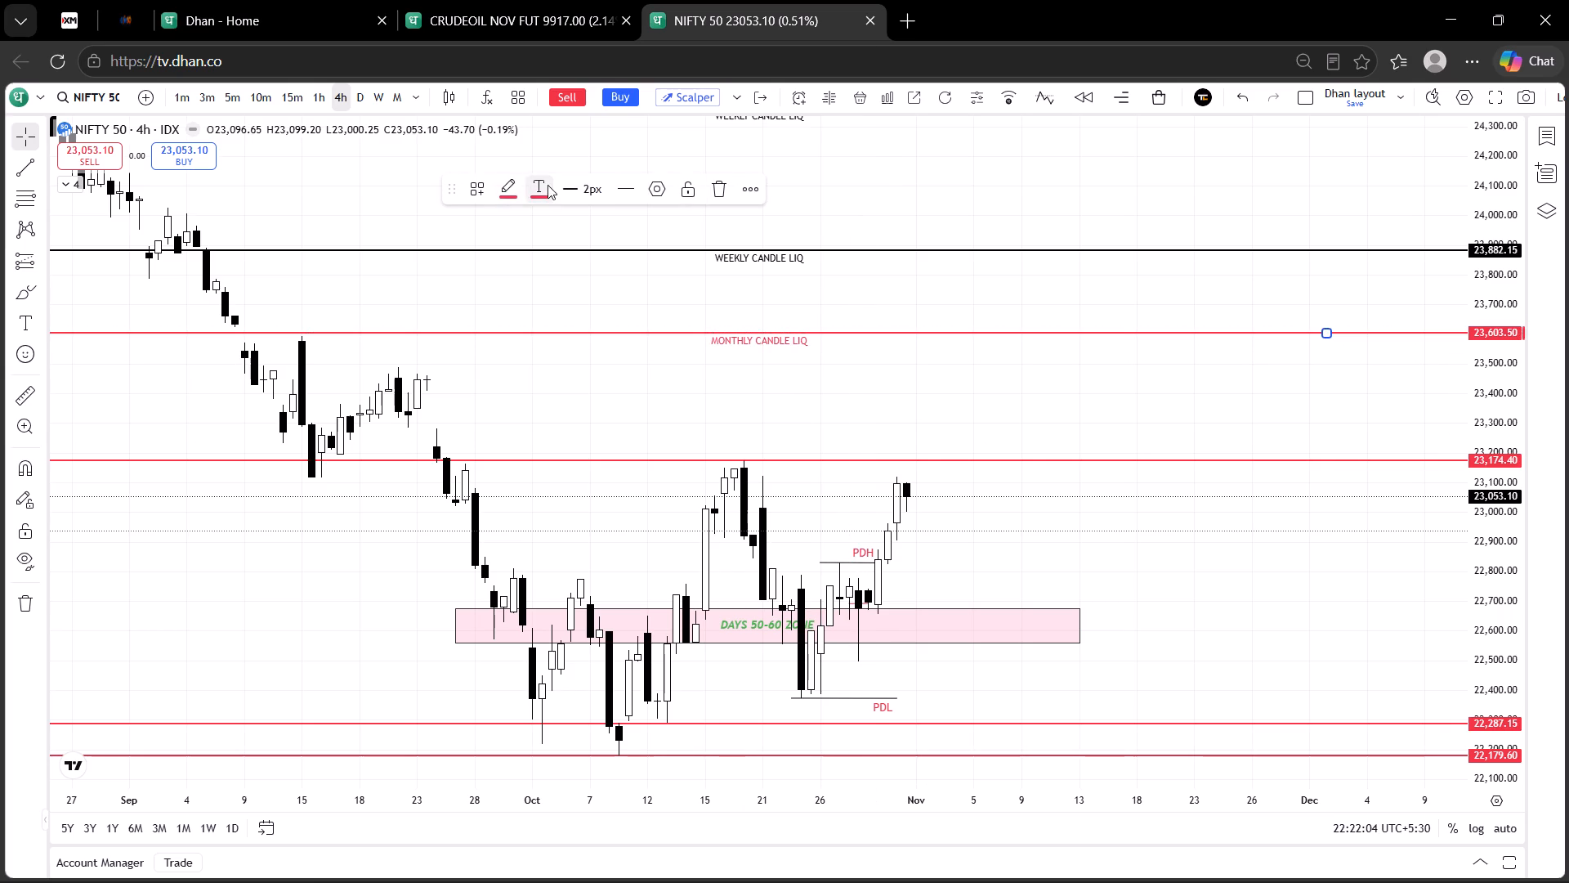
pyautogui.click(515, 195)
pyautogui.click(535, 200)
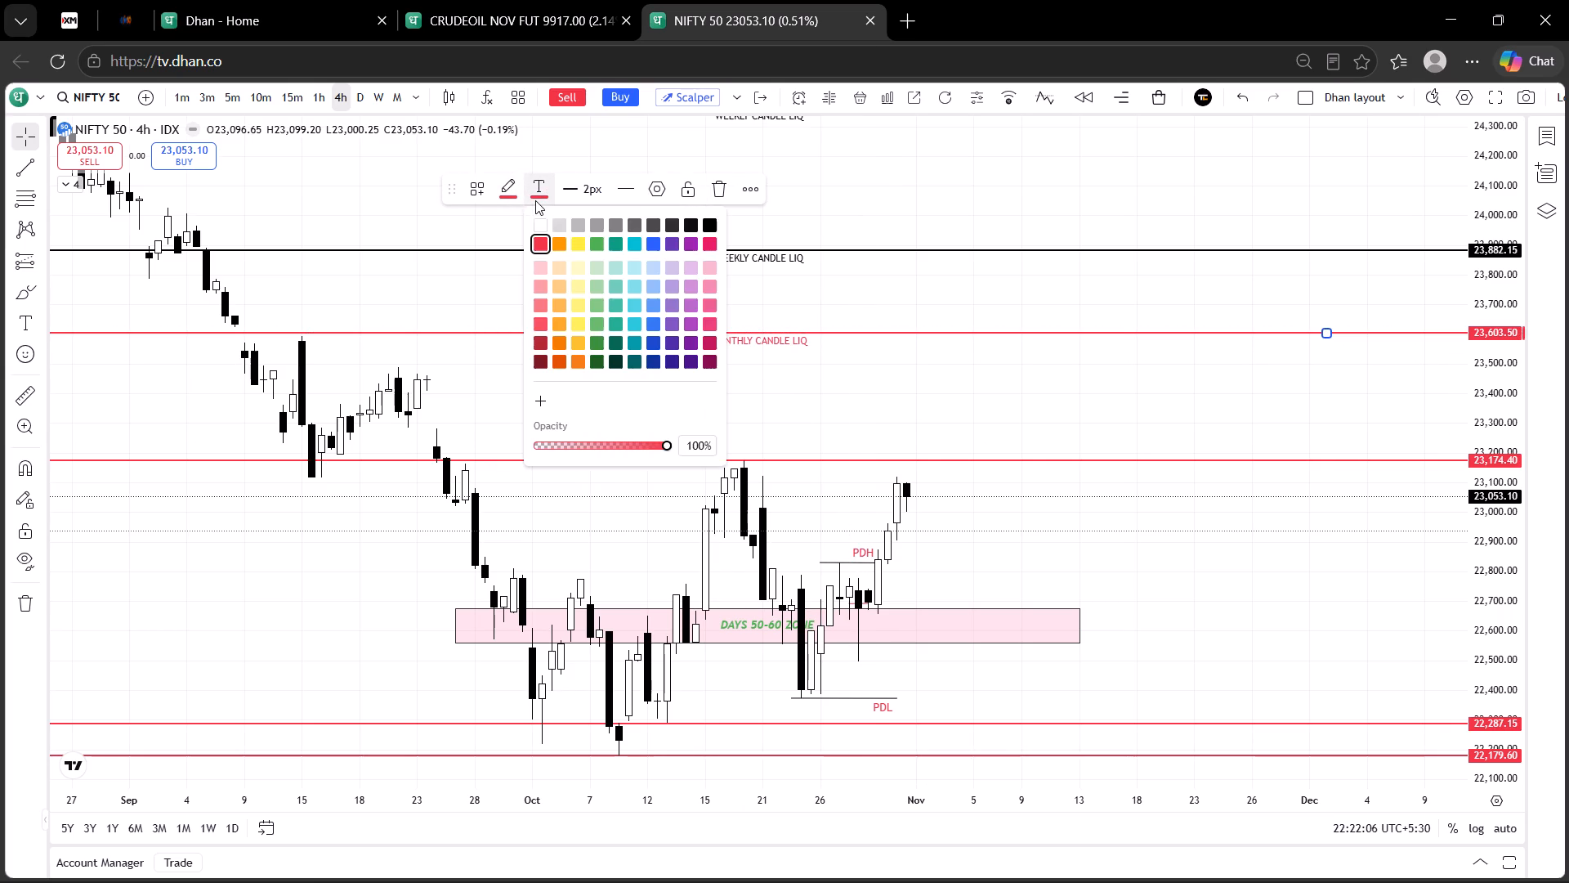
pyautogui.click(705, 223)
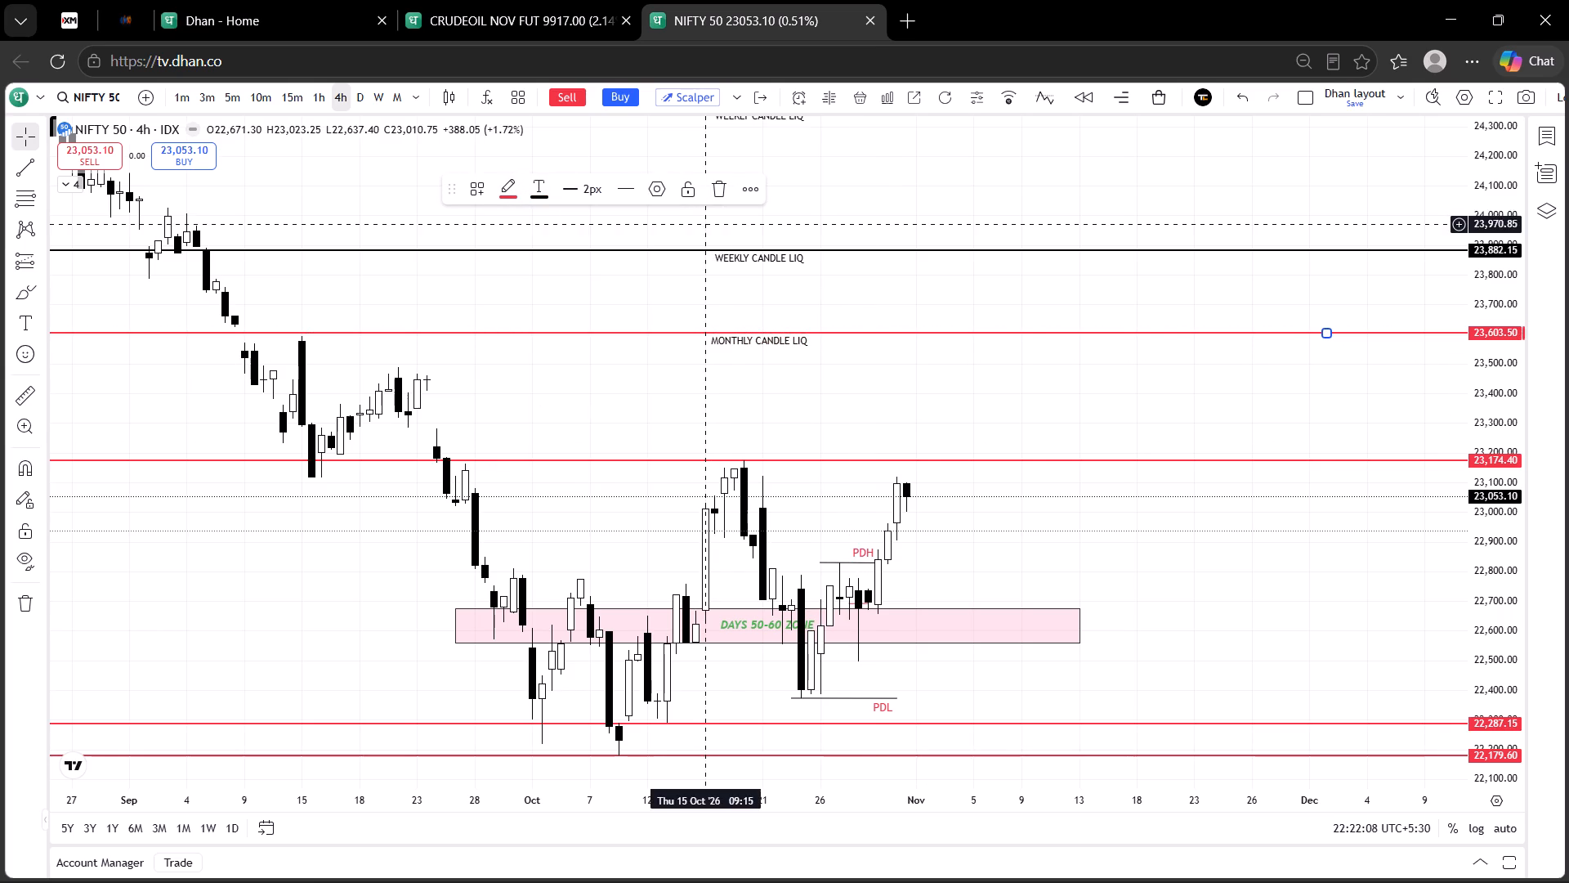
pyautogui.click(509, 206)
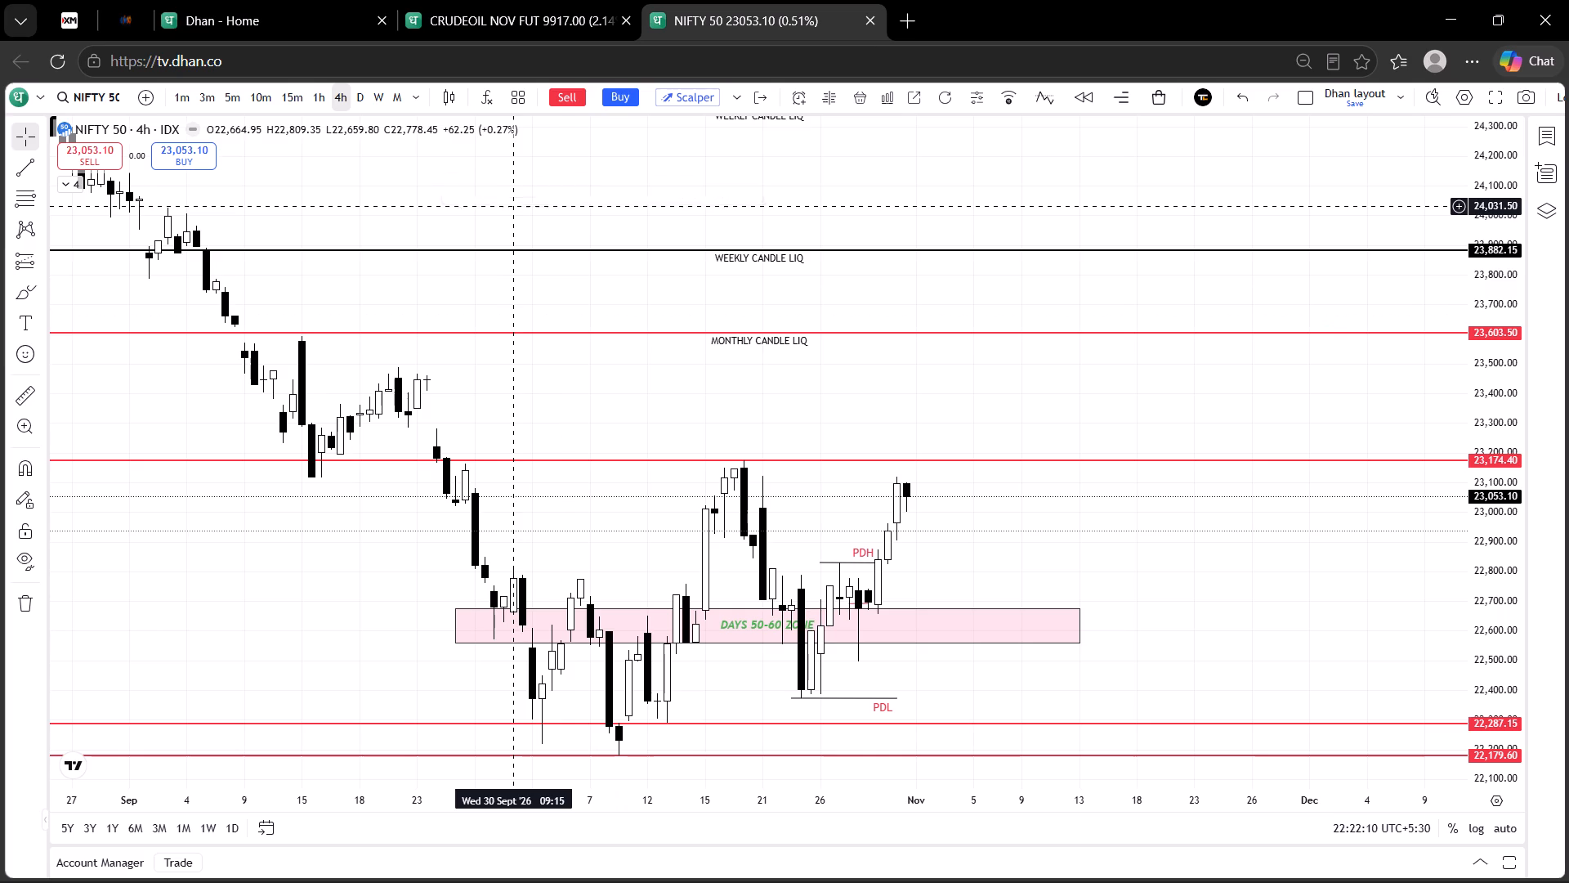
pyautogui.click(572, 334)
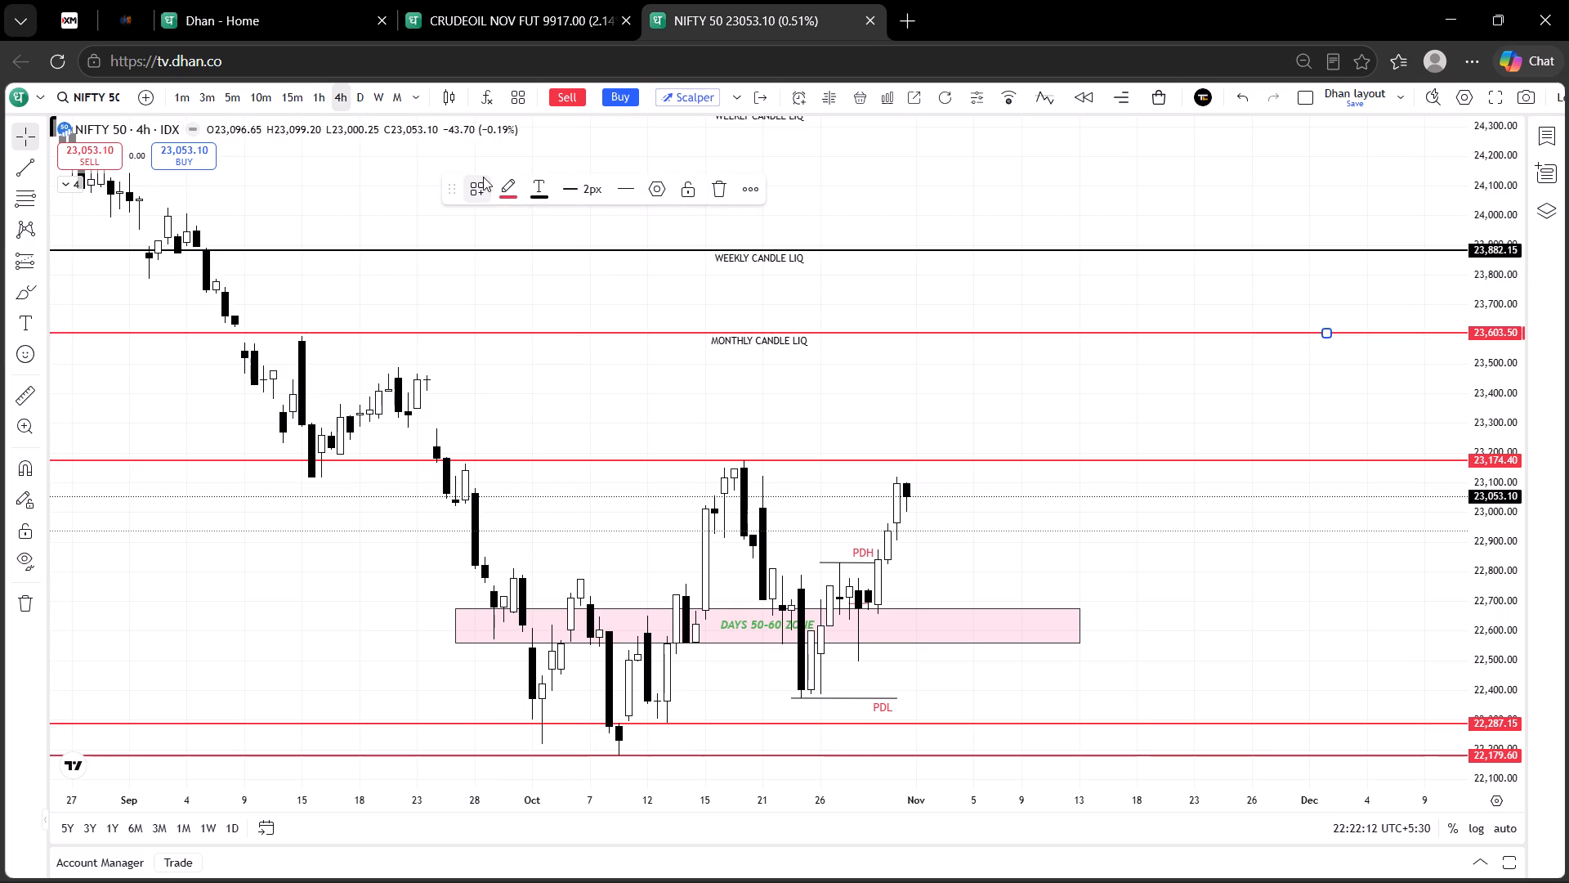
pyautogui.click(503, 195)
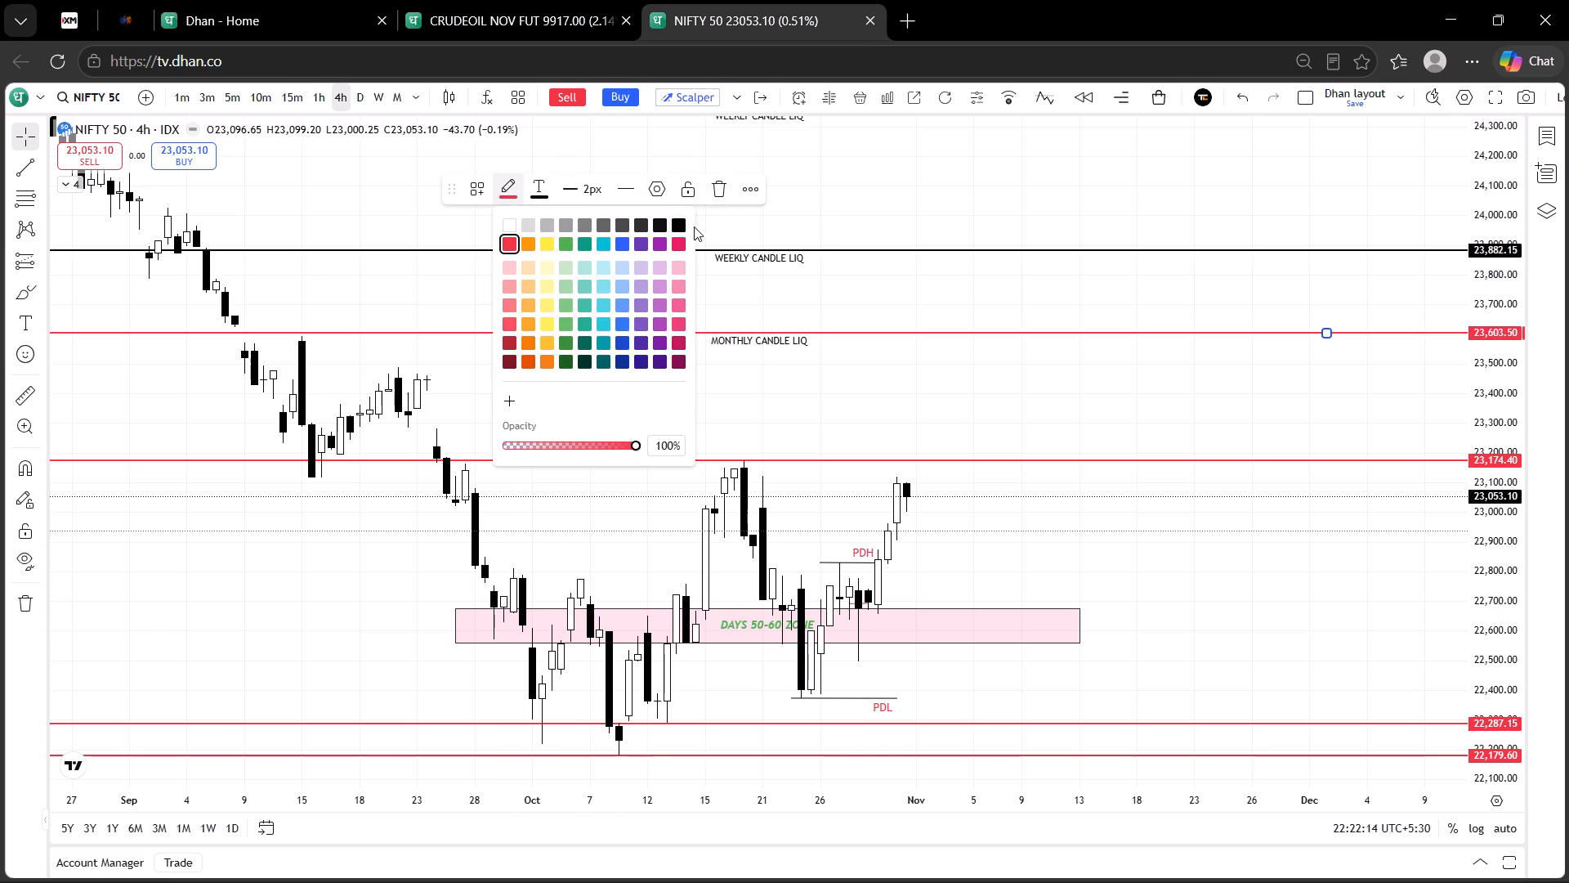
pyautogui.click(679, 224)
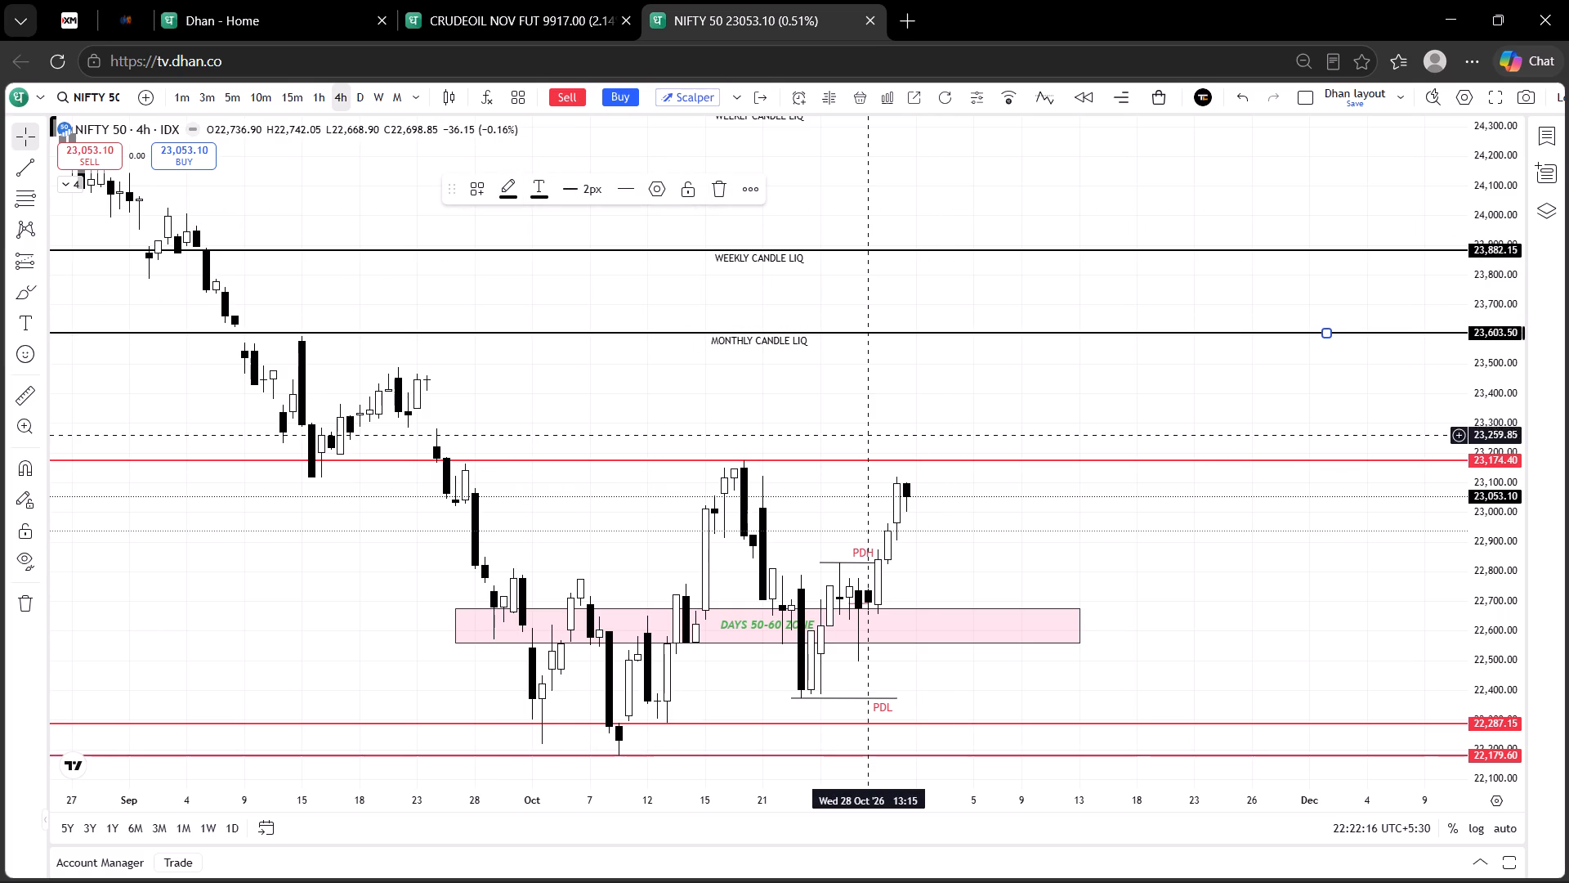
# Enter the text label "4HR RESISTANCE" for the red horizontal line at 23,174.40.
pyautogui.doubleClick(864, 457)
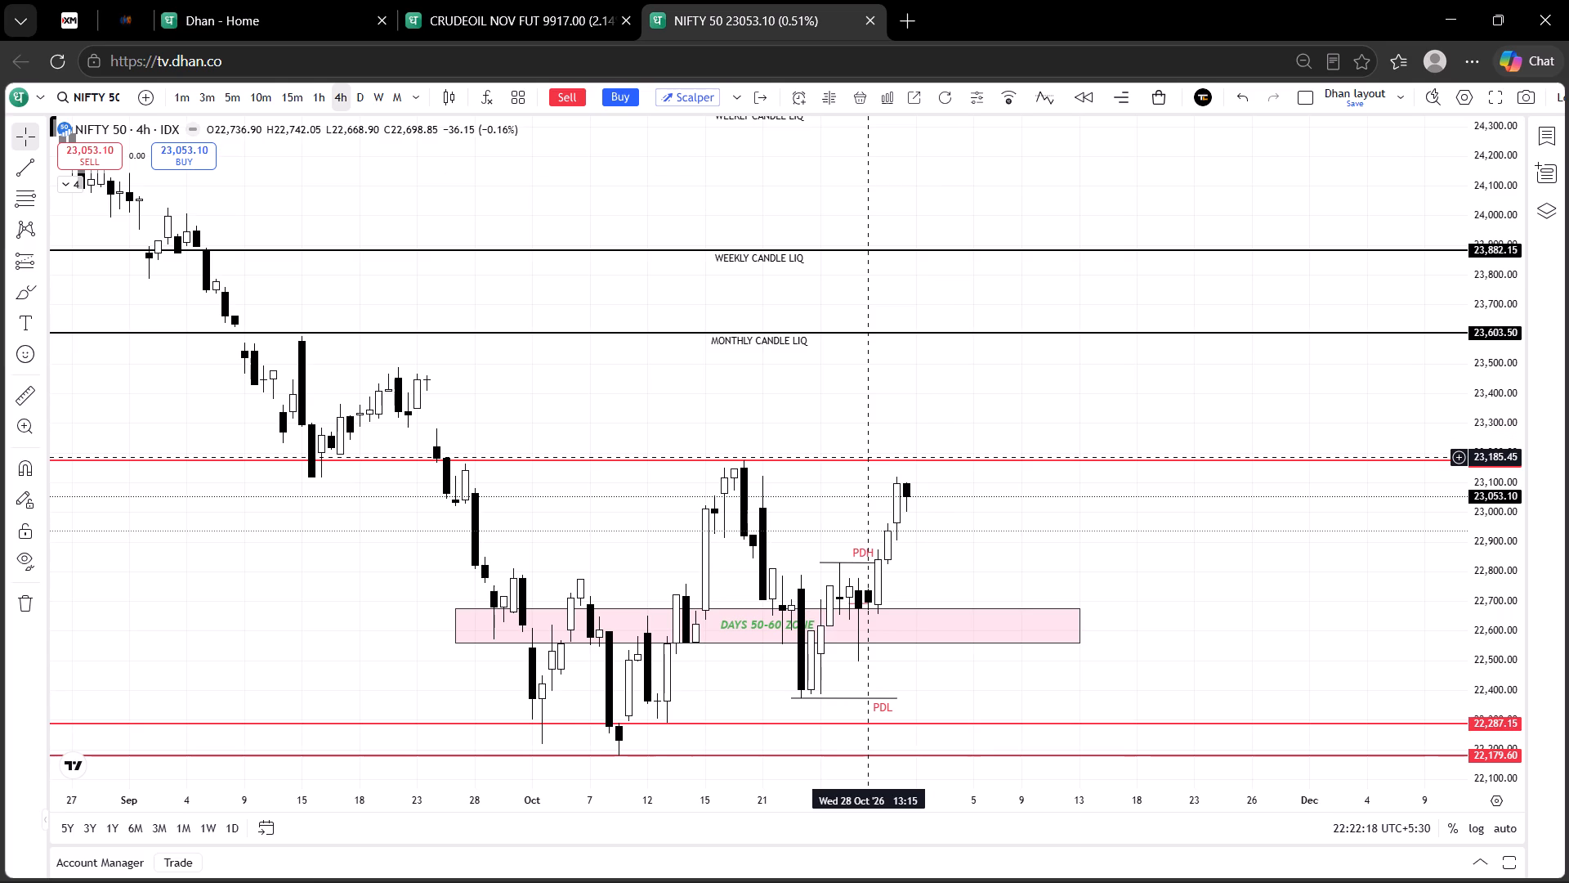
pyautogui.click(864, 457)
pyautogui.moveTo(864, 457); pyautogui.dragTo(863, 465)
pyautogui.tripleClick(863, 465)
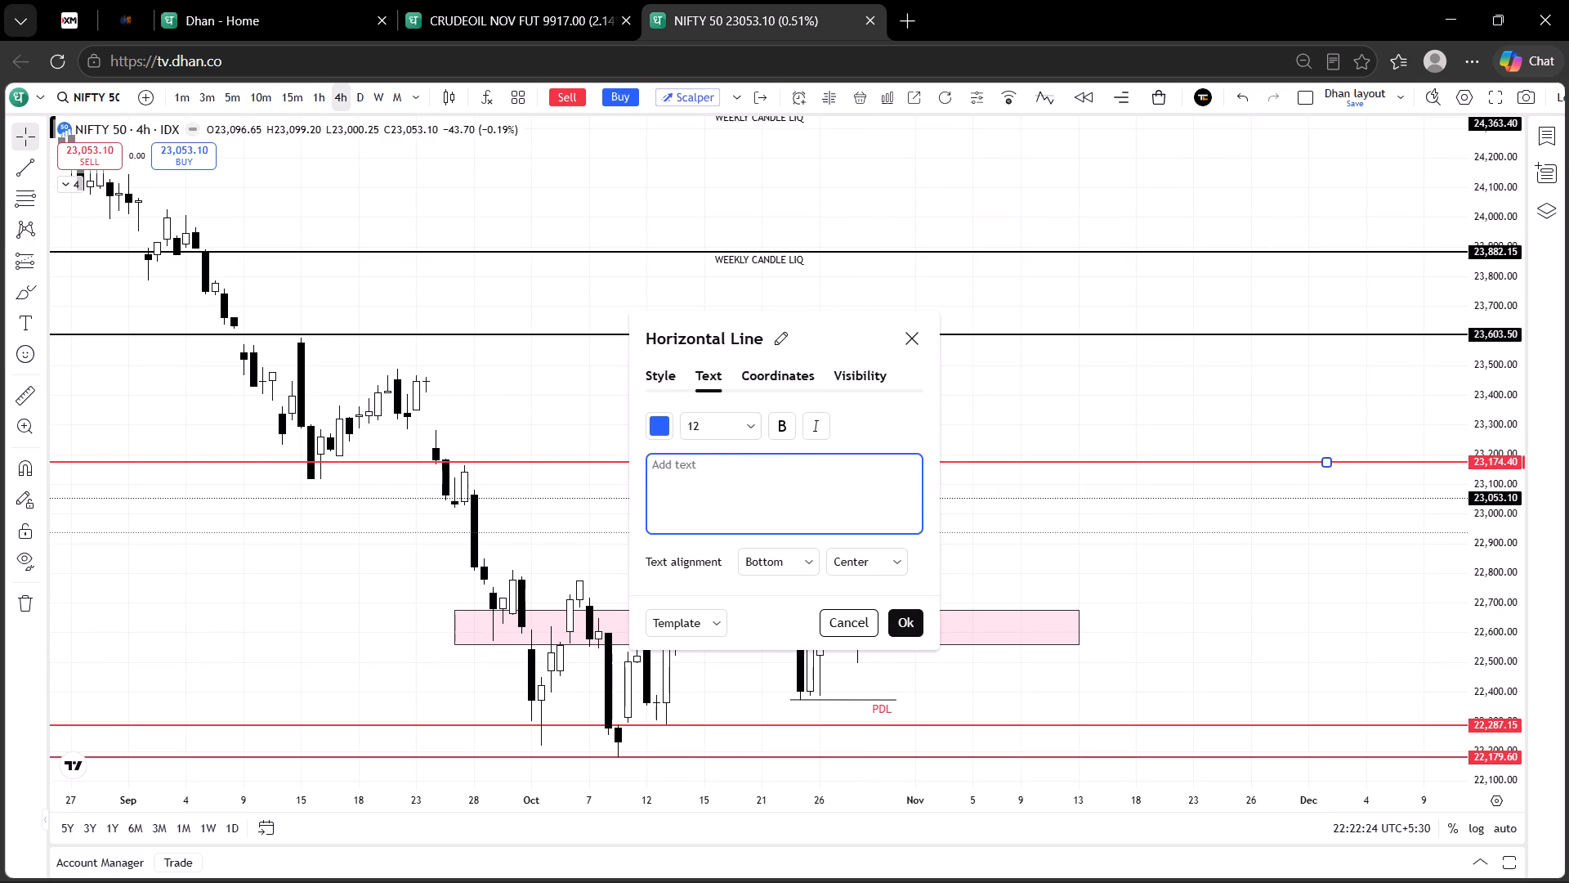
pyautogui.press('4')
pyautogui.write('HR')
pyautogui.press('space')
pyautogui.write('RE')
pyautogui.press('s')
pyautogui.press('i')
pyautogui.write('STA')
pyautogui.write('NCE')
# Make the "4HR RESISTANCE" label text bold and apply it to the line at 23,174.40.
pyautogui.click(780, 439)
pyautogui.click(783, 418)
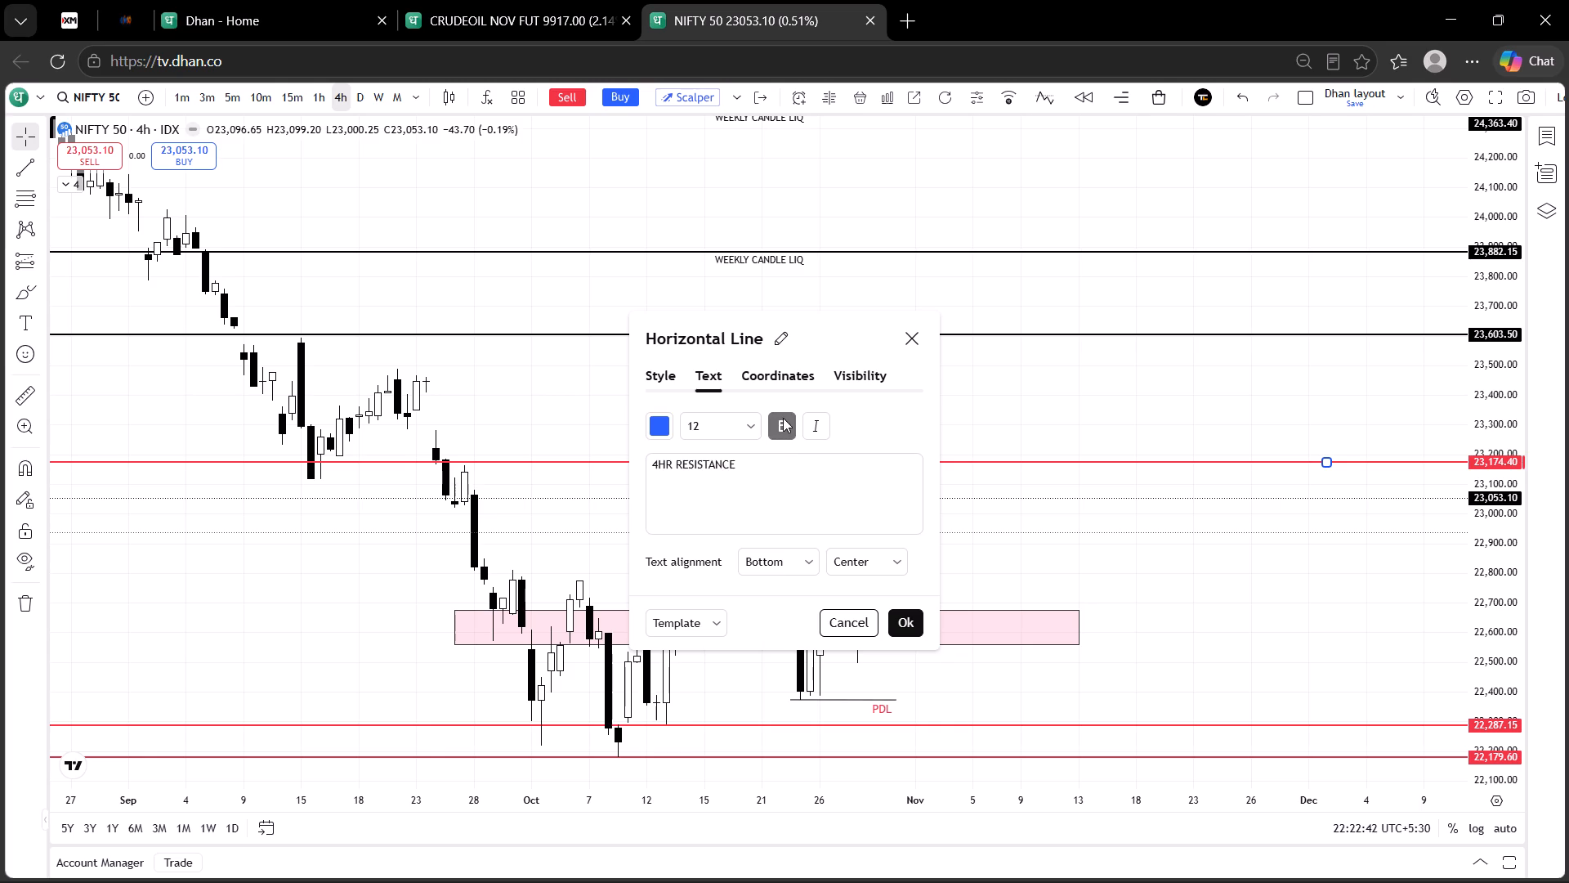
pyautogui.click(783, 418)
pyautogui.click(783, 418)
pyautogui.doubleClick(711, 468)
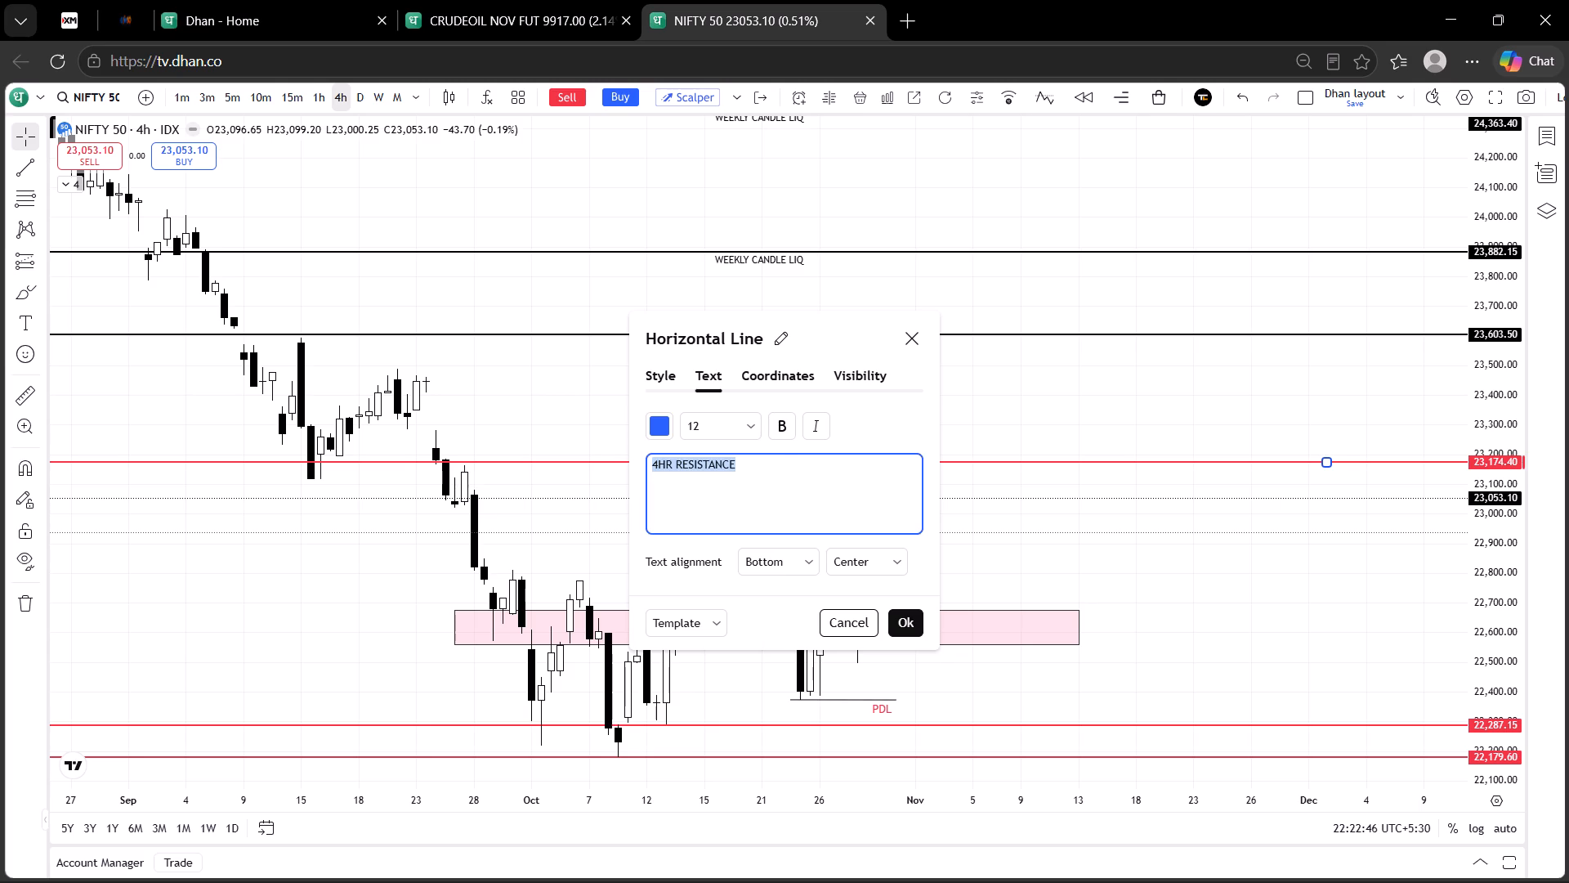
pyautogui.click(782, 419)
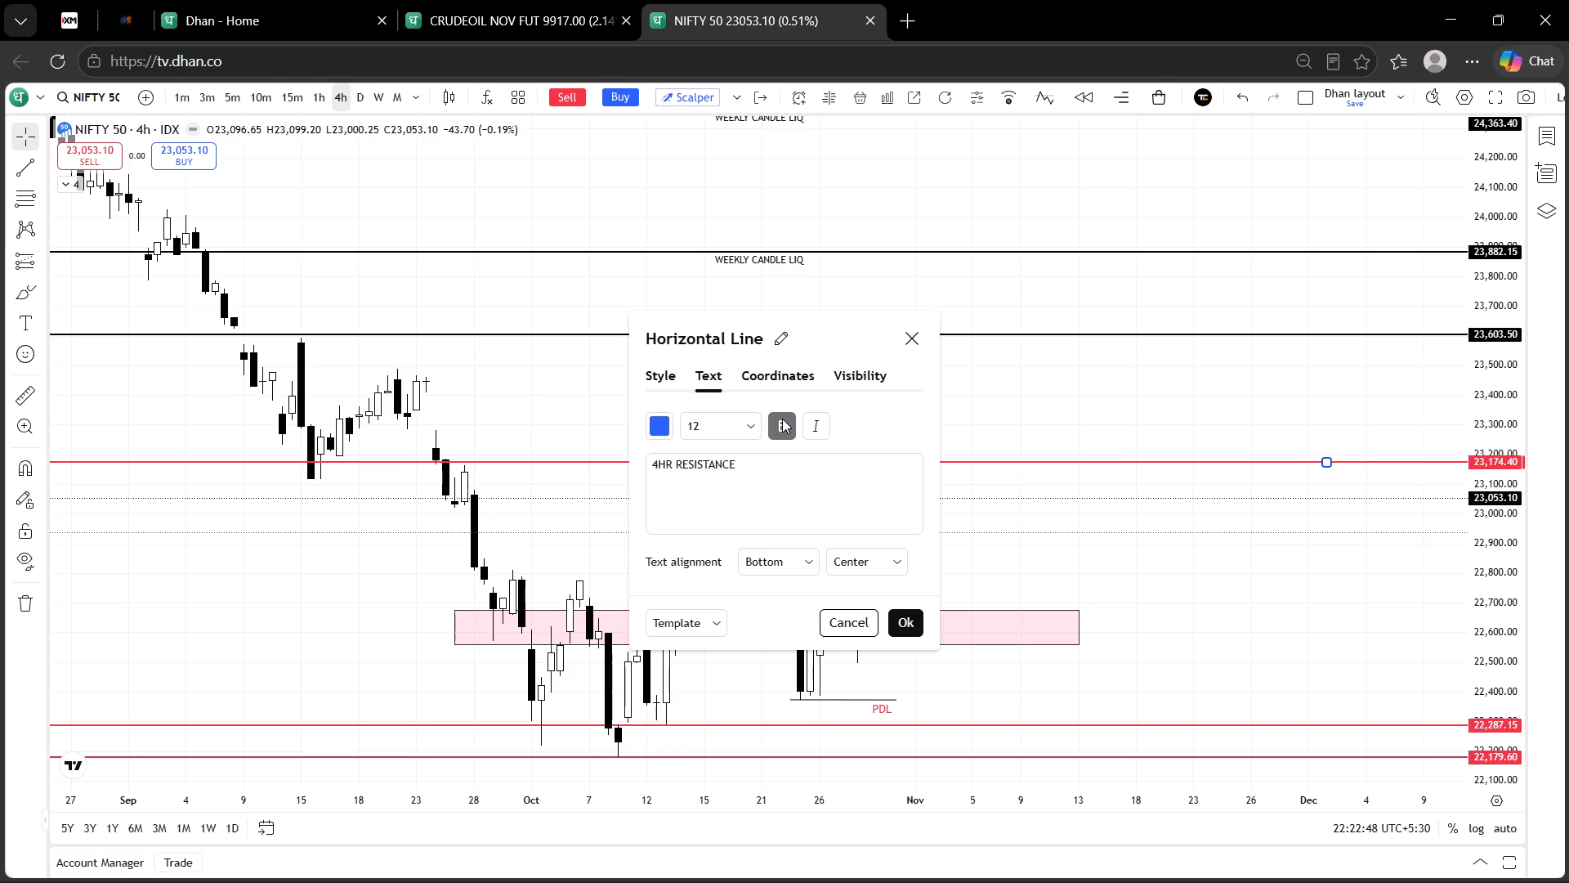
pyautogui.click(829, 492)
pyautogui.click(829, 492)
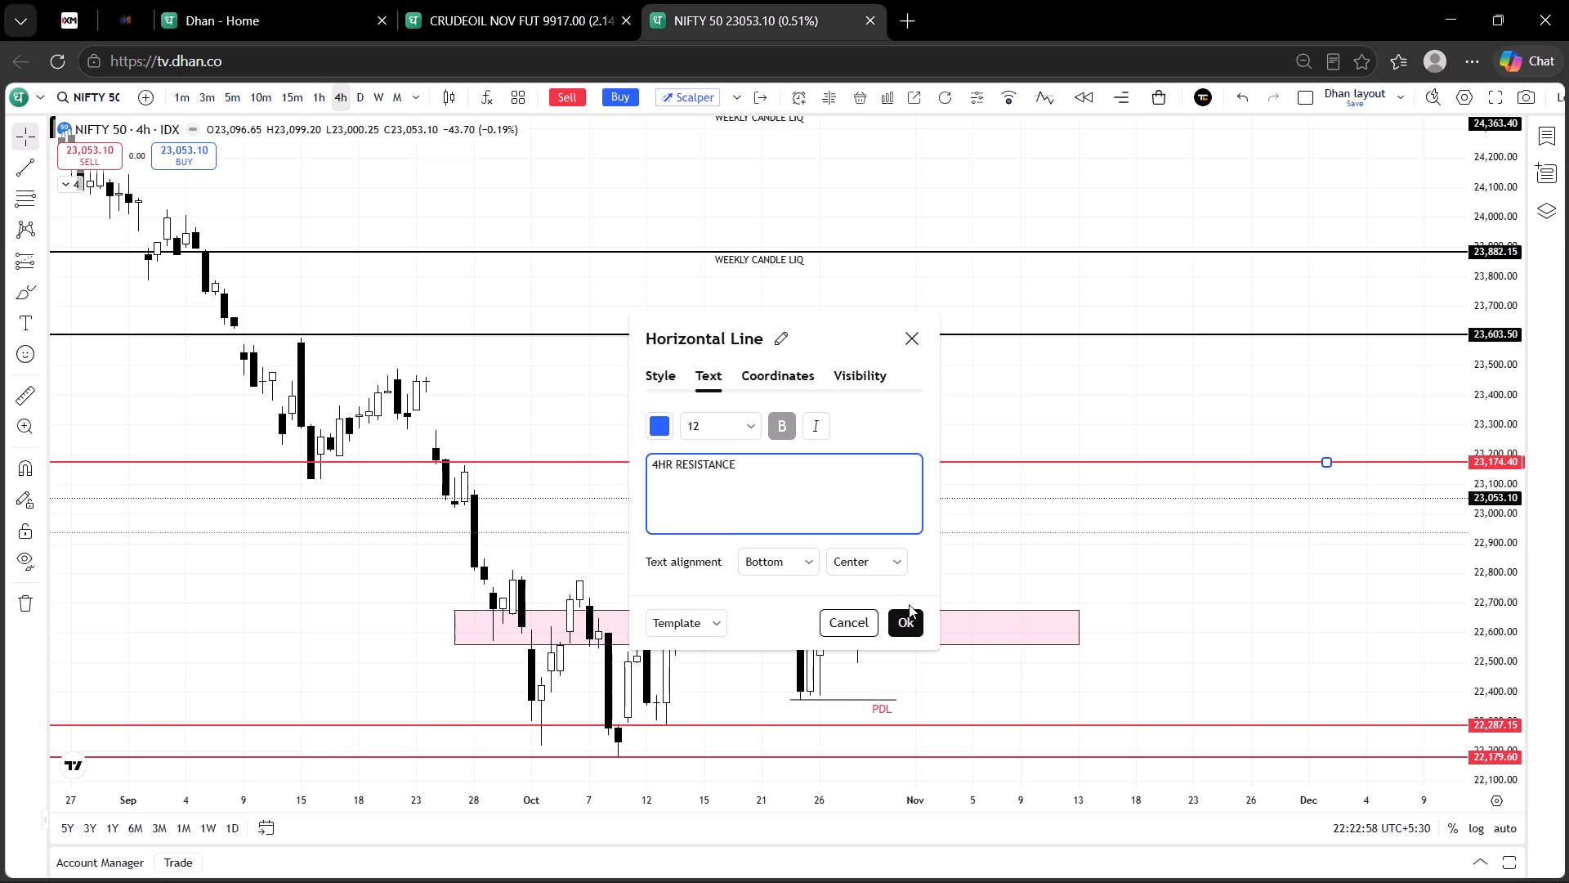
pyautogui.click(909, 615)
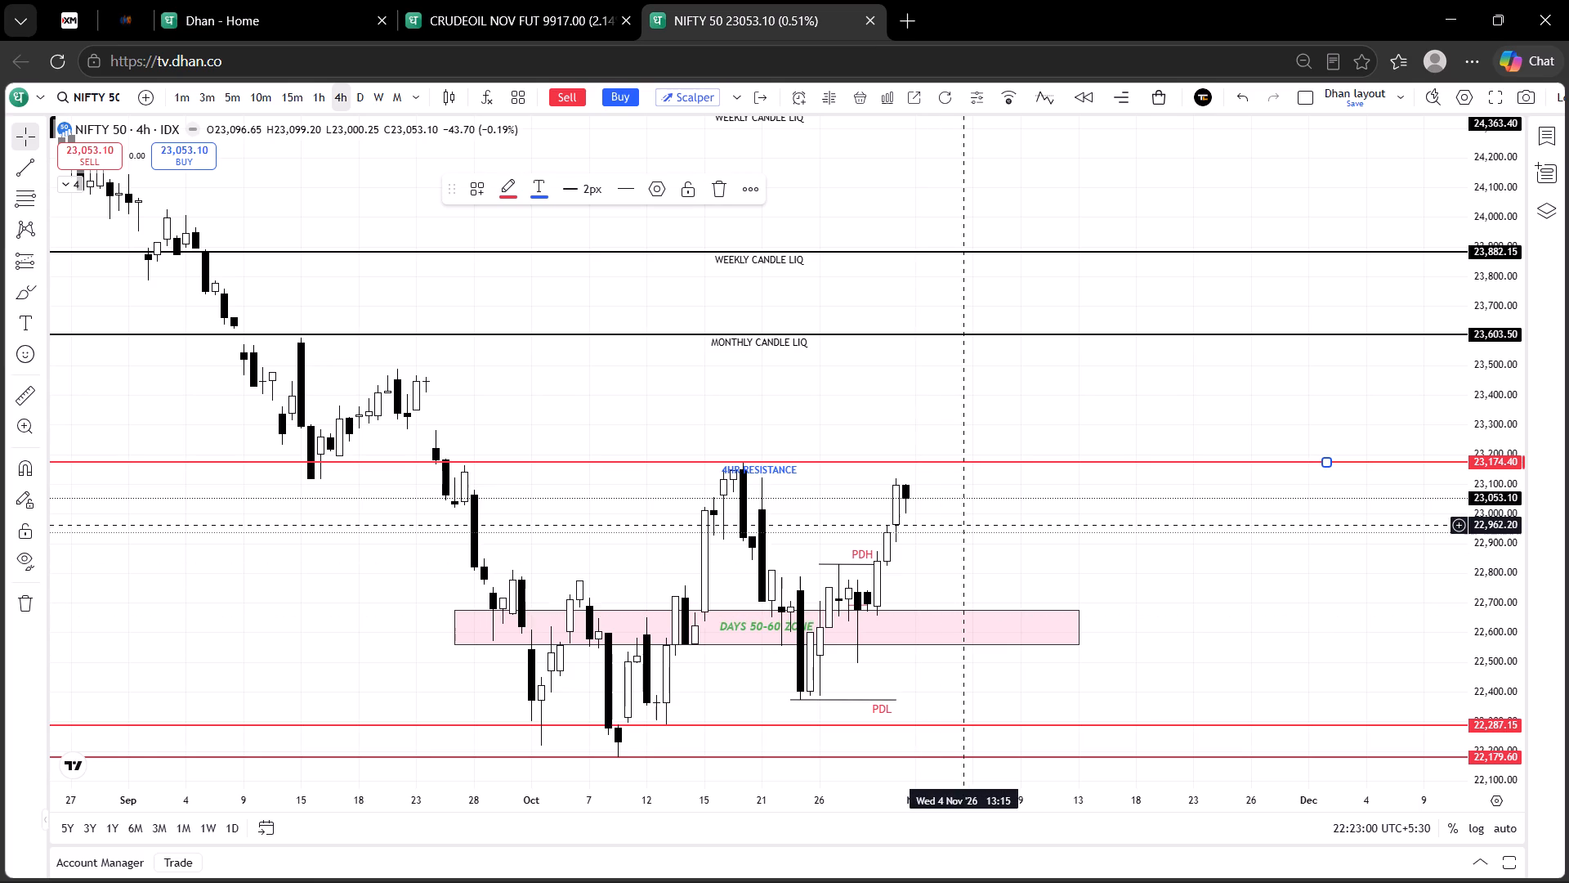
# Change the "4HR RESISTANCE" label's text colour to red.
pyautogui.click(774, 471)
pyautogui.doubleClick(774, 471)
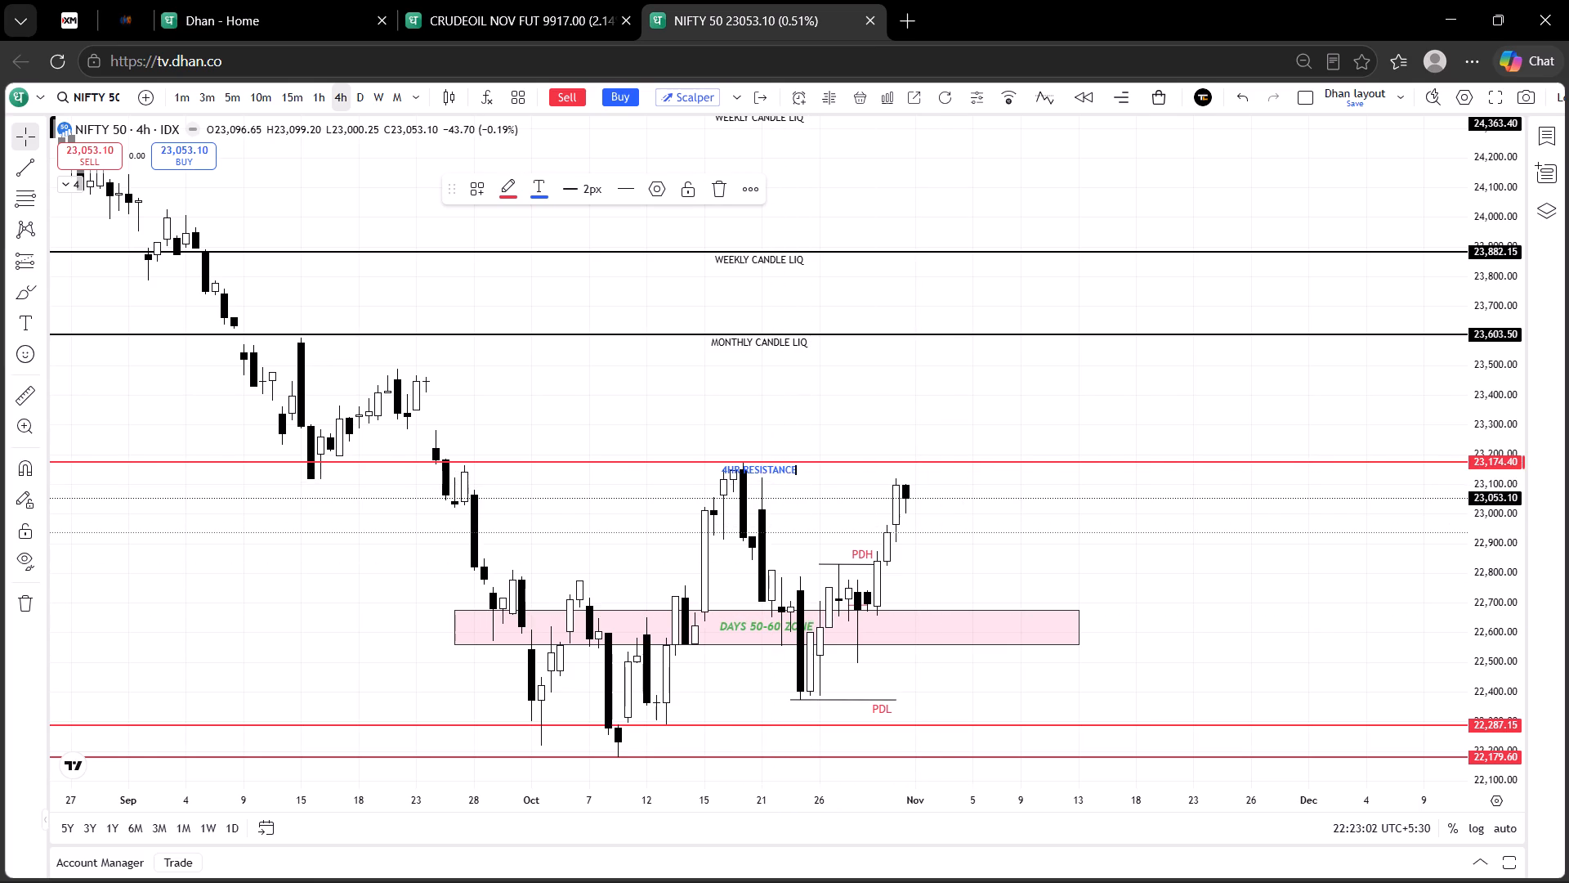
pyautogui.moveTo(837, 512); pyautogui.dragTo(822, 463)
pyautogui.doubleClick(822, 463)
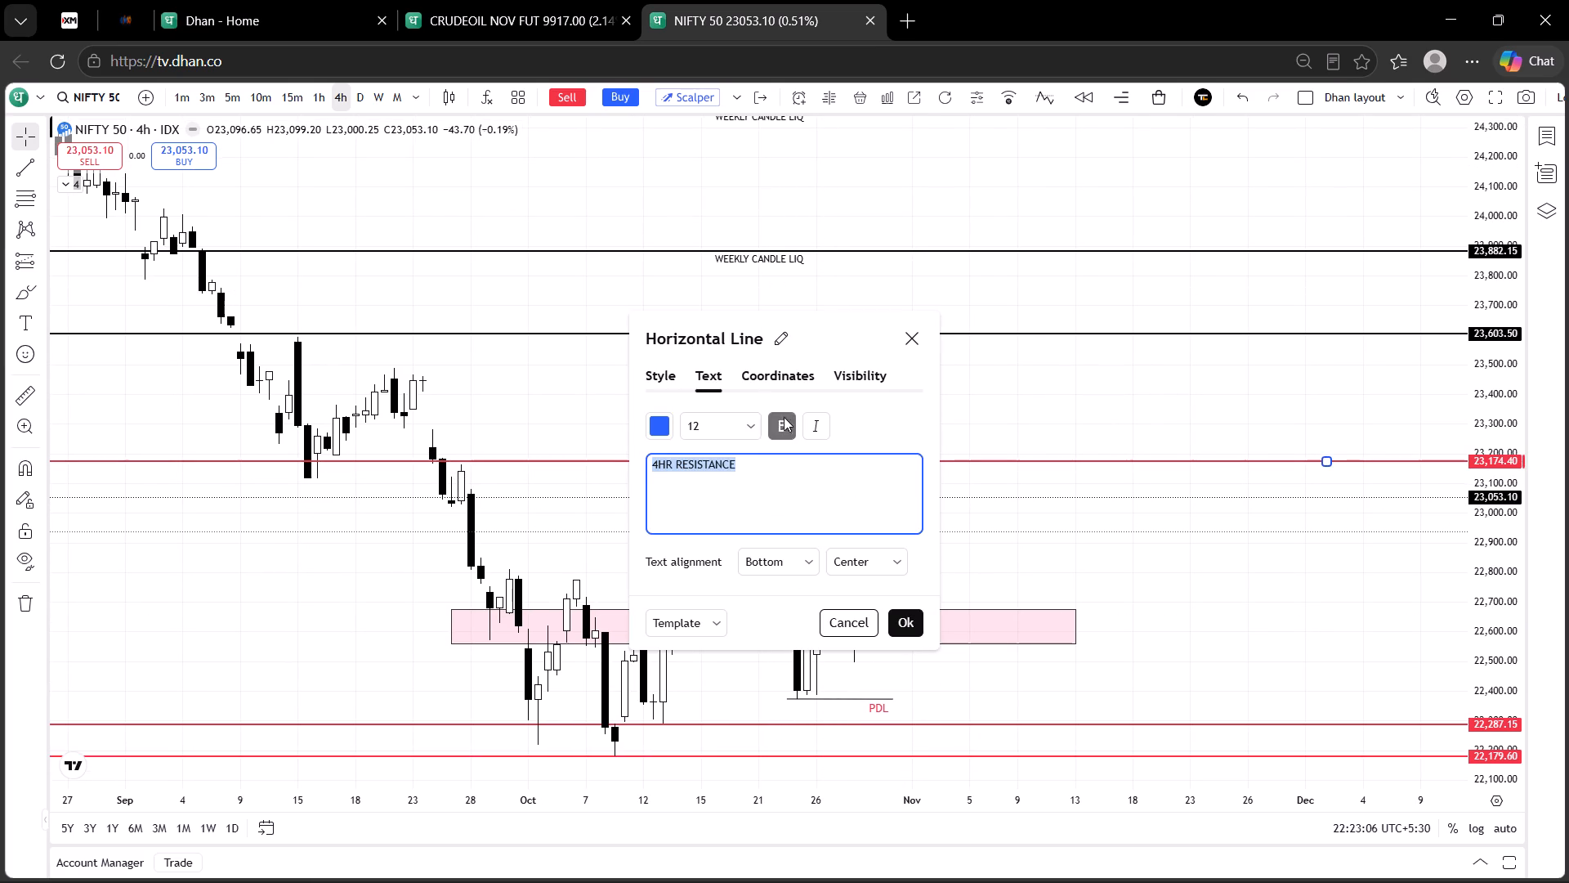
pyautogui.click(668, 427)
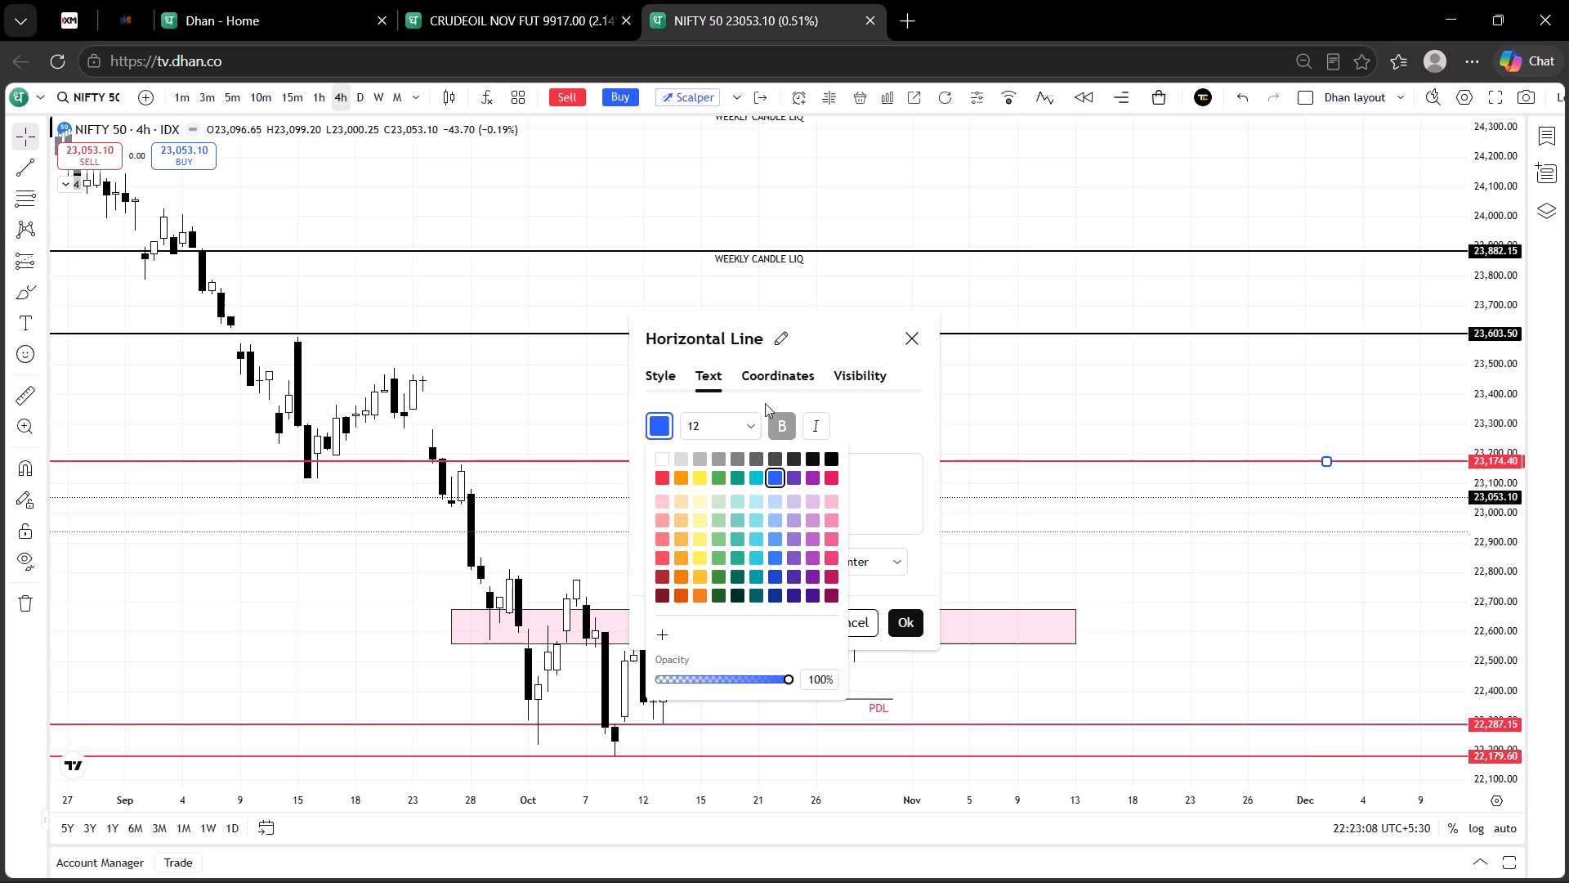
pyautogui.click(663, 478)
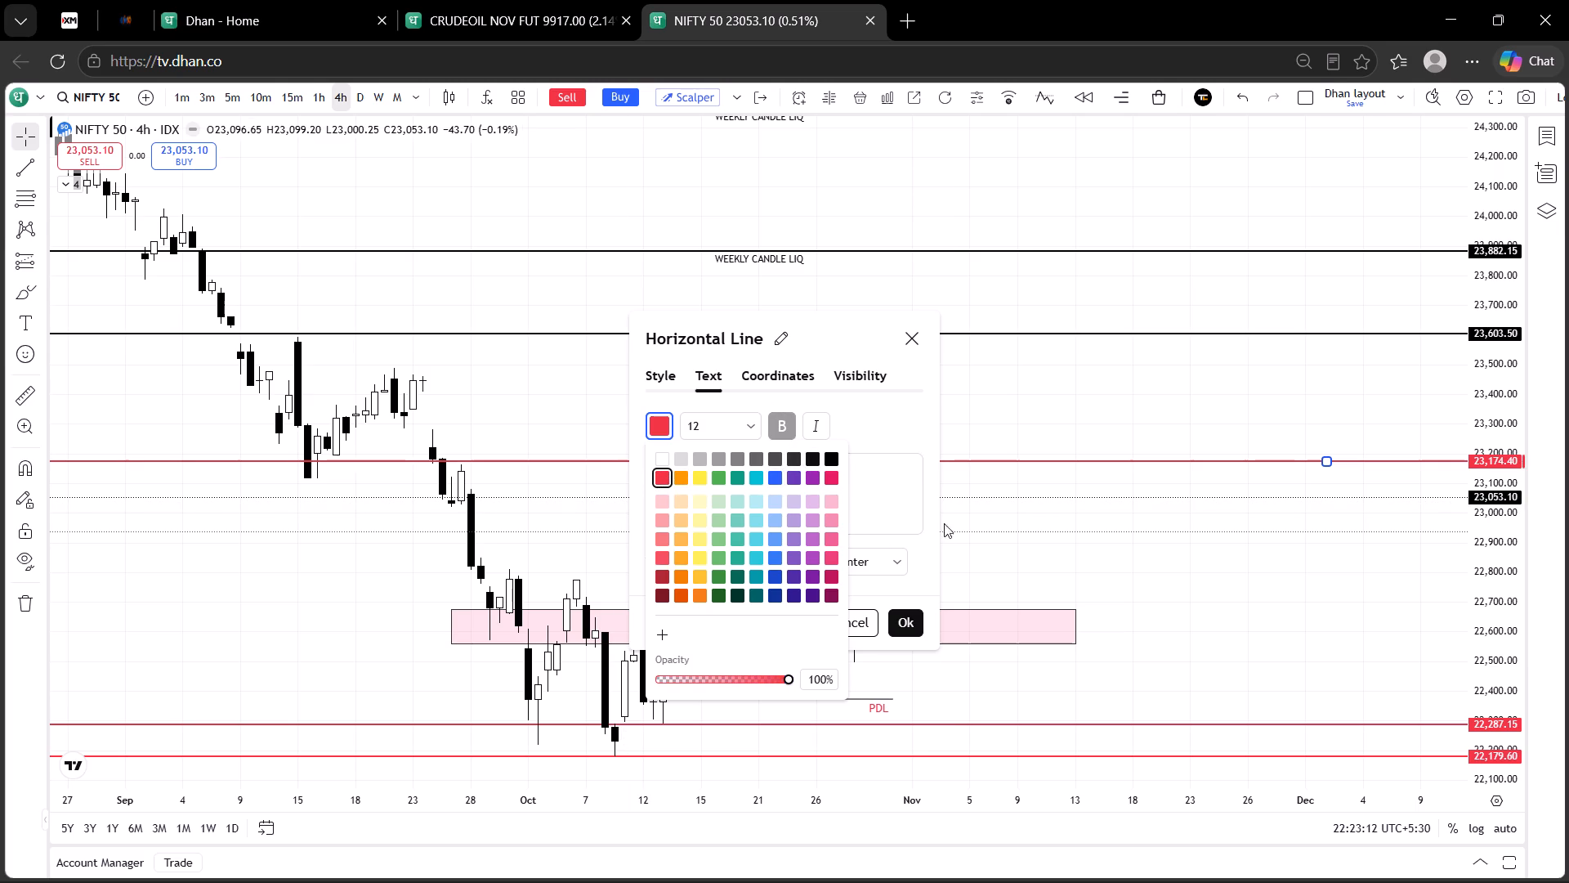
pyautogui.click(972, 513)
# Shorten the pink zone rectangle so that its earlier edge starts at 28 September 13:15.
pyautogui.moveTo(819, 500); pyautogui.dragTo(553, 427)
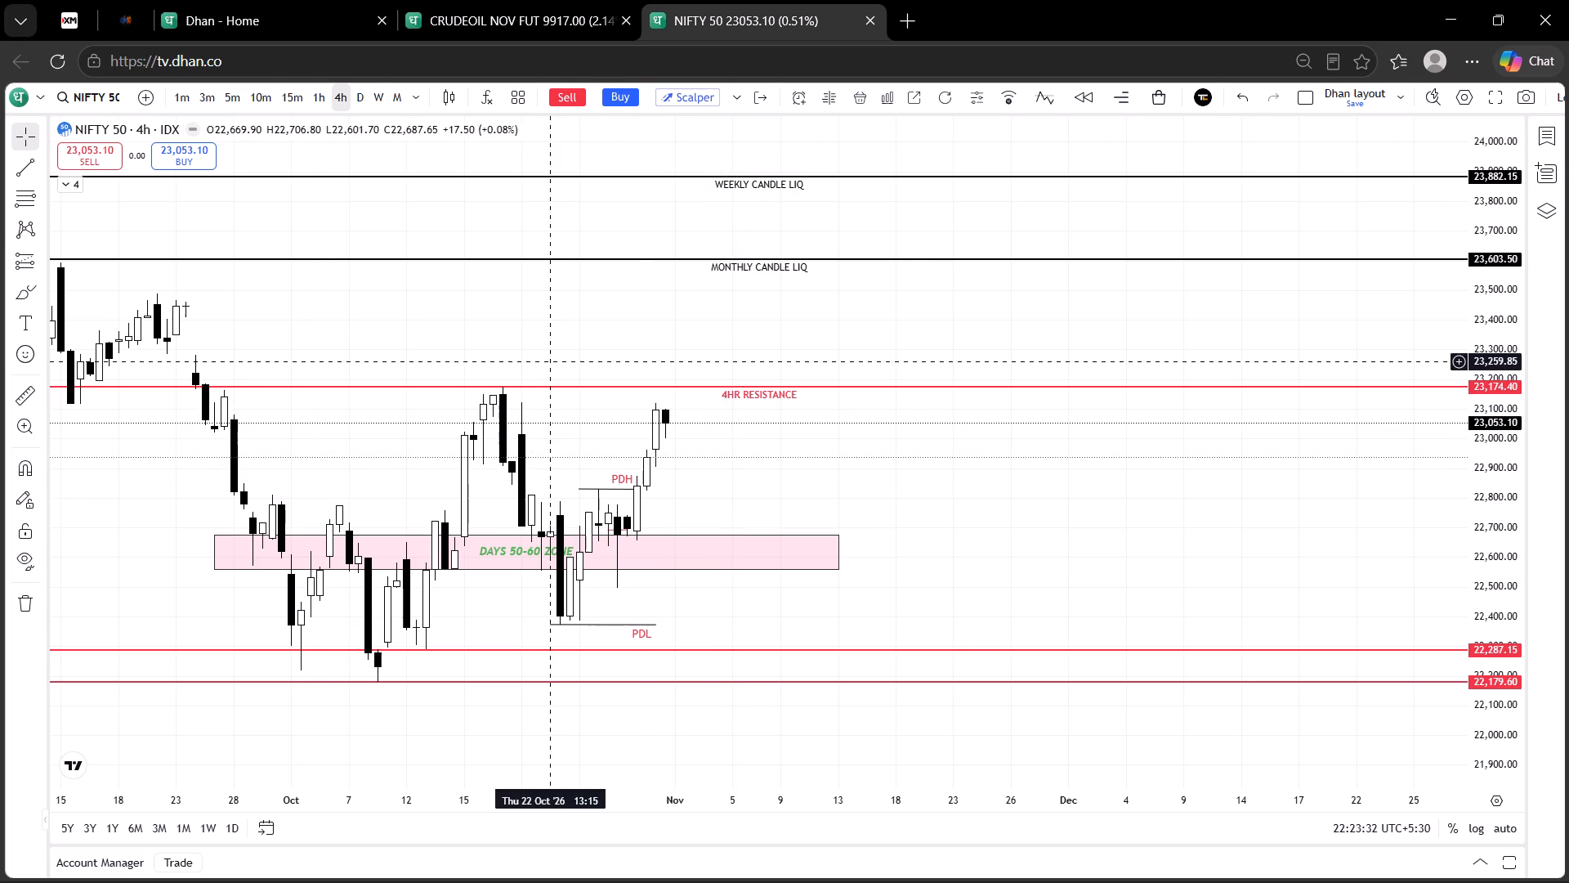
pyautogui.hscroll(1, 565, 378)
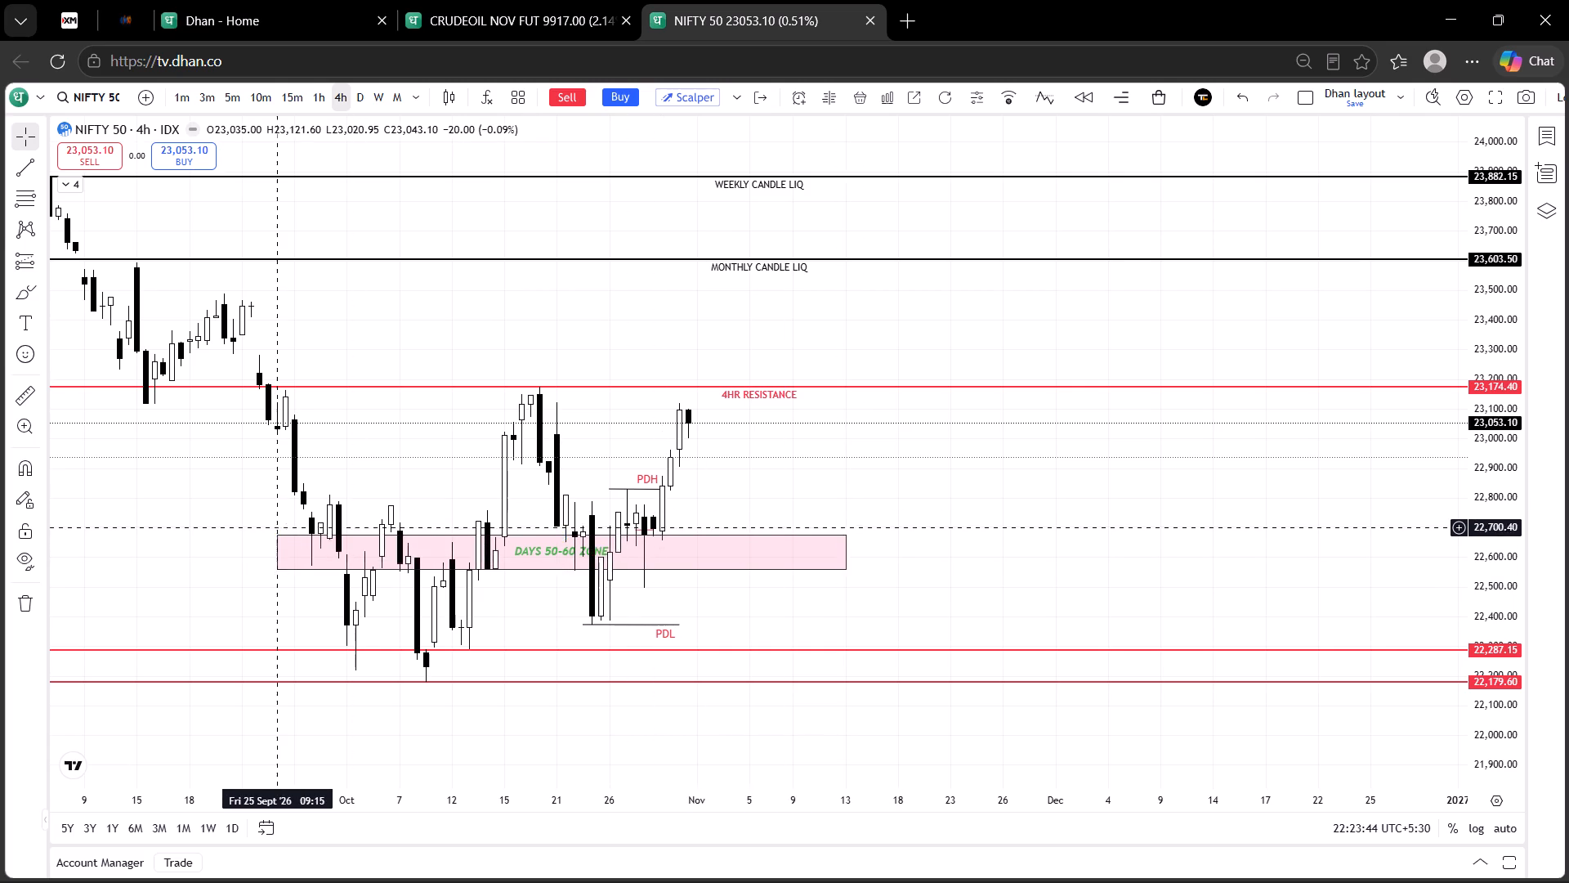
pyautogui.moveTo(274, 551); pyautogui.dragTo(303, 548)
pyautogui.click(528, 612)
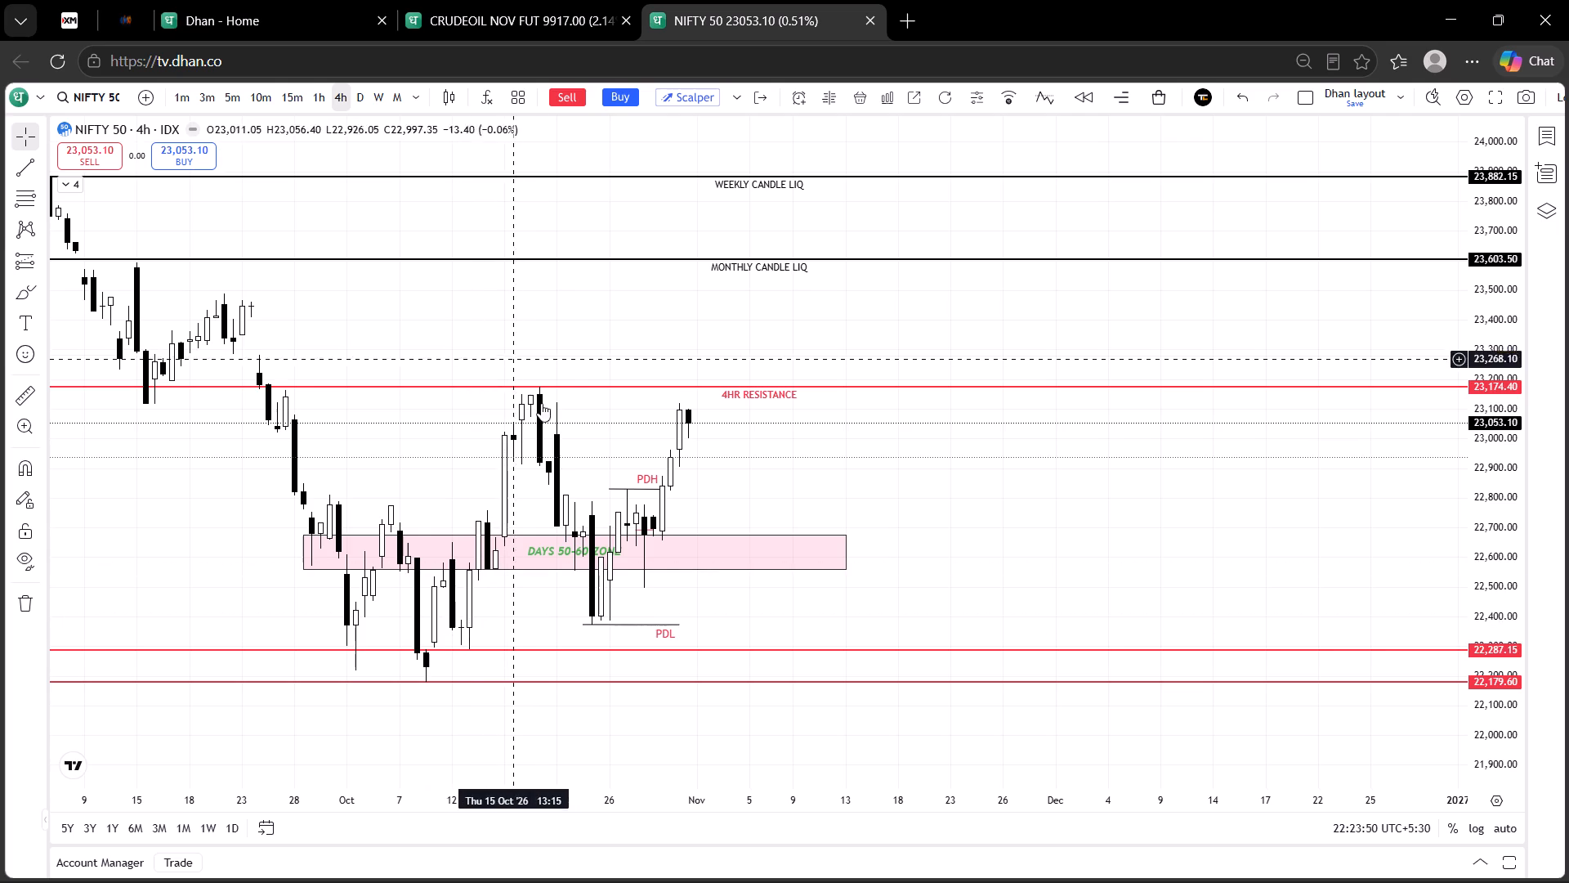
# Edit the pink zone's label so that it begins with "1DAY'S" in place of "DAYS".
pyautogui.click(535, 551)
pyautogui.click(535, 551)
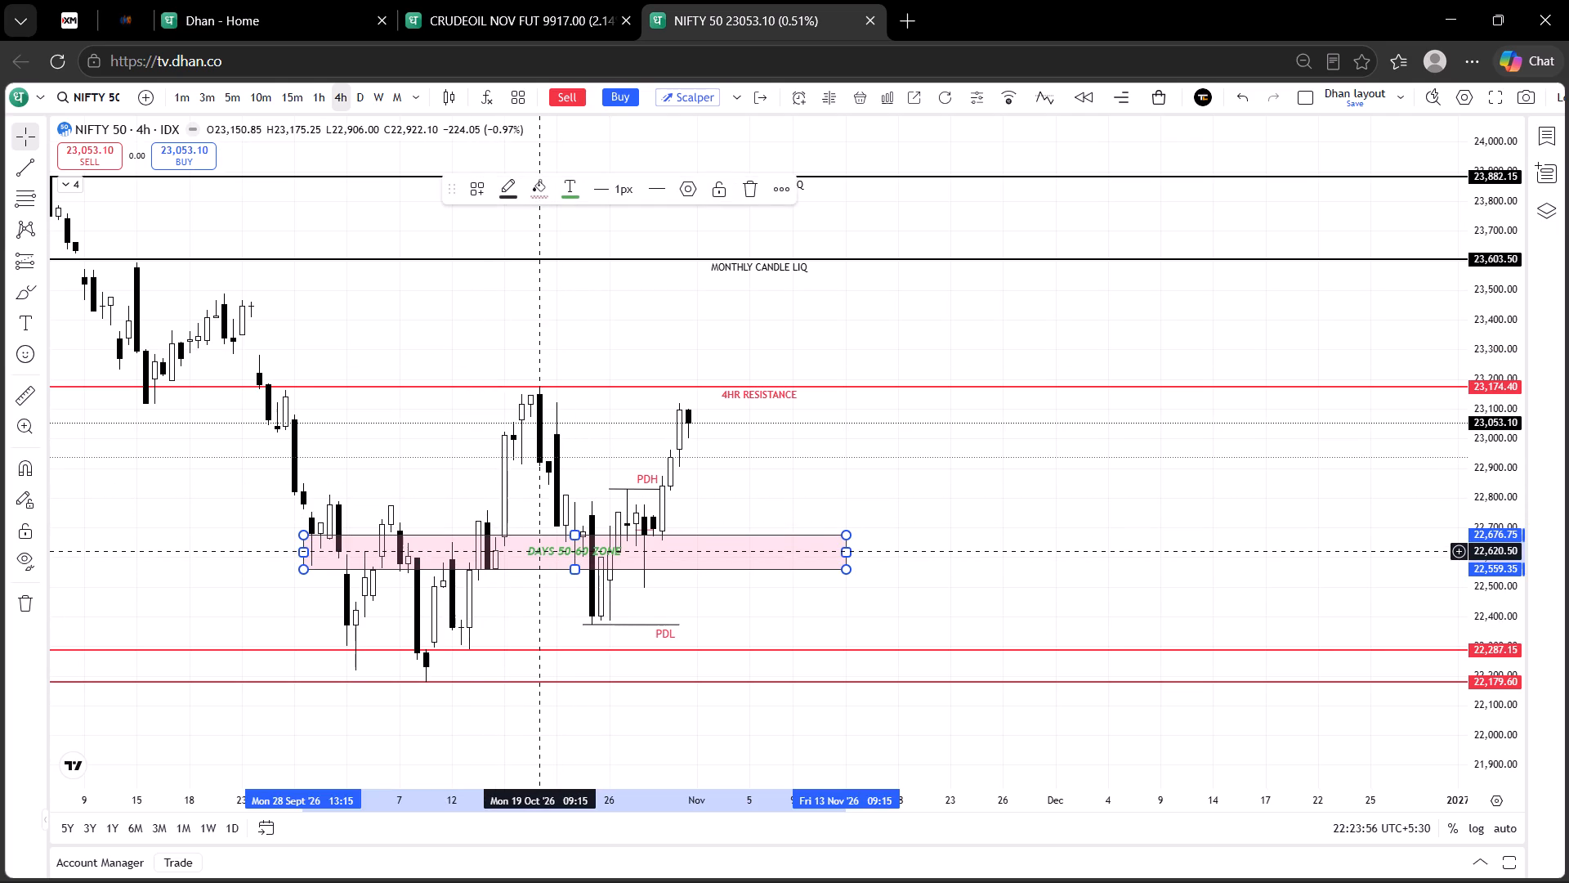
pyautogui.click(535, 551)
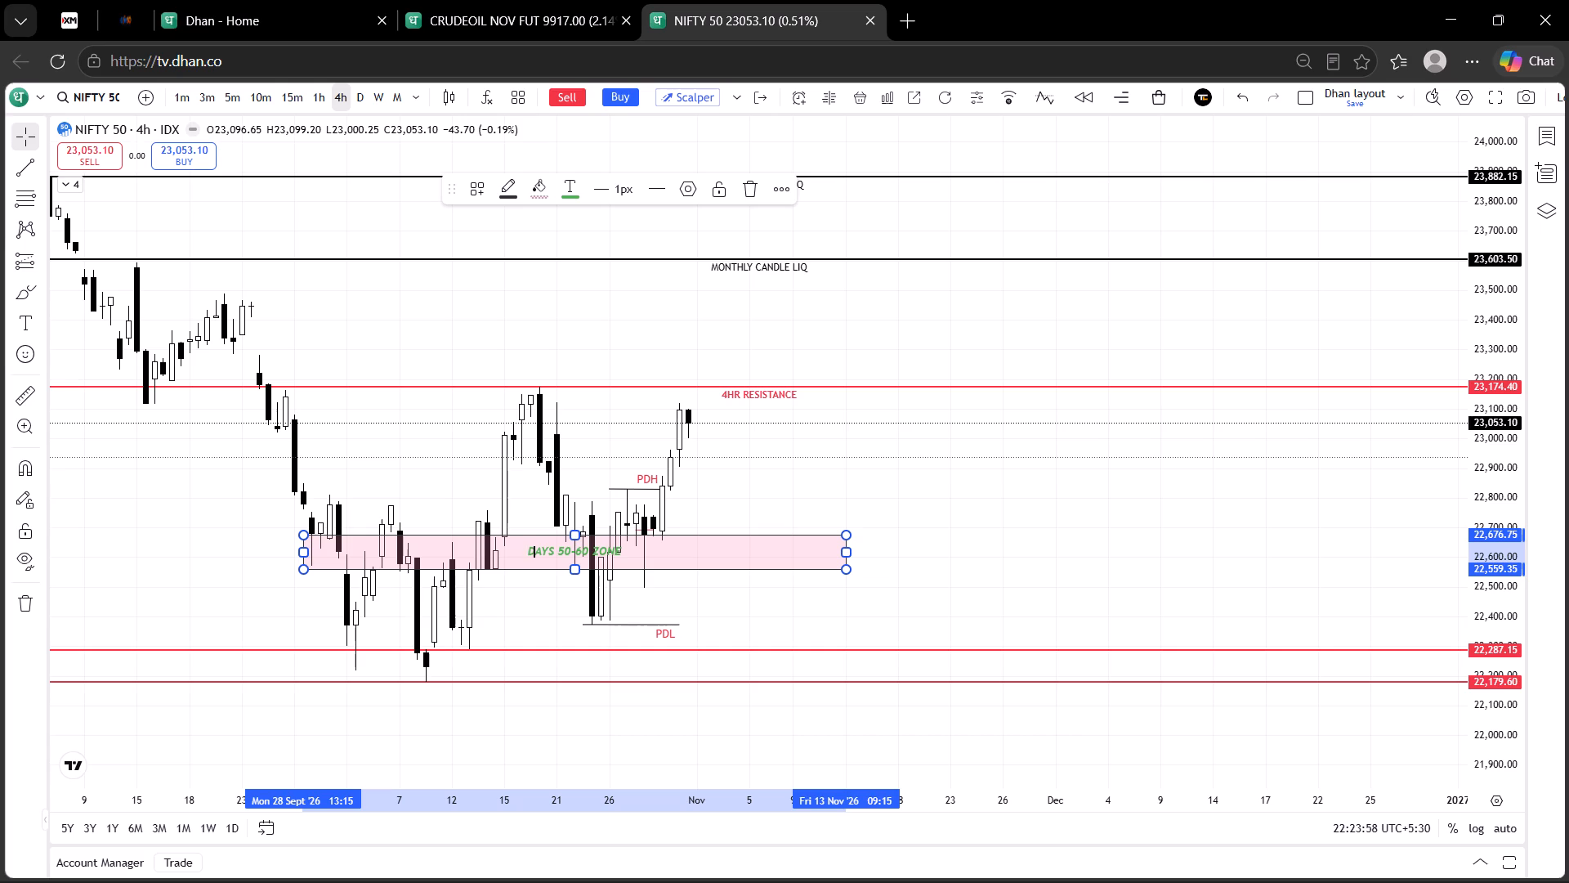
pyautogui.click(528, 551)
pyautogui.press('1')
pyautogui.press('Right')
pyautogui.press('Right')
pyautogui.press('Right')
pyautogui.press("'")
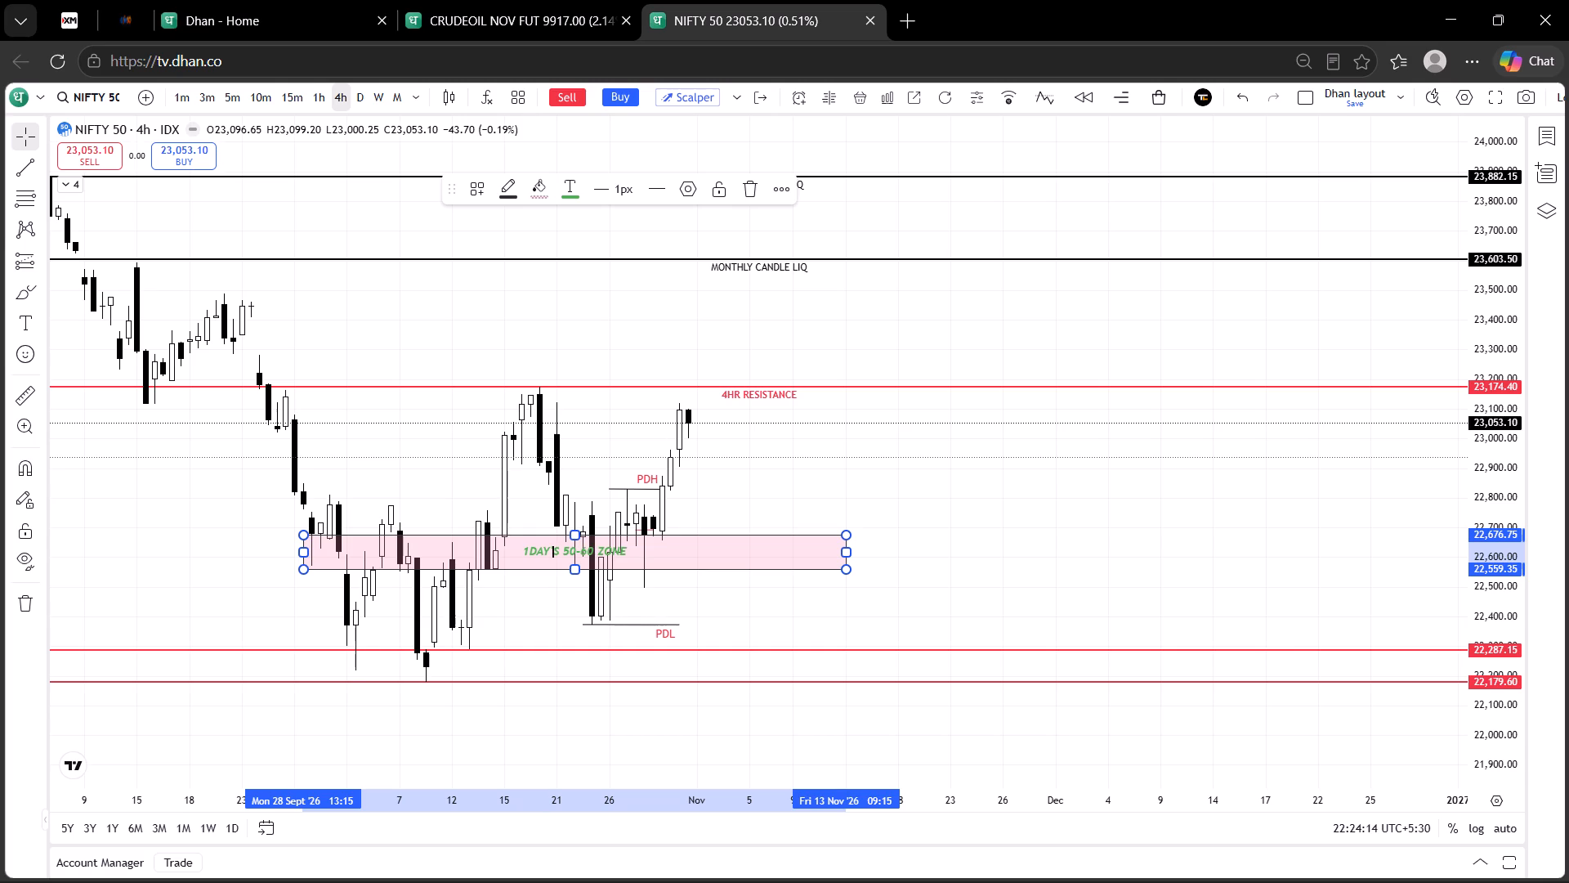
pyautogui.click(767, 462)
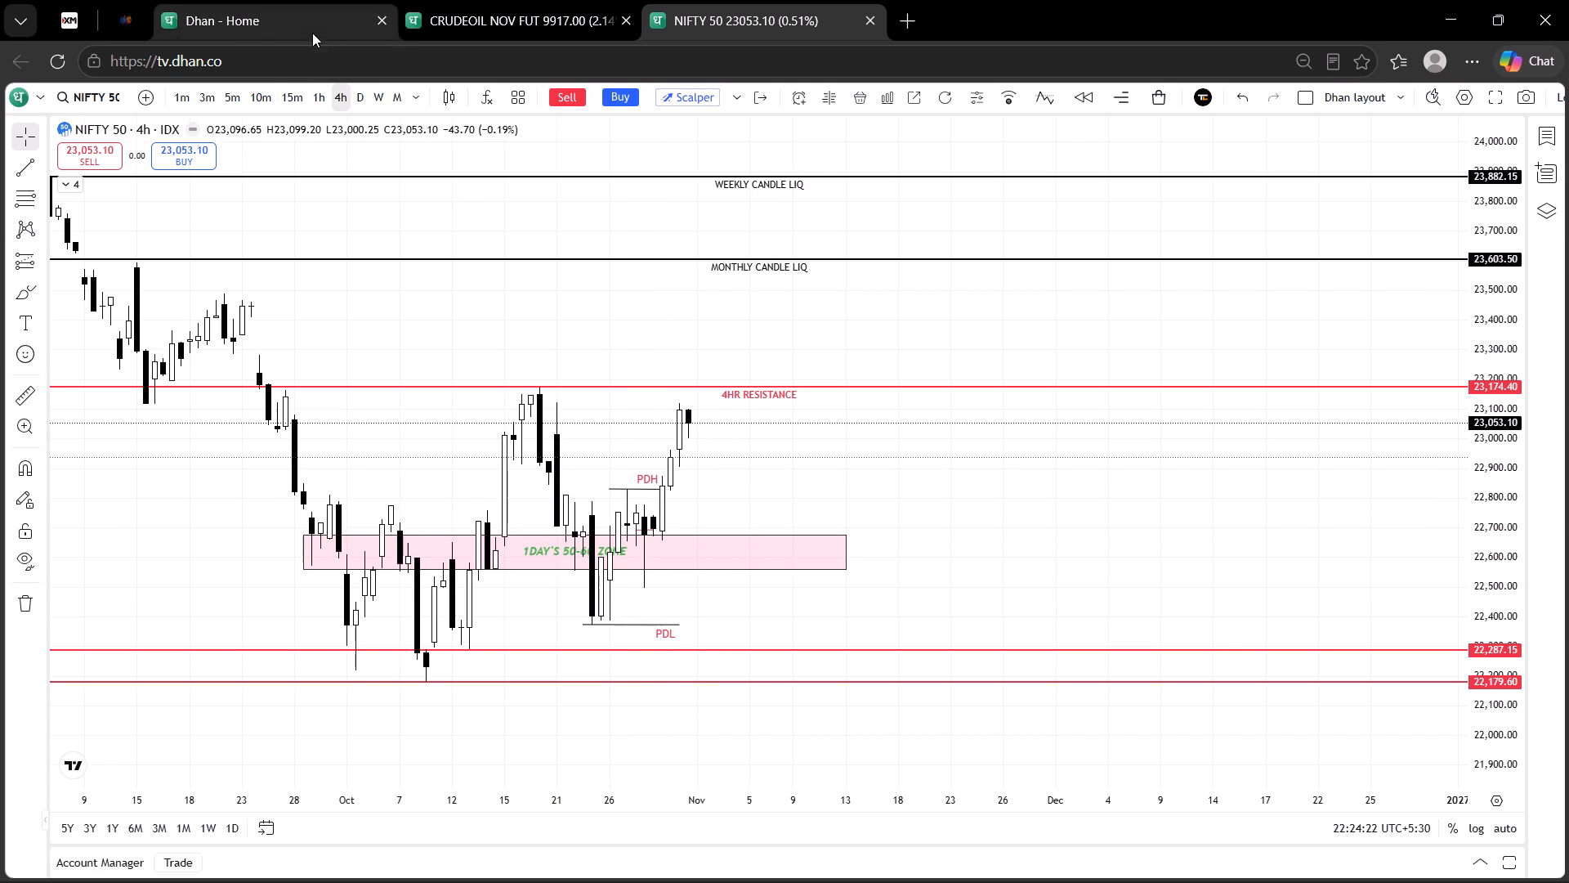
# Switch to the daily timeframe and move the PDH line to the 30 October candle's high, about 23,118.
pyautogui.click(357, 91)
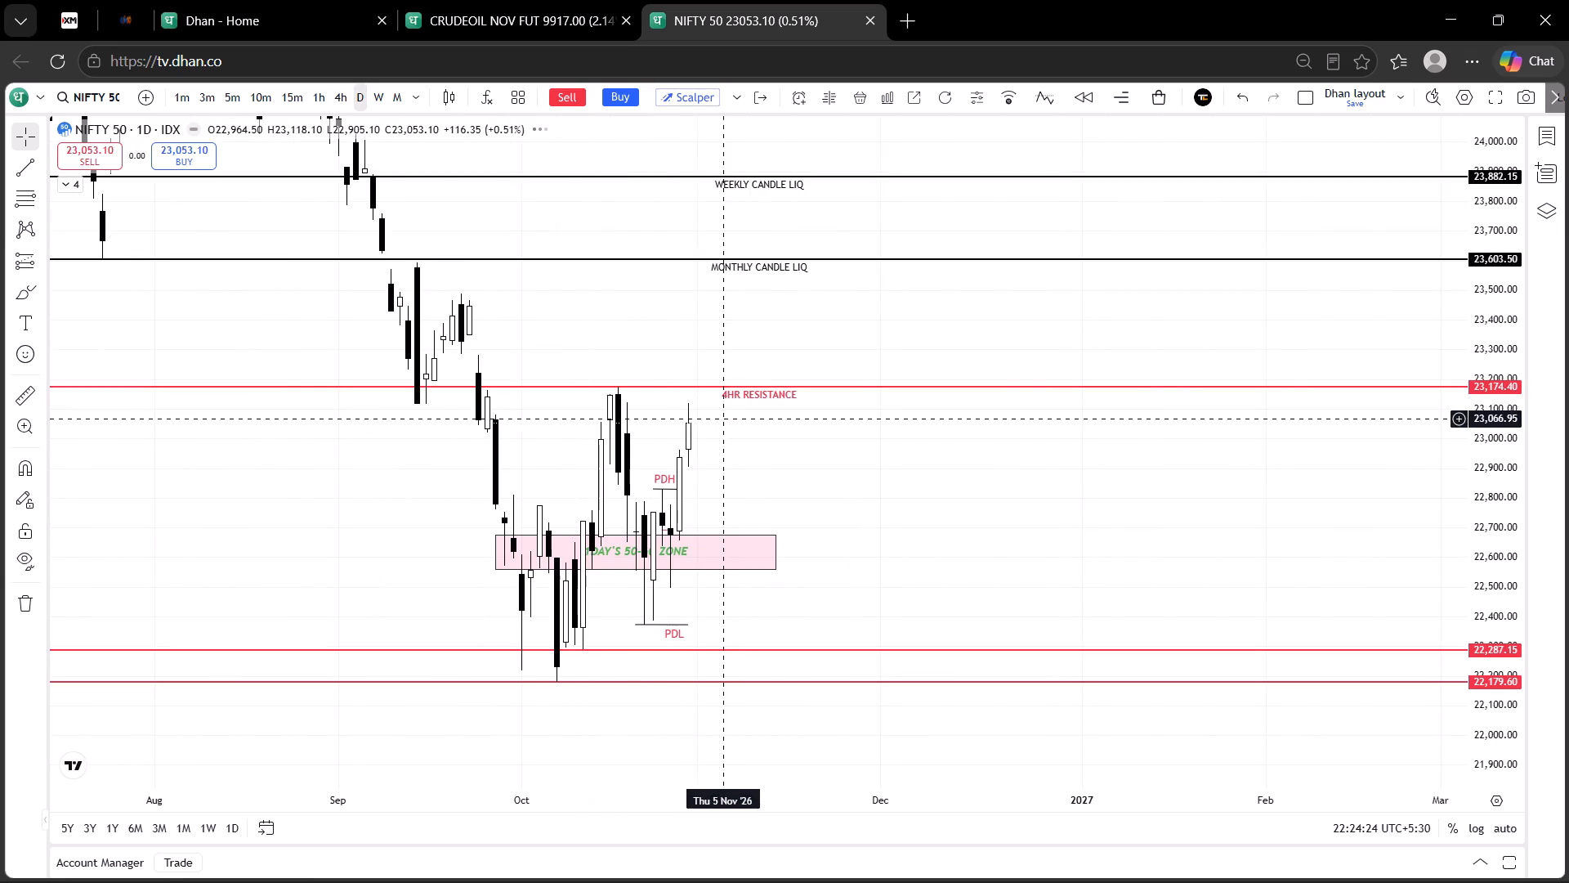
pyautogui.moveTo(668, 487); pyautogui.dragTo(691, 408)
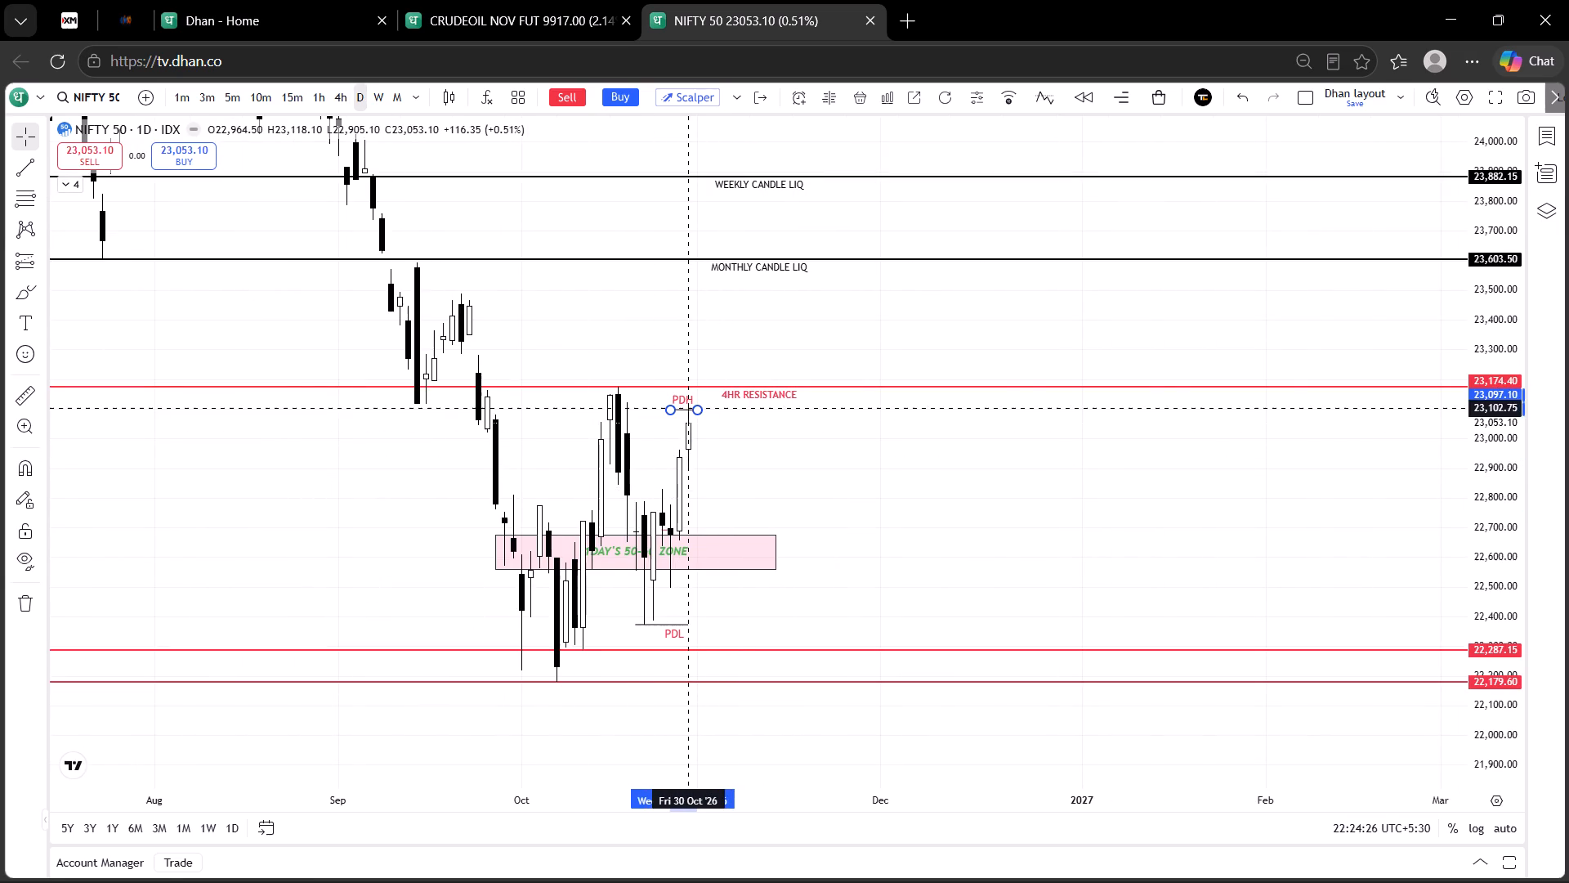
pyautogui.moveTo(691, 408); pyautogui.dragTo(700, 401)
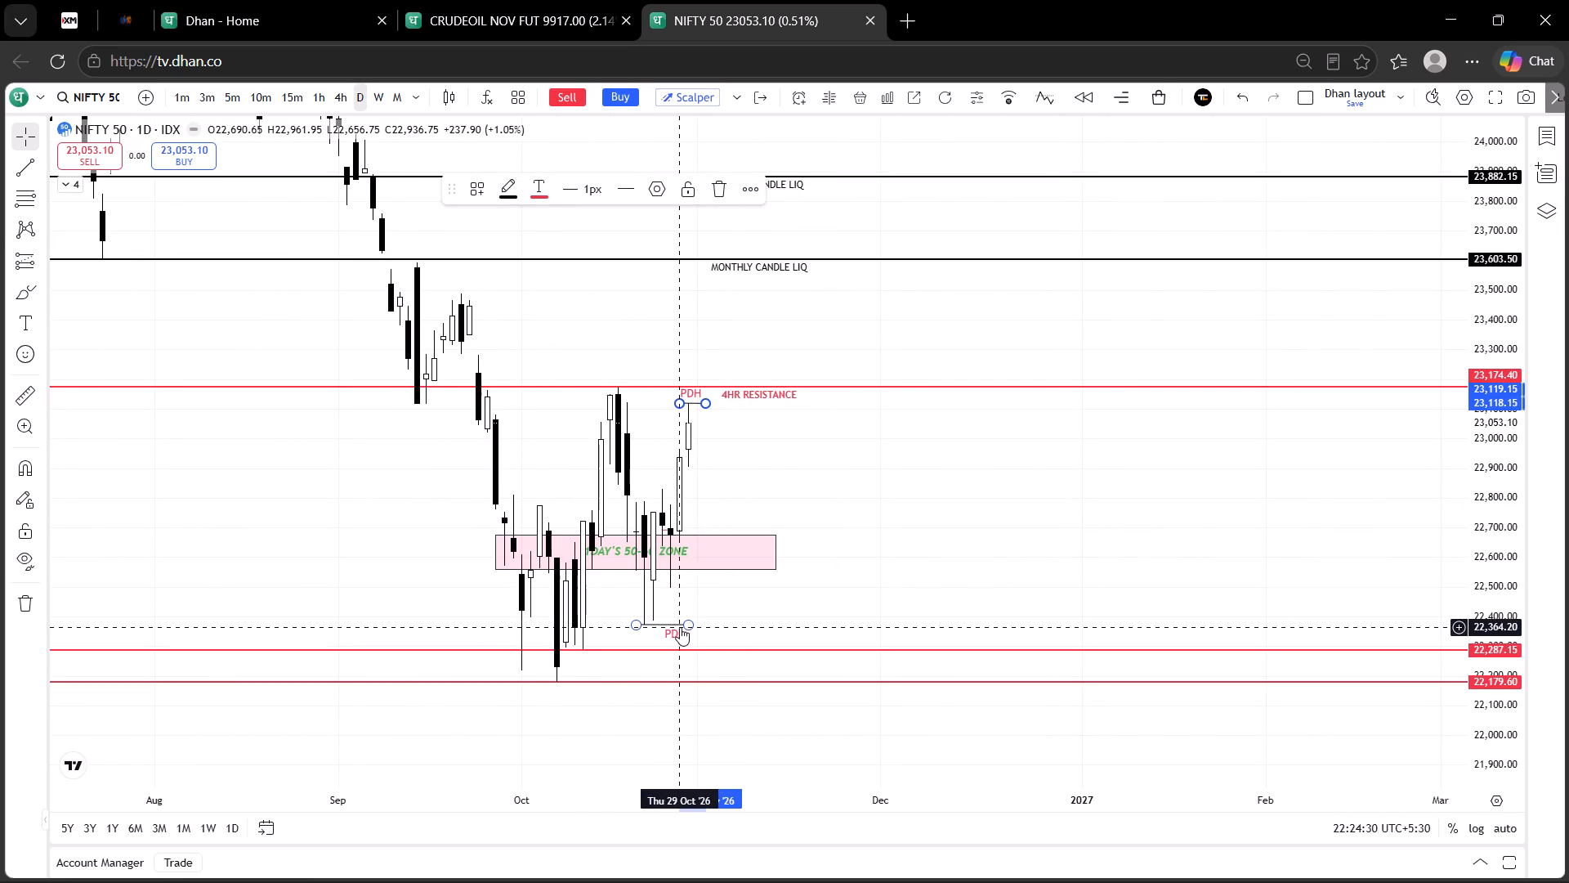
# Move the PDL line to the 30 October candle's low, about 22,904, and end it at about 4 November.
pyautogui.moveTo(686, 627); pyautogui.dragTo(742, 617)
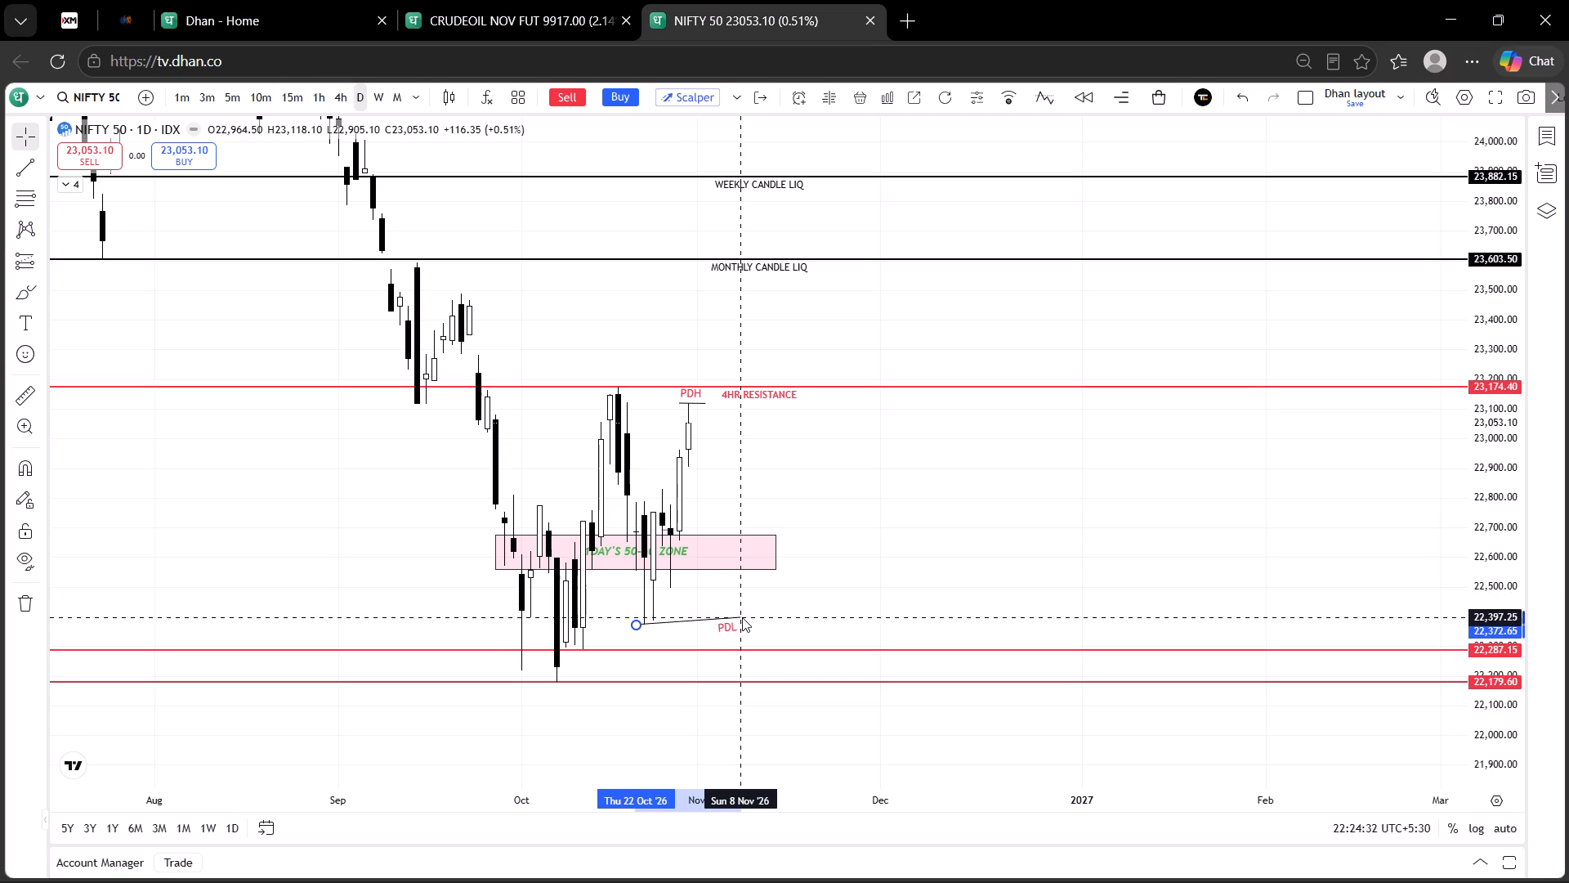
pyautogui.moveTo(742, 617); pyautogui.dragTo(742, 625)
pyautogui.click(742, 625)
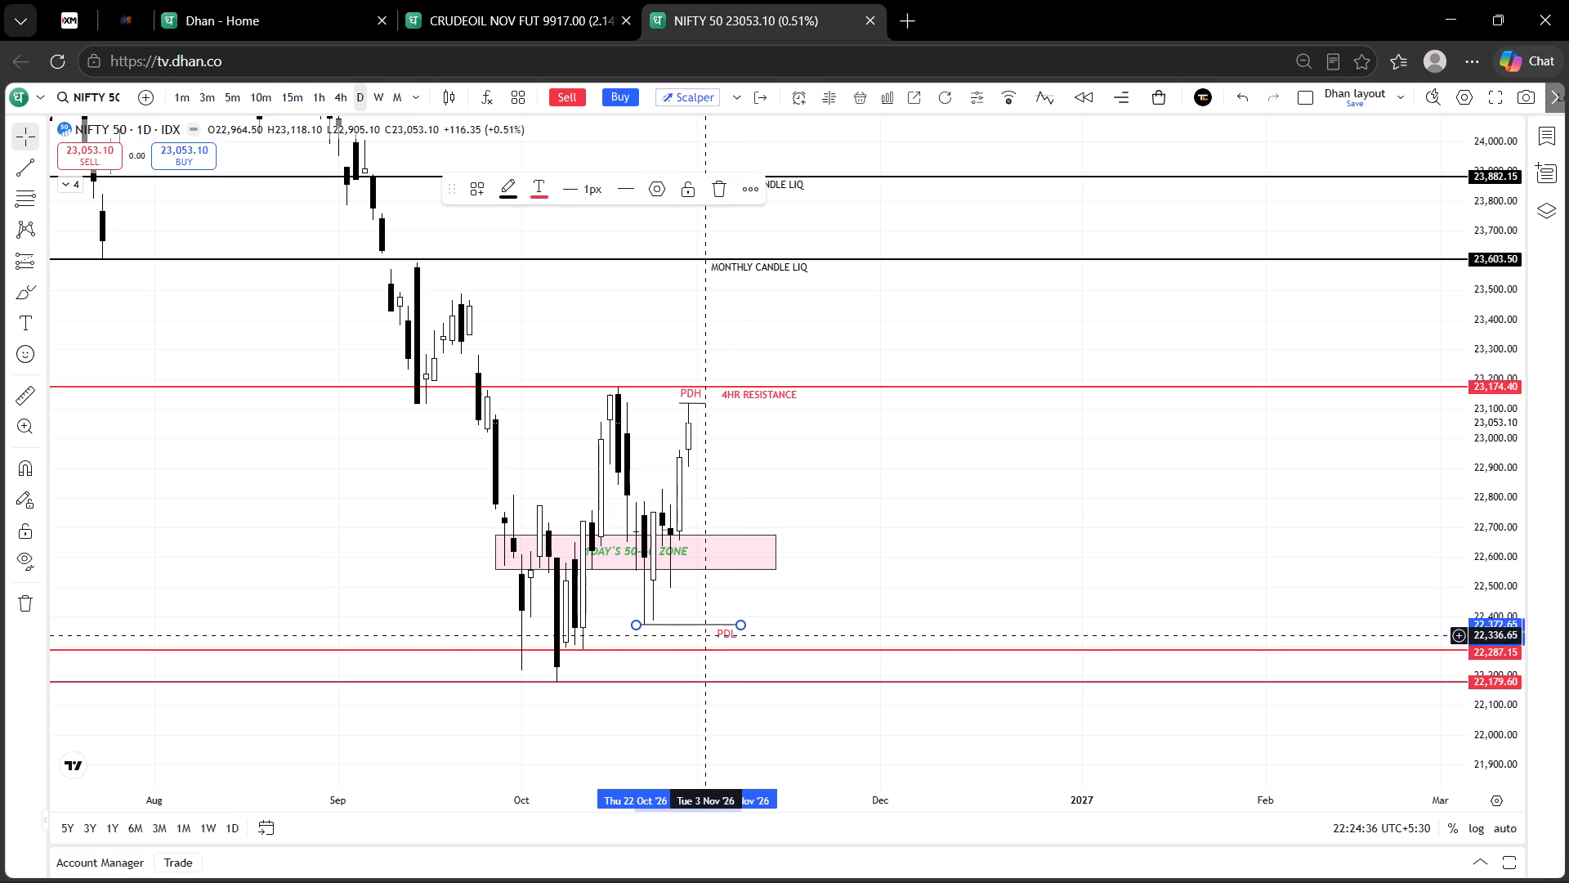
pyautogui.moveTo(709, 625); pyautogui.dragTo(728, 466)
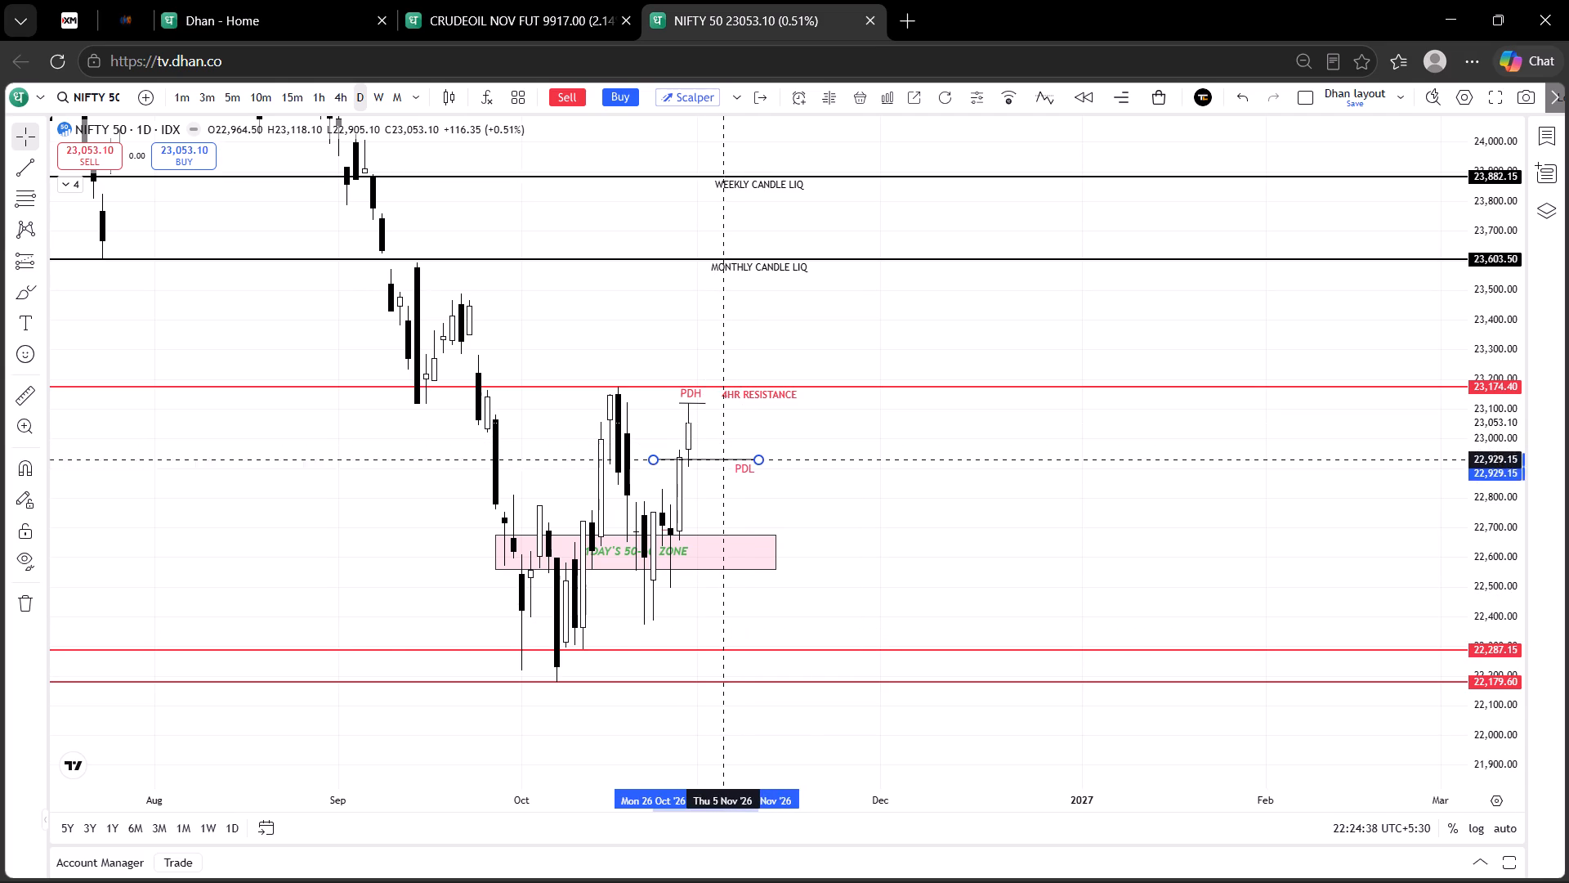
pyautogui.moveTo(728, 466); pyautogui.dragTo(730, 467)
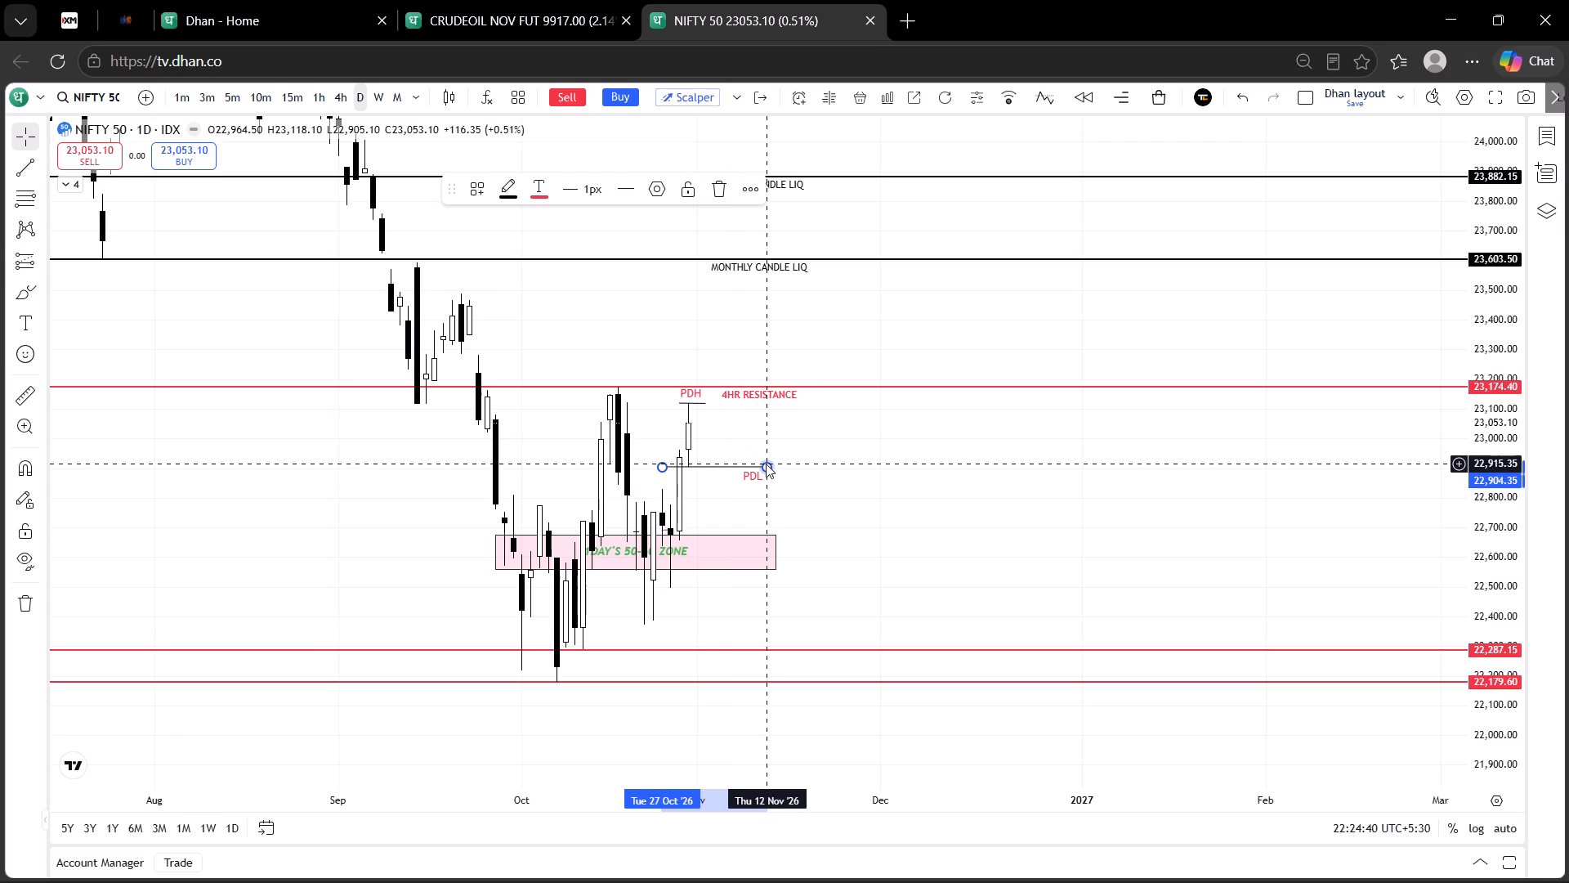
pyautogui.moveTo(769, 464); pyautogui.dragTo(749, 473)
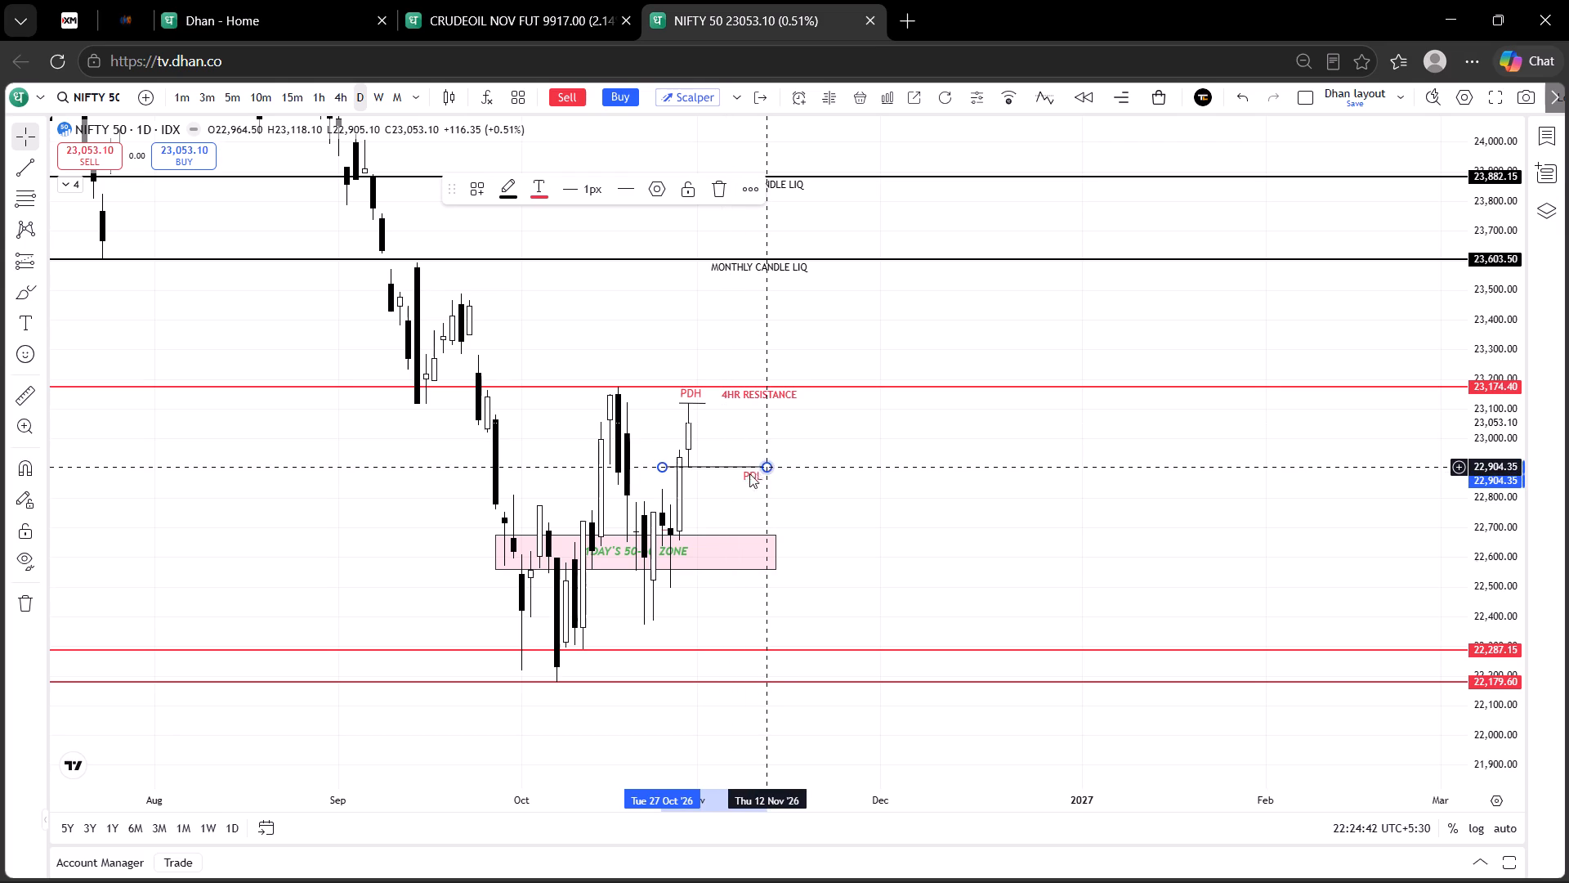
pyautogui.moveTo(749, 473); pyautogui.dragTo(714, 465)
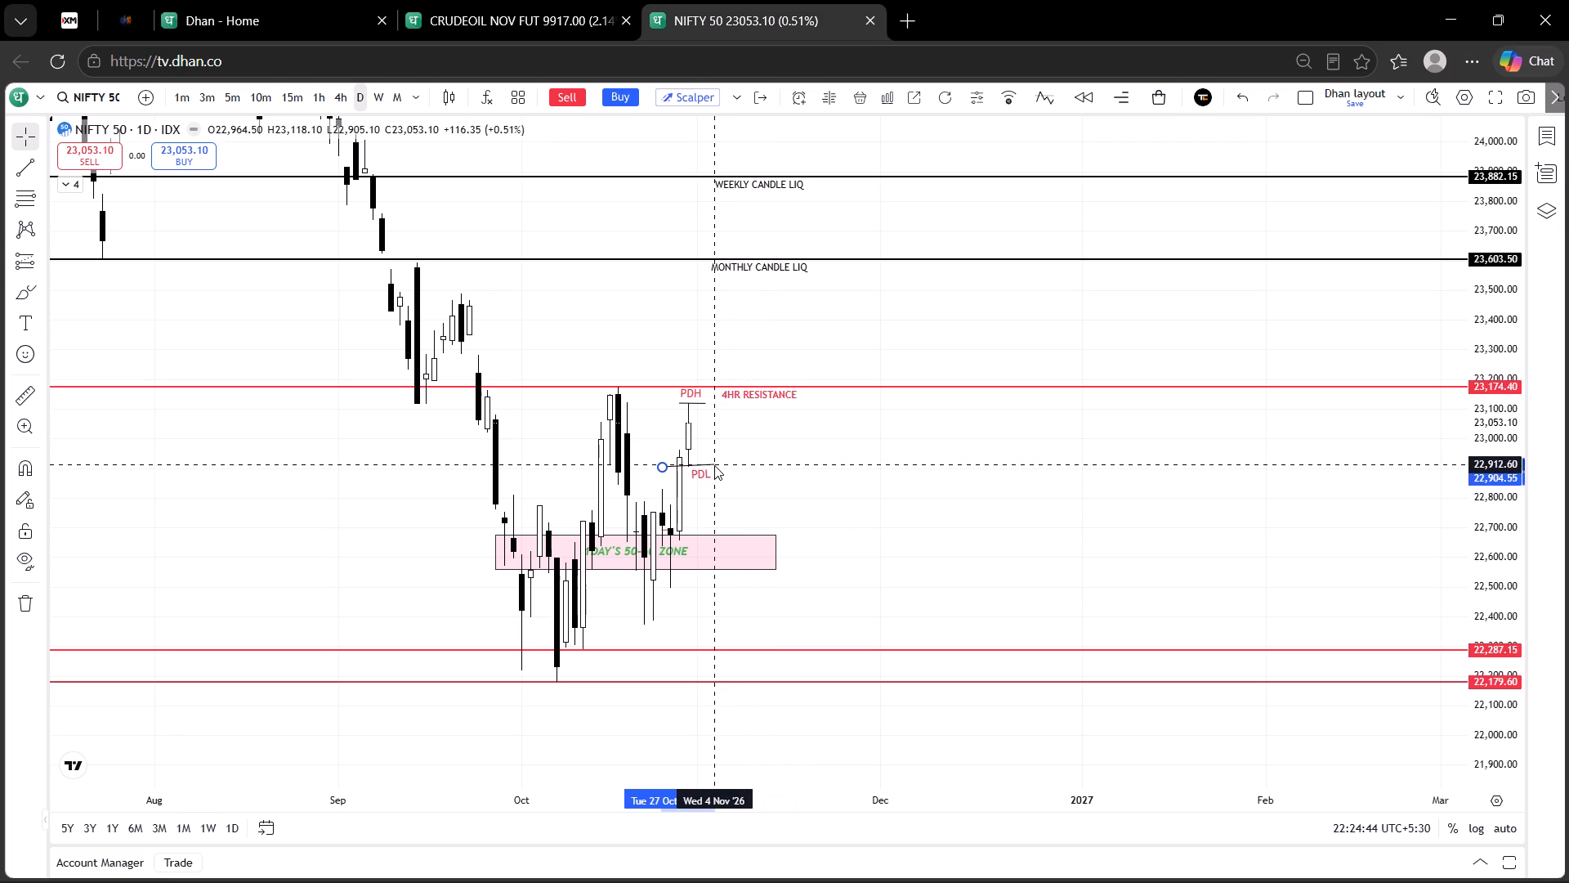
pyautogui.moveTo(714, 465); pyautogui.dragTo(711, 468)
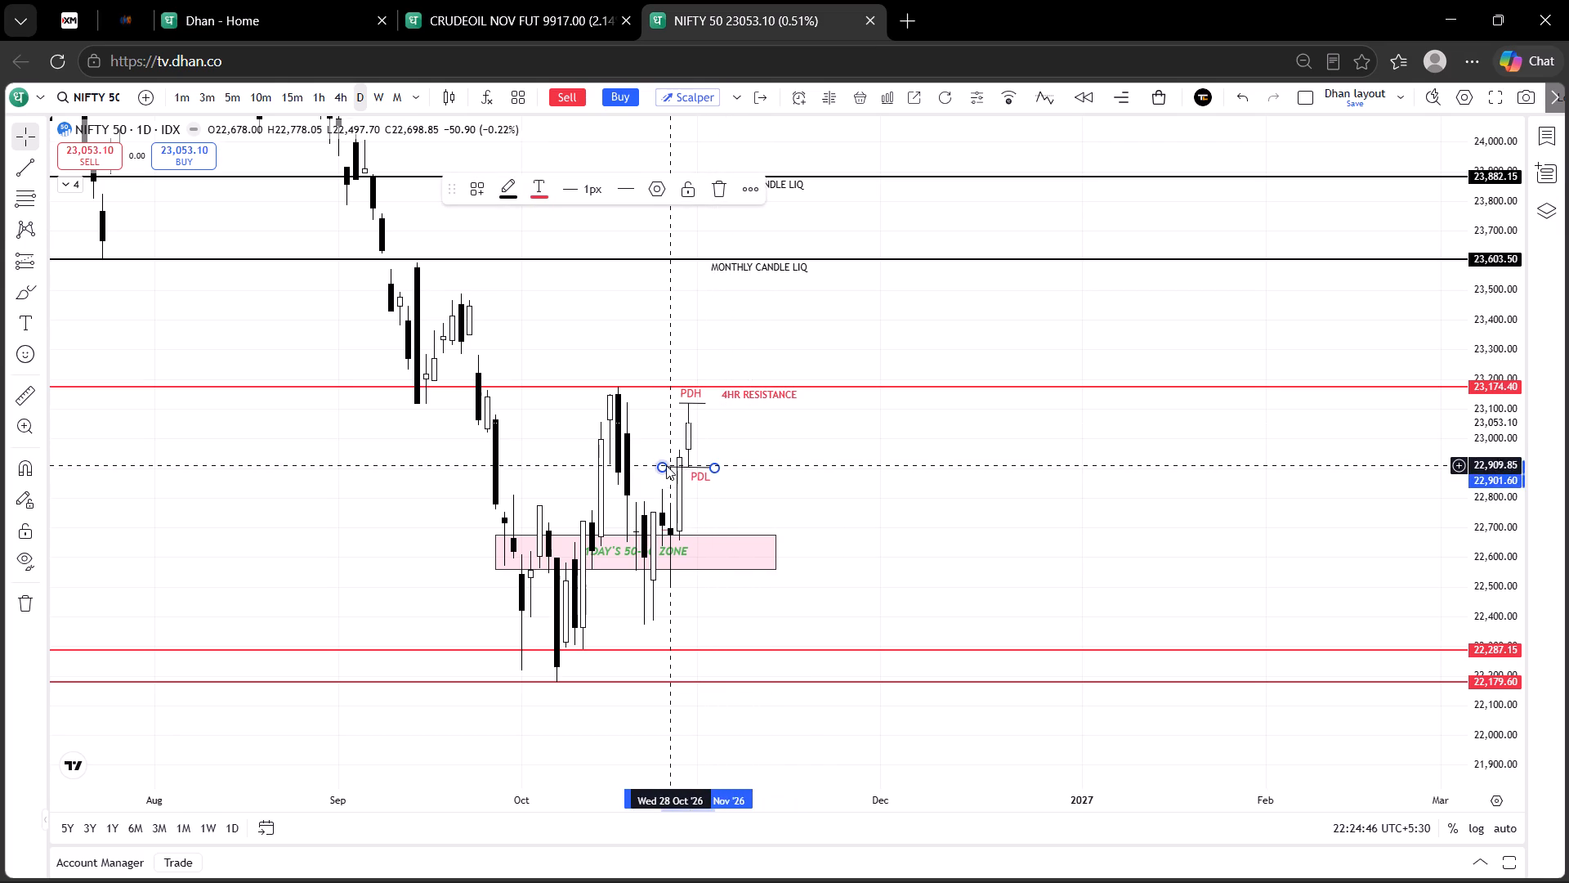
# Fine-tune the later end of the PDH line to sit level with the 30 October candle's high.
pyautogui.click(706, 404)
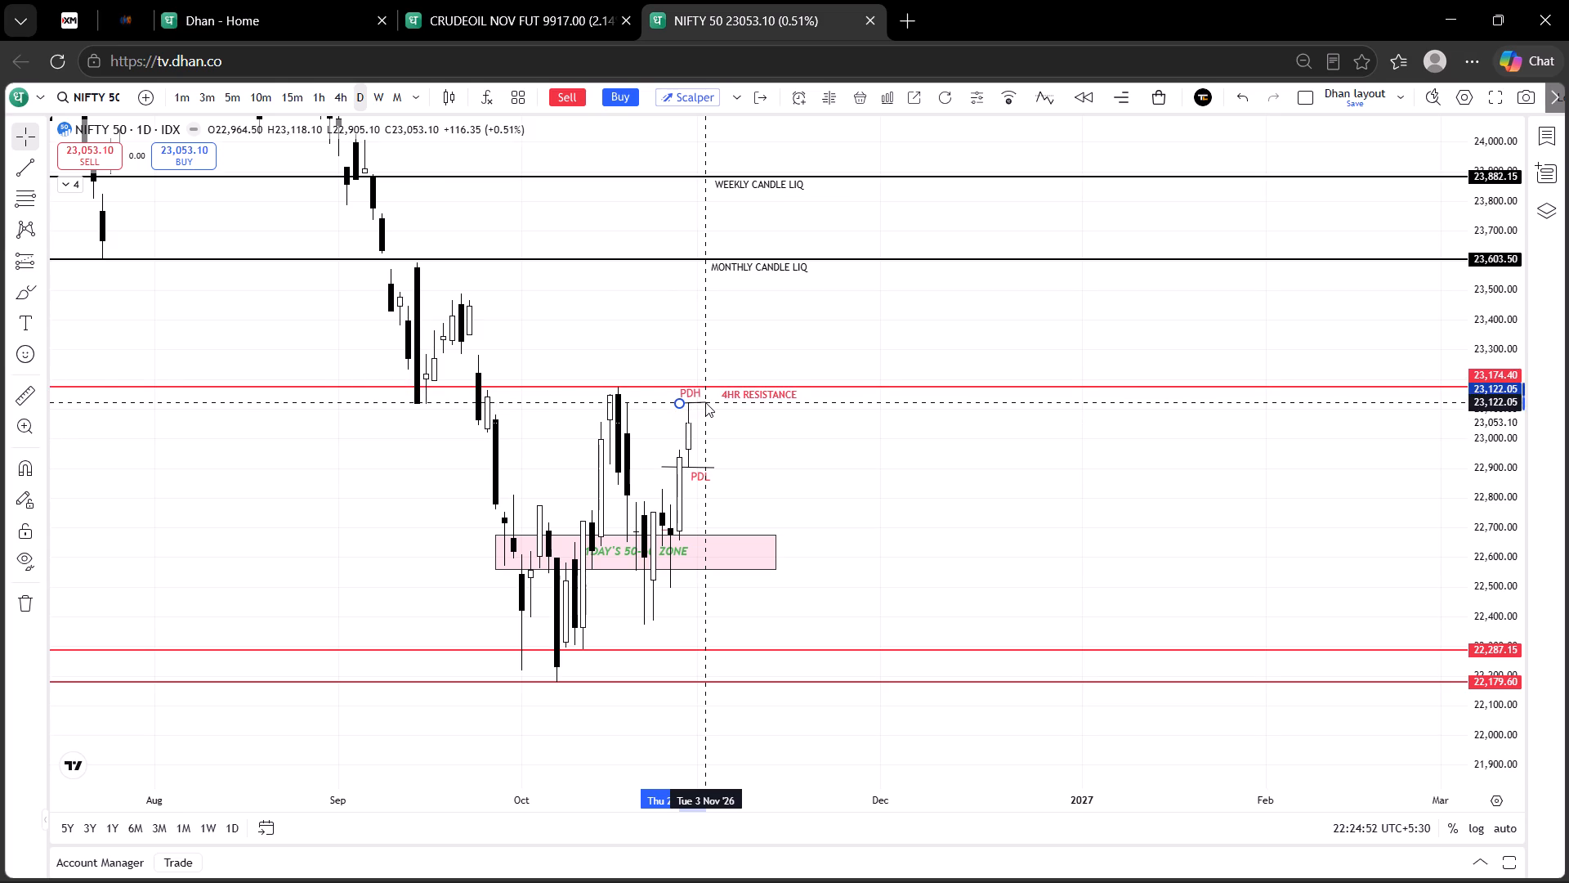
pyautogui.click(727, 427)
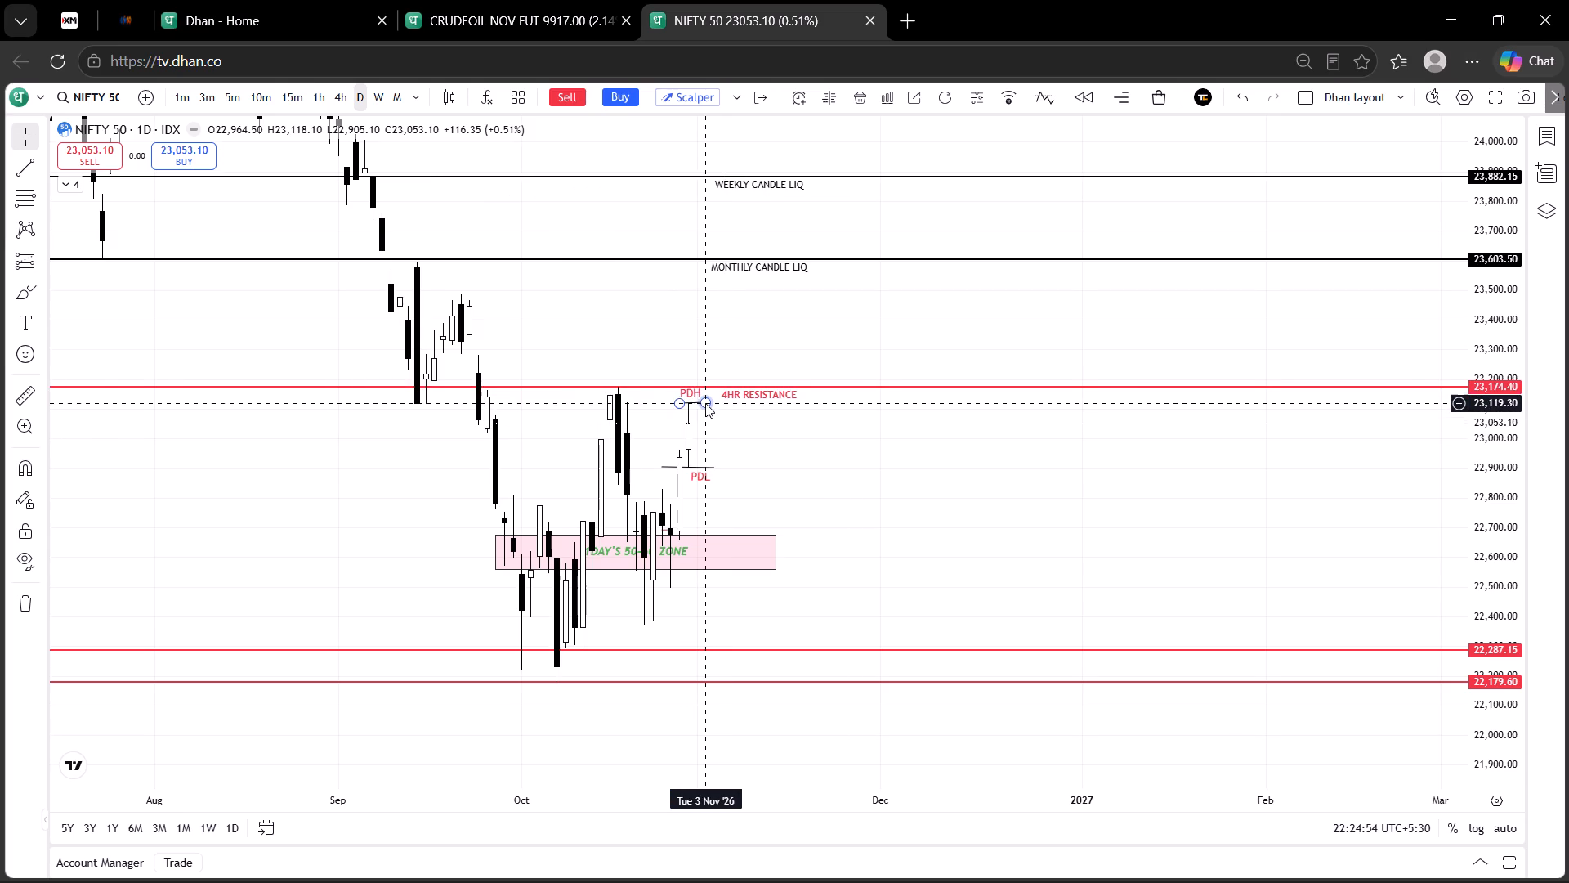
pyautogui.click(705, 406)
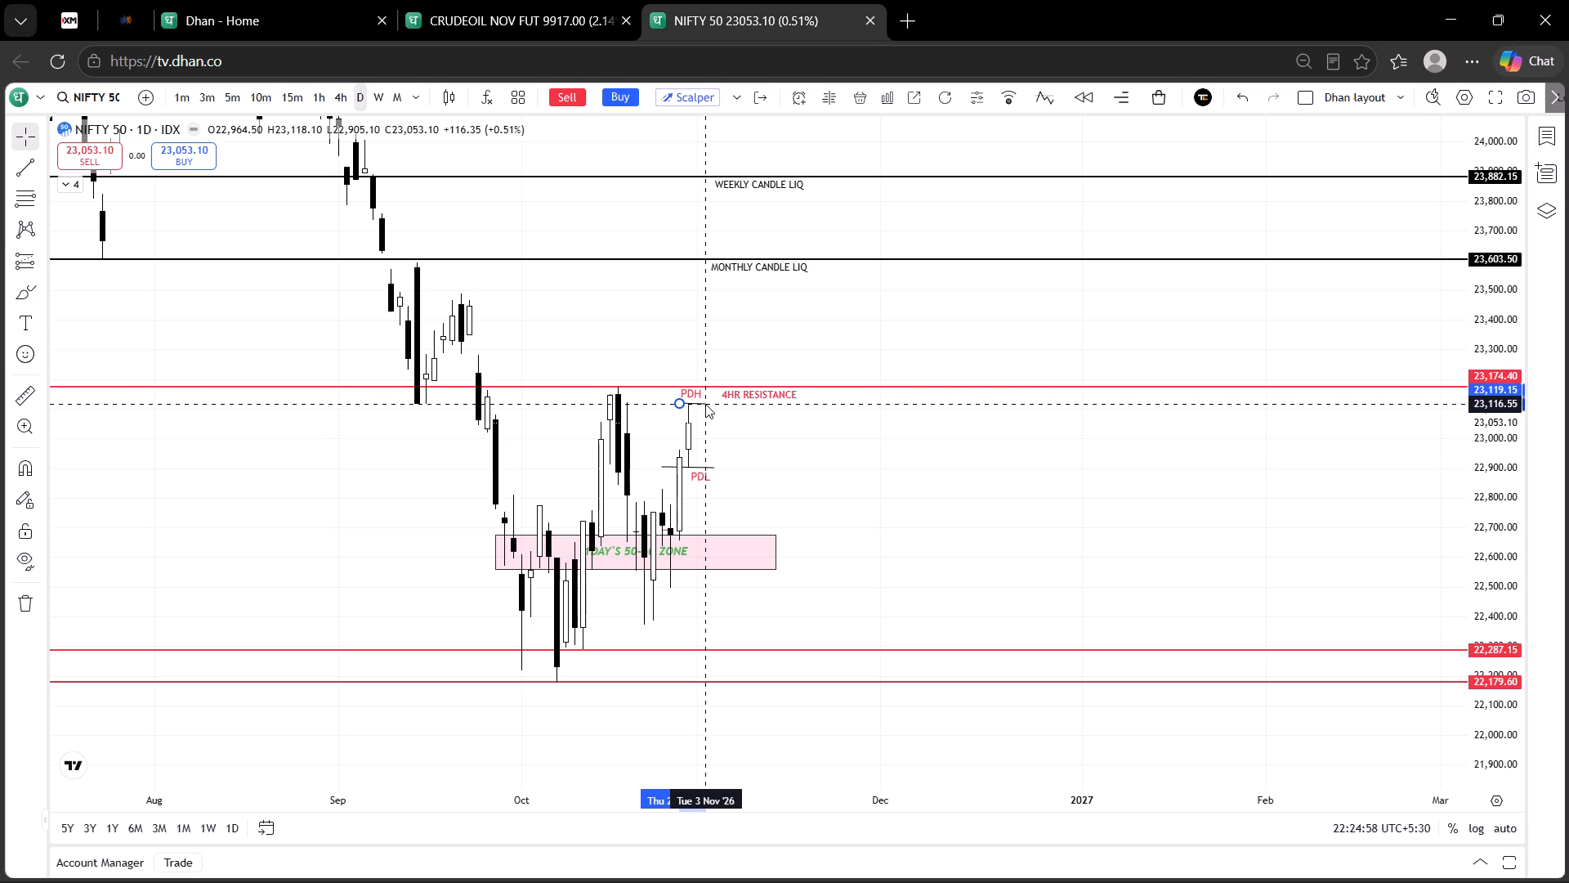
pyautogui.click(730, 433)
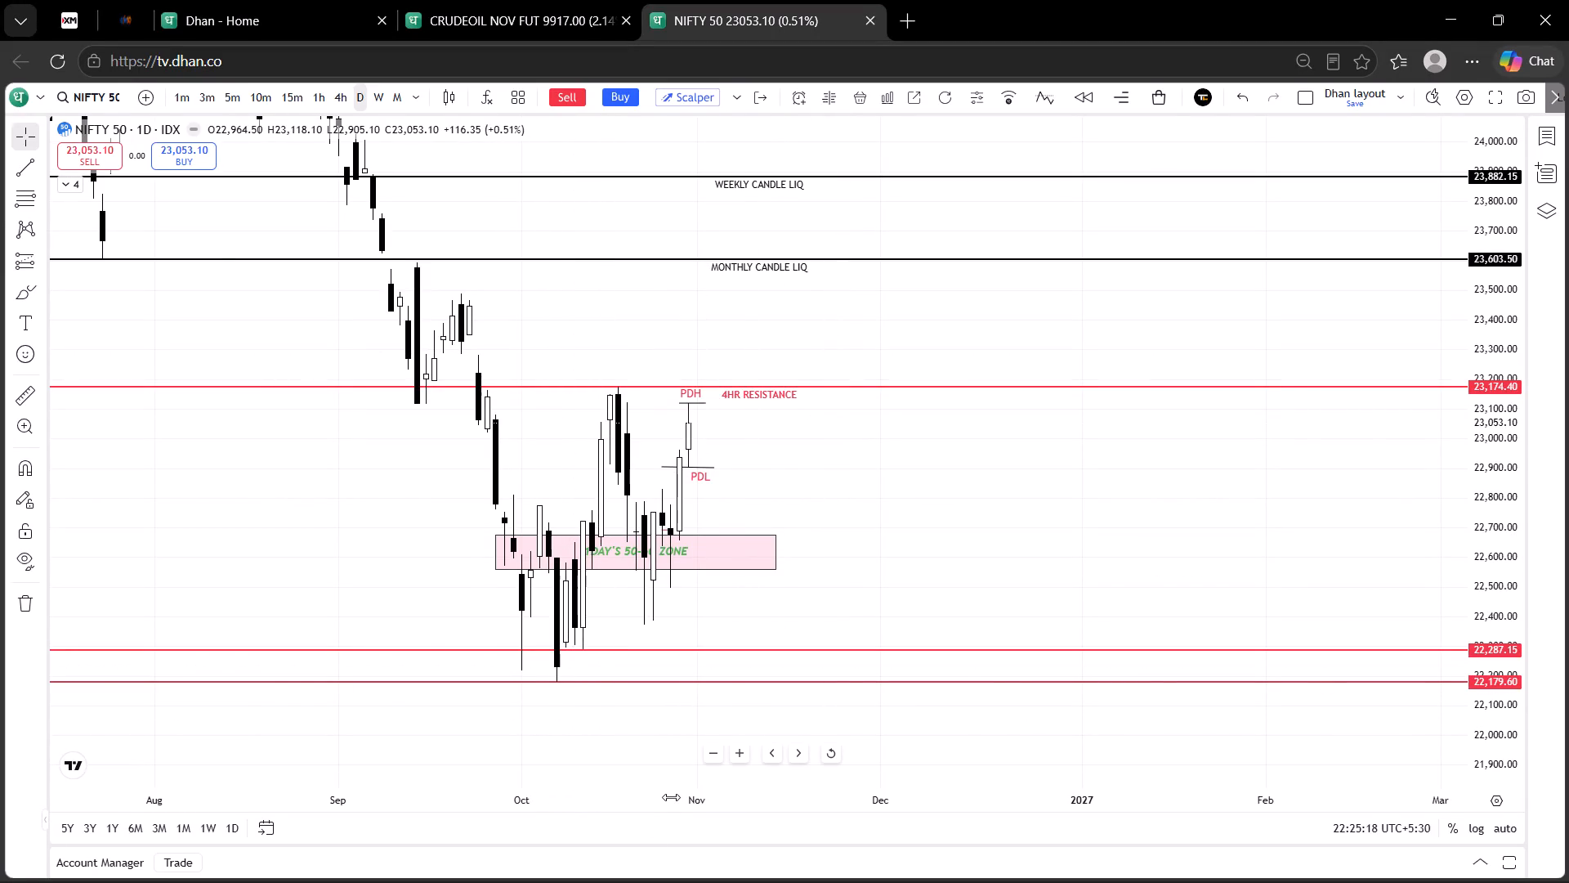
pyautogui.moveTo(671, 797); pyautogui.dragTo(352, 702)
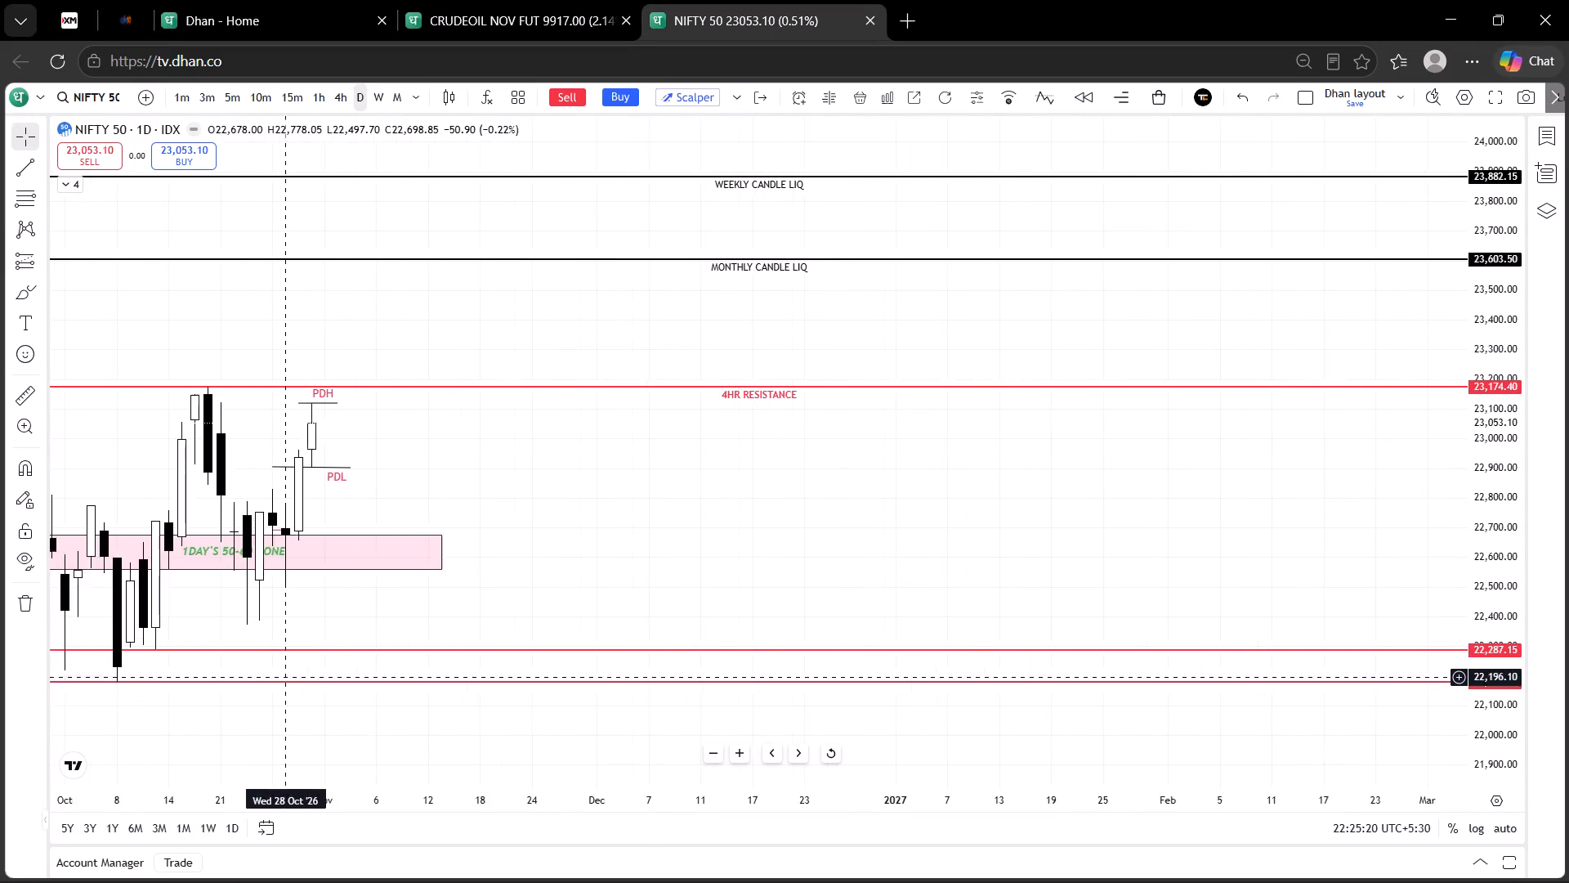
# Shorten the PDL line by moving its start to 29 October at about 22,902.
pyautogui.moveTo(352, 702); pyautogui.dragTo(628, 796)
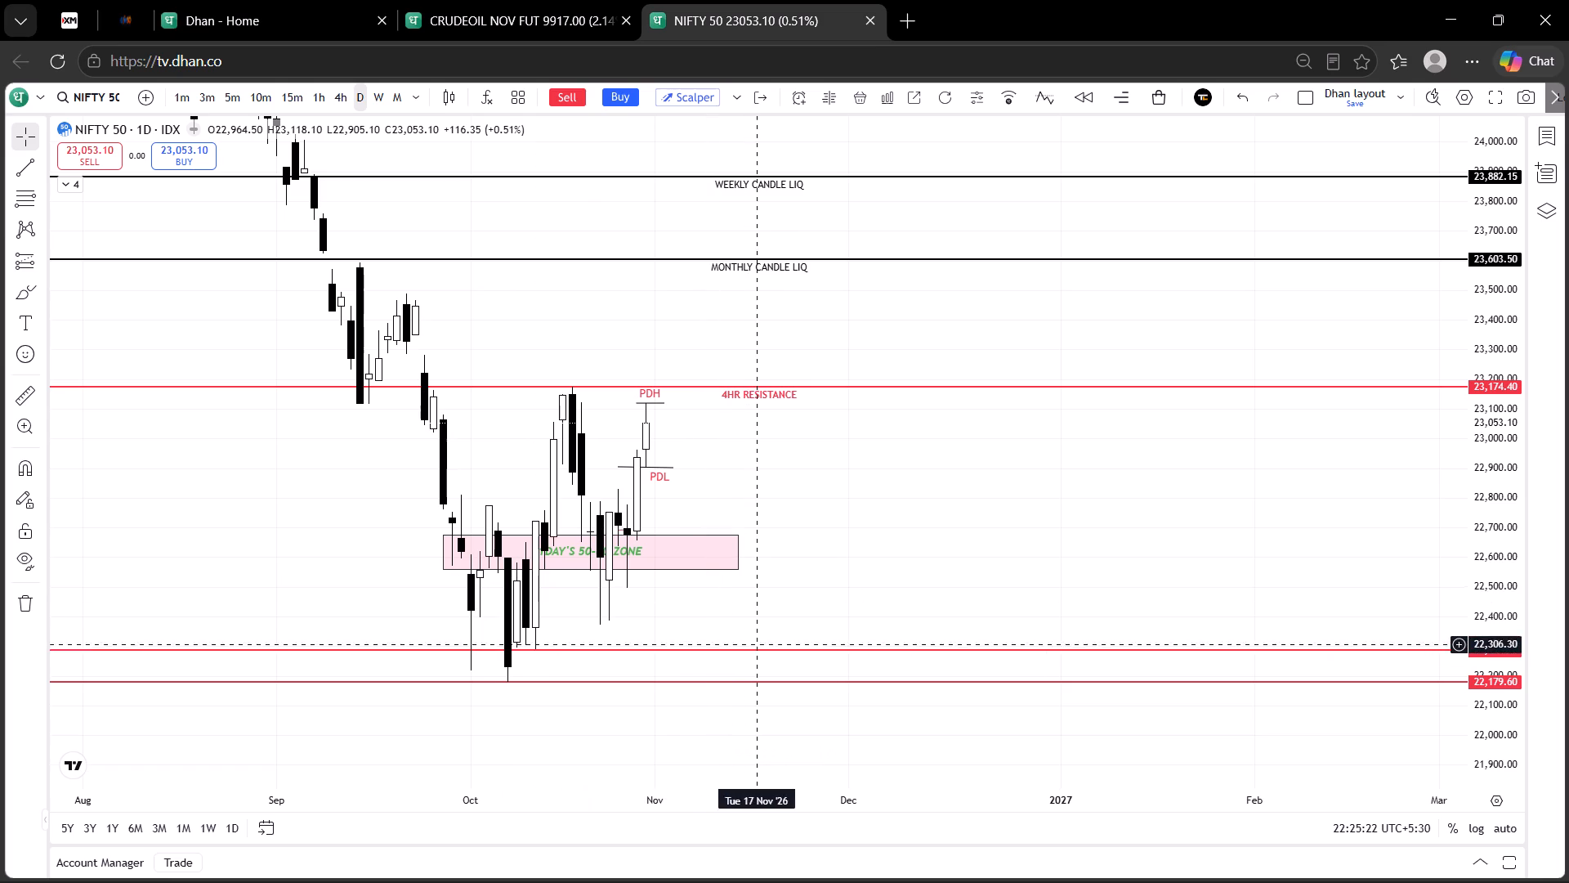
pyautogui.moveTo(618, 466); pyautogui.dragTo(633, 468)
pyautogui.click(633, 468)
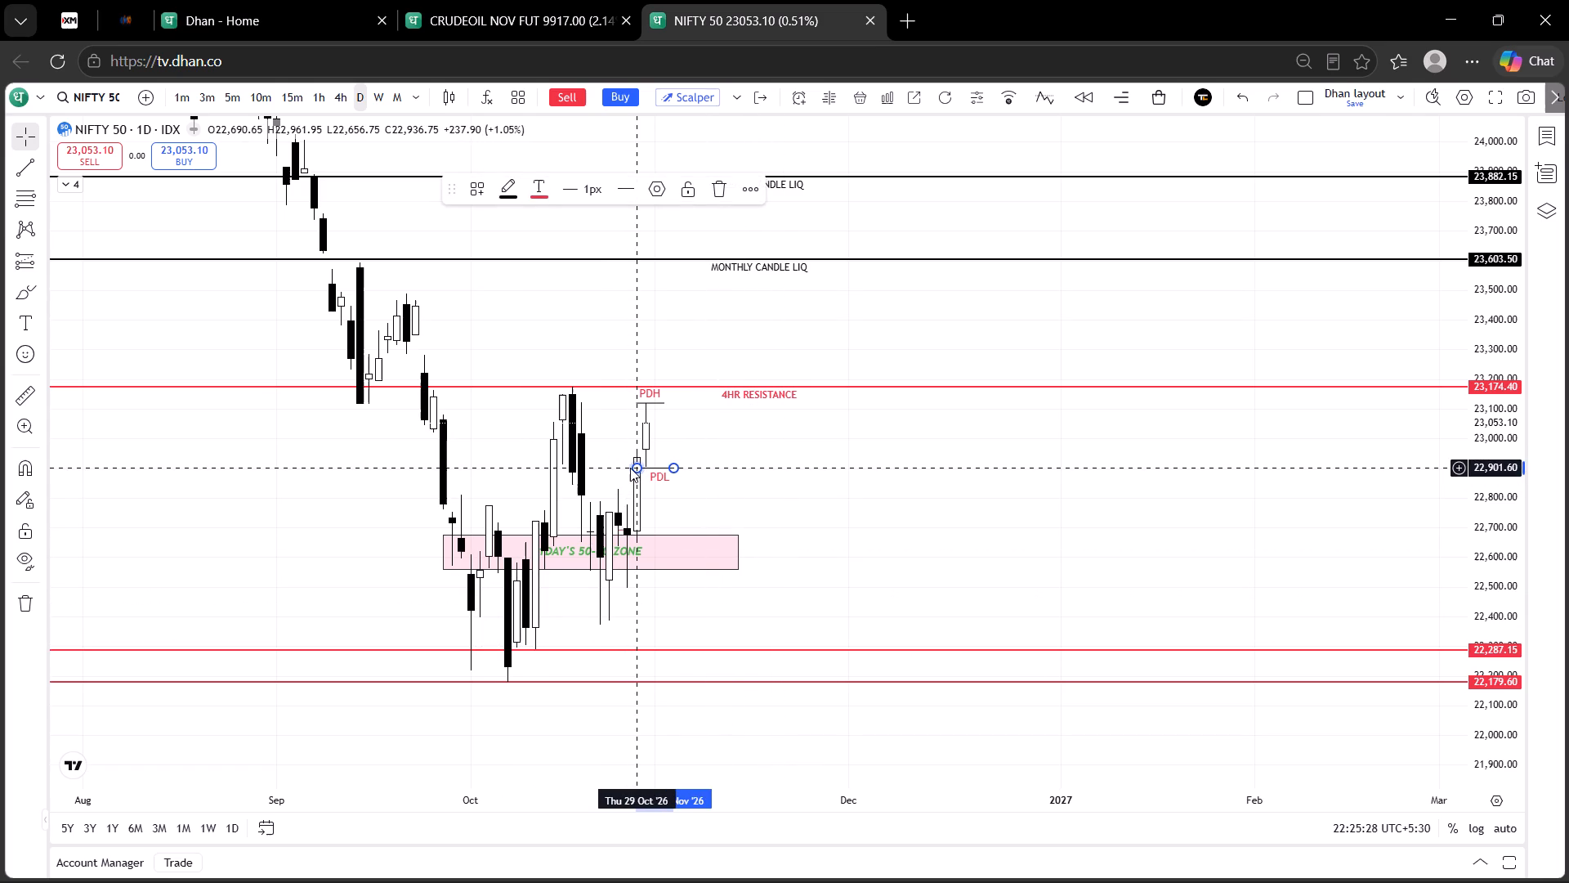
pyautogui.moveTo(625, 468); pyautogui.dragTo(634, 468)
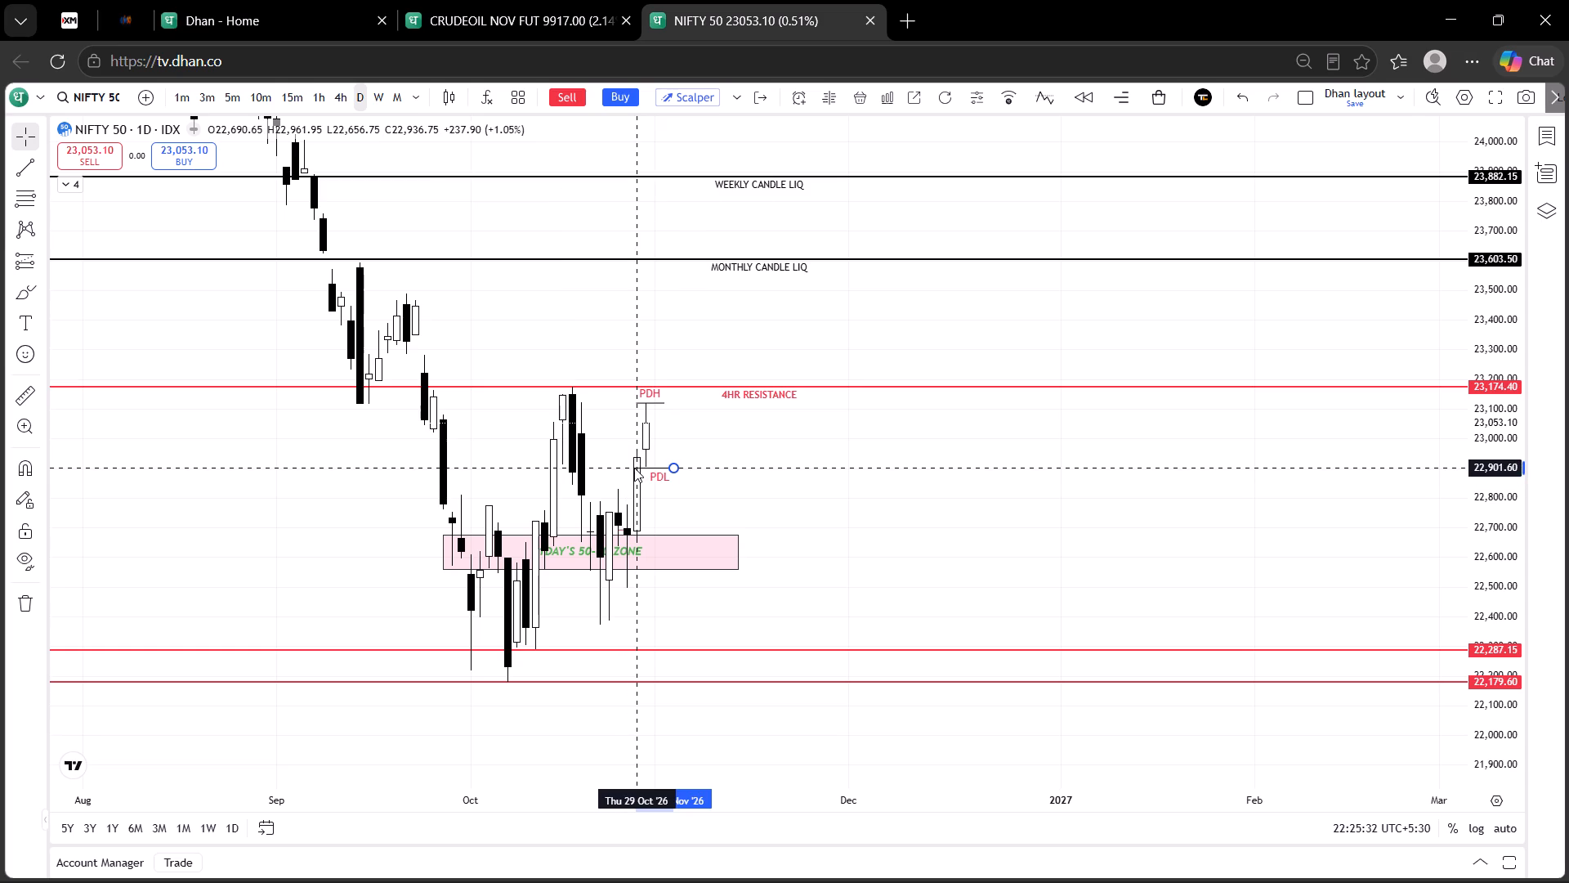
pyautogui.moveTo(634, 468); pyautogui.dragTo(633, 470)
pyautogui.click(633, 470)
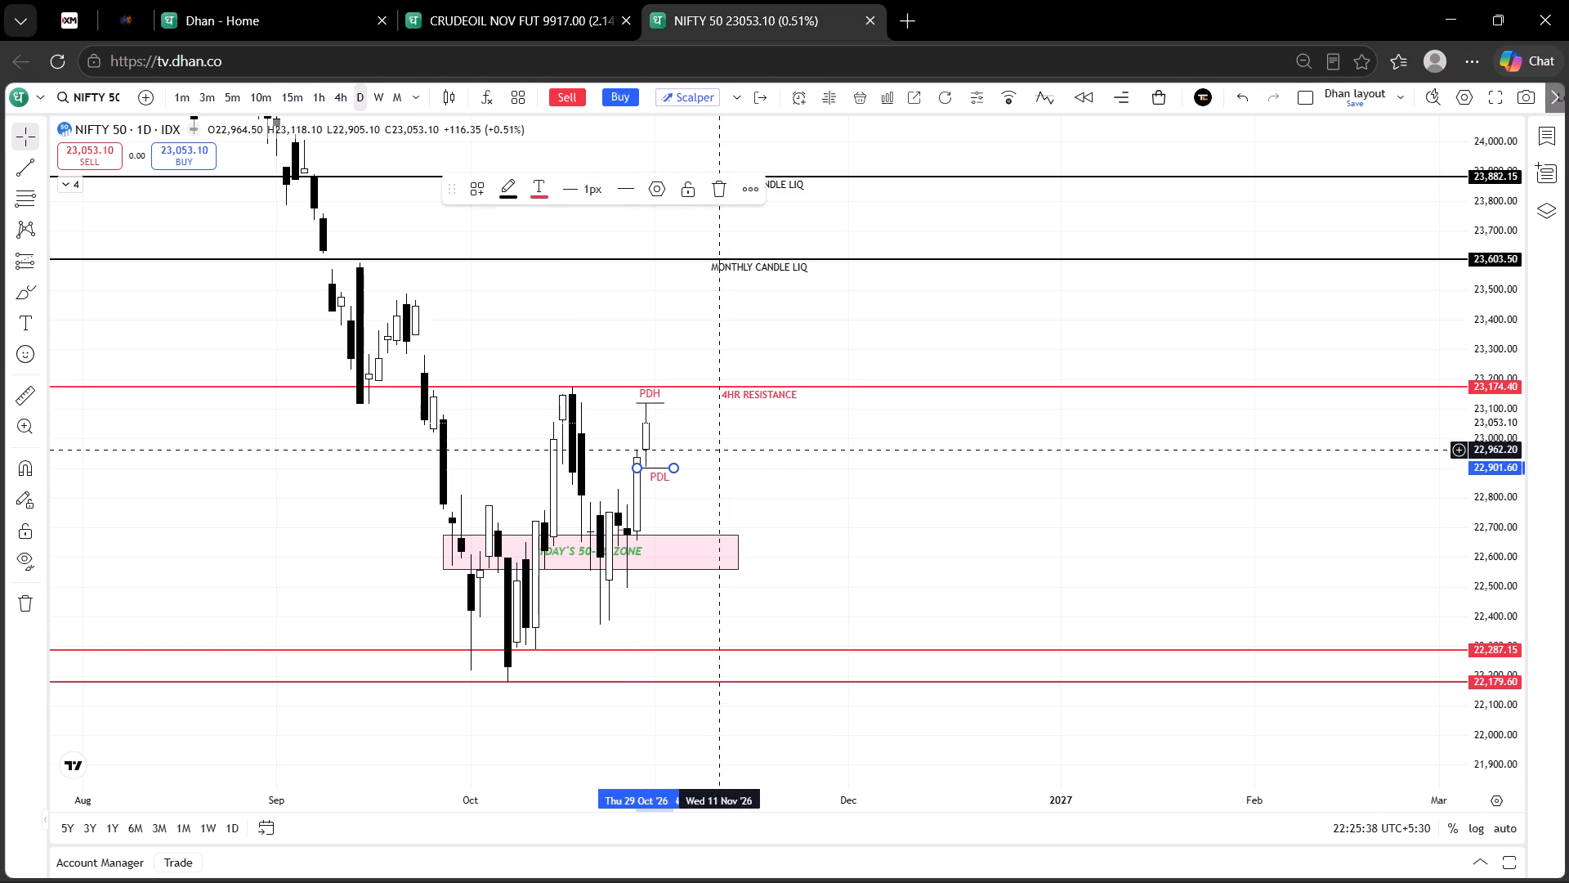
pyautogui.click(742, 450)
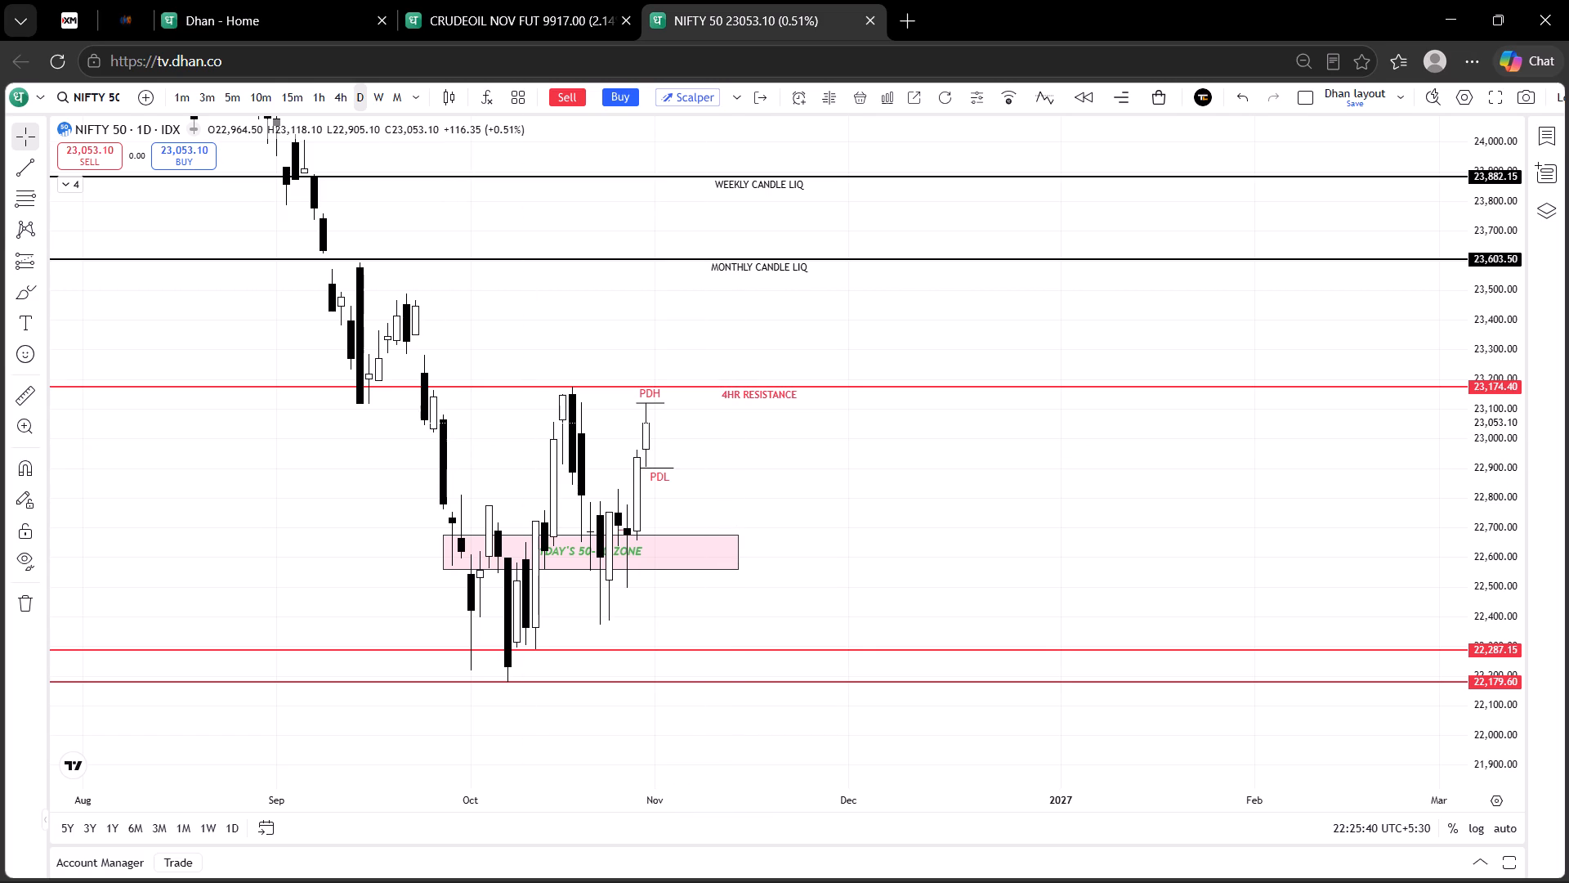
# Switch to the 4-hour and then the 1-hour timeframe and examine price action around the marked levels.
pyautogui.click(342, 92)
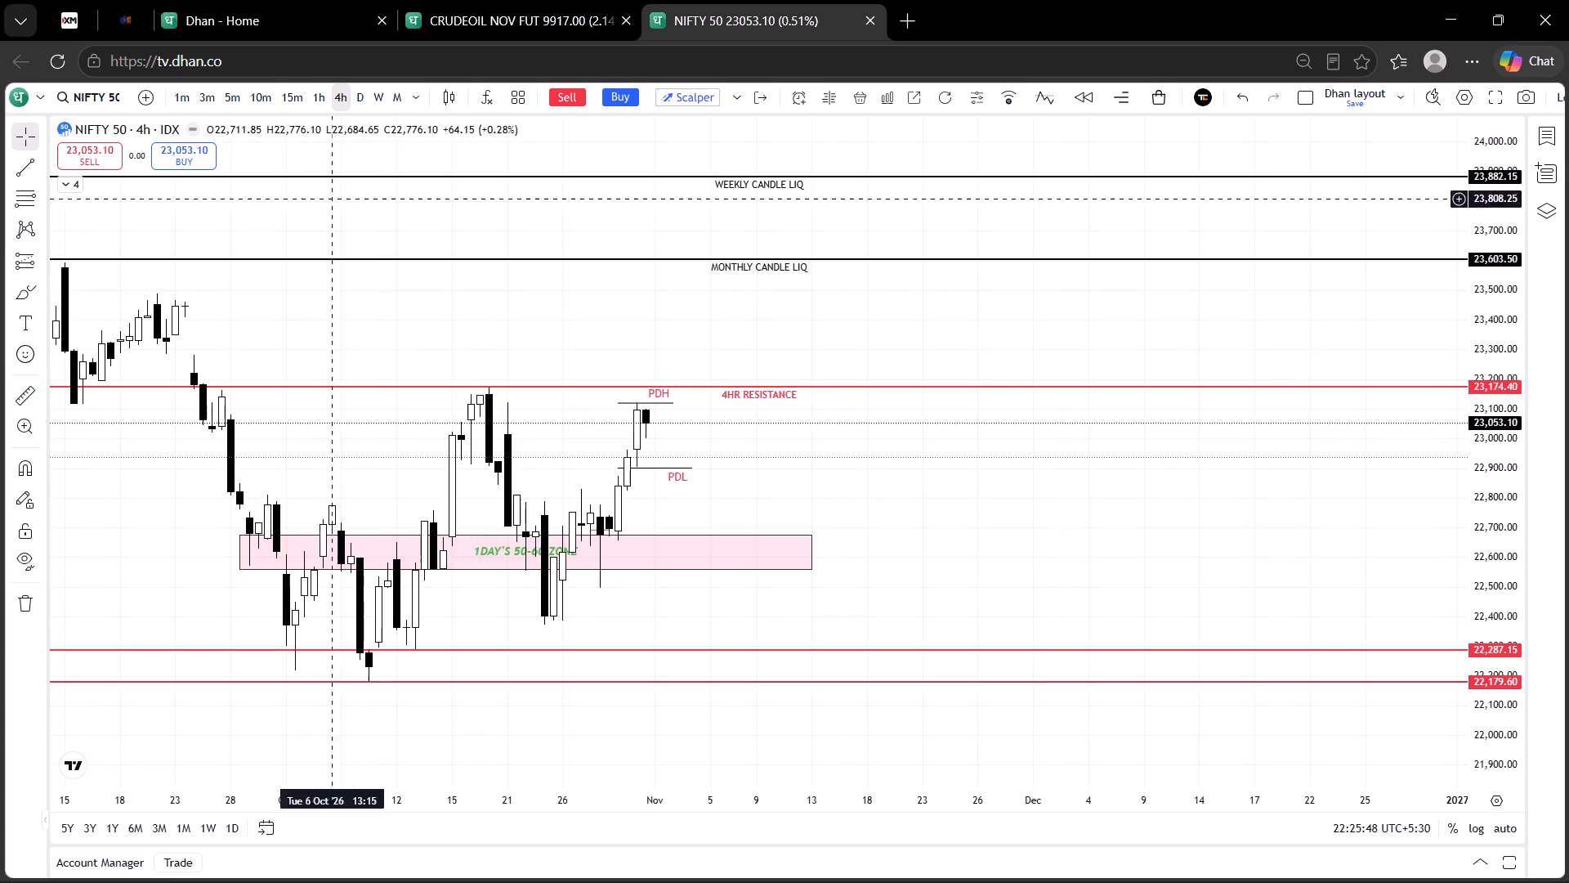
pyautogui.click(321, 104)
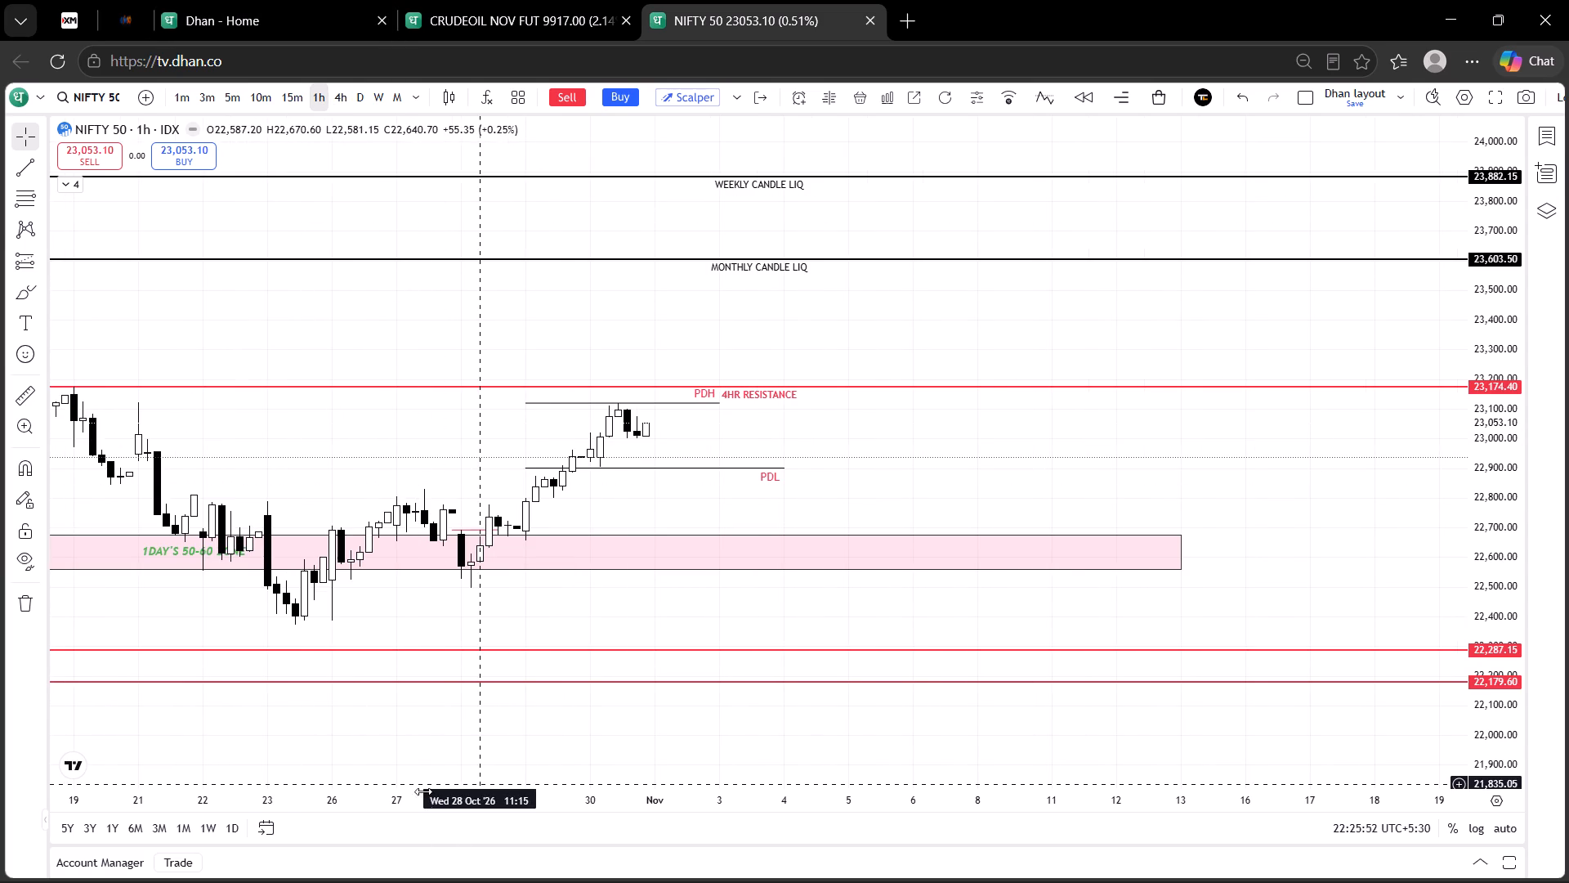
pyautogui.moveTo(429, 789); pyautogui.dragTo(722, 854)
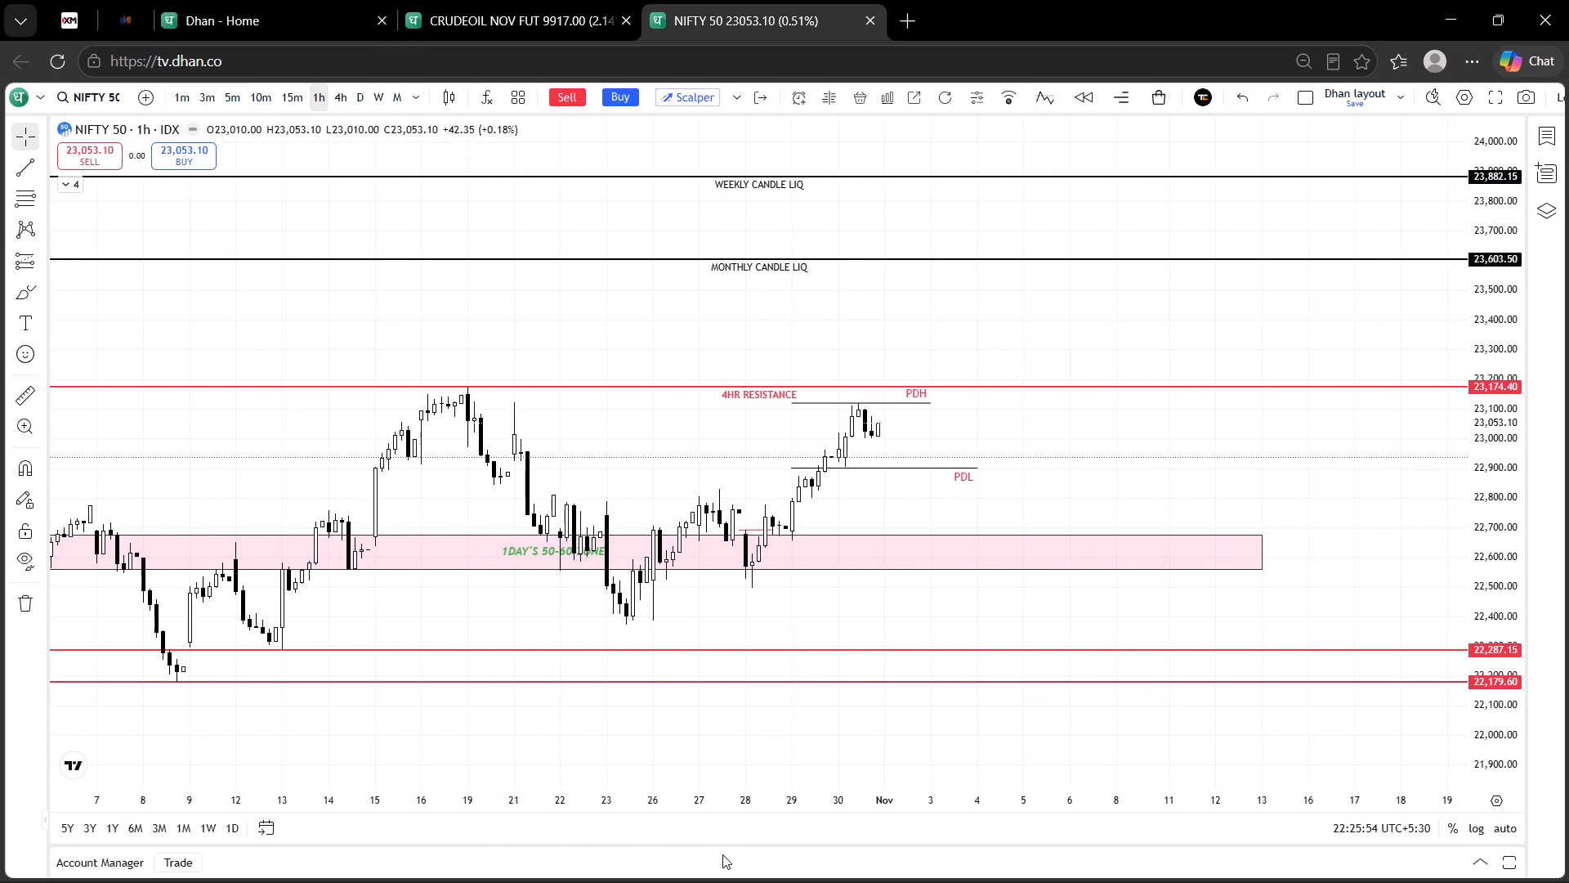
pyautogui.moveTo(722, 854); pyautogui.dragTo(959, 882)
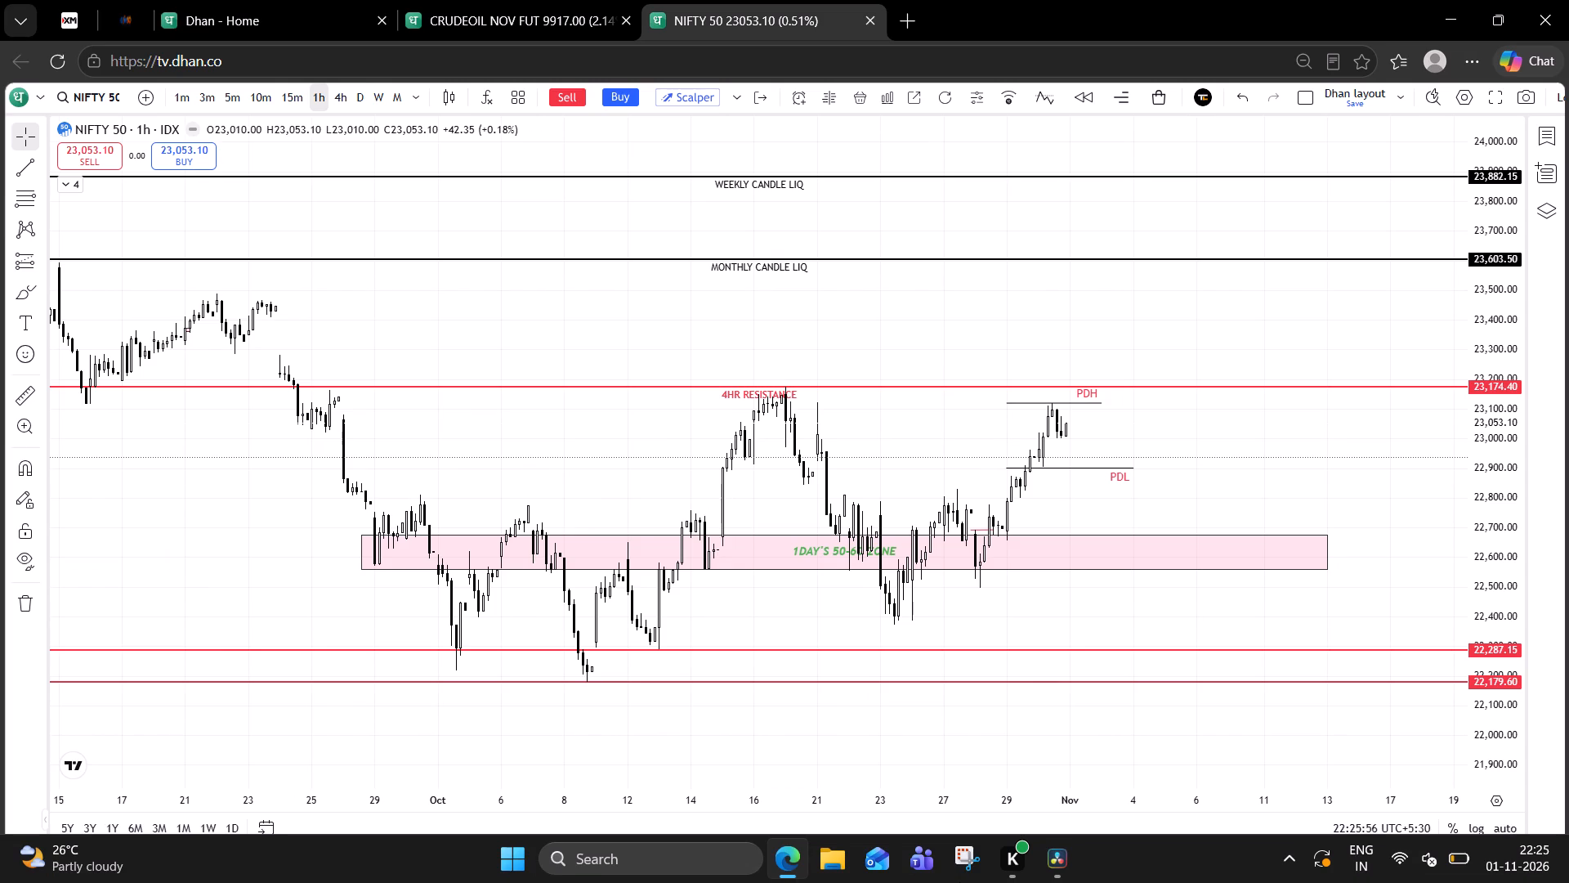
pyautogui.moveTo(959, 882); pyautogui.dragTo(948, 800)
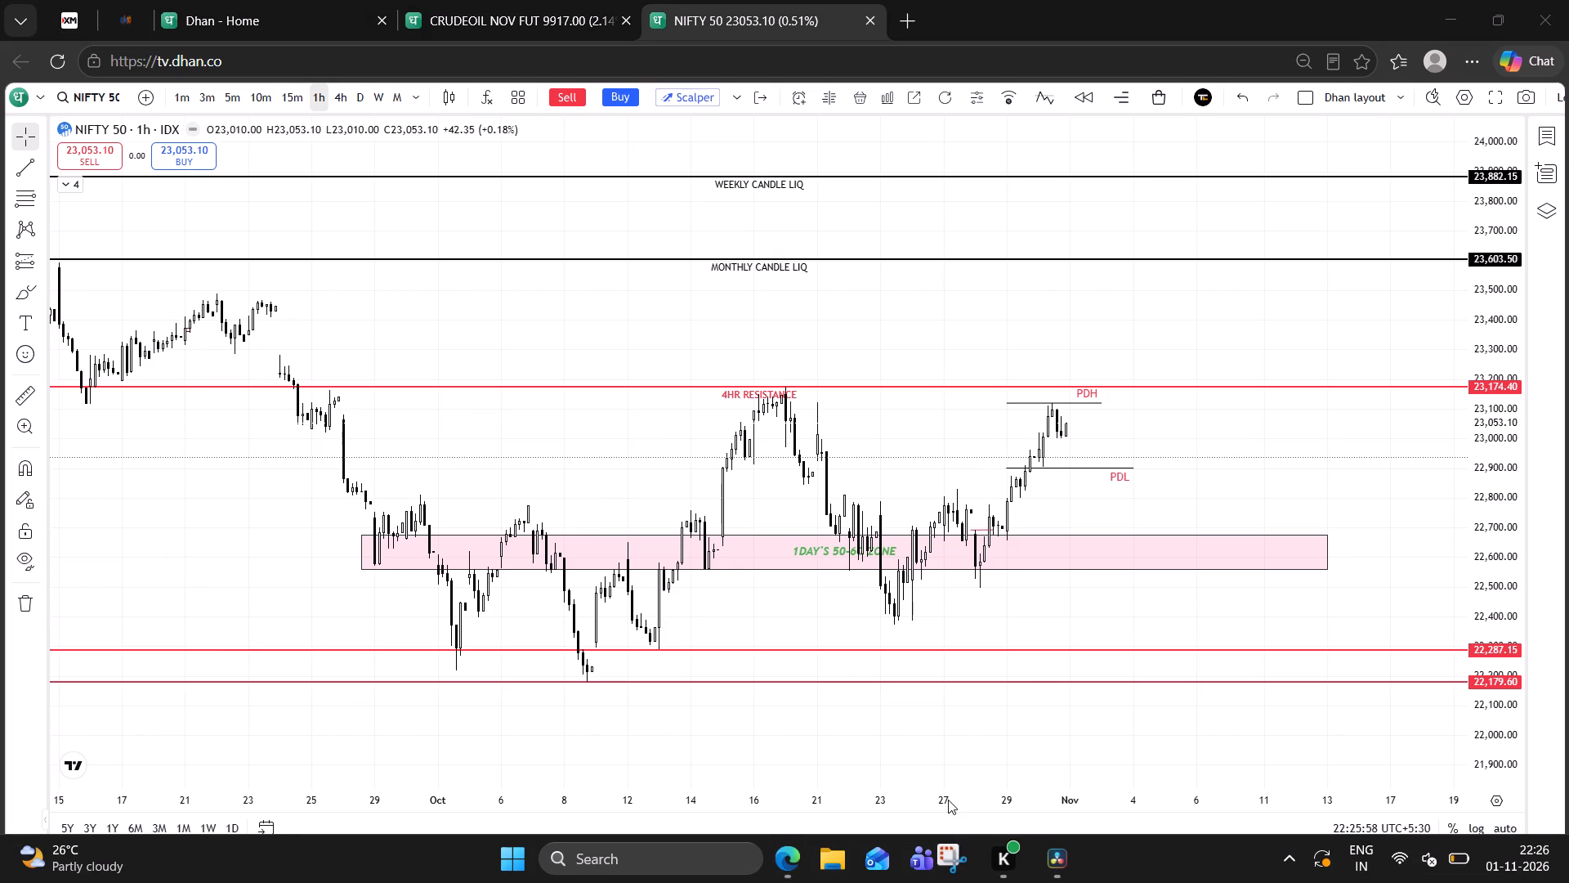
pyautogui.moveTo(948, 800); pyautogui.dragTo(947, 799)
pyautogui.moveTo(947, 799); pyautogui.dragTo(1124, 829)
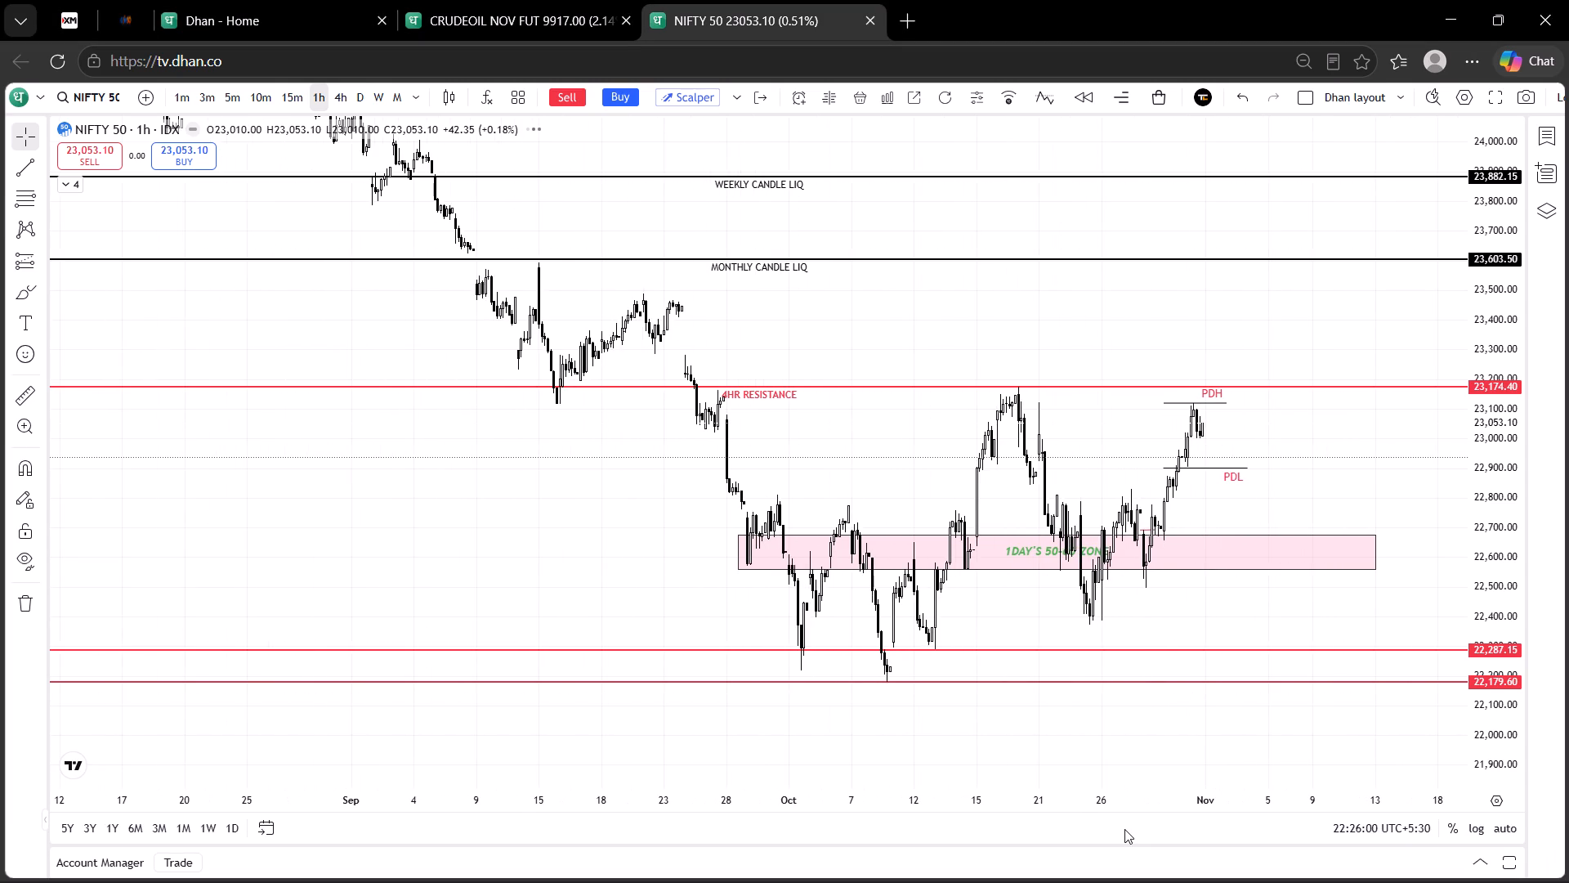
pyautogui.moveTo(1124, 829); pyautogui.dragTo(899, 796)
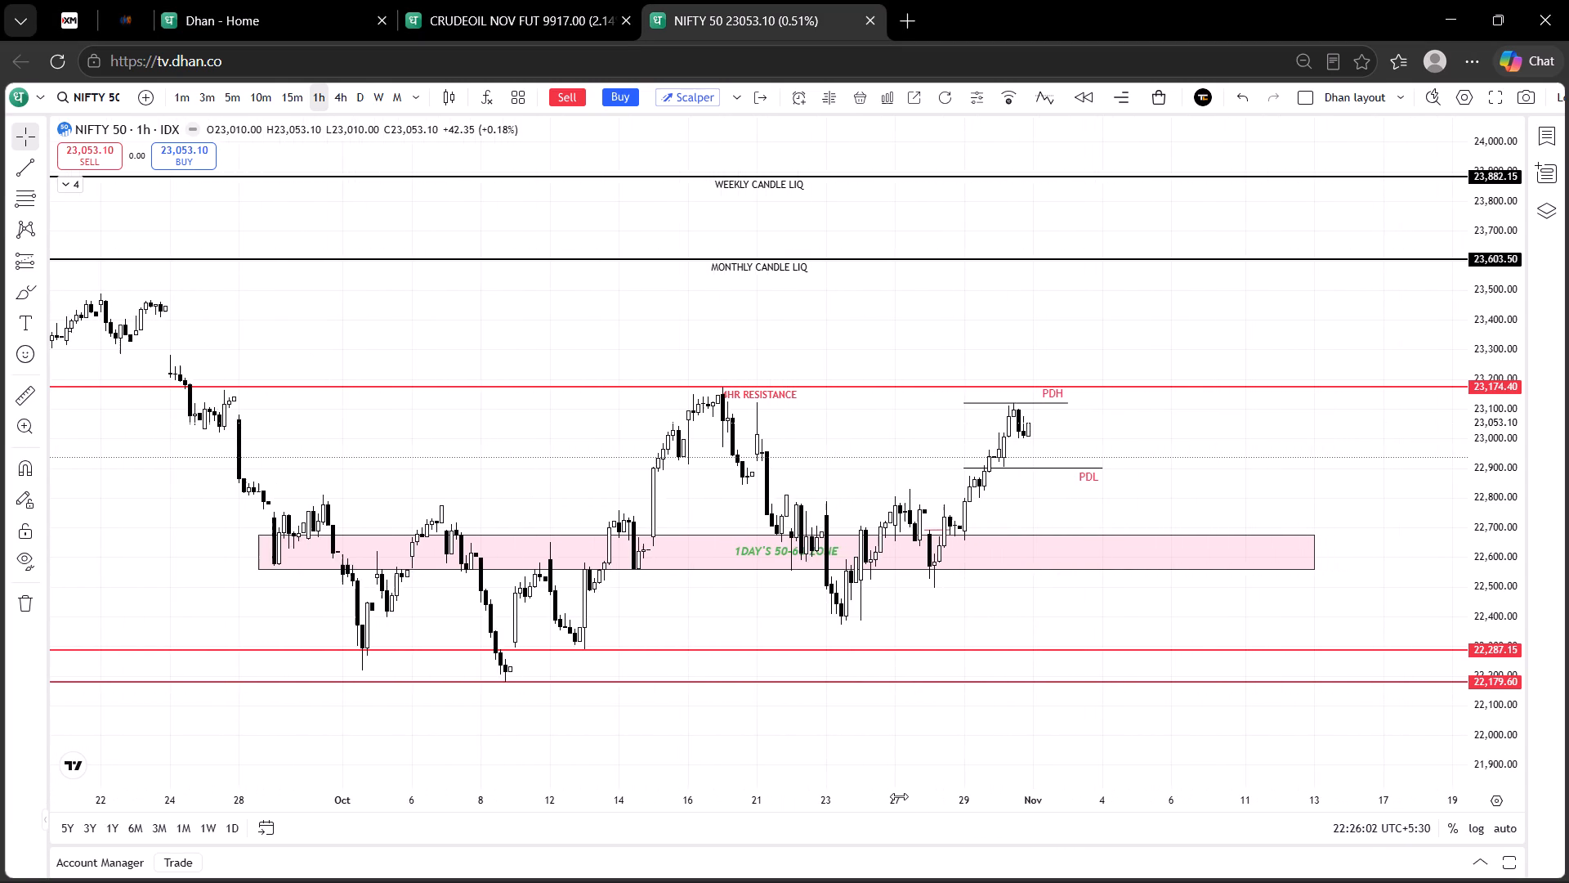
pyautogui.moveTo(899, 796); pyautogui.dragTo(838, 773)
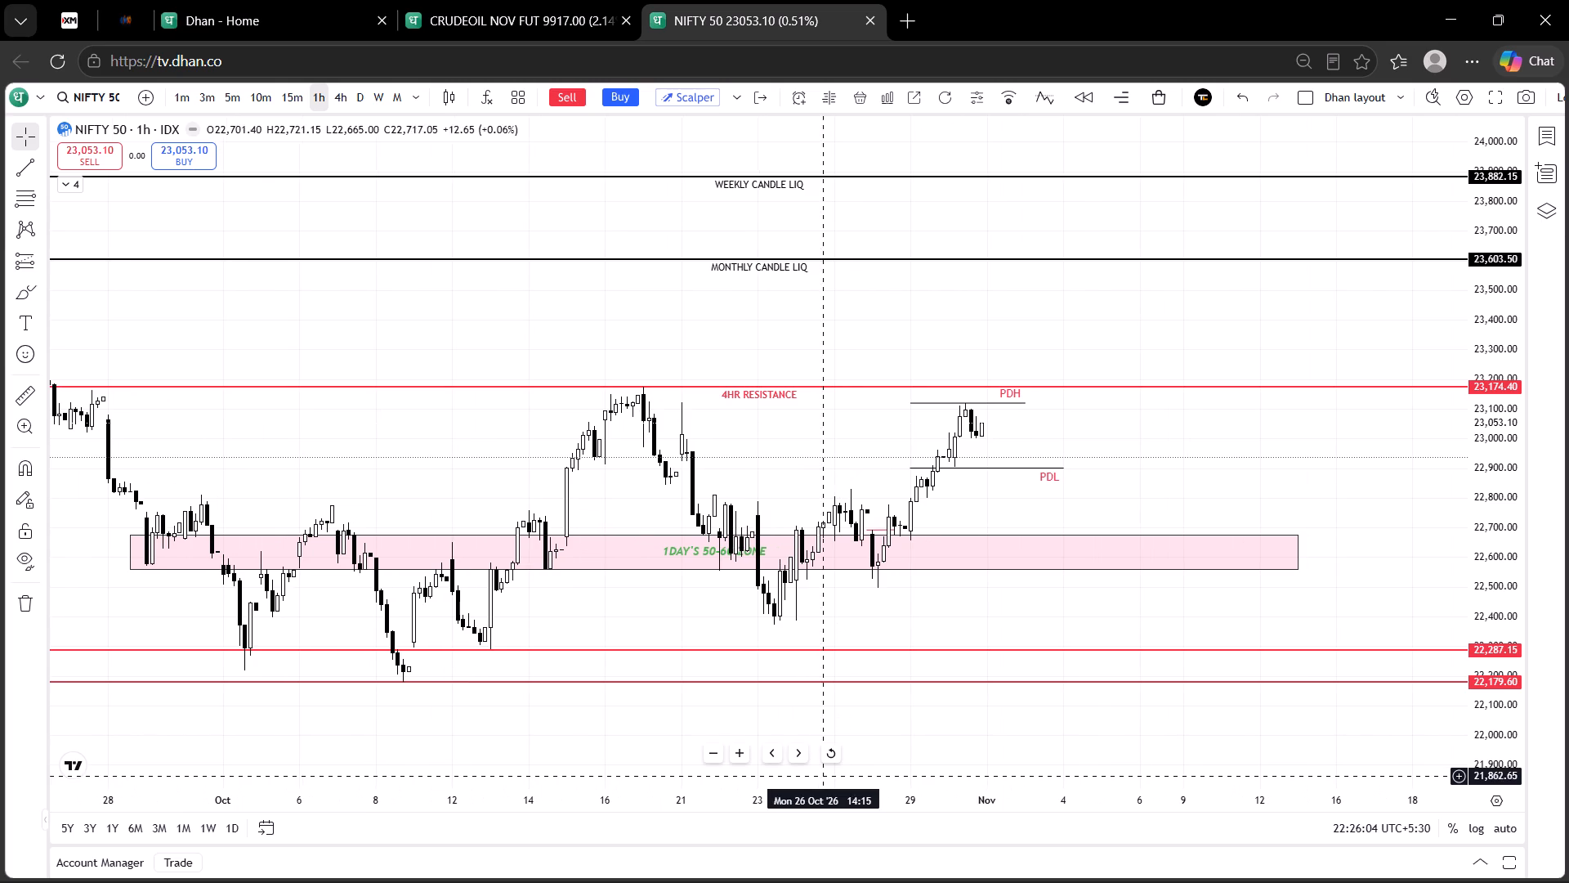
pyautogui.moveTo(620, 728); pyautogui.dragTo(760, 736)
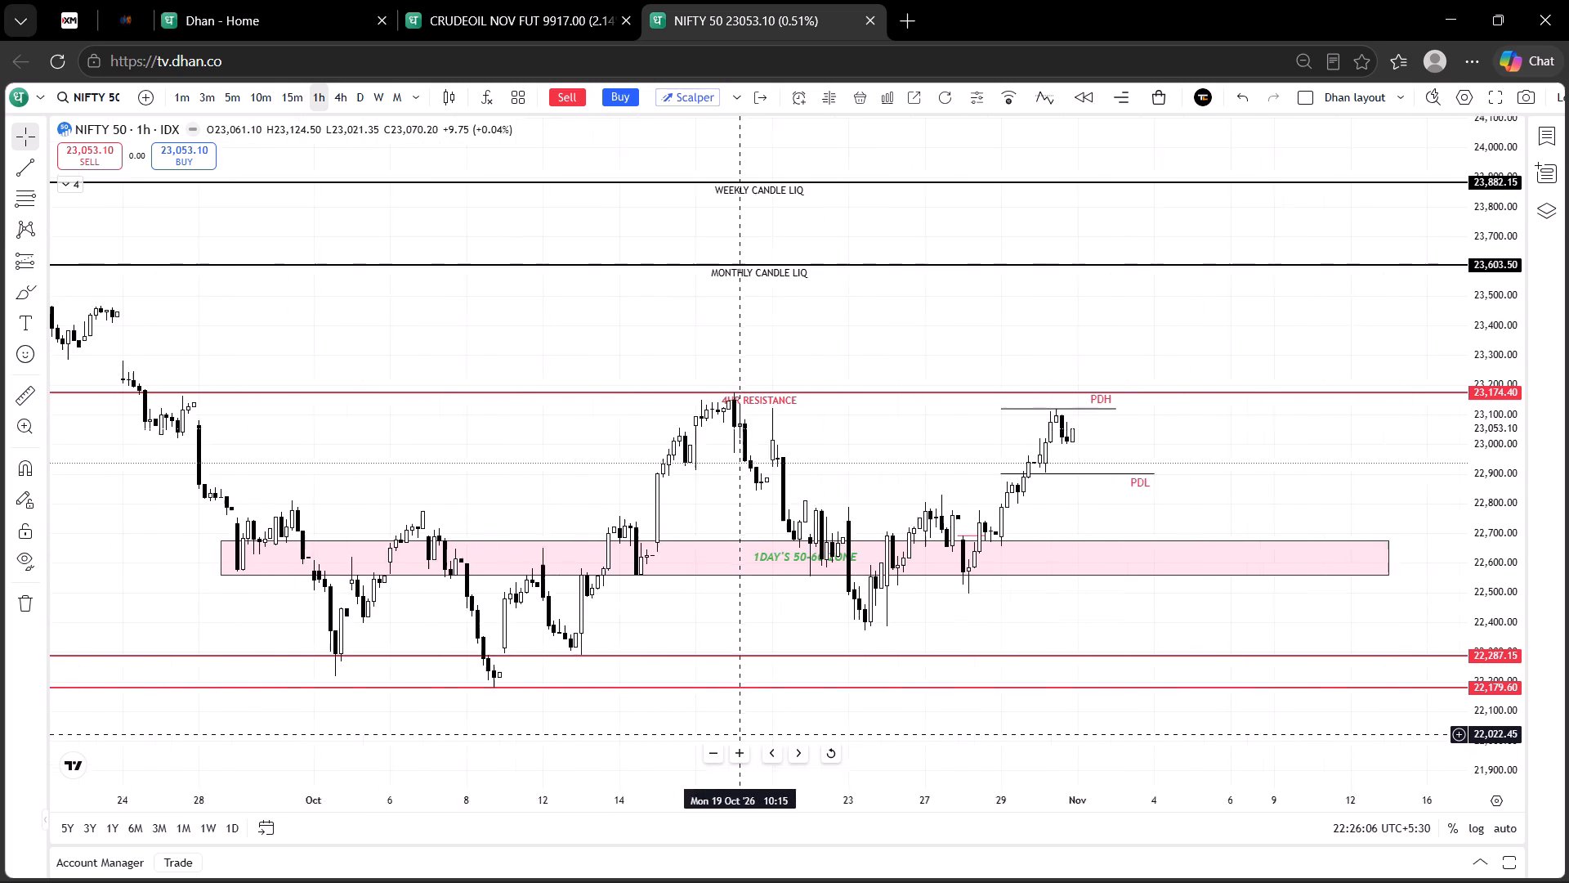
pyautogui.moveTo(760, 736); pyautogui.dragTo(602, 763)
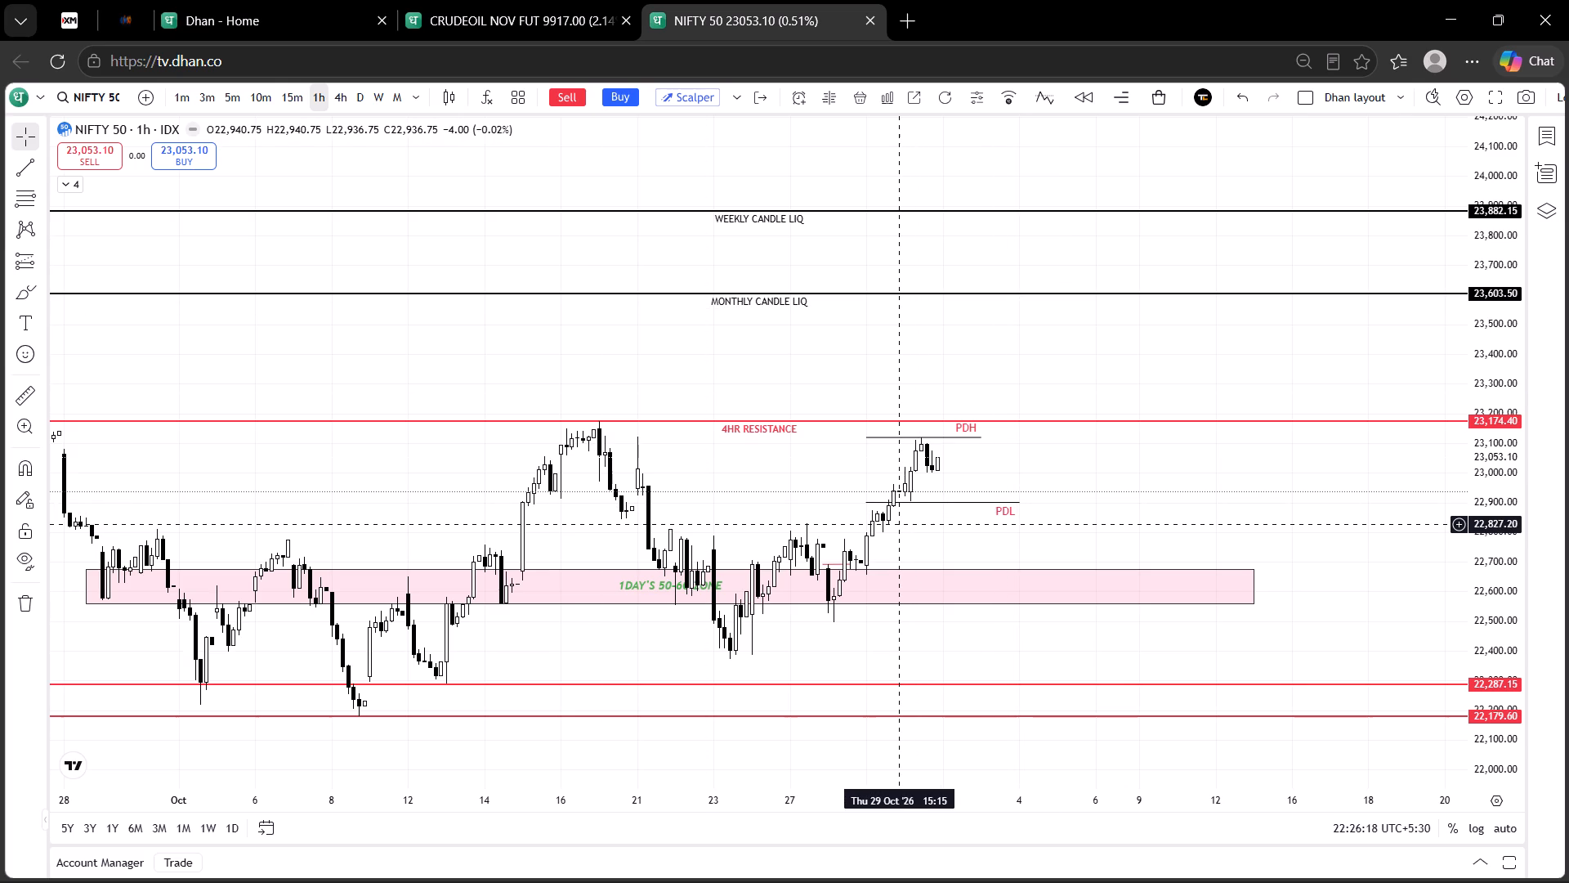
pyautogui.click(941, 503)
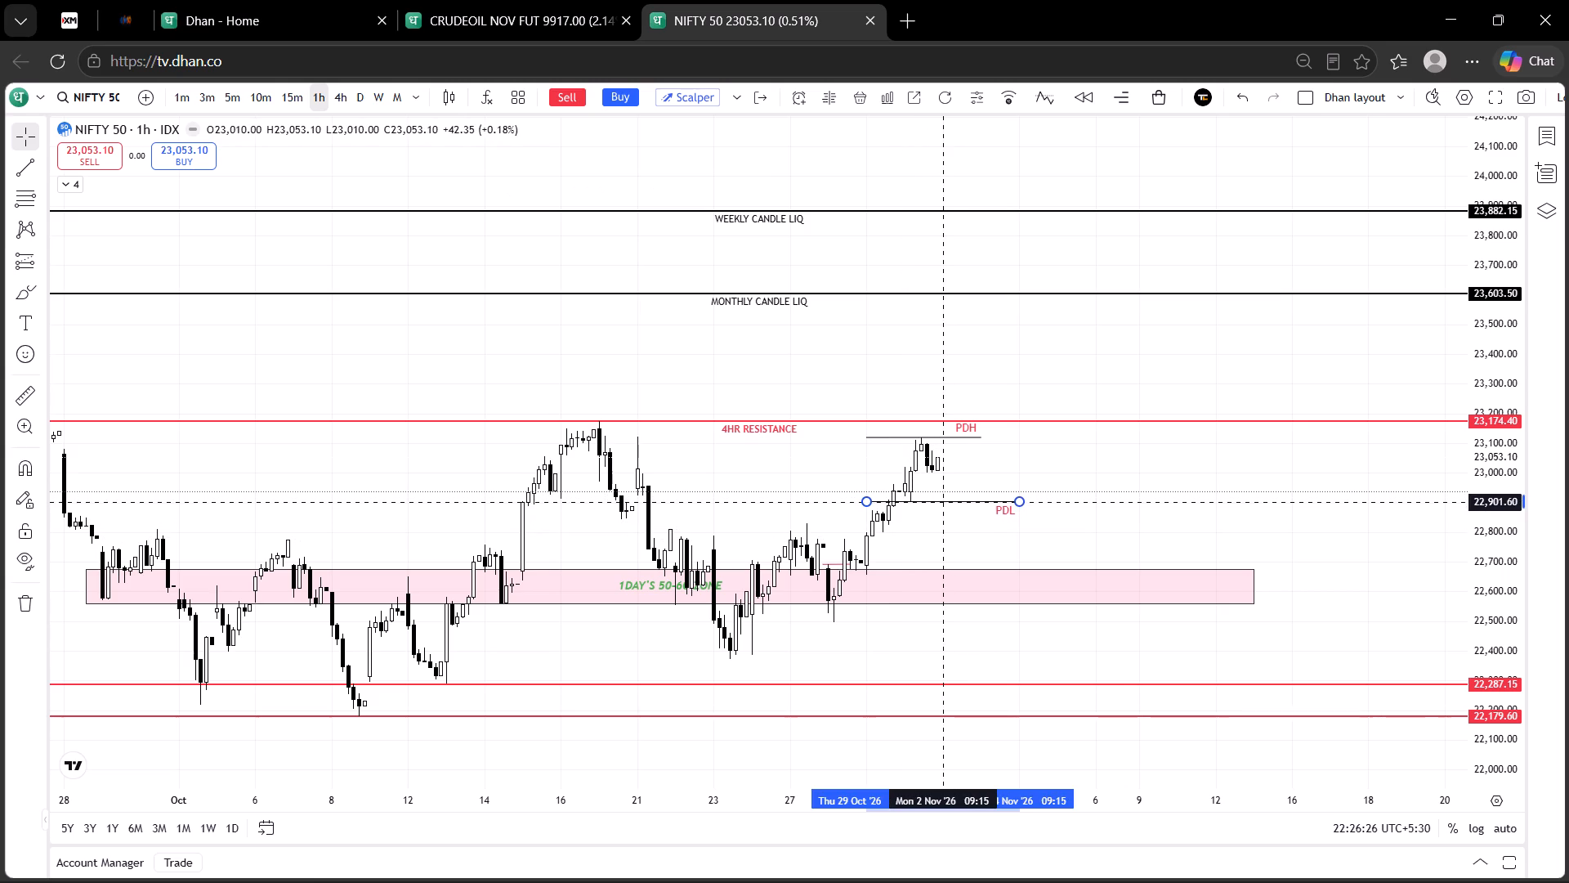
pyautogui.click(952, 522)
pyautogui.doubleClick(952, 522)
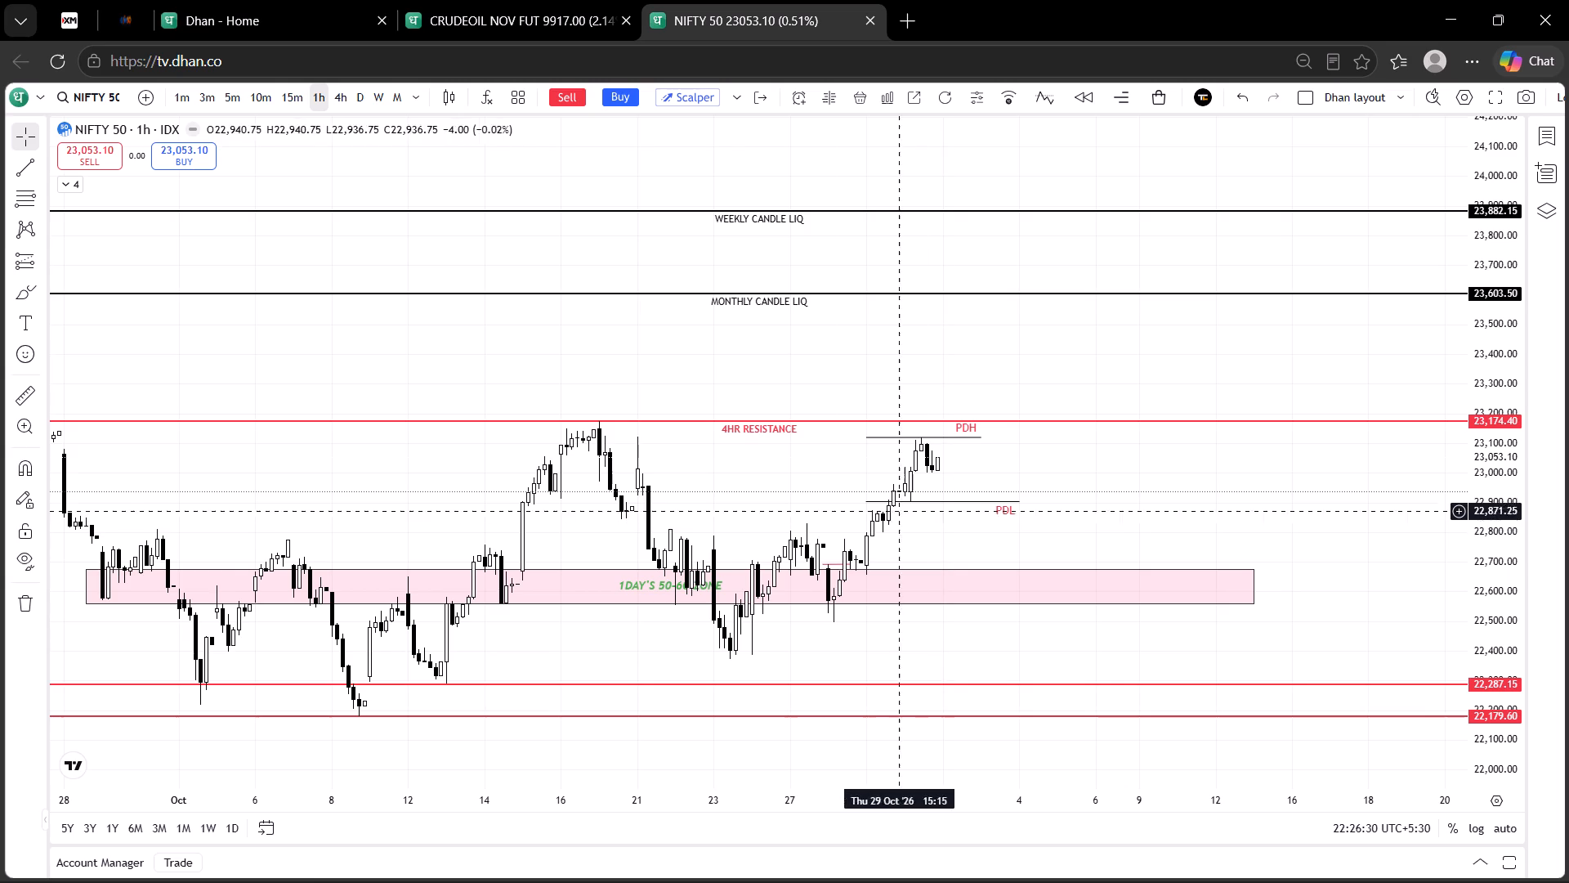
# Align the pink zone's "1DAY'S 50-60 ZONE" label to Inside and Right in the rectangle's text settings.
pyautogui.click(709, 583)
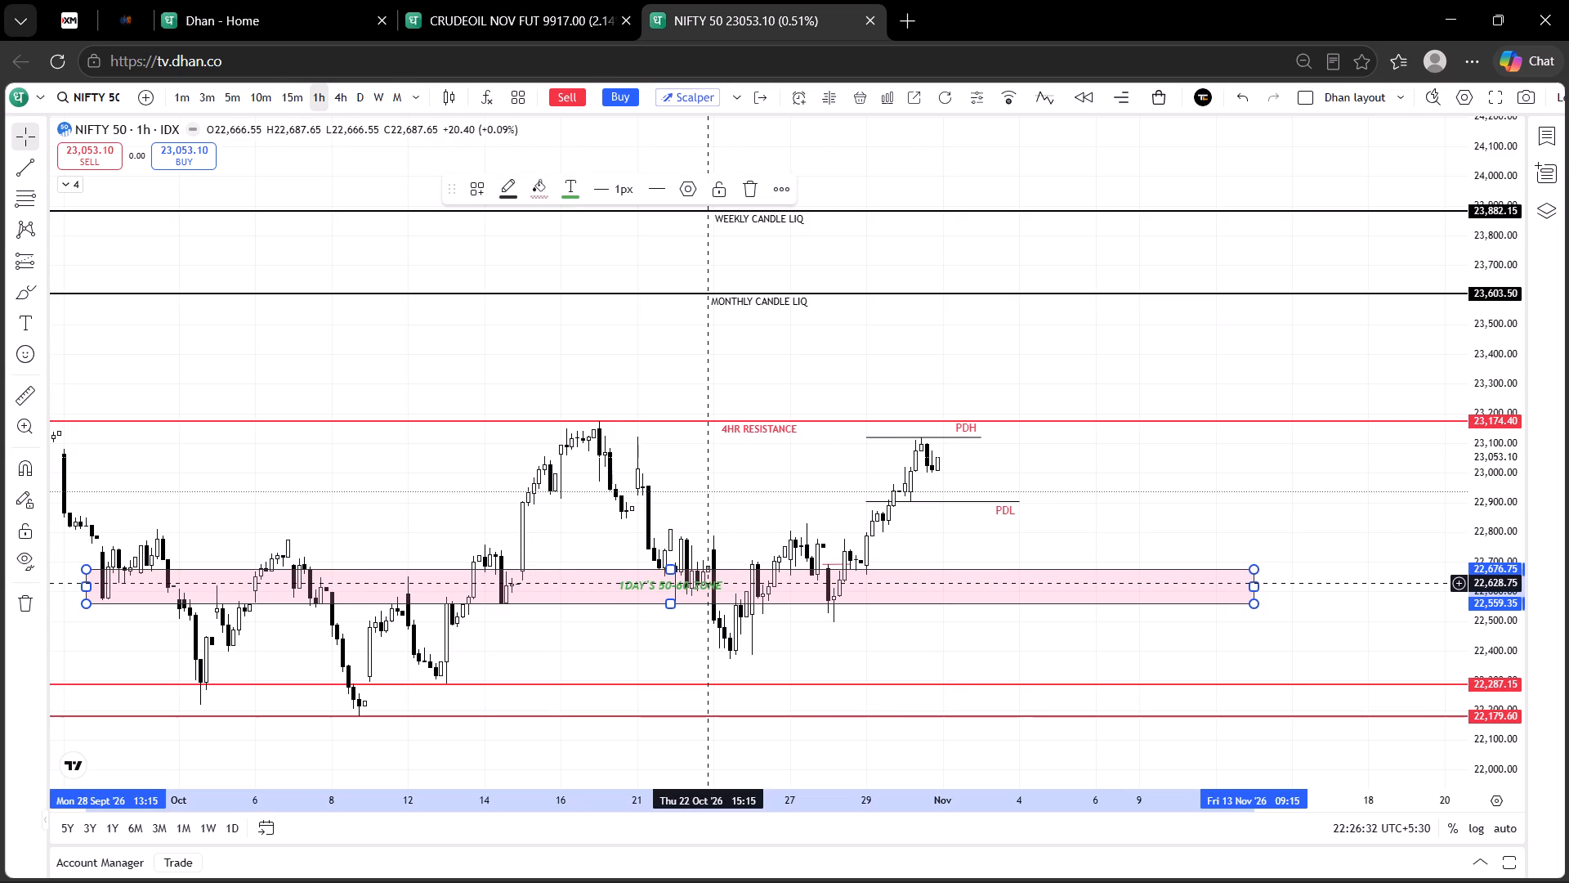
pyautogui.click(709, 583)
pyautogui.click(753, 585)
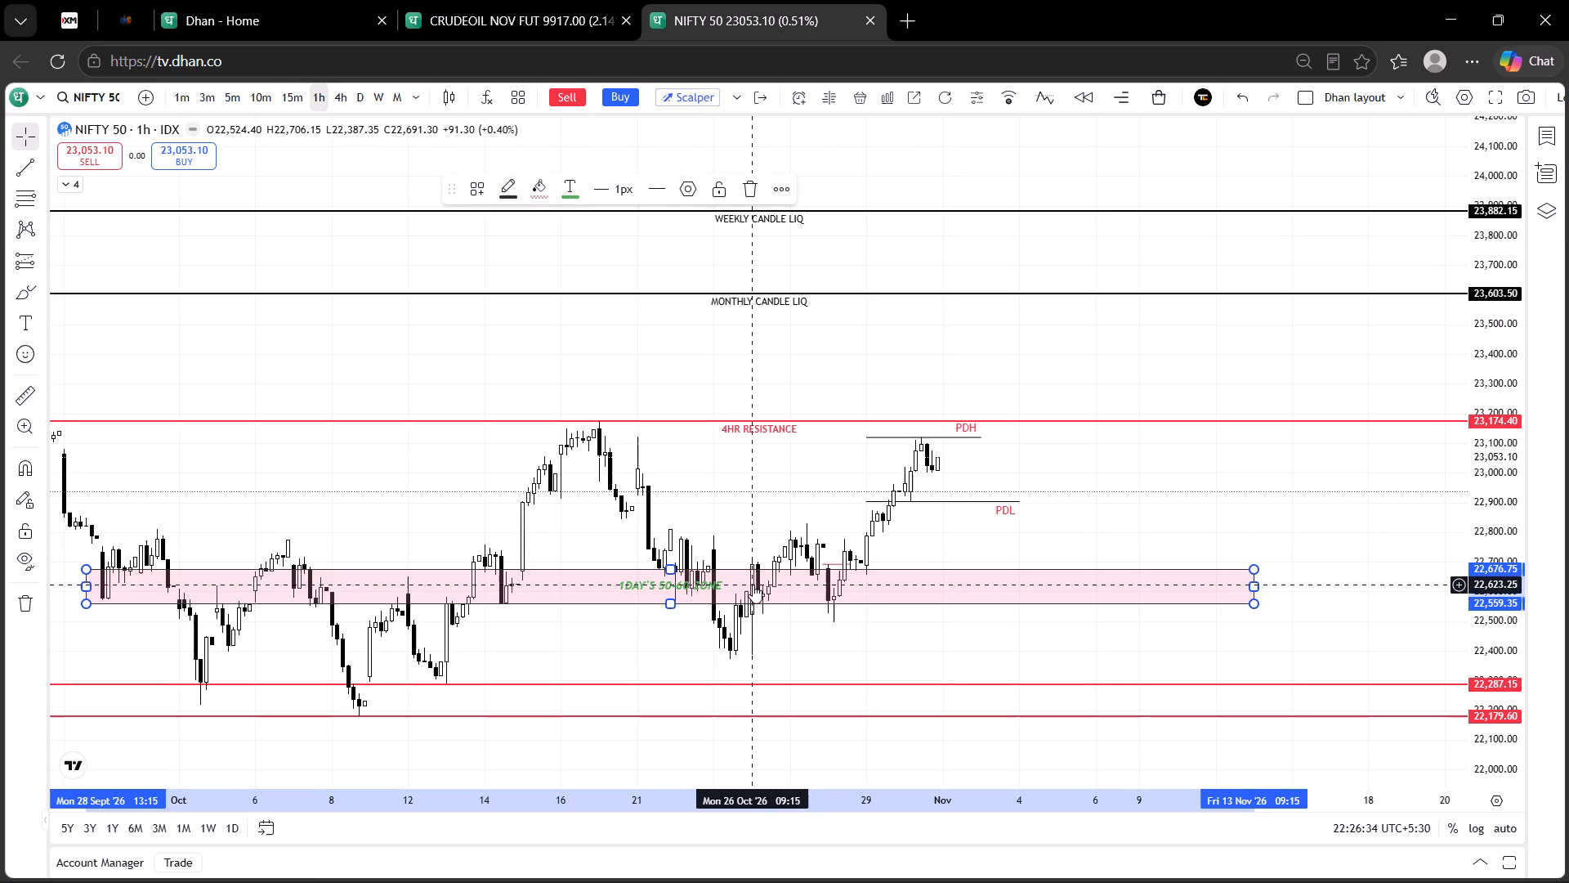
pyautogui.doubleClick(753, 585)
pyautogui.doubleClick(759, 571)
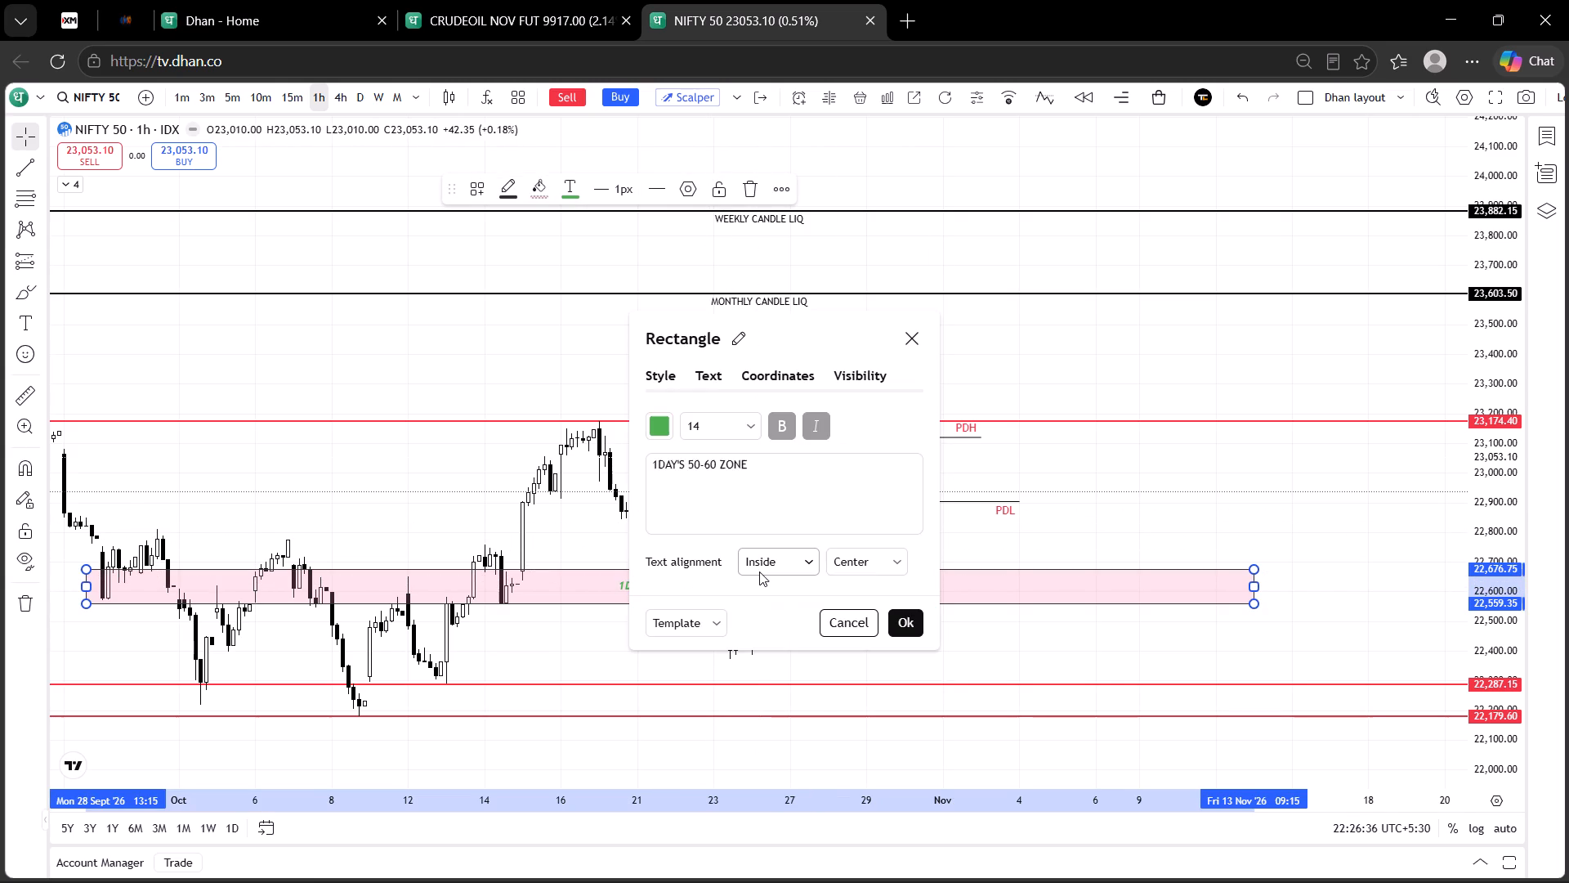
pyautogui.click(806, 559)
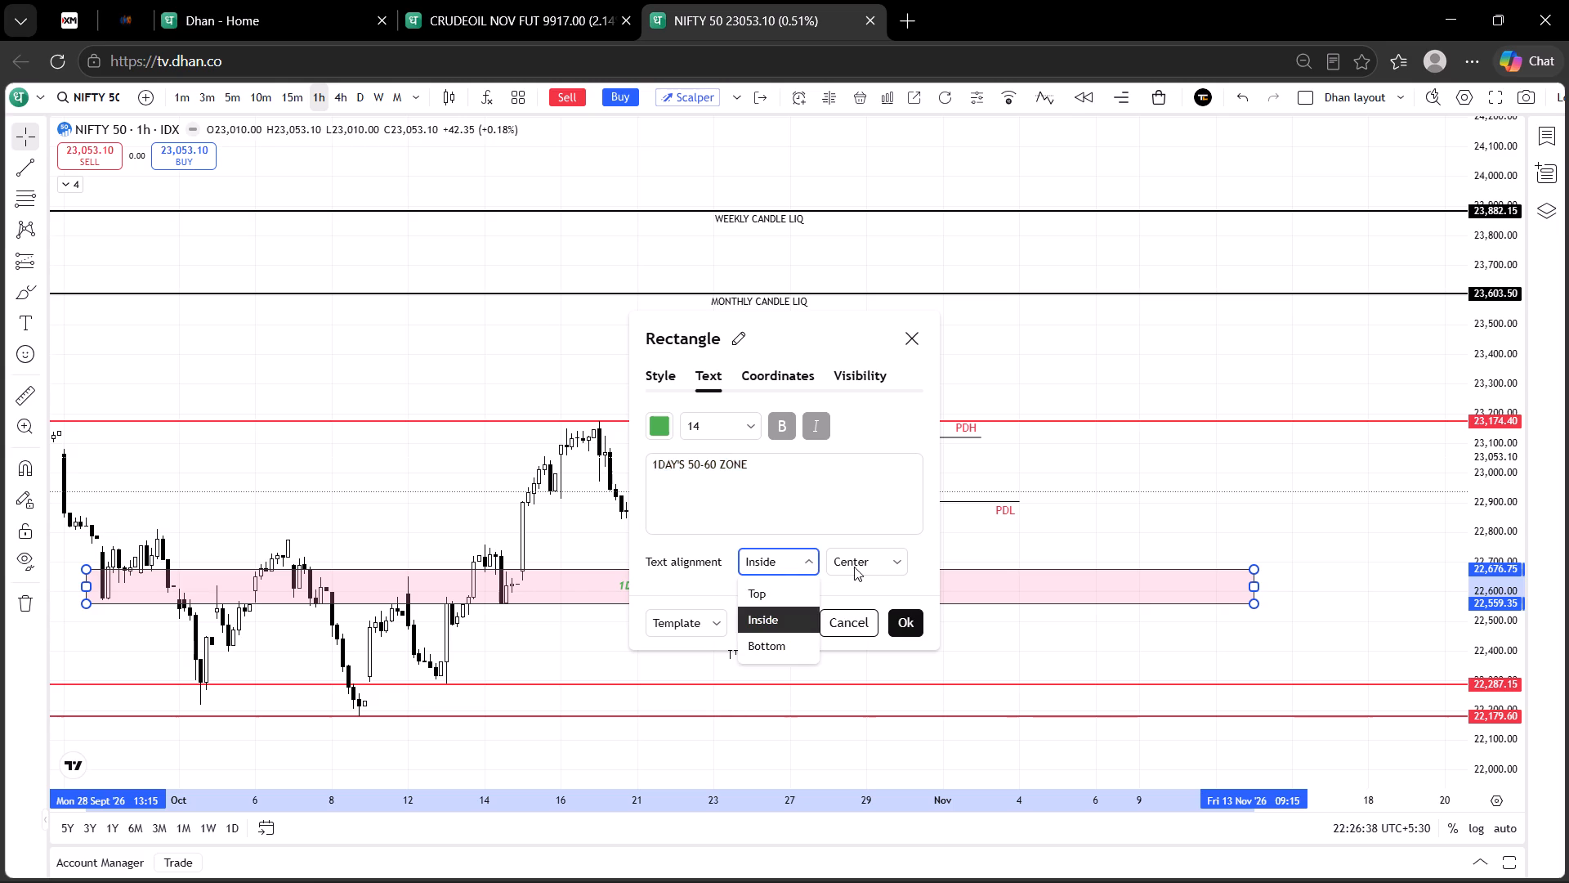
pyautogui.click(792, 644)
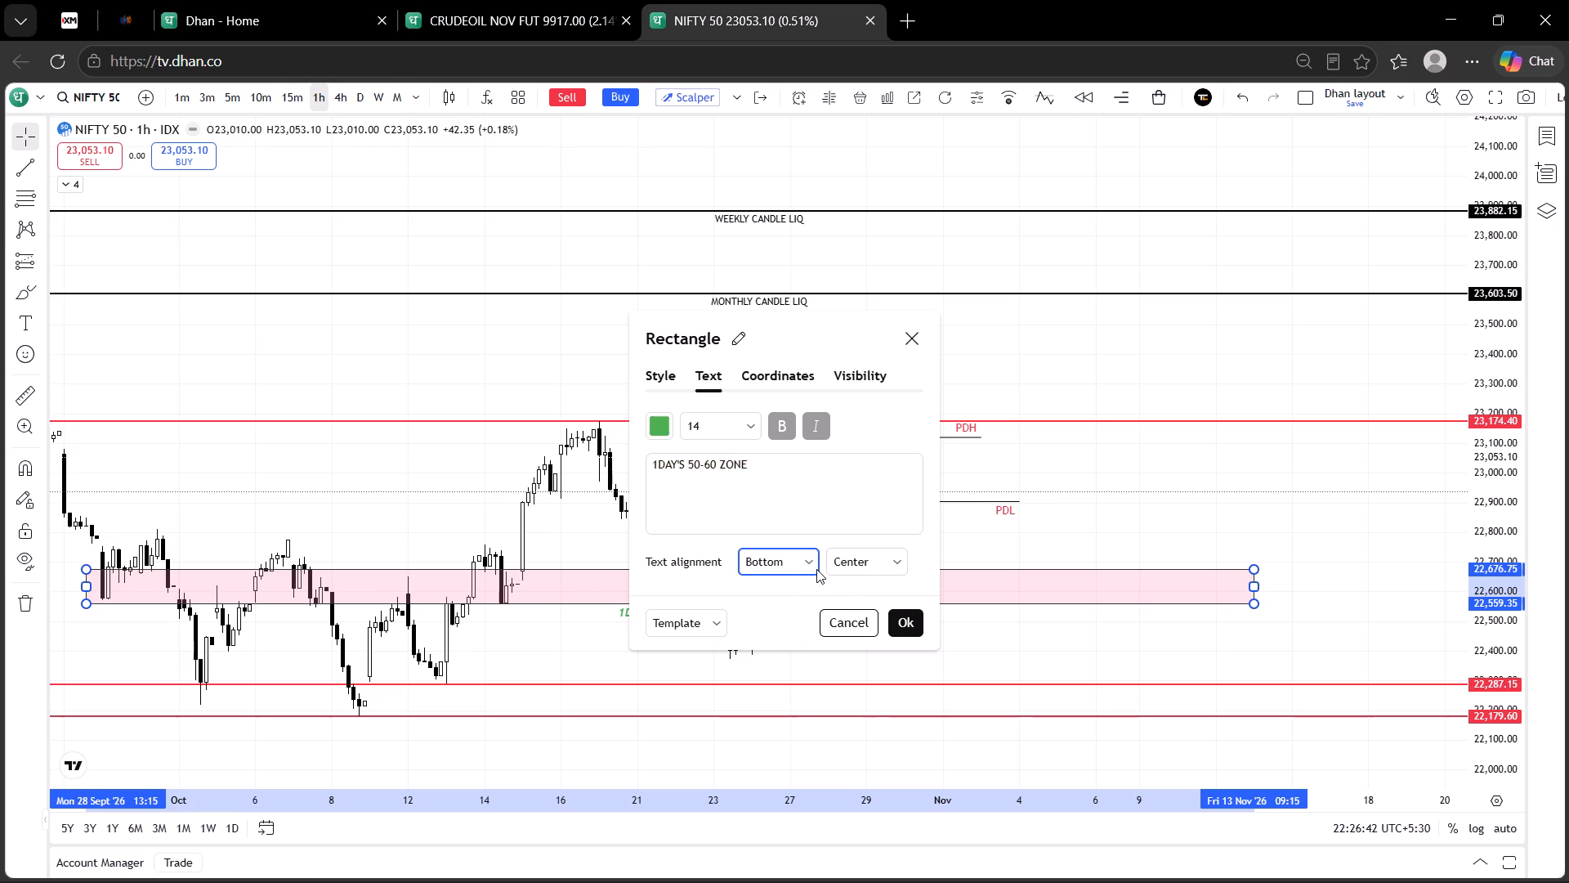
pyautogui.click(816, 569)
pyautogui.click(791, 615)
pyautogui.click(884, 557)
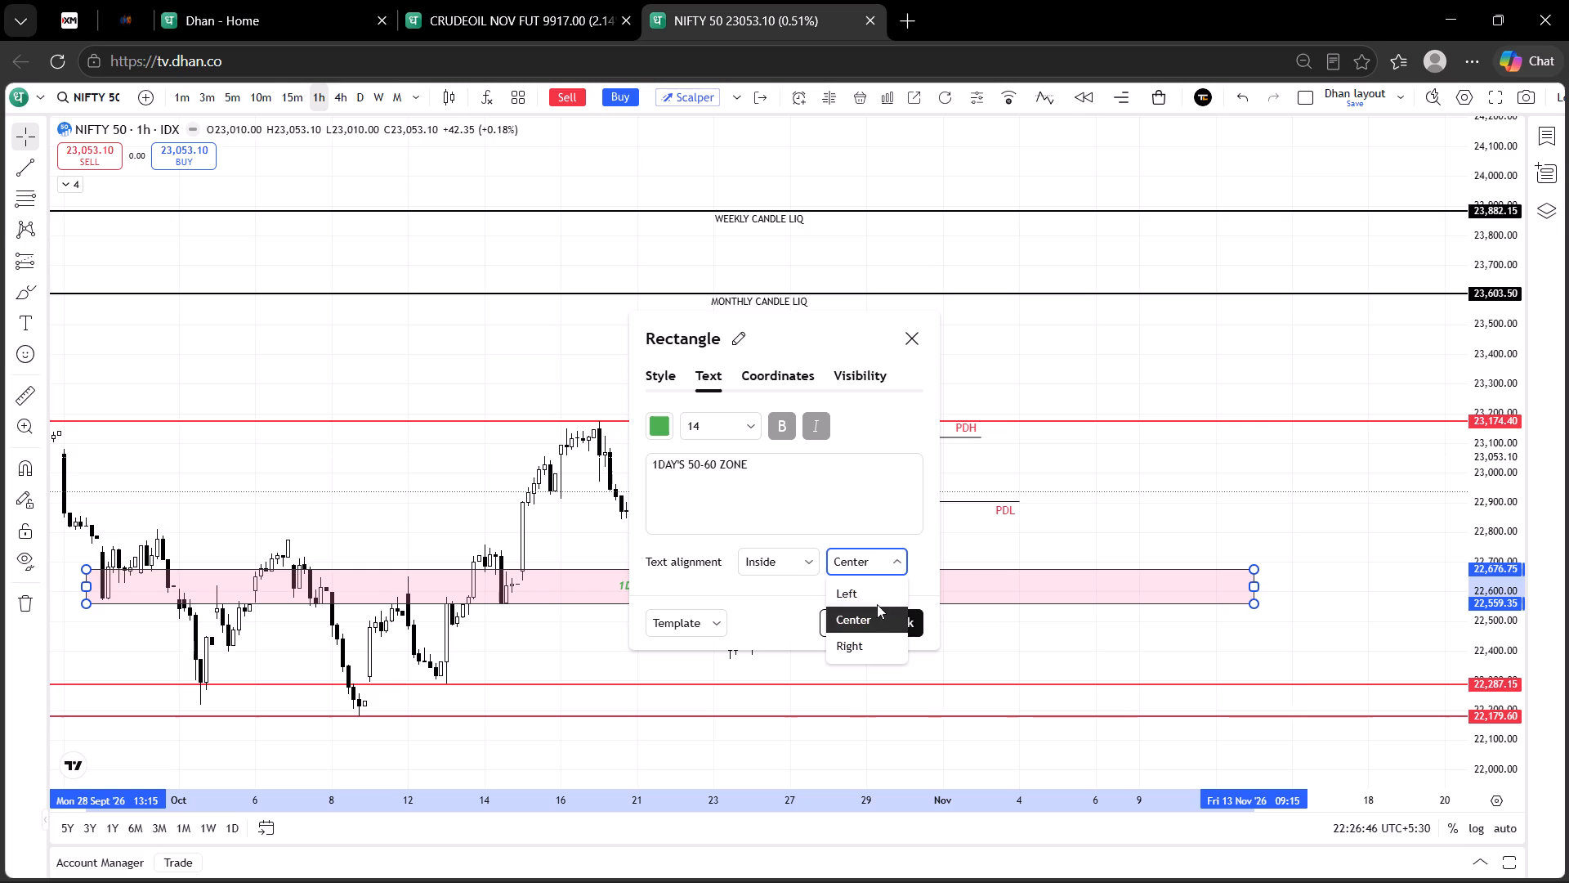
pyautogui.click(869, 648)
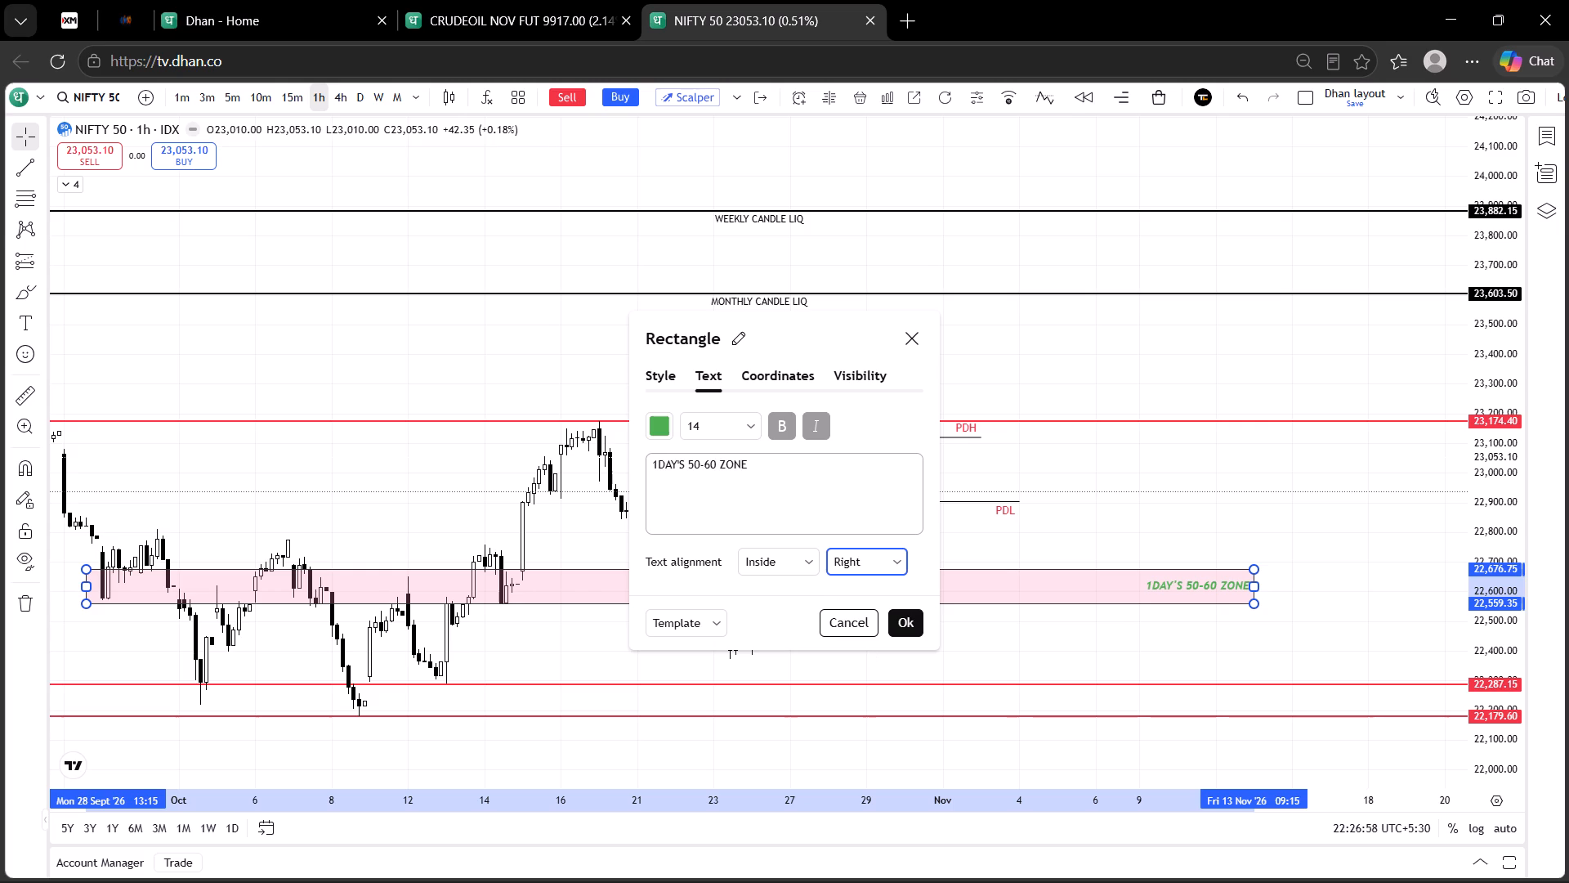
# Set the pink zone label's text colour to black.
pyautogui.click(656, 428)
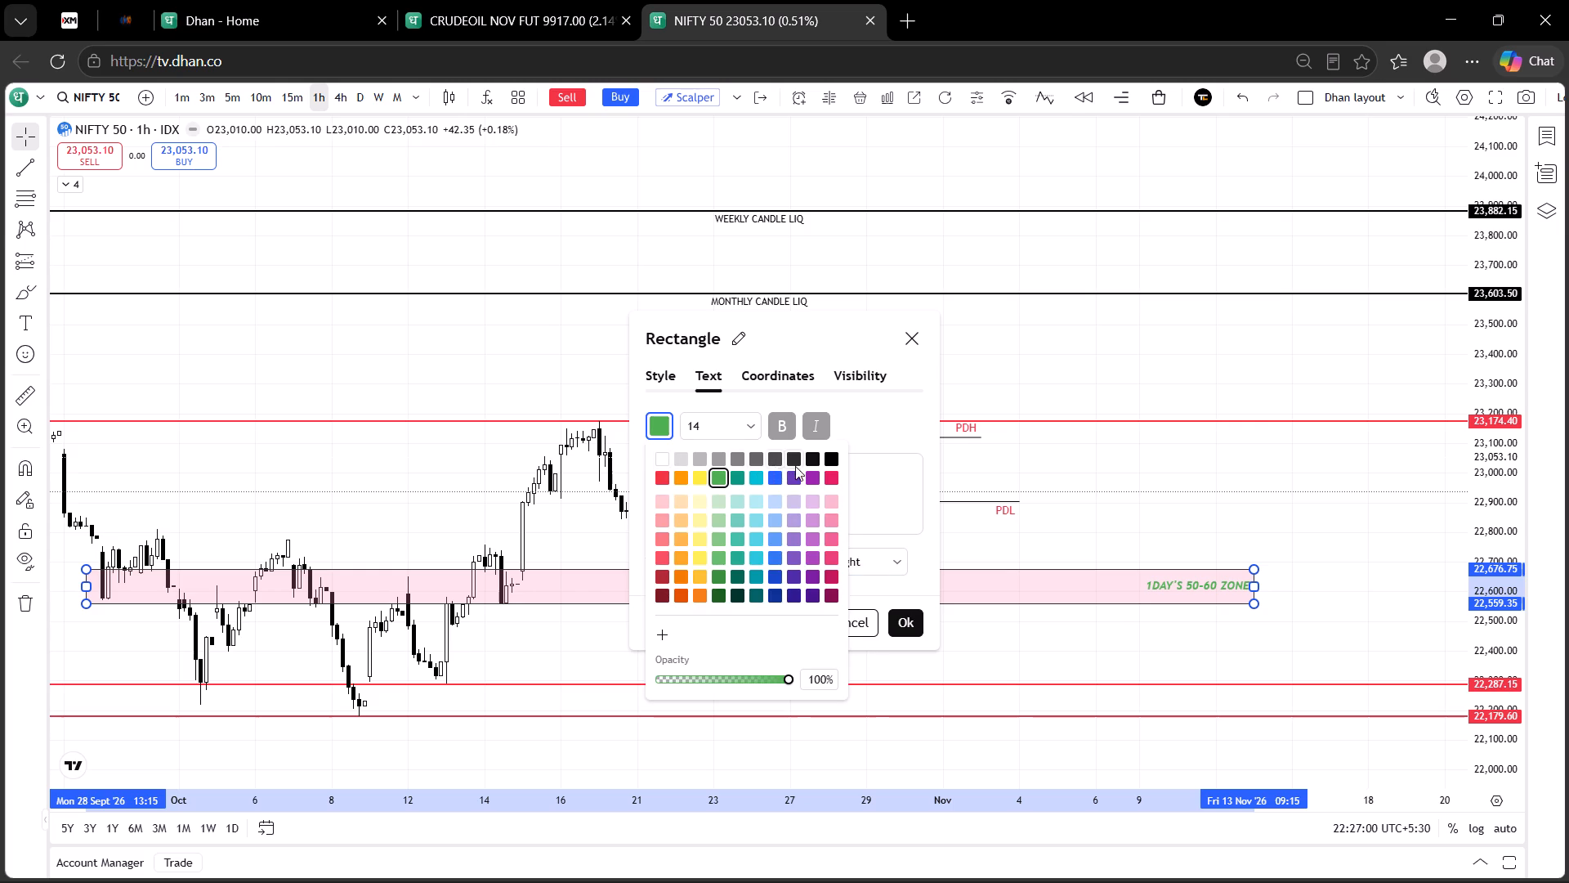
pyautogui.click(778, 458)
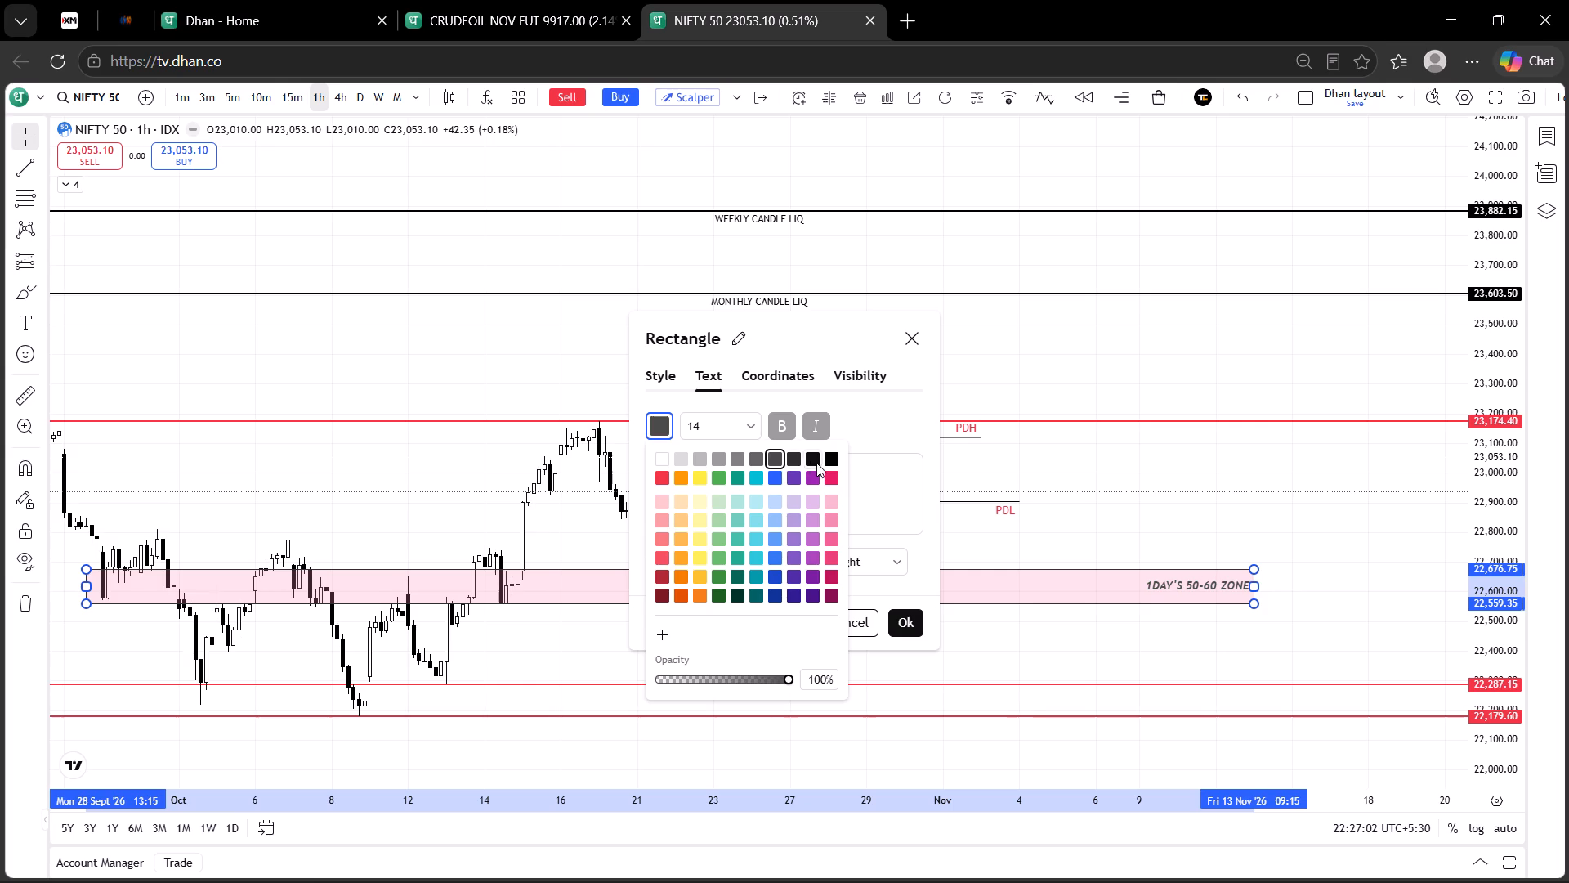
pyautogui.click(829, 463)
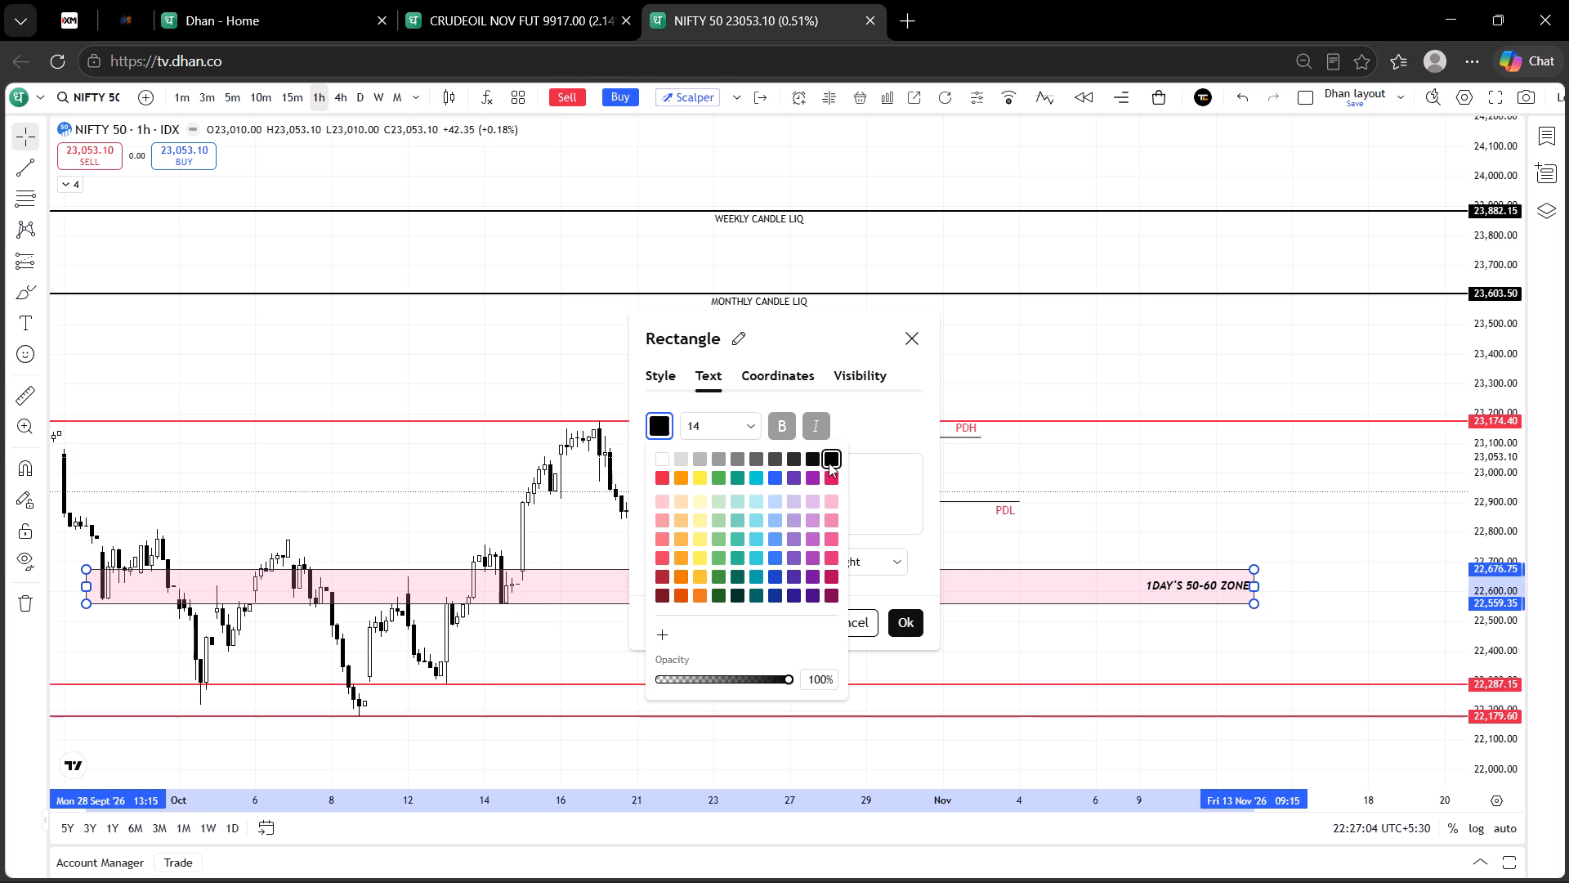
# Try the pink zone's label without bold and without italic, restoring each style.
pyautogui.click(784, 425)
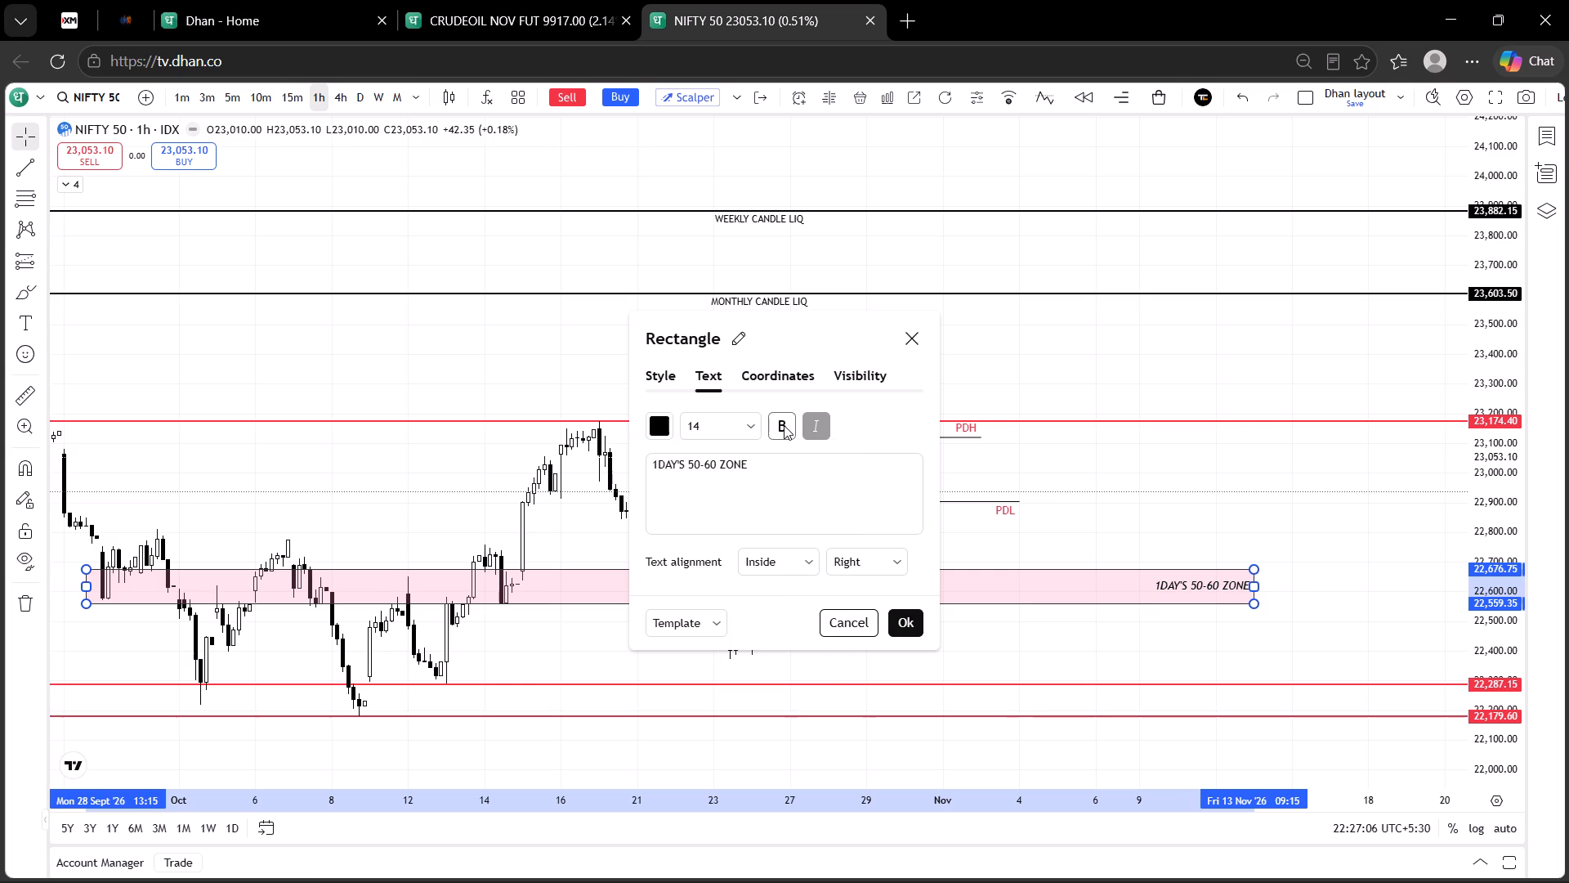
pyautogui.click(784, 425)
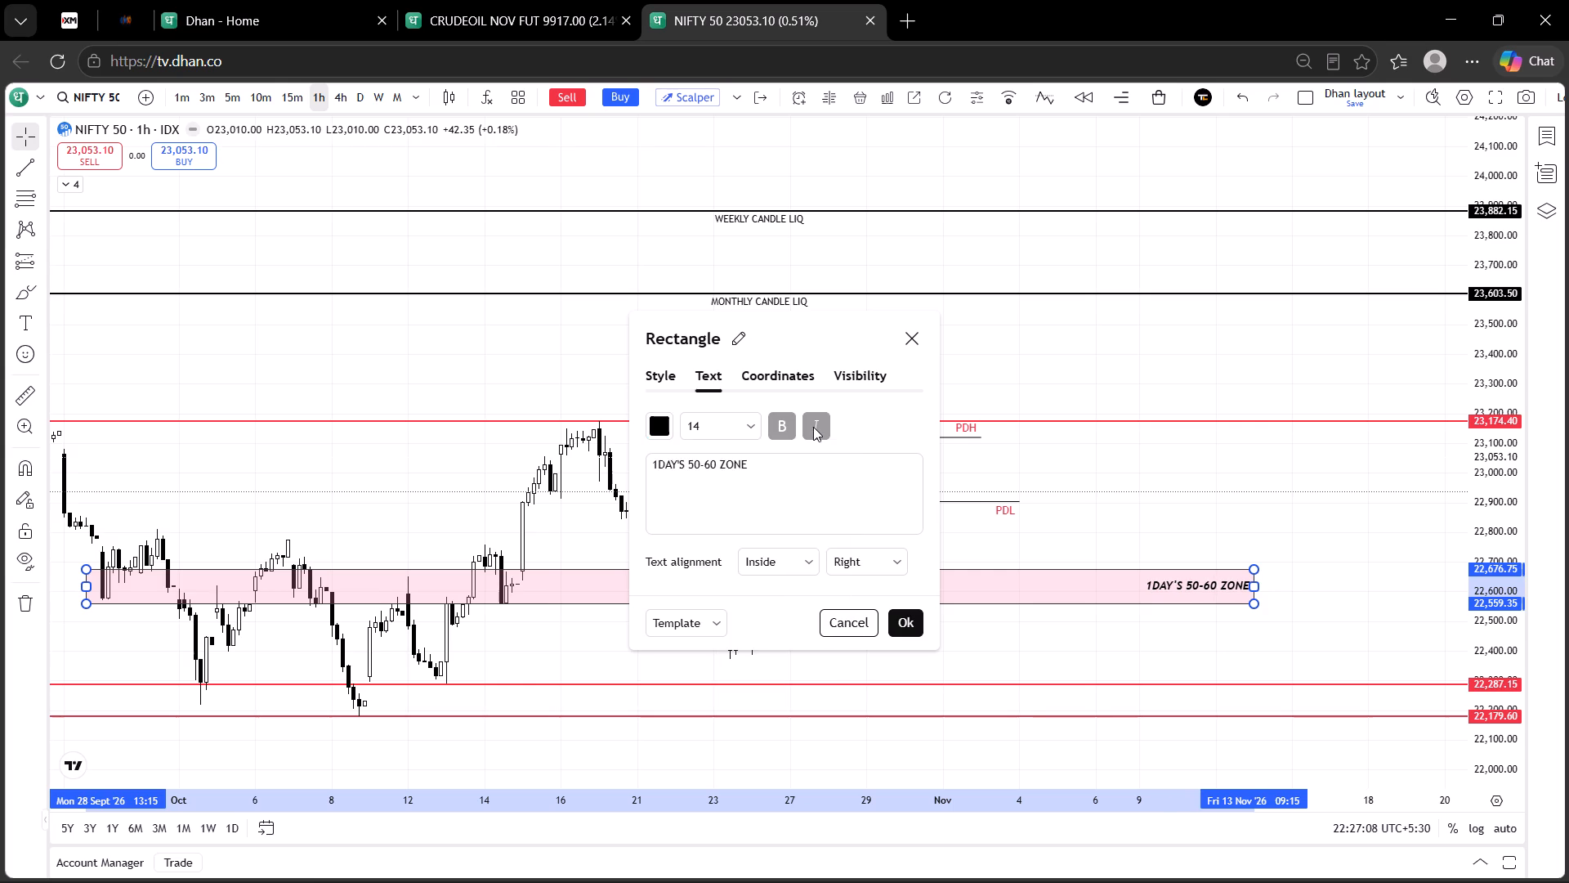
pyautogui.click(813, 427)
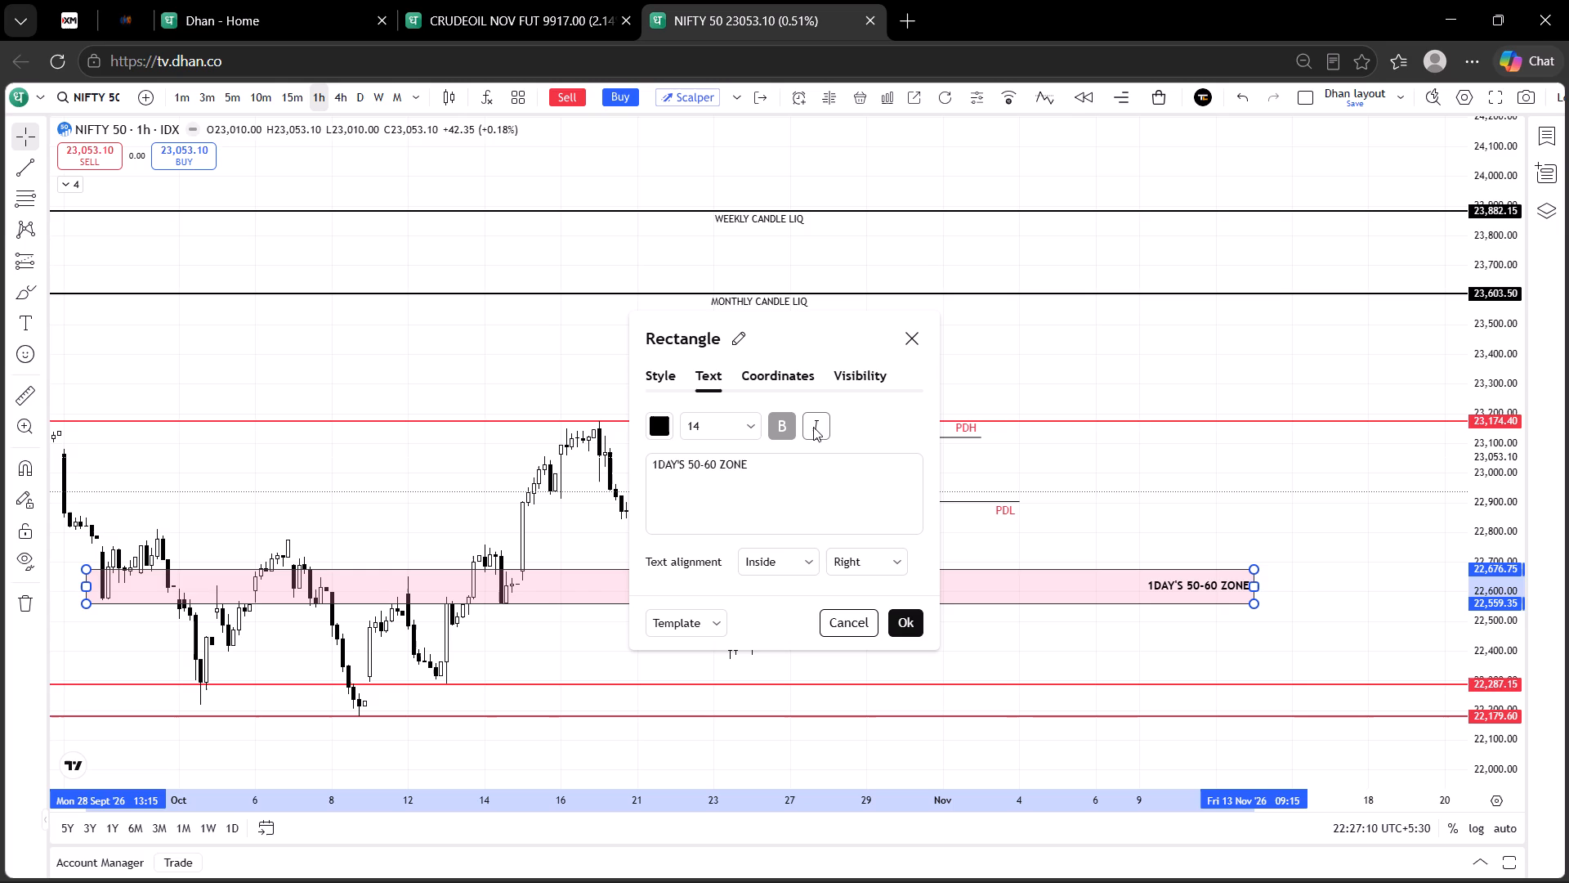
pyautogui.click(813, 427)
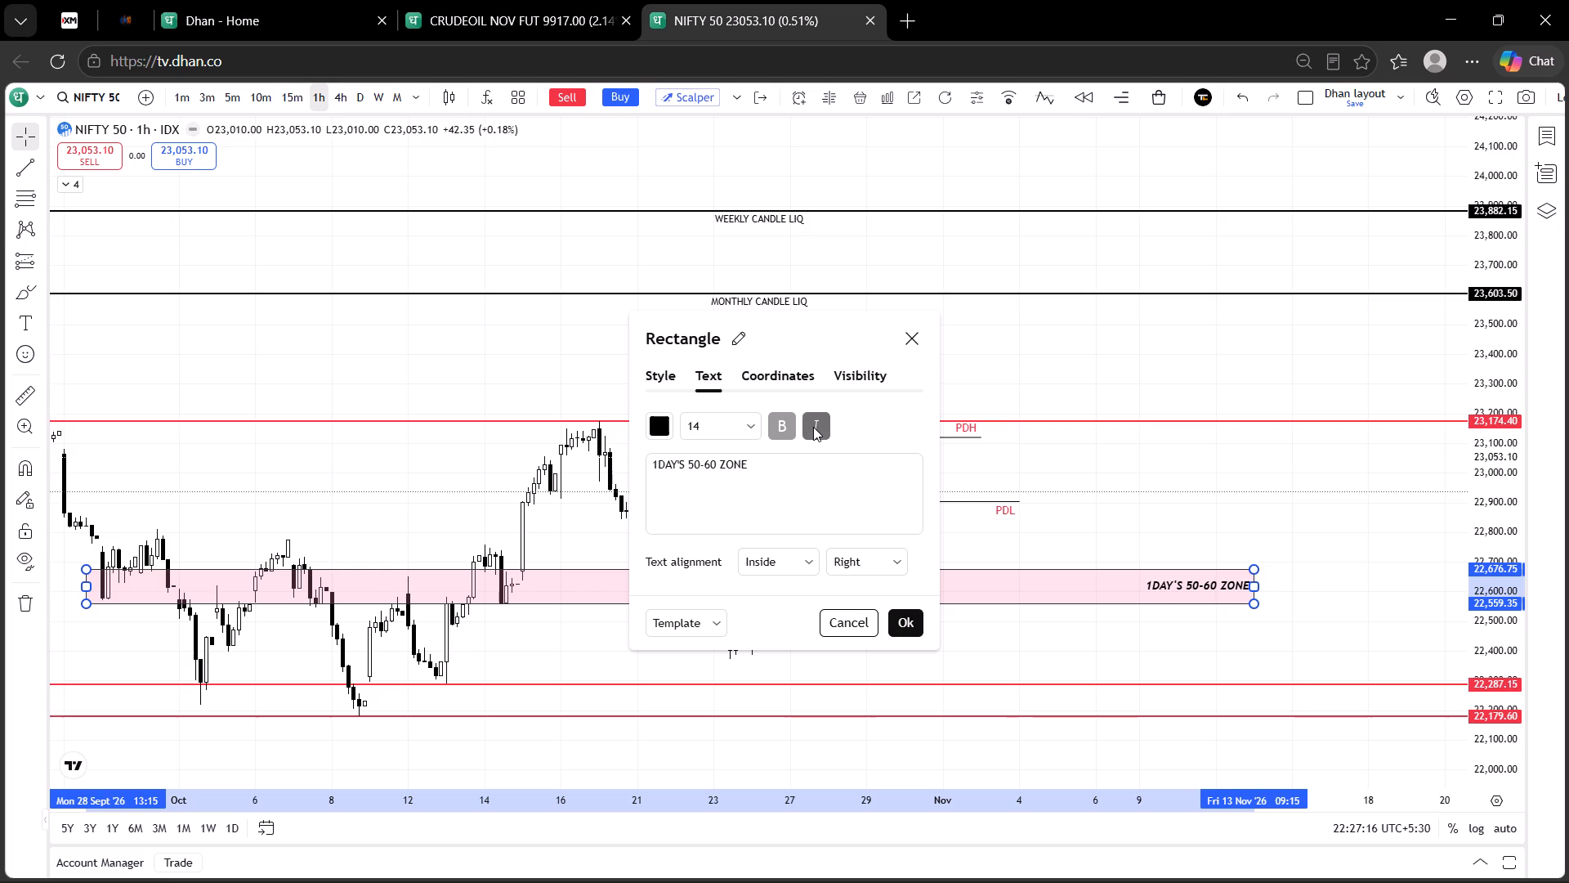
# Close the pink zone's text settings and deselect the rectangle.
pyautogui.click(650, 431)
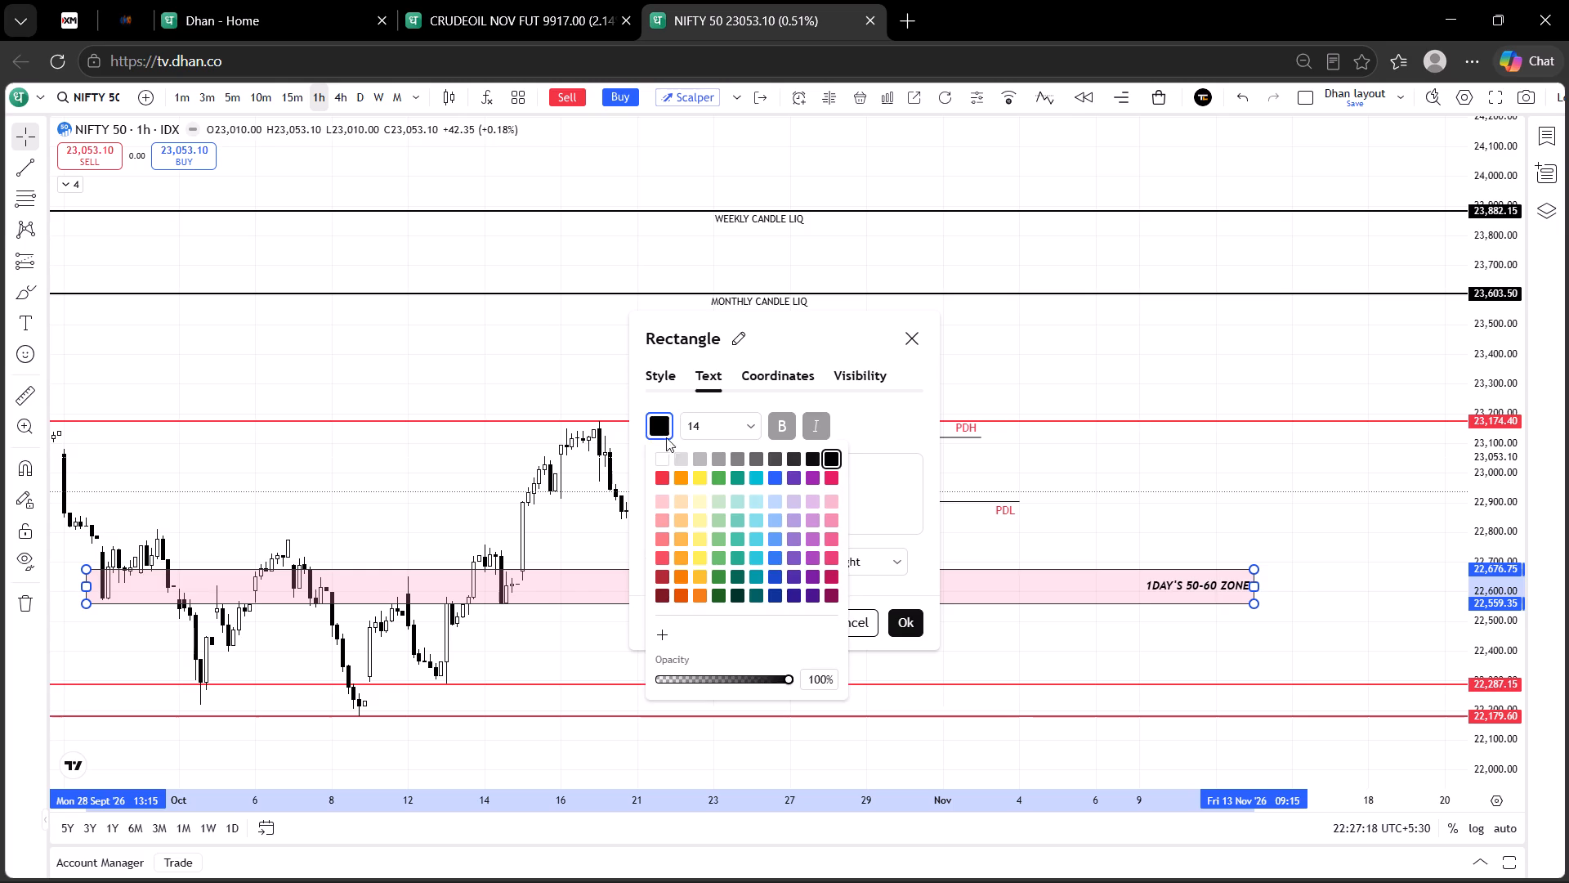
pyautogui.click(907, 344)
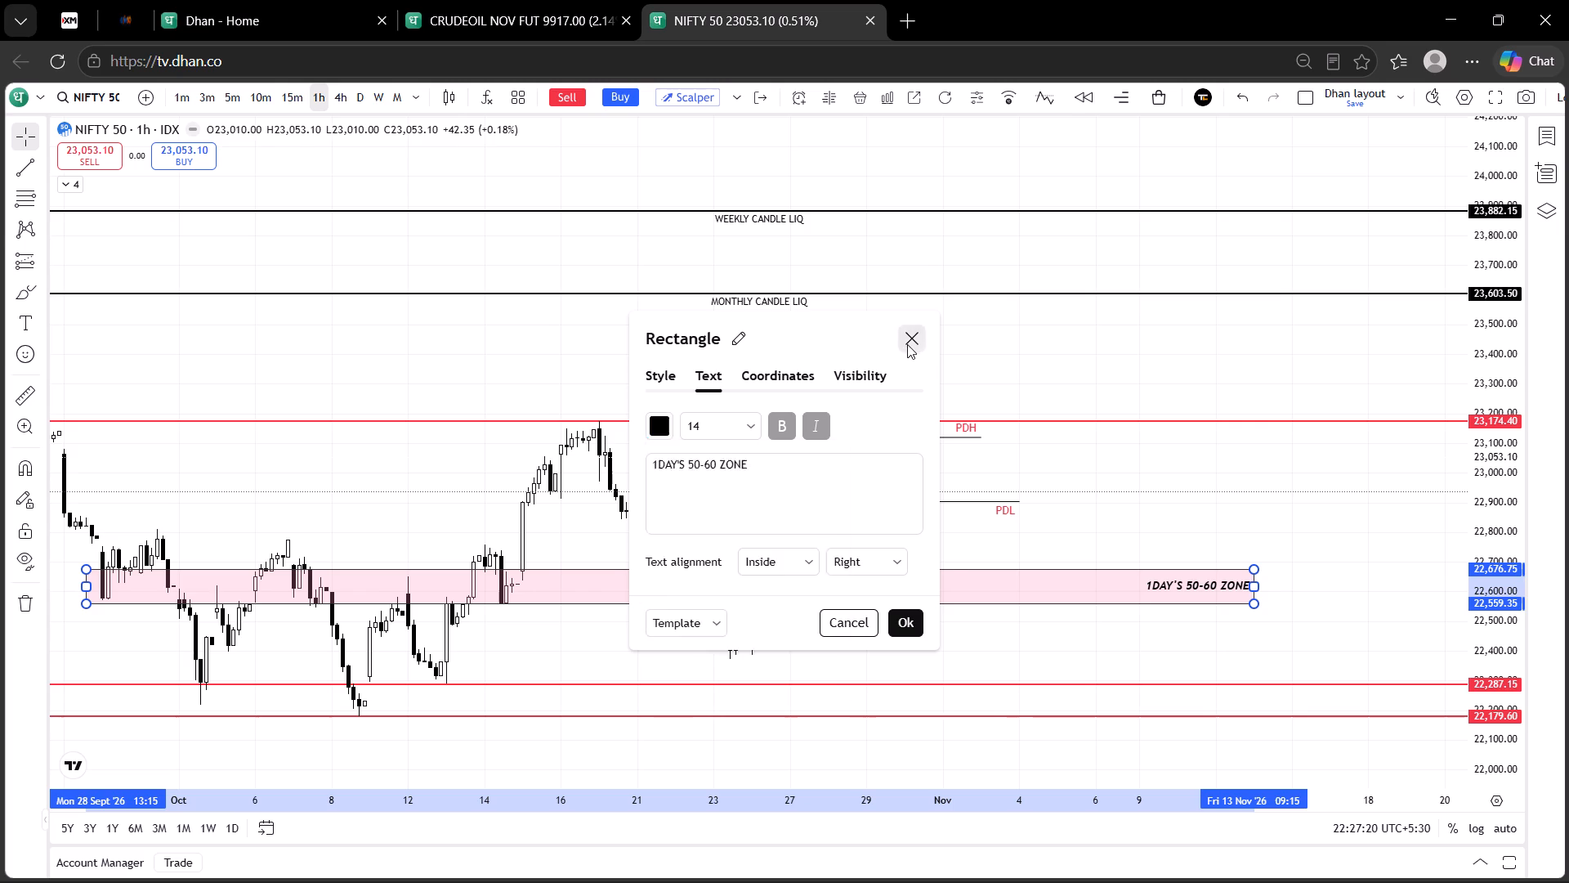
pyautogui.click(1038, 479)
pyautogui.moveTo(1038, 479); pyautogui.dragTo(1000, 482)
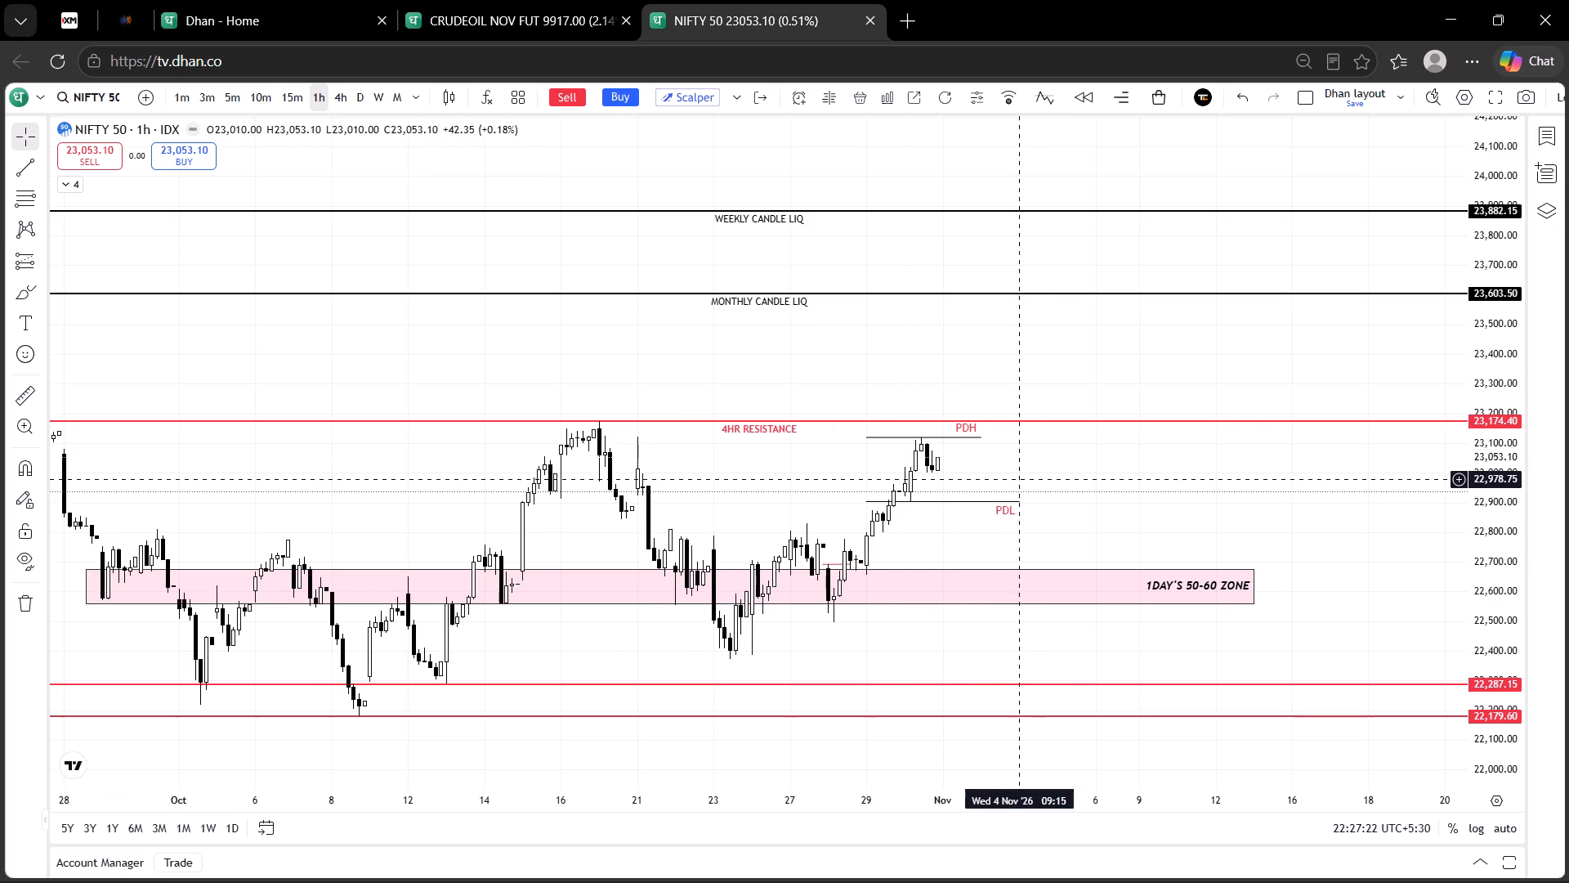
# Examine the 1-hour chart's recent candles against the marked resistance, previous-day levels and pink 50-60 zone.
pyautogui.moveTo(1000, 482); pyautogui.dragTo(901, 507)
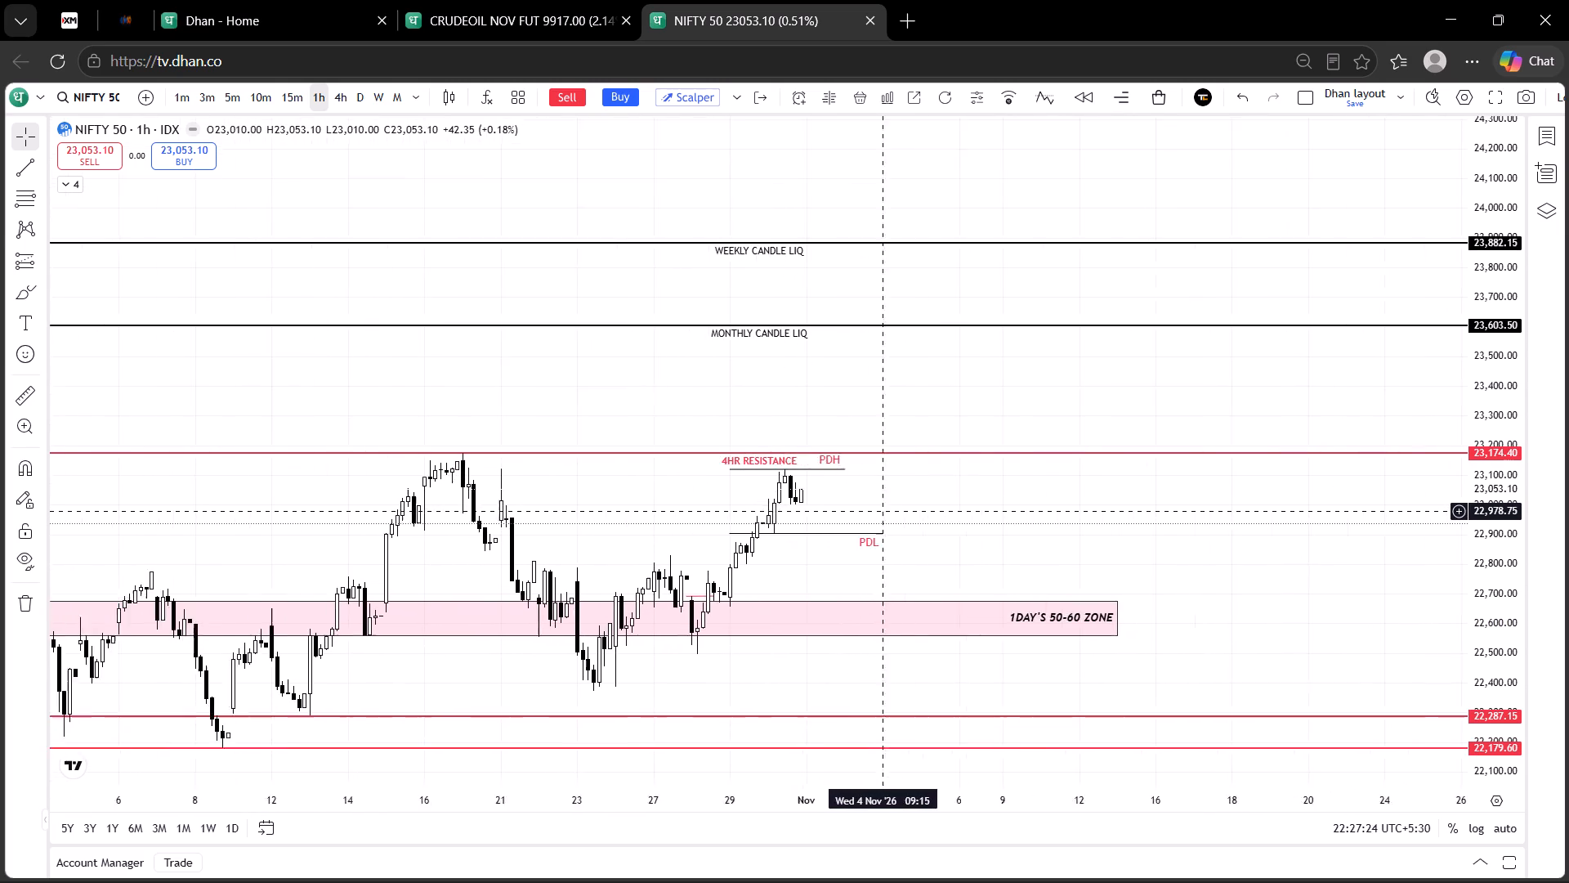
pyautogui.moveTo(901, 507); pyautogui.dragTo(967, 498)
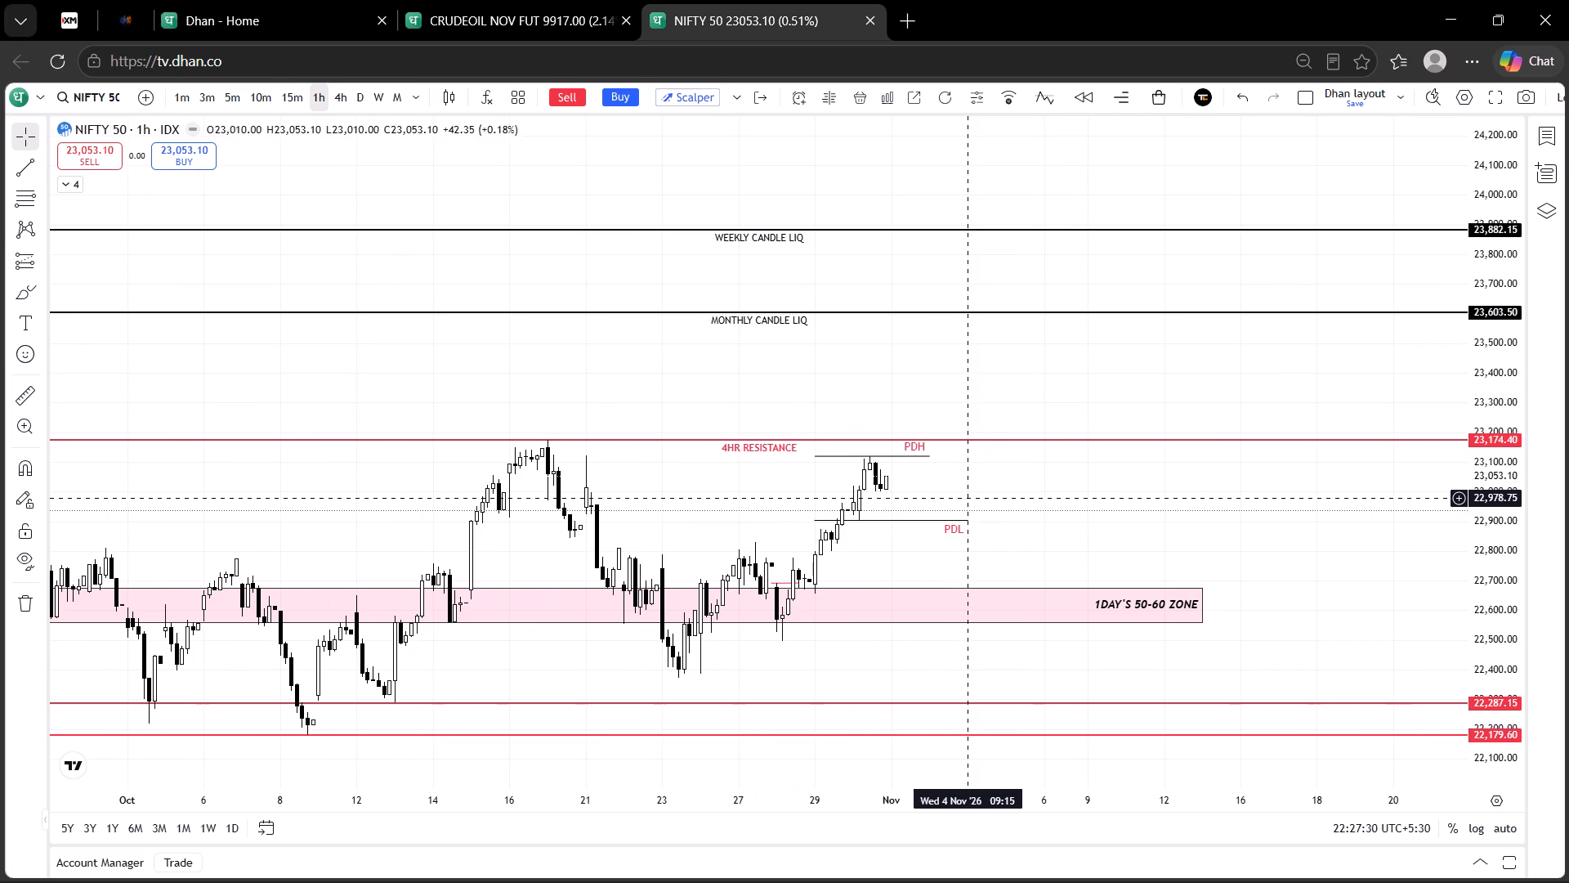
pyautogui.click(803, 704)
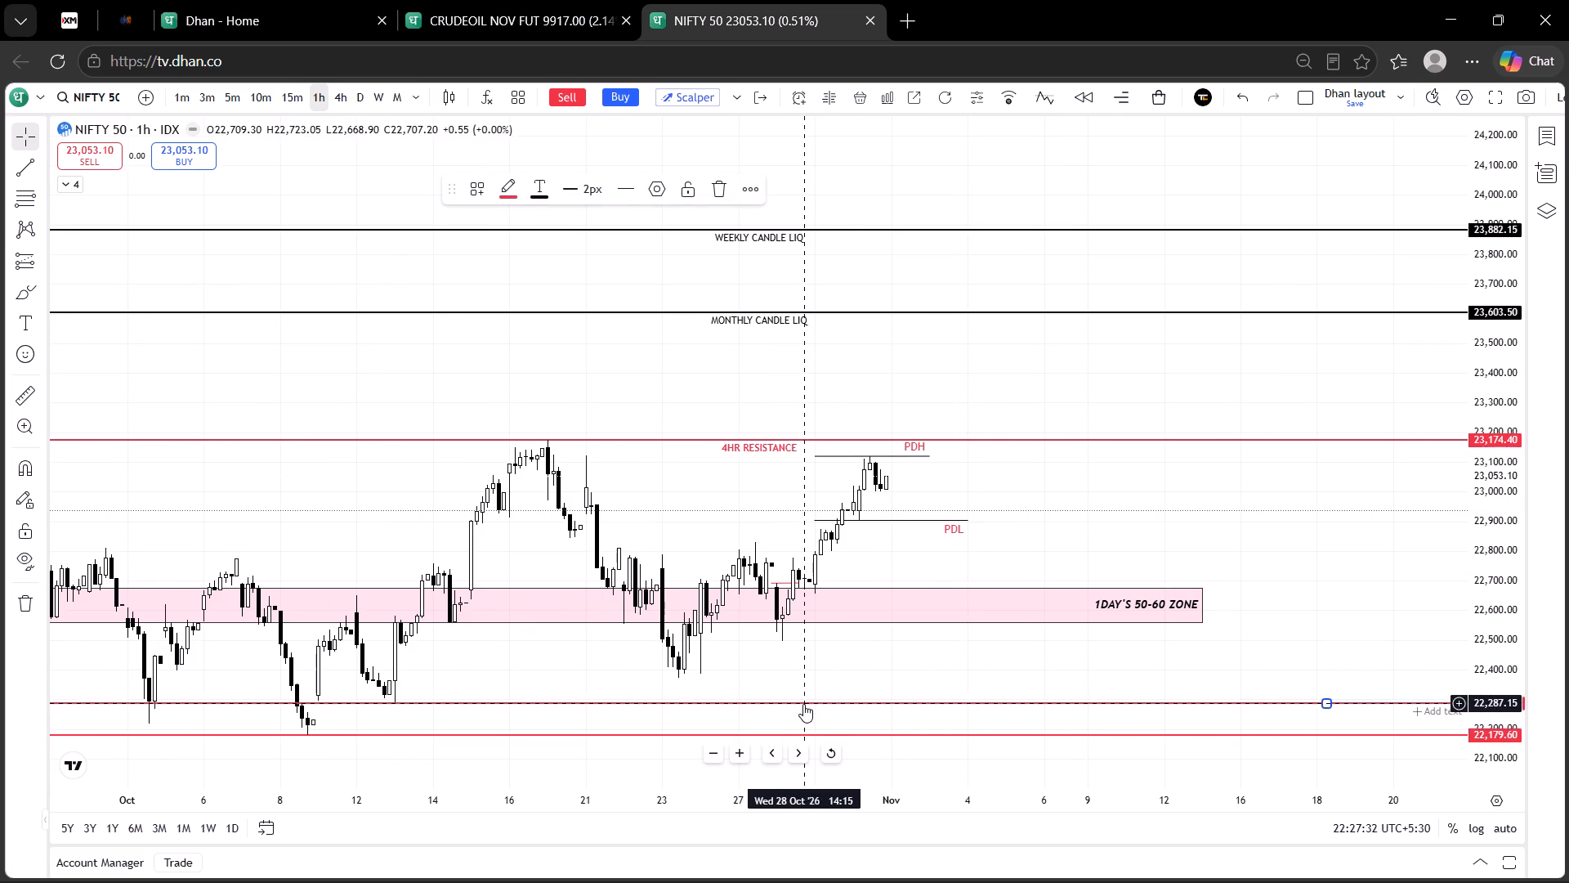
pyautogui.moveTo(605, 404); pyautogui.dragTo(738, 351)
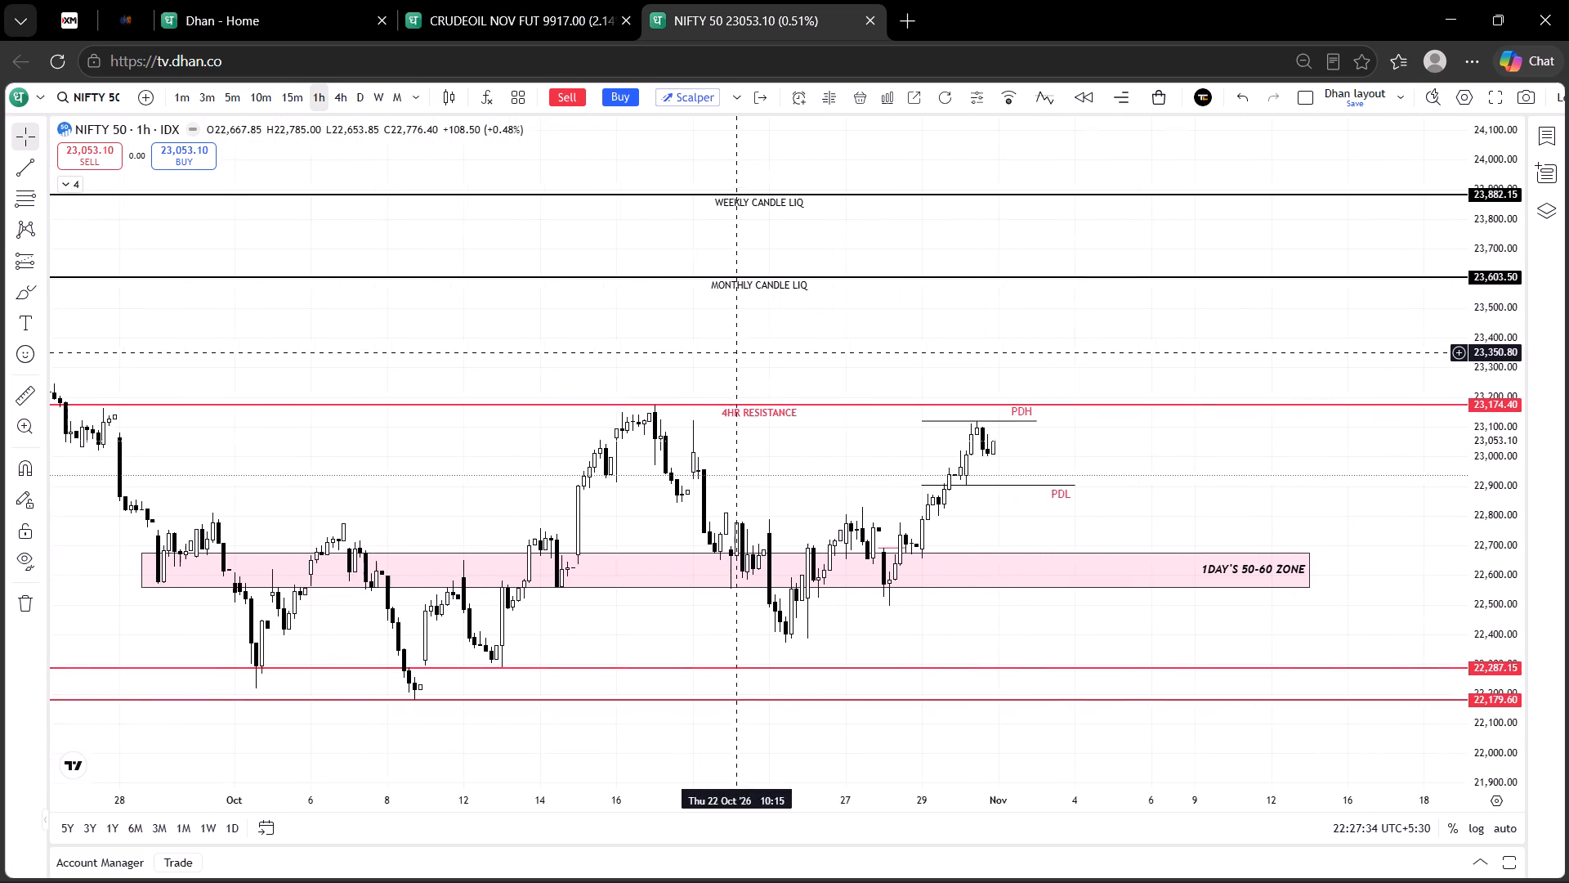
pyautogui.moveTo(738, 351); pyautogui.dragTo(745, 346)
pyautogui.moveTo(469, 801); pyautogui.dragTo(1029, 838)
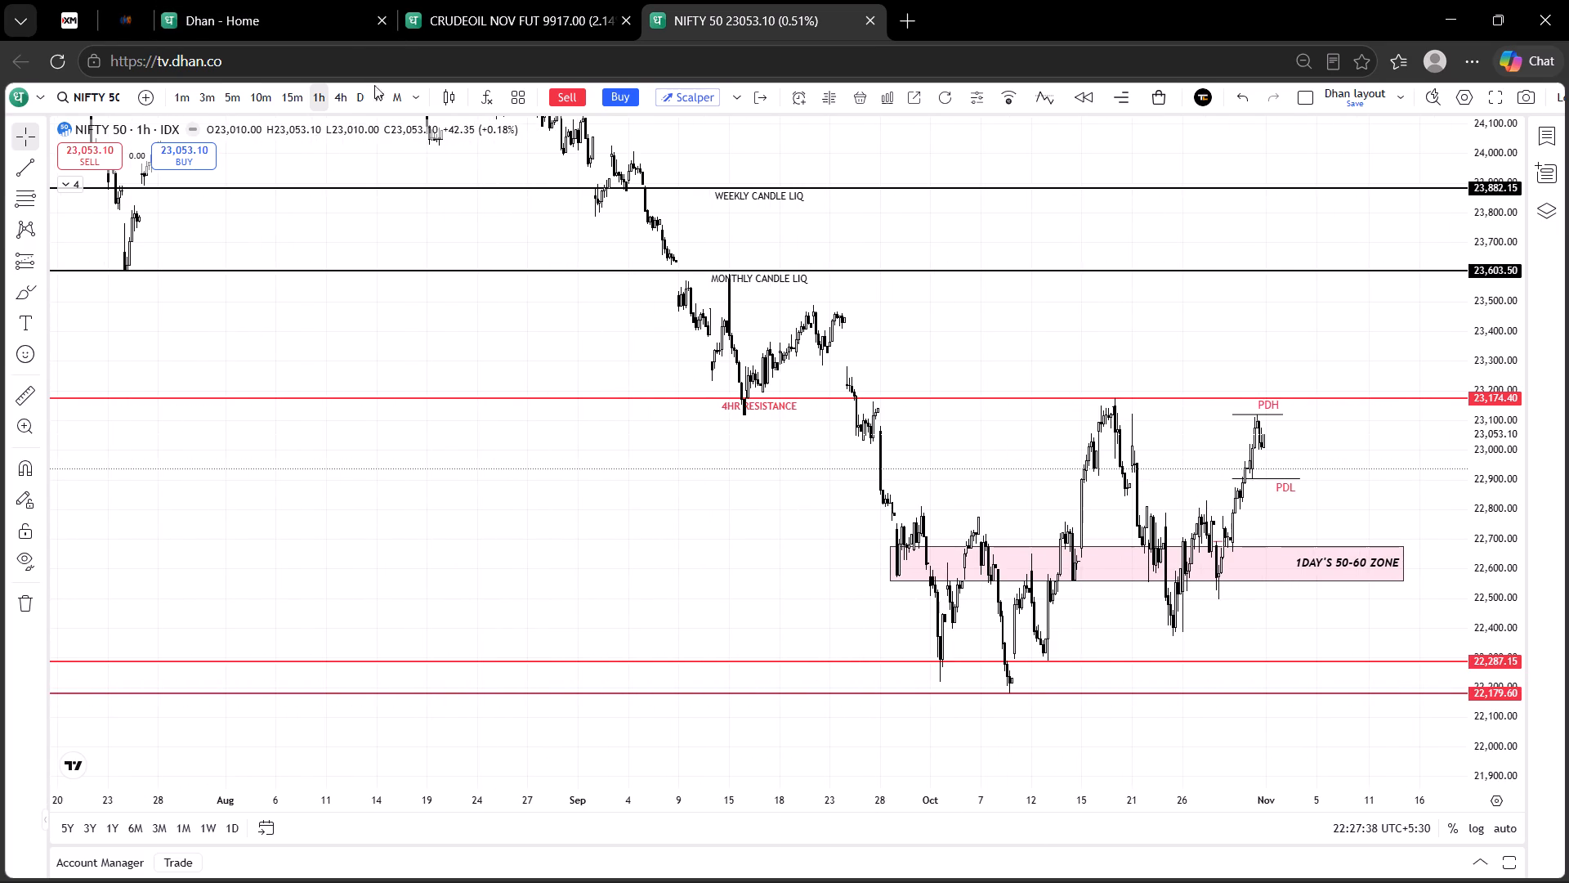
# Switch to the daily timeframe and examine the 2026 candles around the liquidity, resistance and zone levels.
pyautogui.click(368, 90)
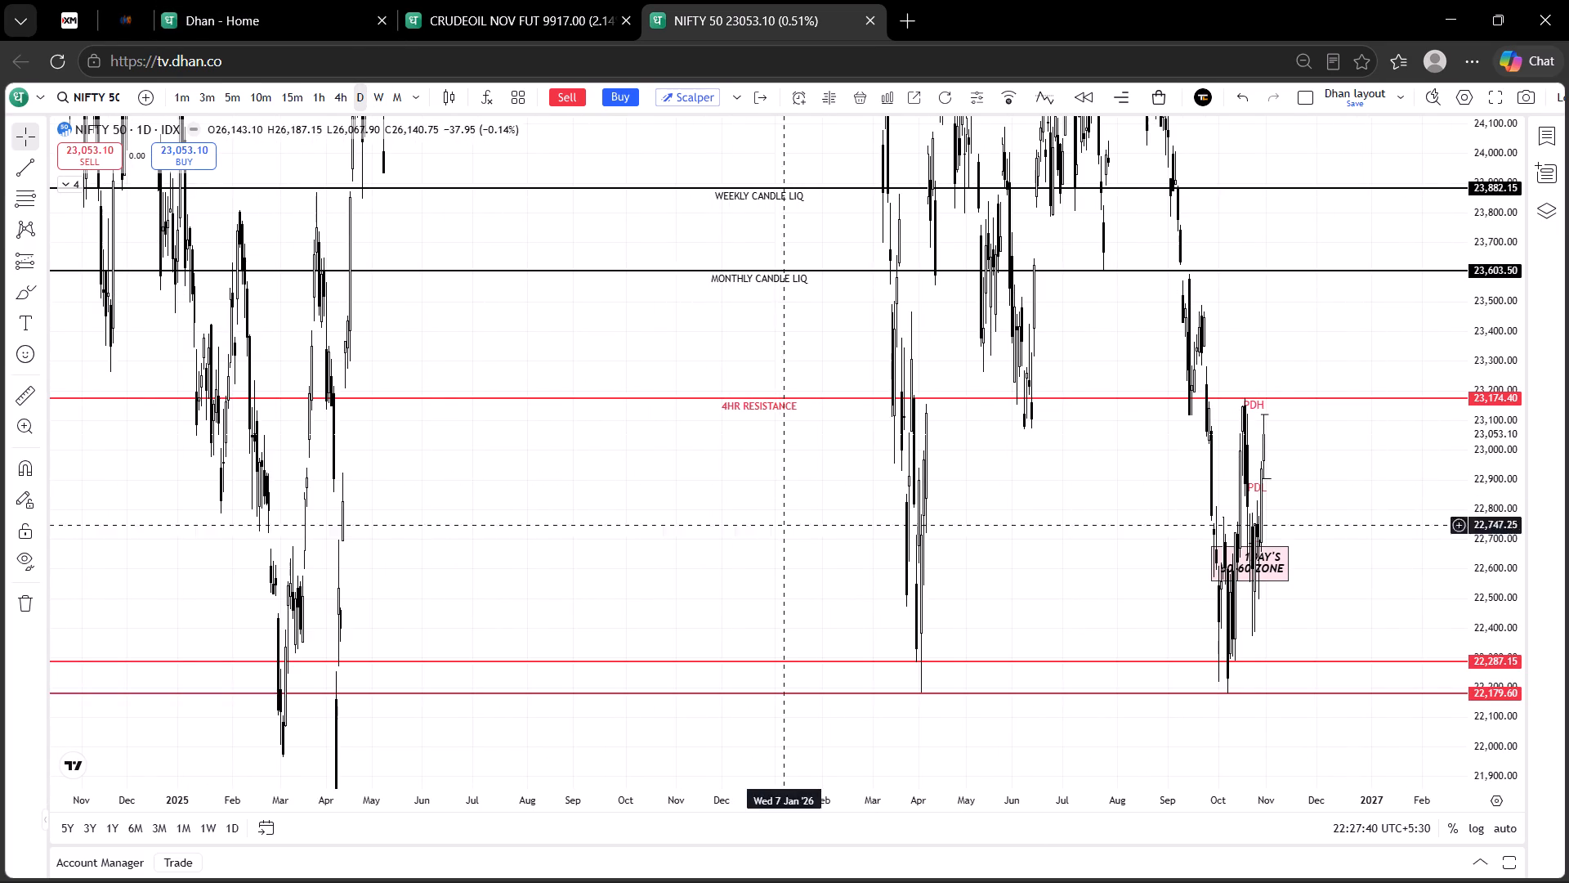
pyautogui.moveTo(1009, 617); pyautogui.dragTo(947, 605)
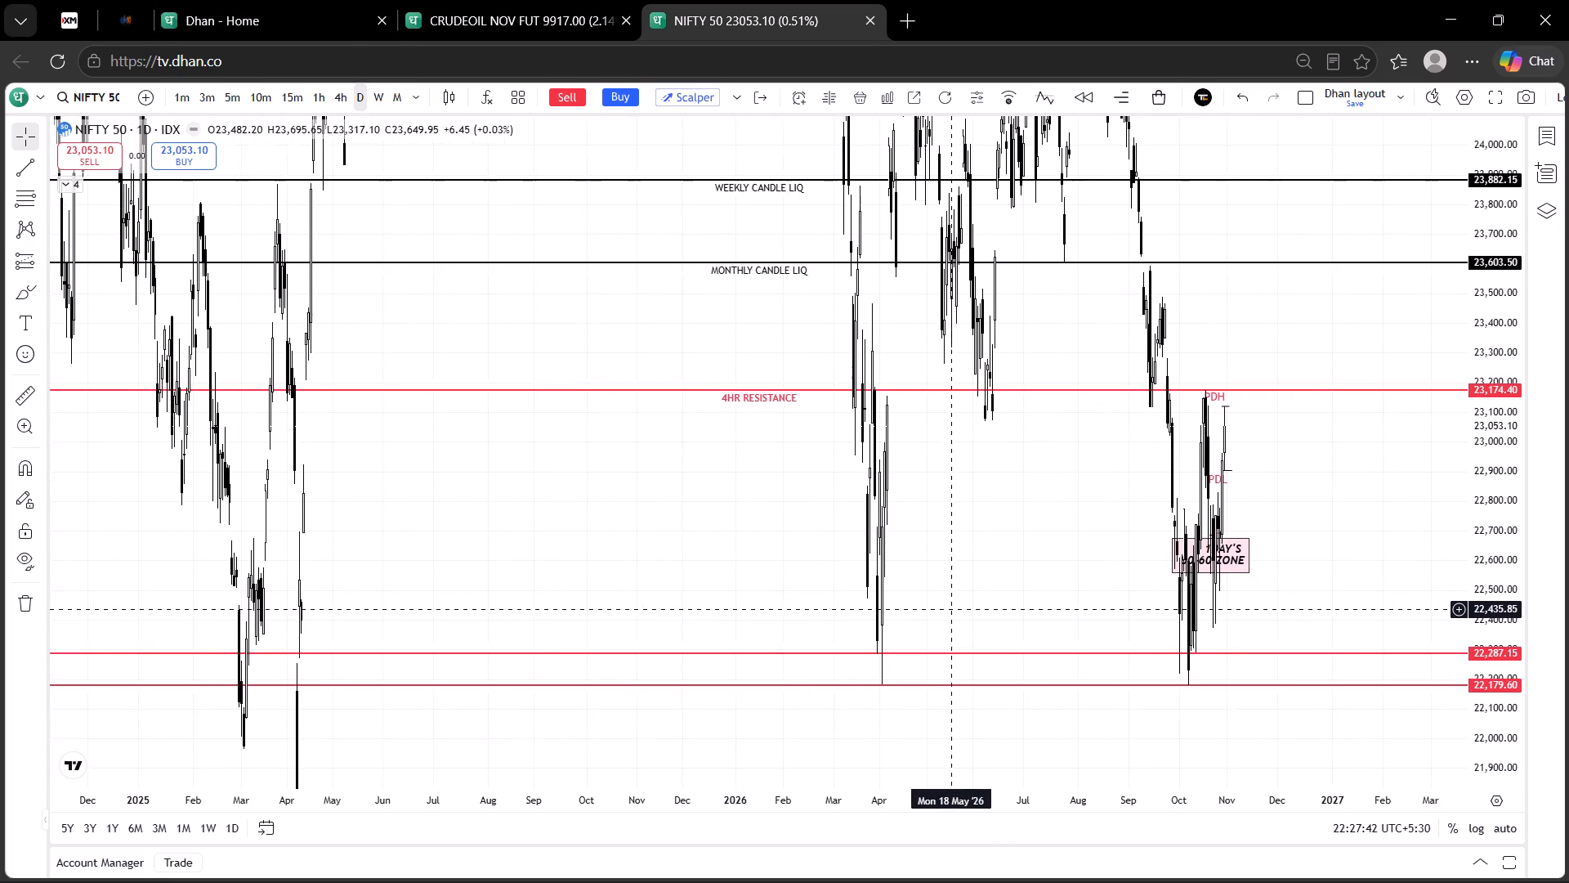
pyautogui.moveTo(947, 605); pyautogui.dragTo(636, 531)
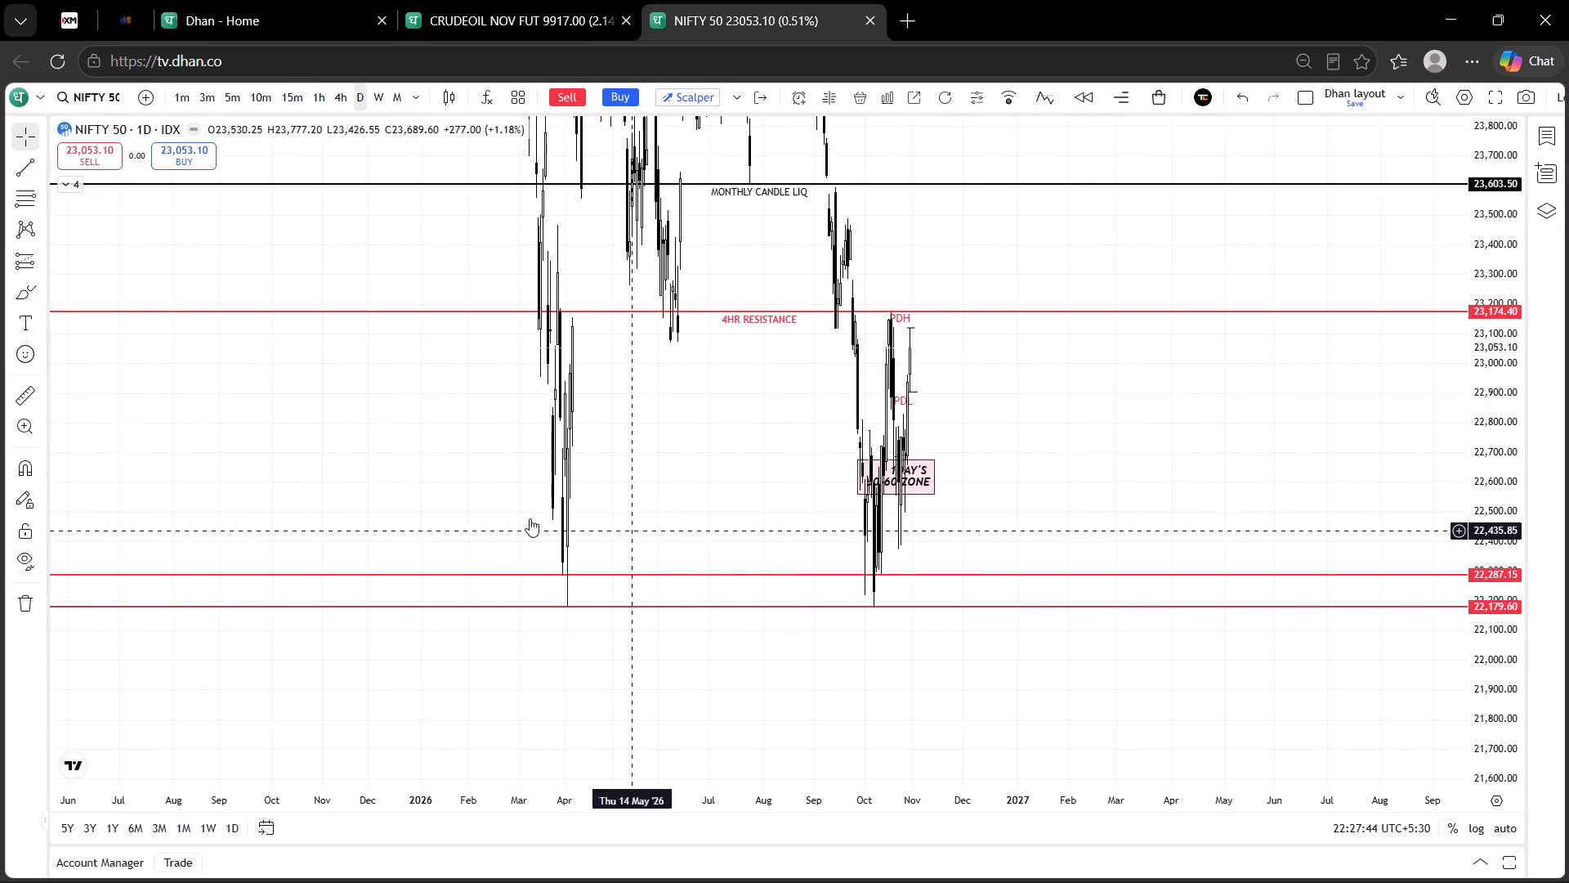
pyautogui.moveTo(660, 495); pyautogui.dragTo(378, 498)
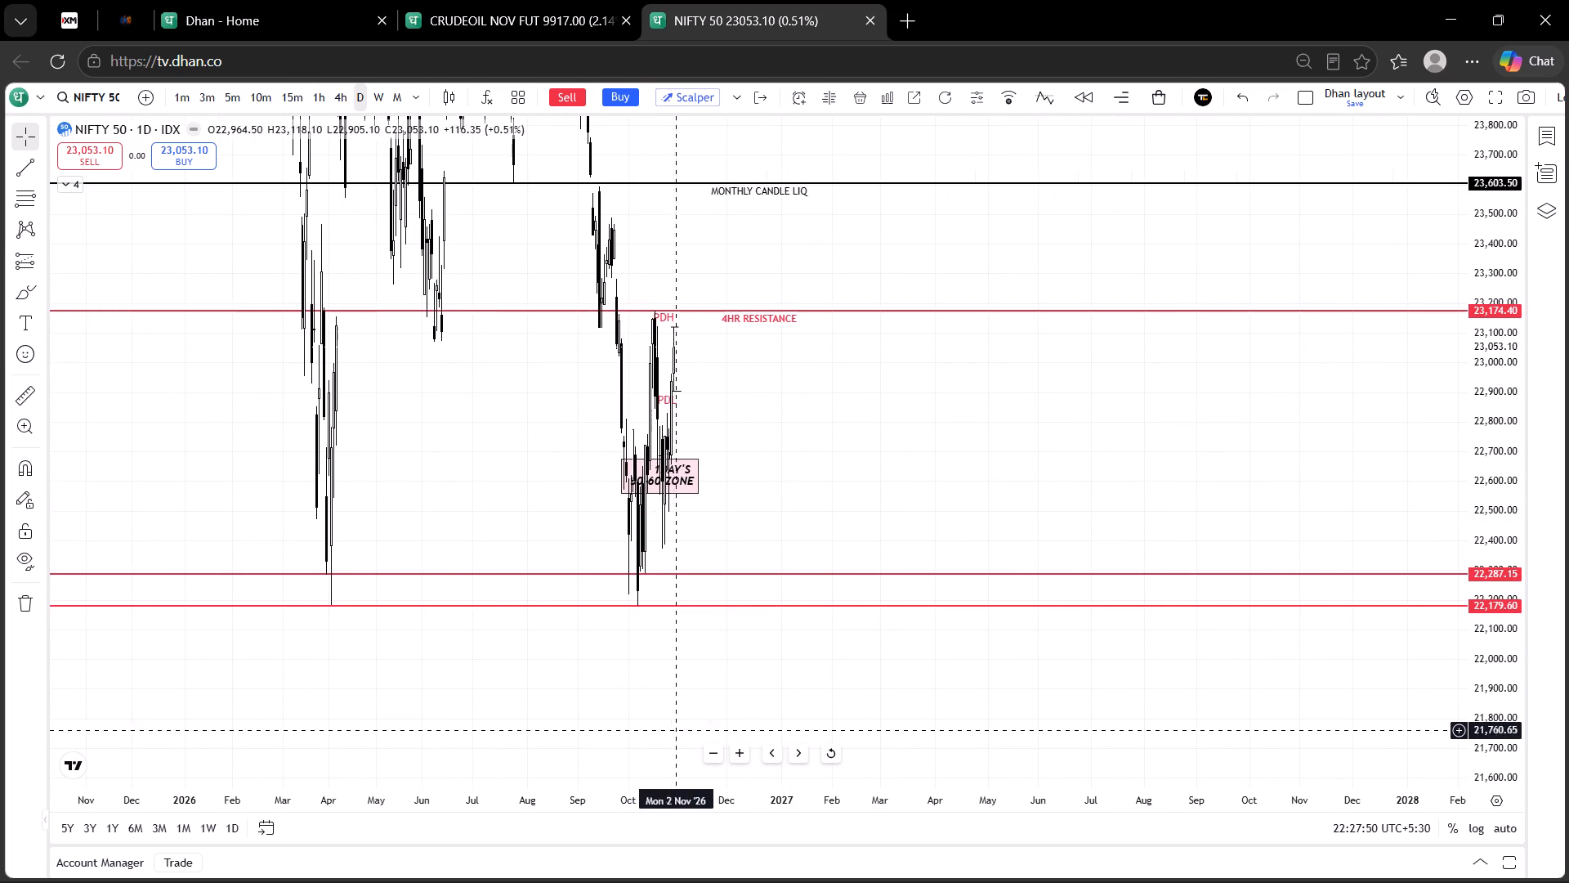
pyautogui.moveTo(454, 415); pyautogui.dragTo(593, 670)
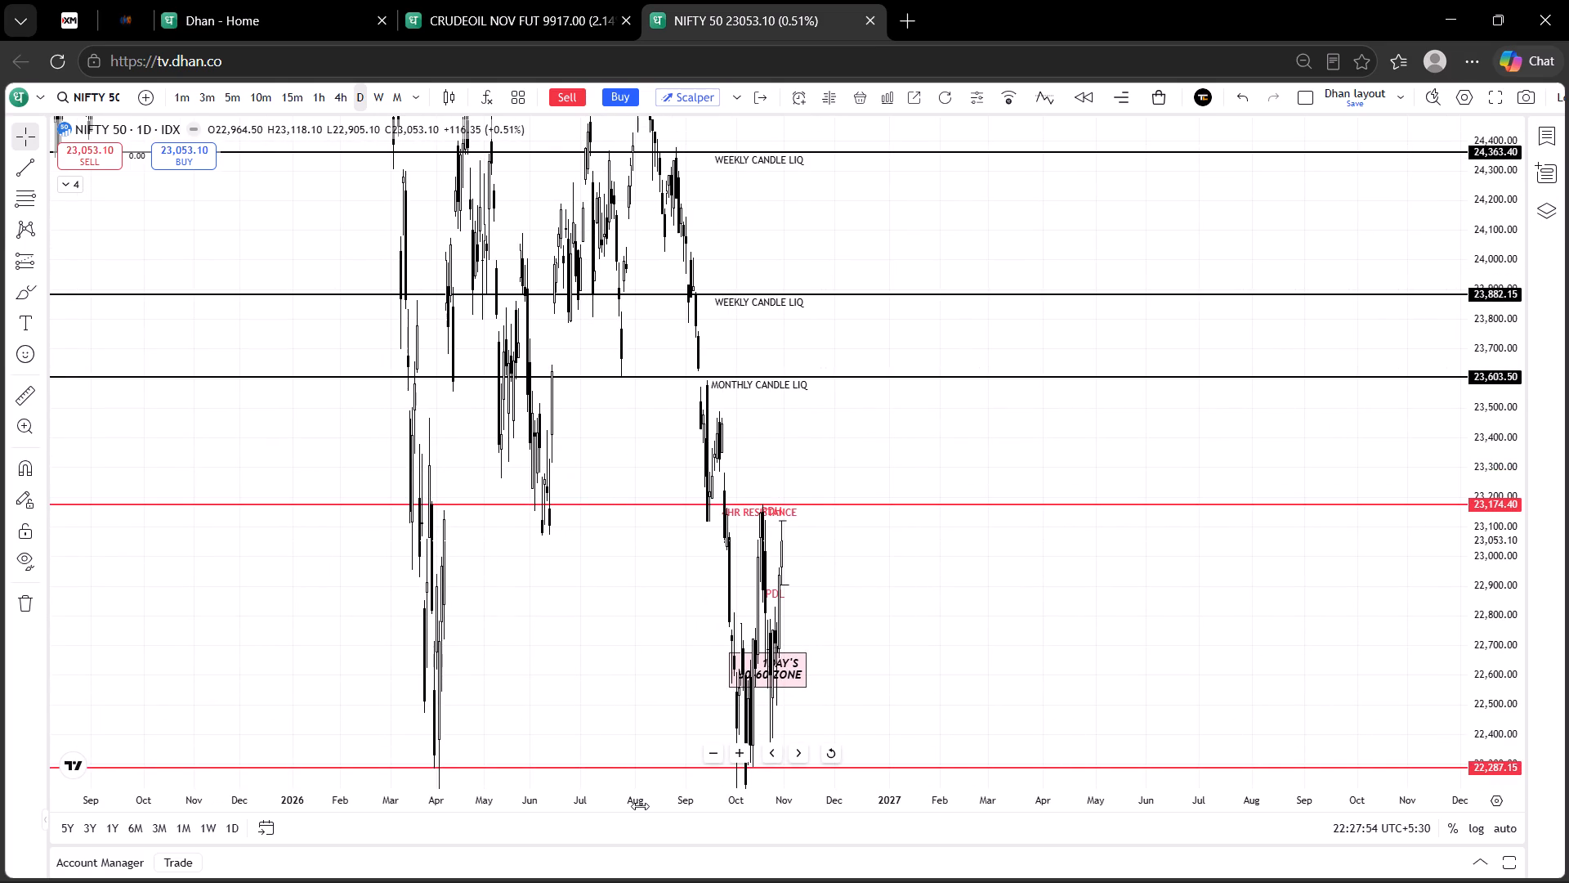
pyautogui.moveTo(640, 806); pyautogui.dragTo(121, 681)
pyautogui.moveTo(138, 610); pyautogui.dragTo(732, 595)
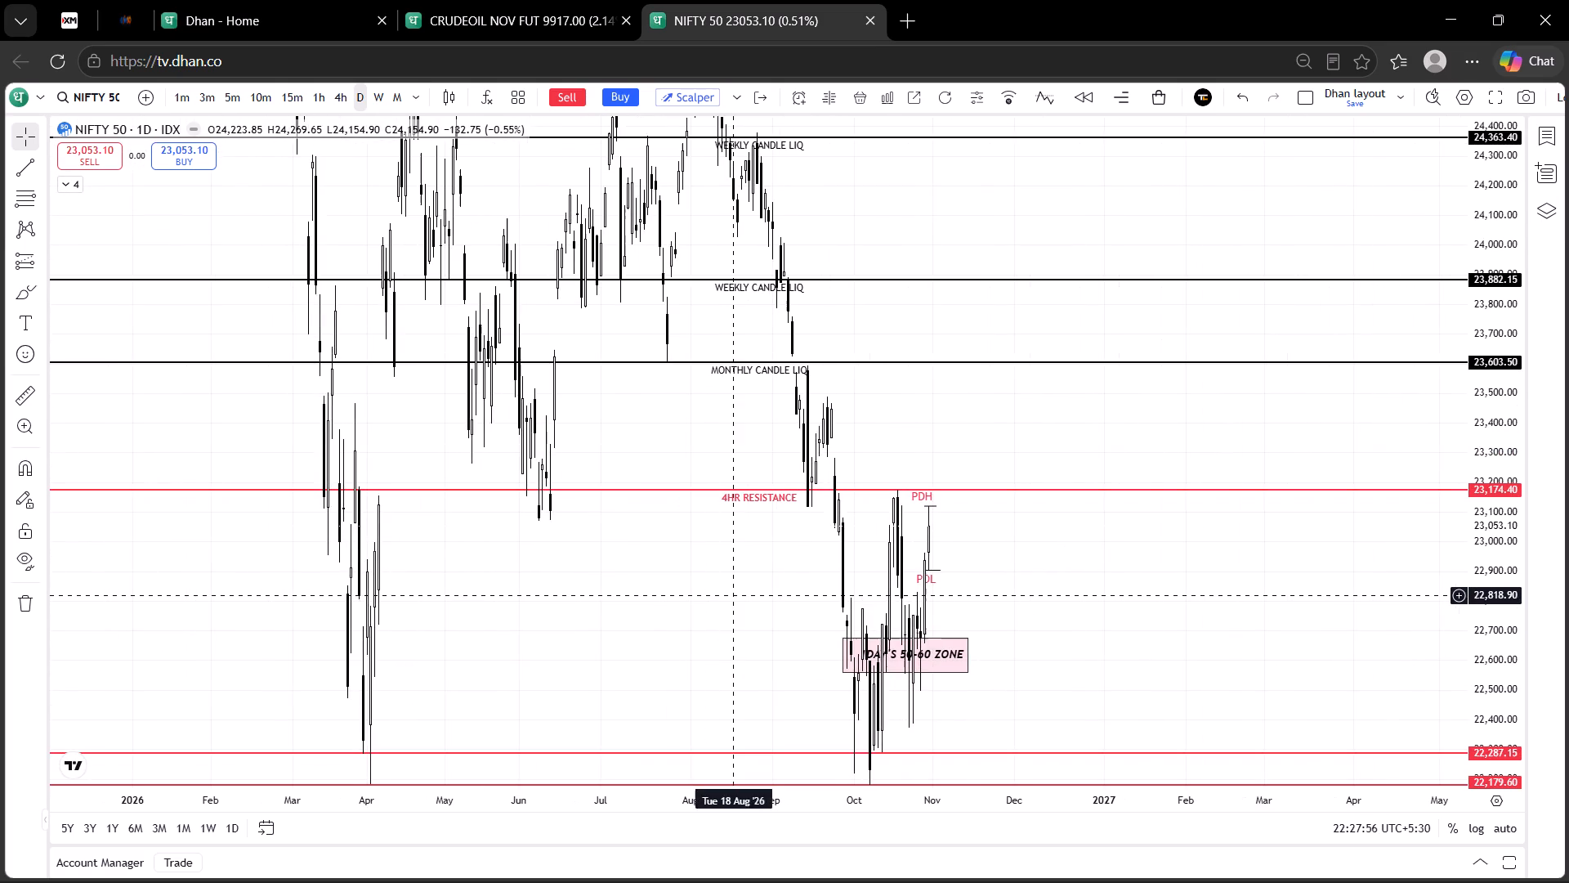
pyautogui.moveTo(564, 802); pyautogui.dragTo(442, 809)
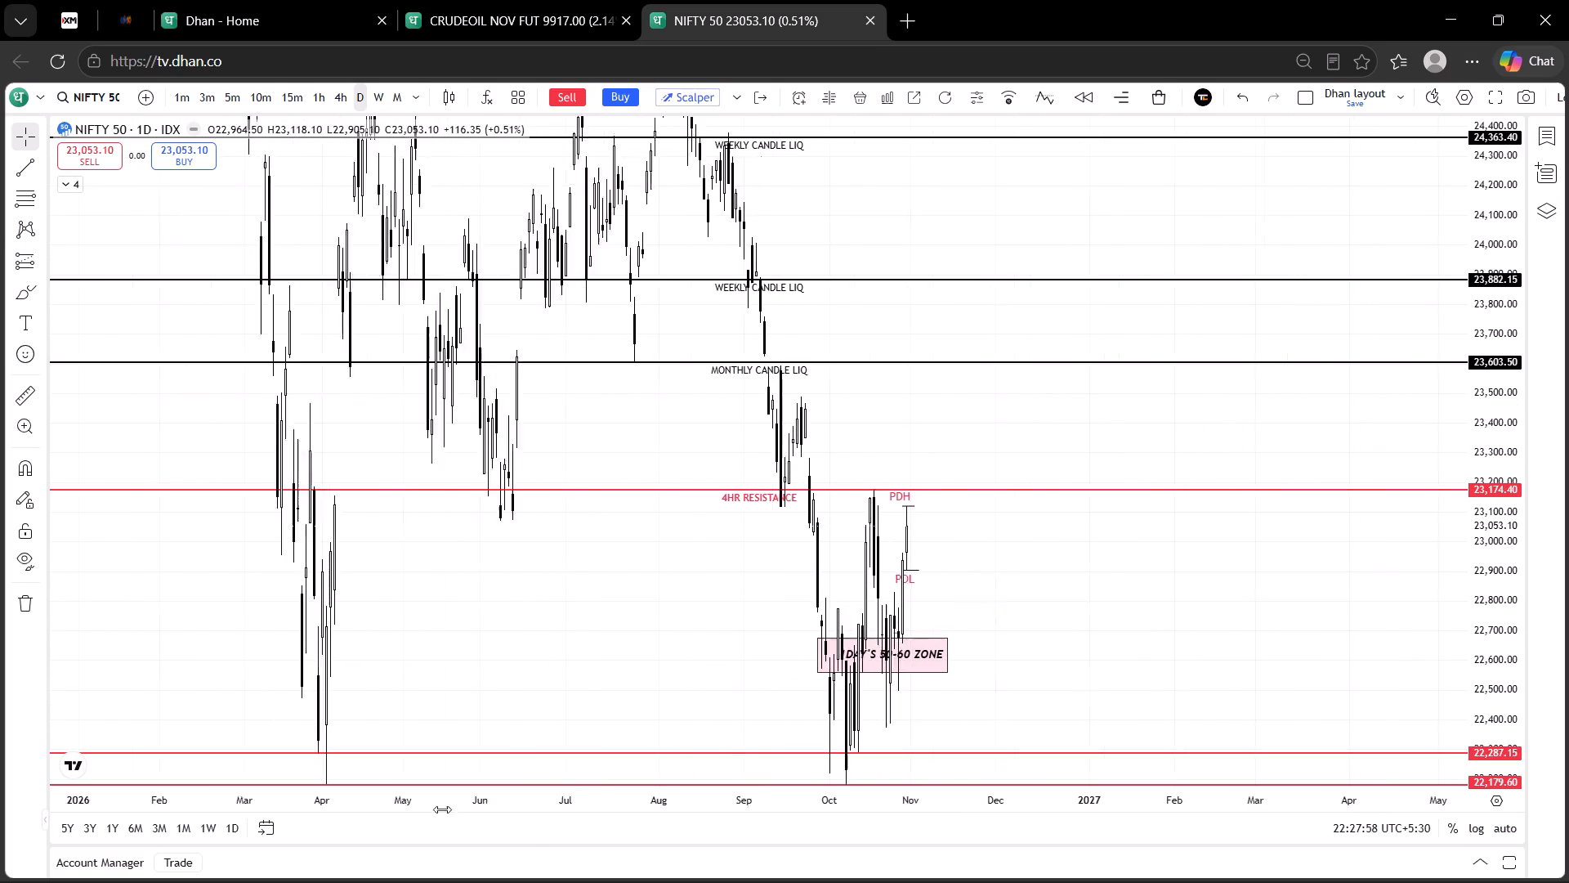
pyautogui.moveTo(442, 809); pyautogui.dragTo(179, 765)
pyautogui.moveTo(197, 596); pyautogui.dragTo(884, 565)
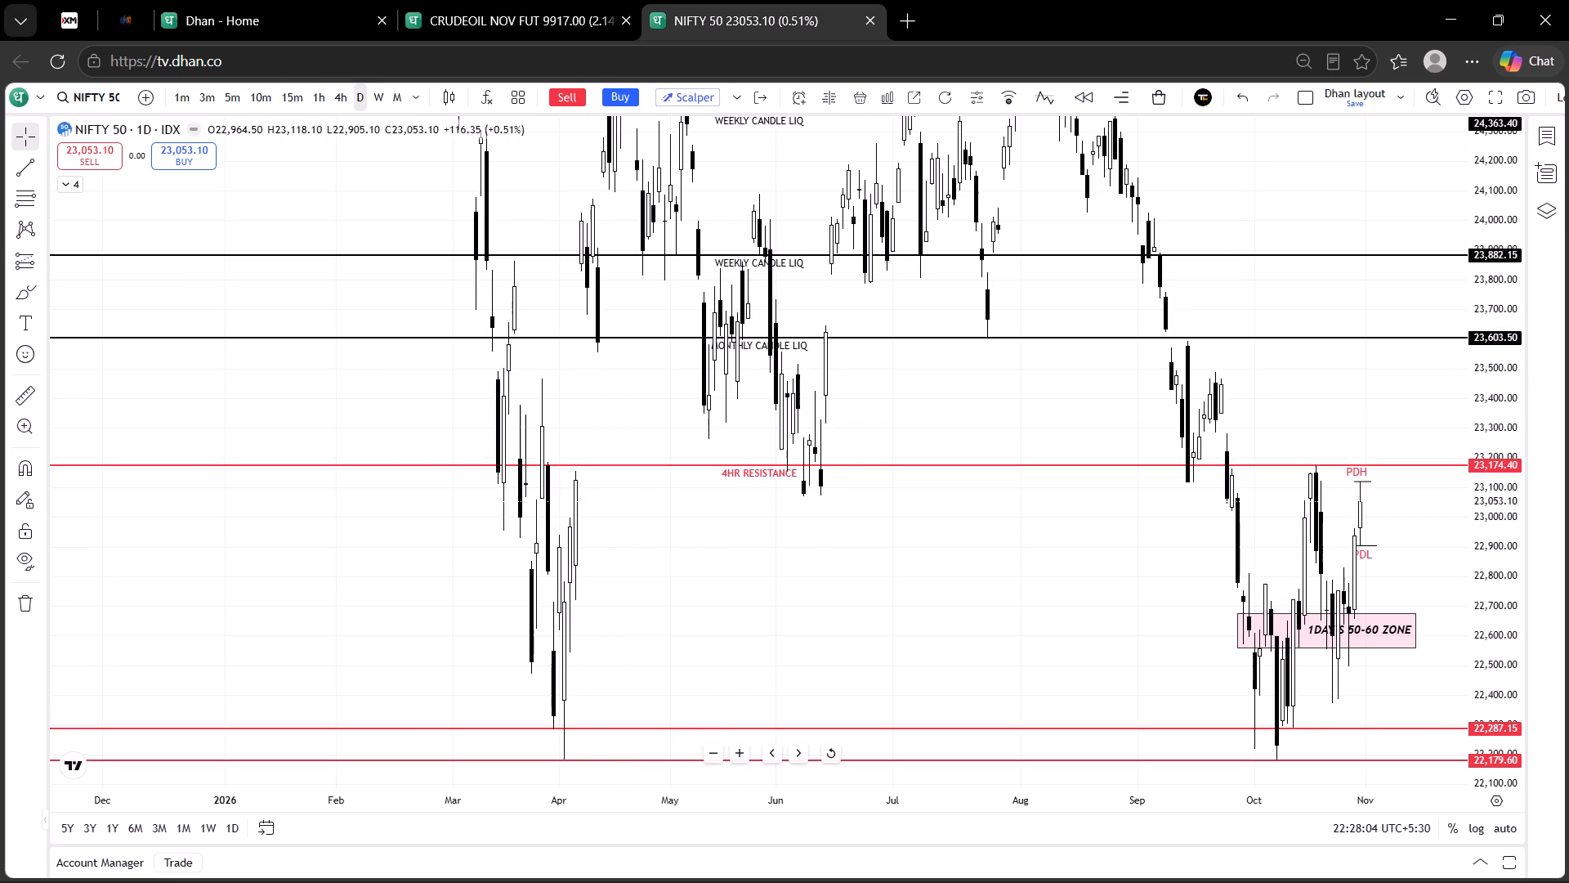
pyautogui.moveTo(719, 808); pyautogui.dragTo(346, 819)
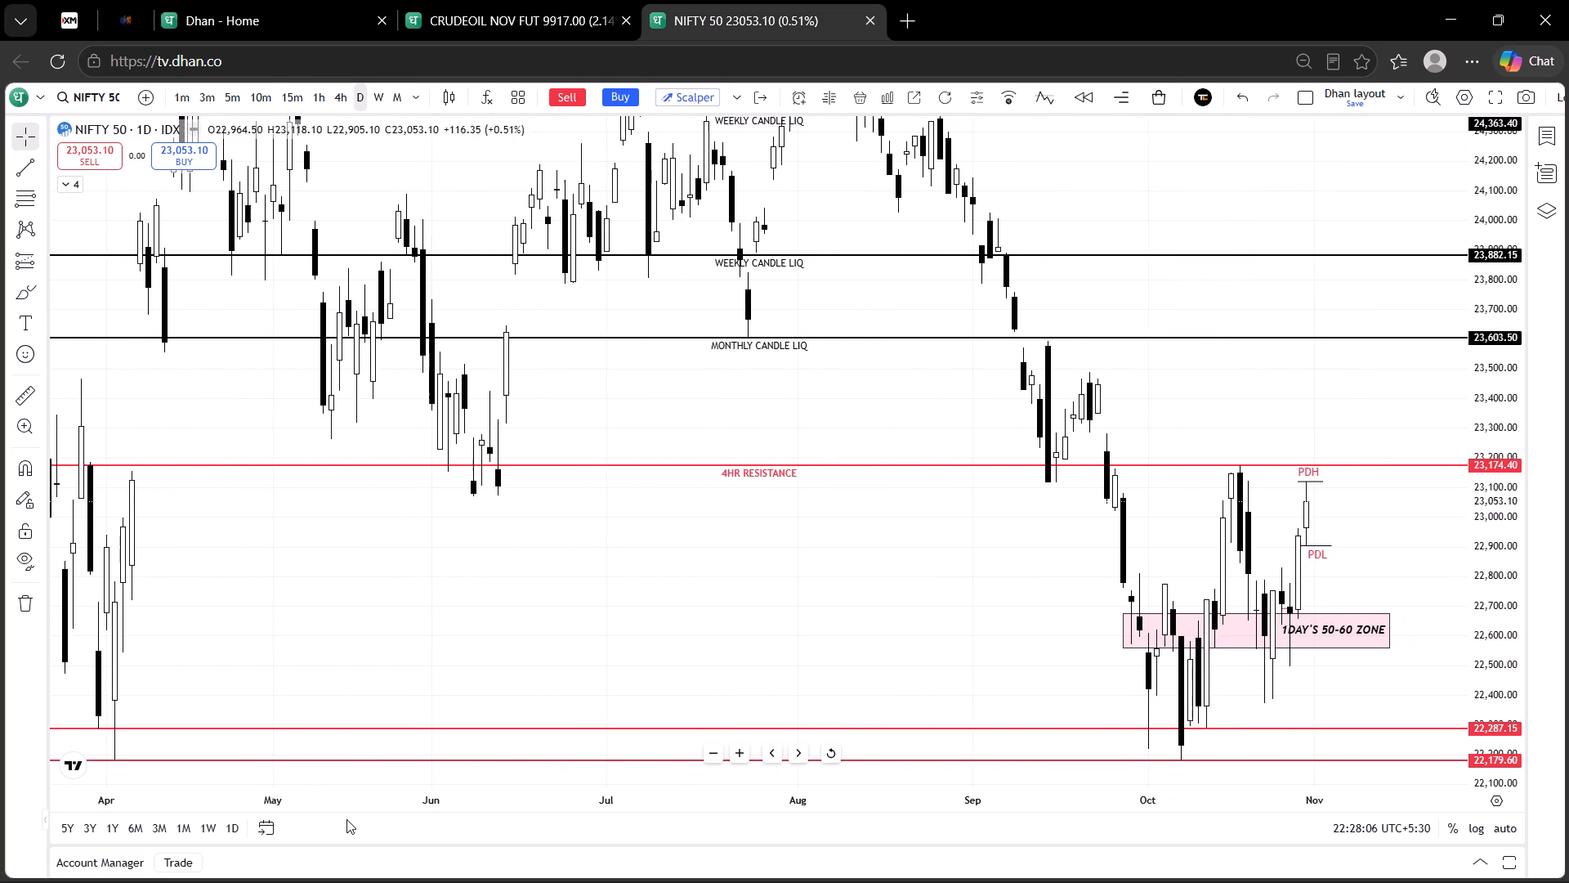
pyautogui.moveTo(407, 629); pyautogui.dragTo(909, 678)
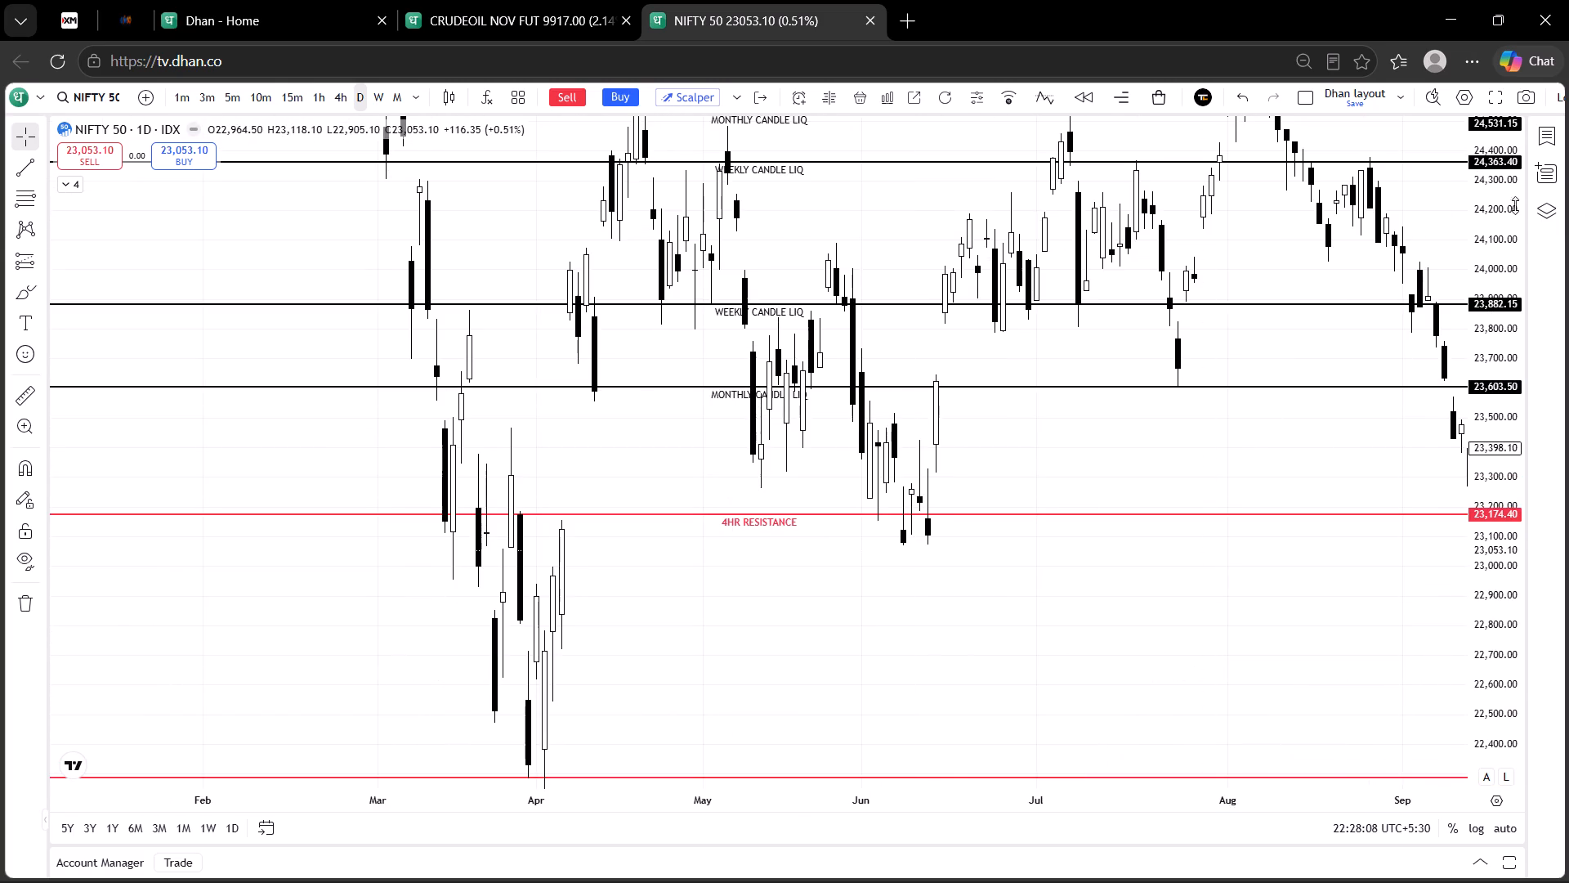
# Examine the daily candles across the full range of marked levels, from 22,179.60 up to 24,988.15.
pyautogui.moveTo(1515, 203); pyautogui.dragTo(1529, 534)
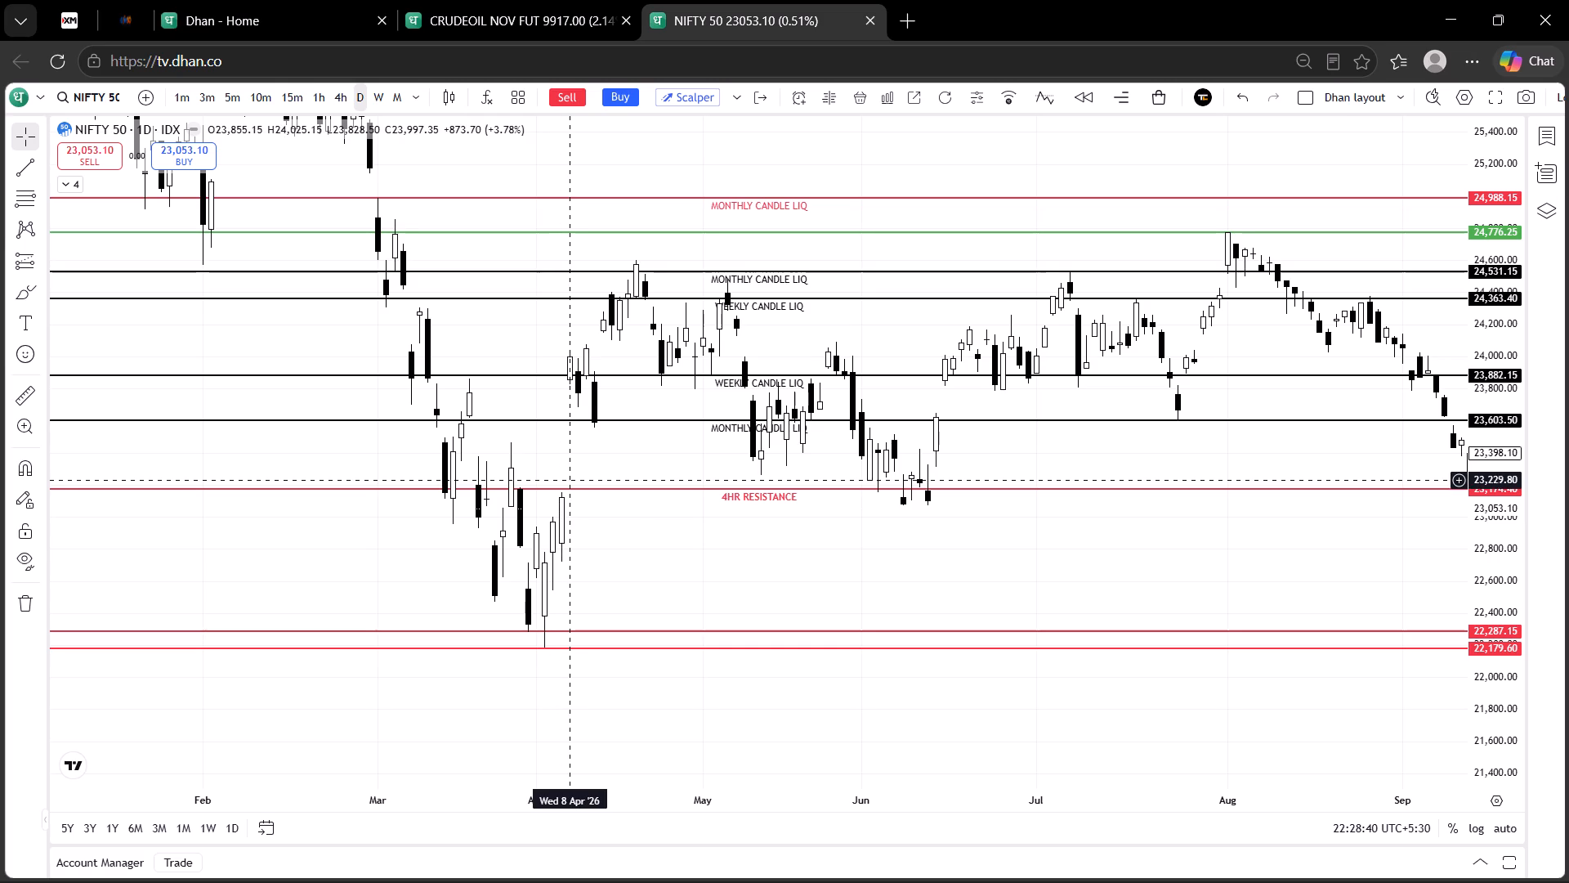
pyautogui.click(979, 737)
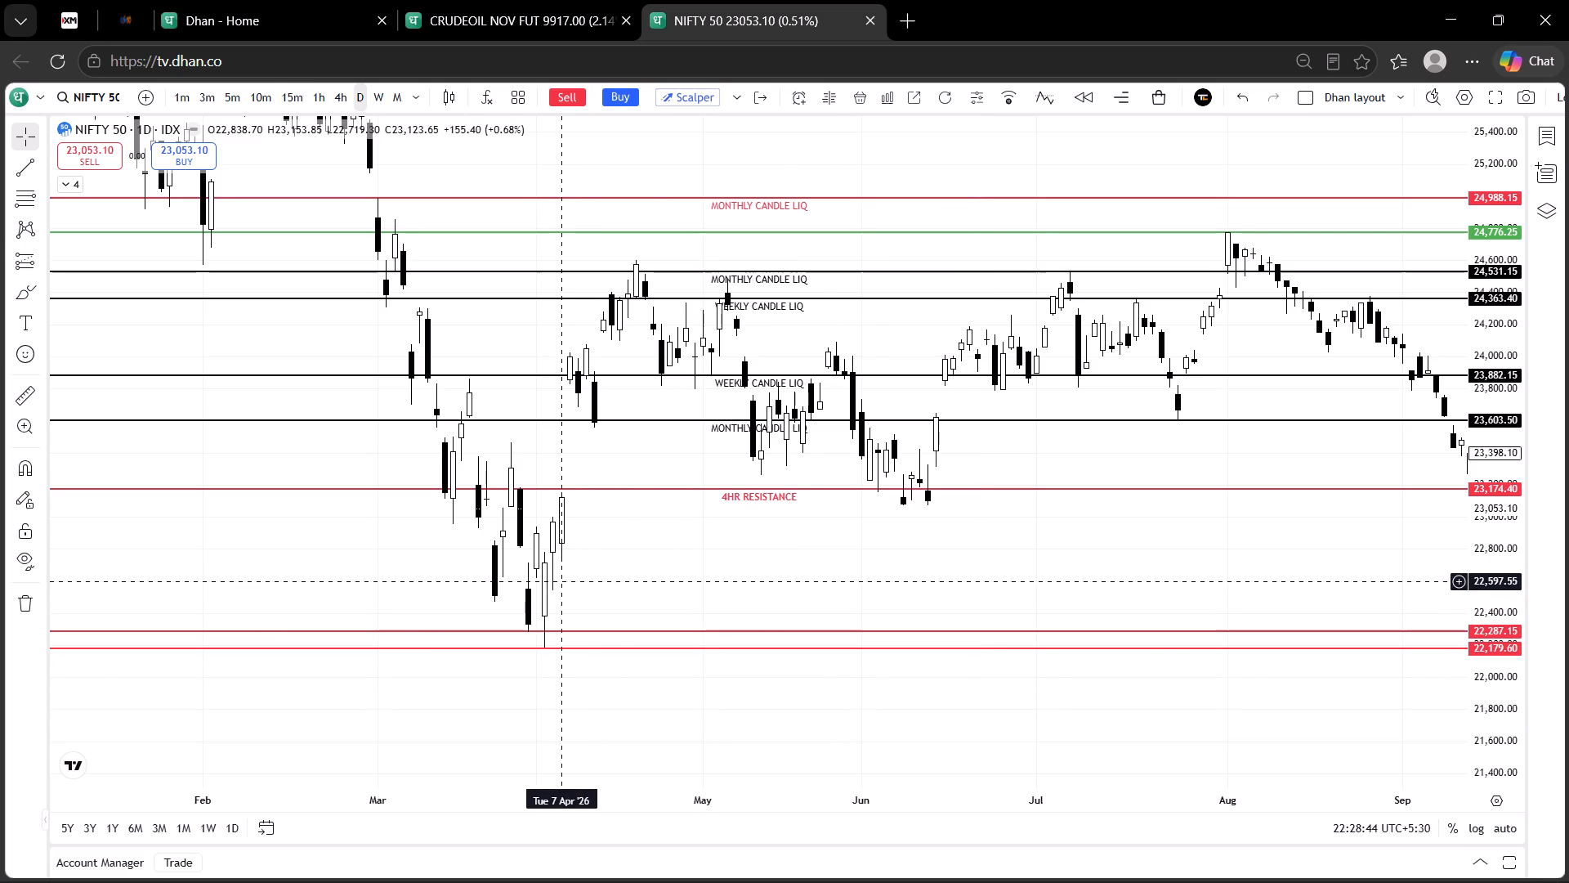
pyautogui.moveTo(702, 573); pyautogui.dragTo(682, 590)
pyautogui.moveTo(682, 590); pyautogui.dragTo(384, 599)
pyautogui.moveTo(643, 589); pyautogui.dragTo(132, 585)
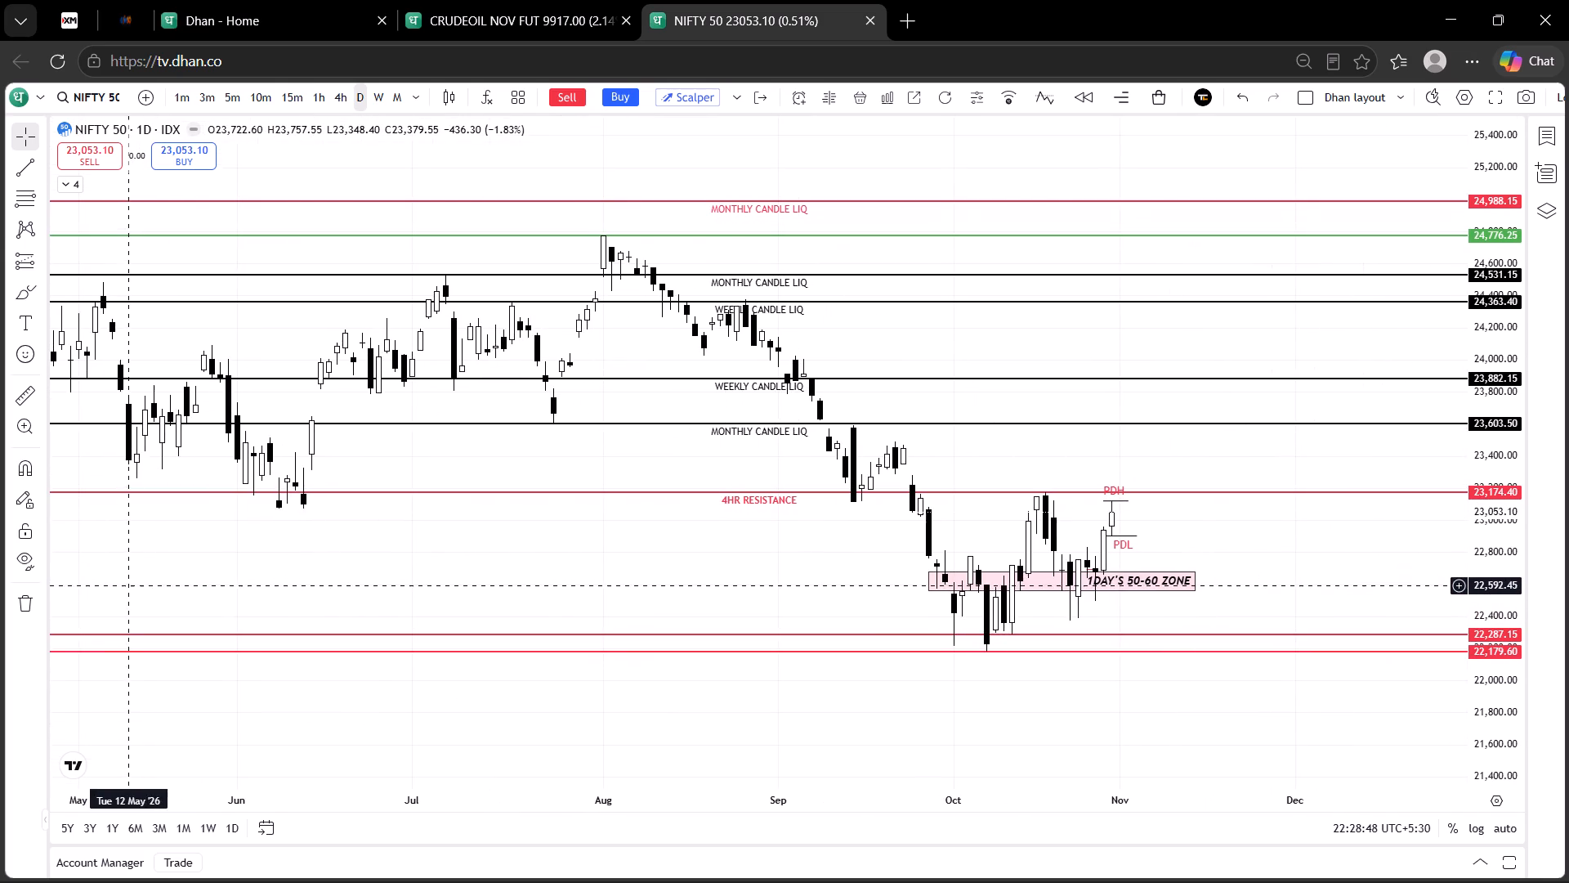
# Switch to the 15-minute timeframe and delete the short red line just above the pink zone at 28 October.
pyautogui.click(292, 101)
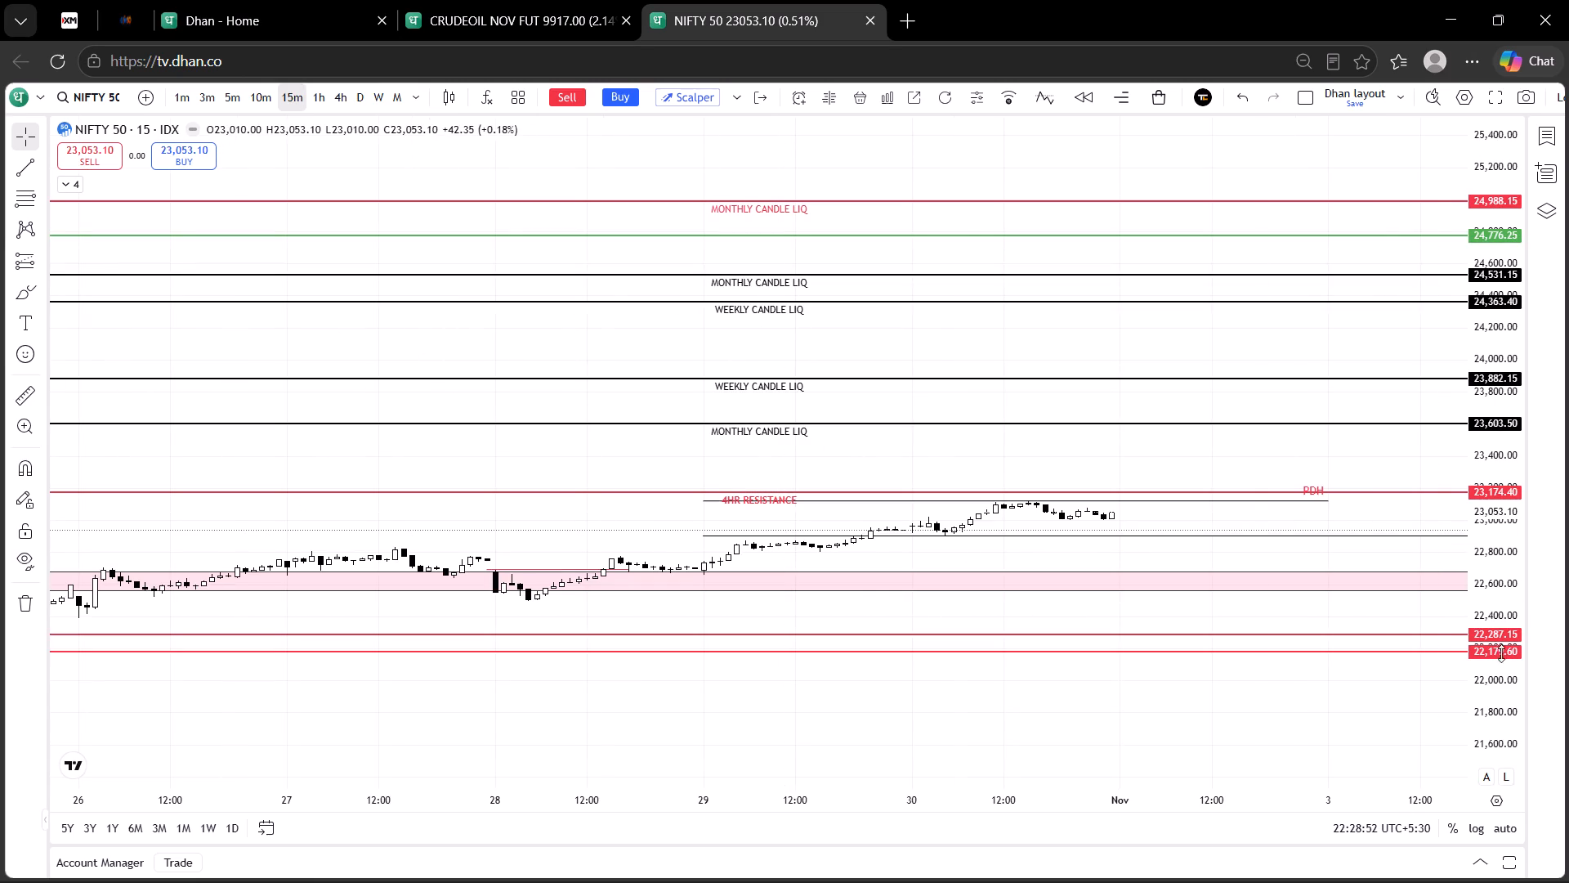
pyautogui.moveTo(1509, 717); pyautogui.dragTo(1424, 0)
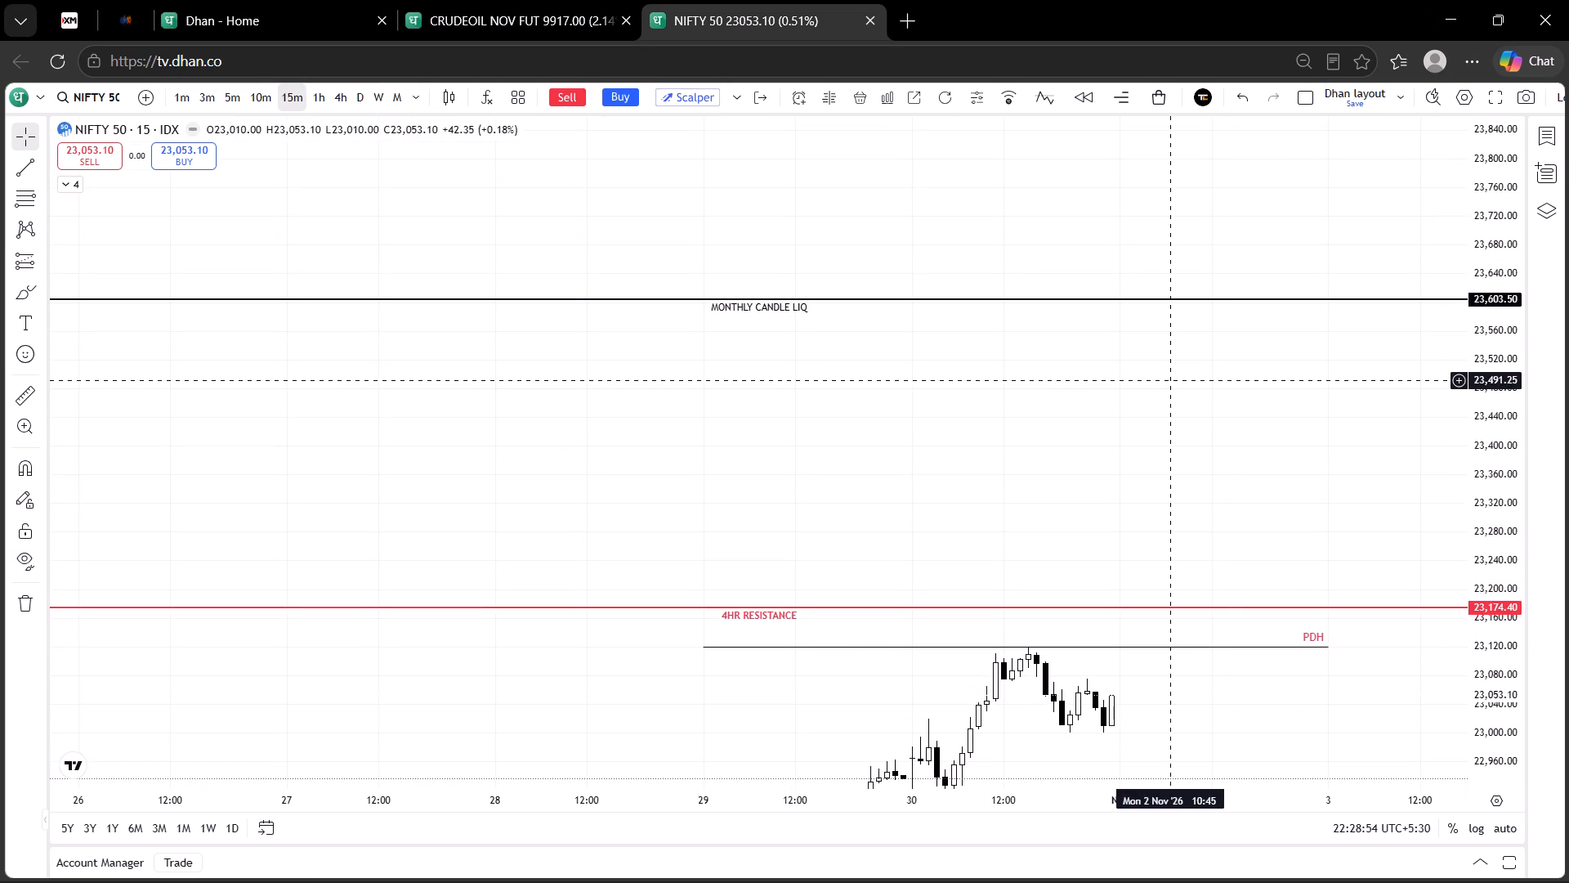
pyautogui.moveTo(1172, 381); pyautogui.dragTo(968, 111)
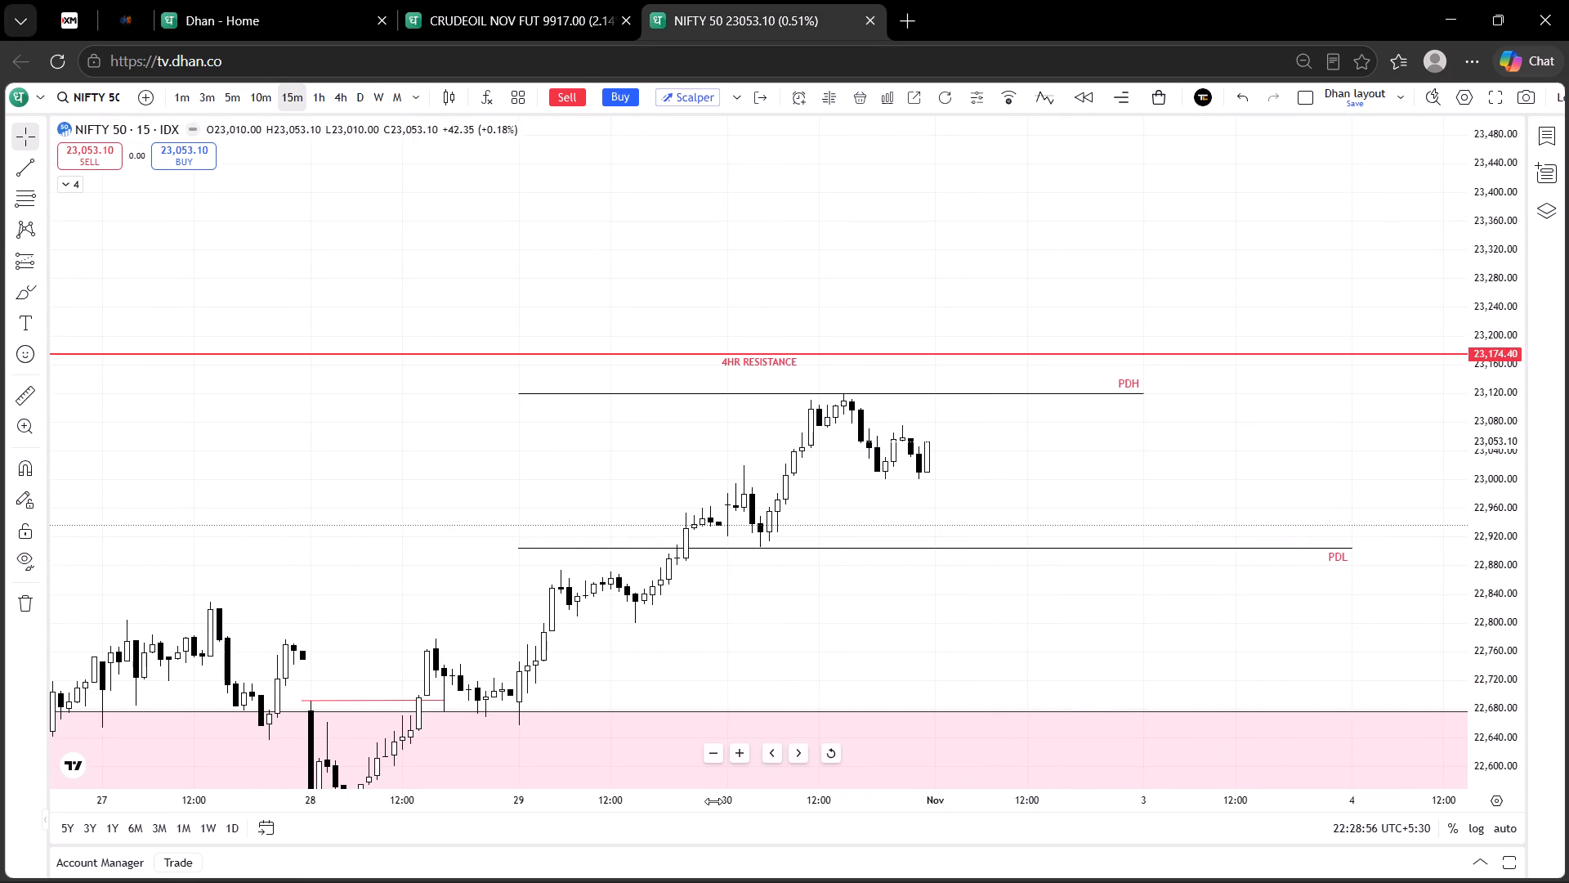
pyautogui.moveTo(713, 801); pyautogui.dragTo(904, 778)
pyautogui.moveTo(998, 631); pyautogui.dragTo(792, 443)
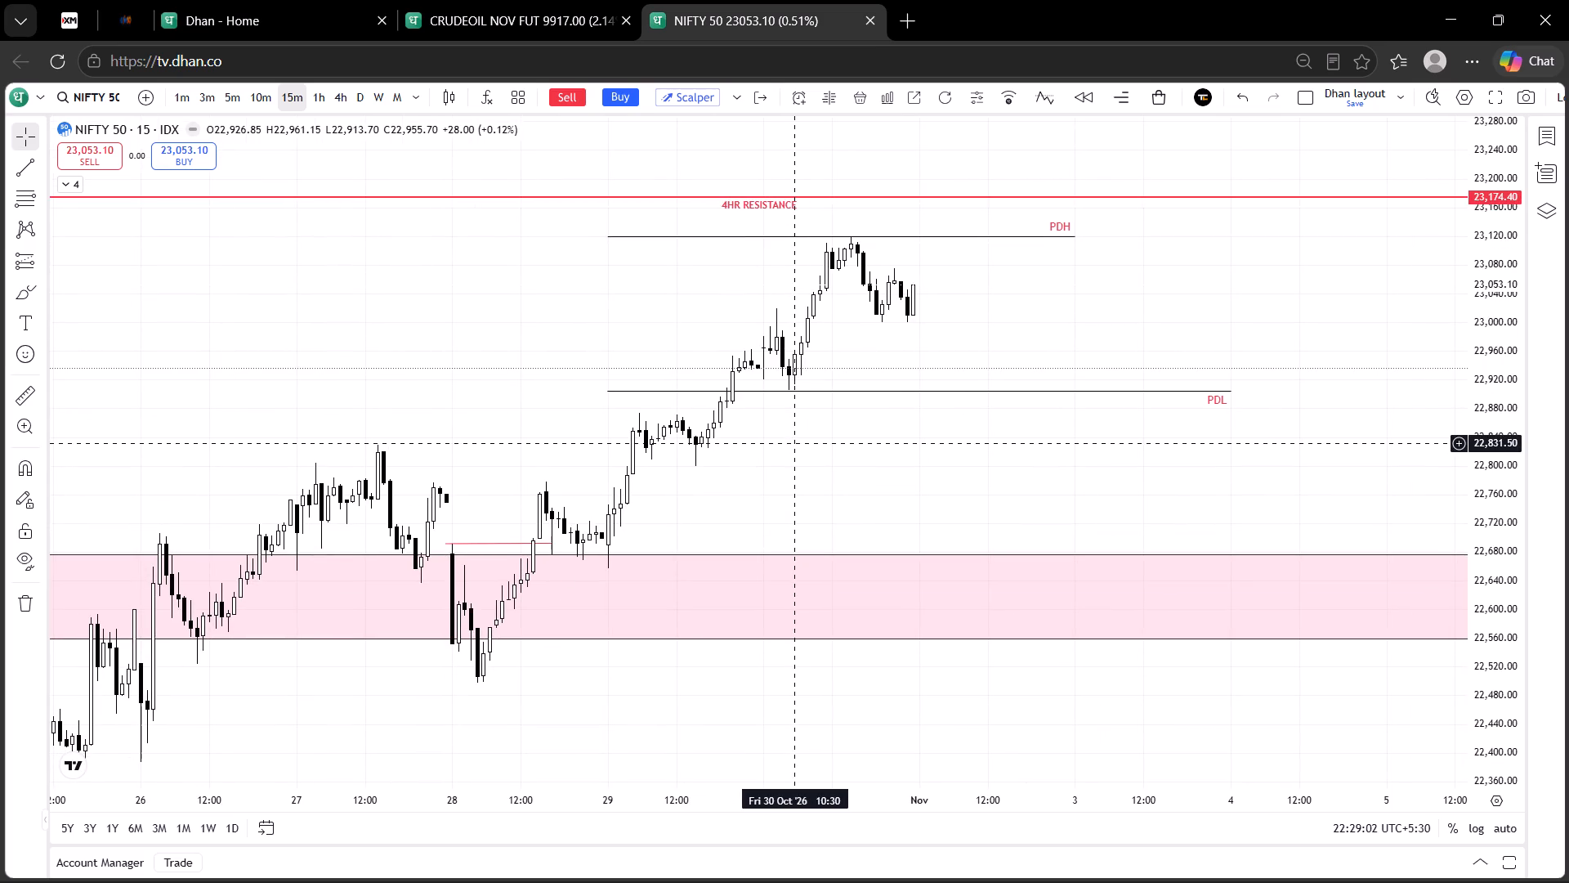
pyautogui.click(479, 543)
pyautogui.press('BackSpace')
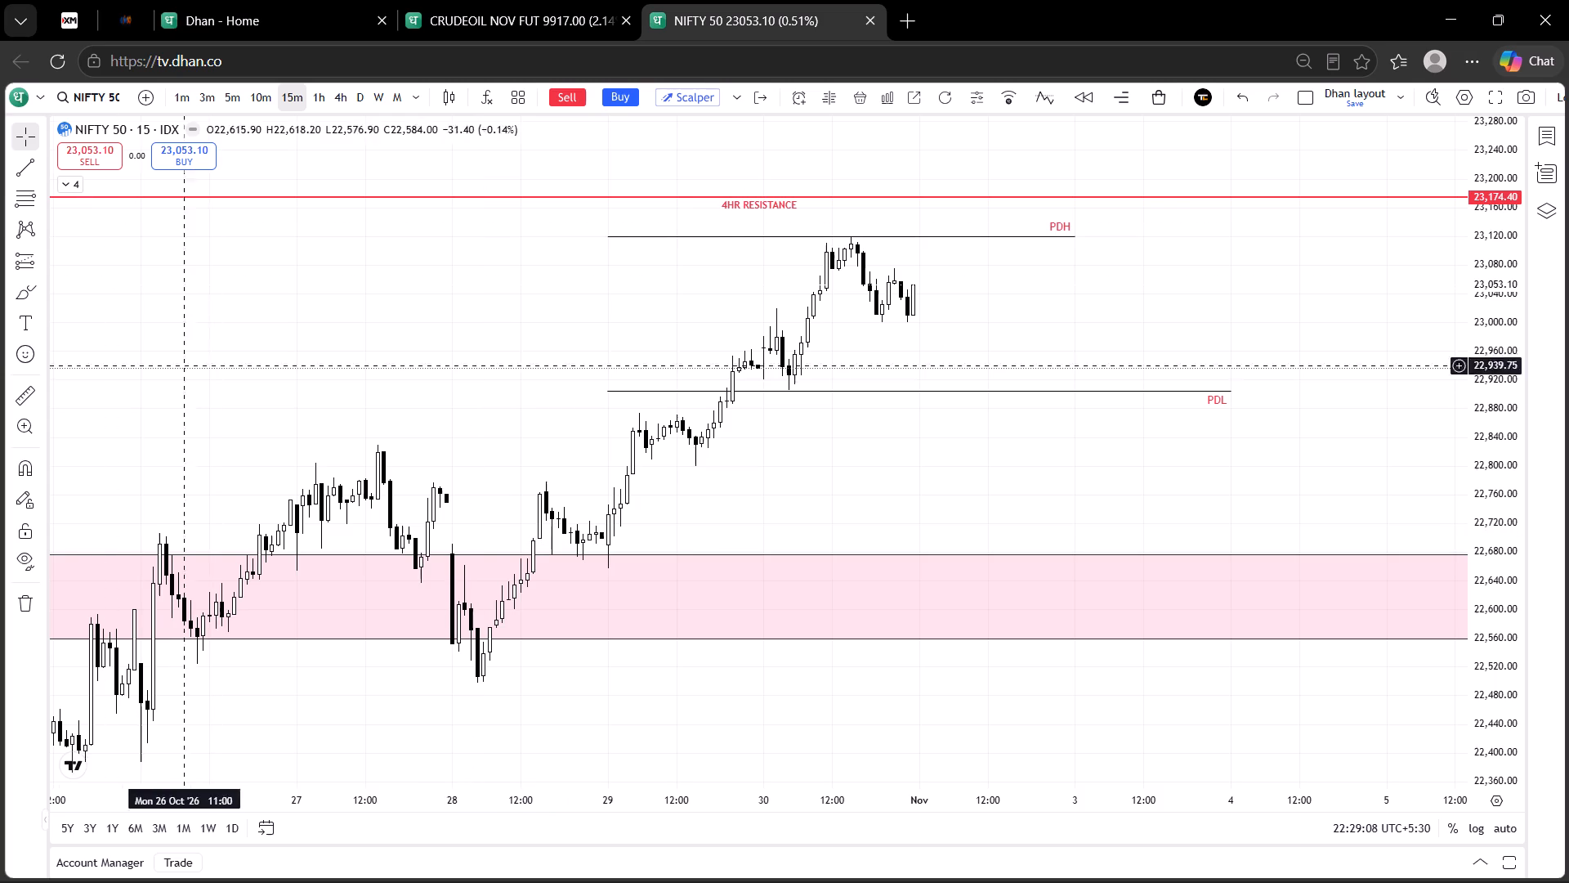
# Show the hidden VWAP and Pivots Traditional indicators on the 15-minute chart, leaving the indicator list collapsed.
pyautogui.moveTo(208, 400); pyautogui.dragTo(818, 258)
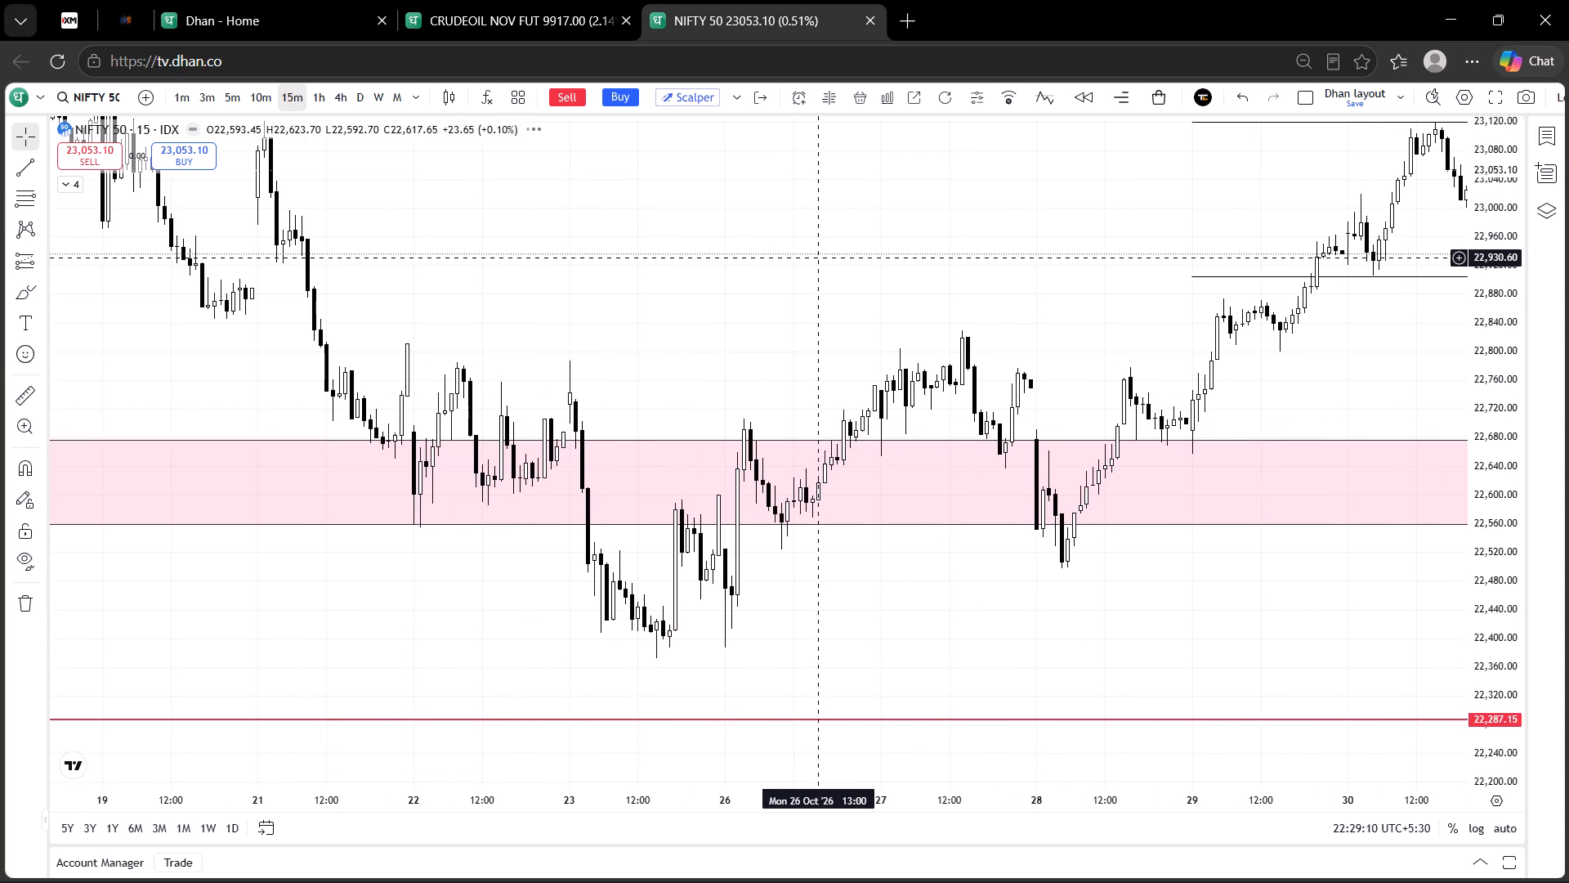
pyautogui.moveTo(818, 258); pyautogui.dragTo(999, 412)
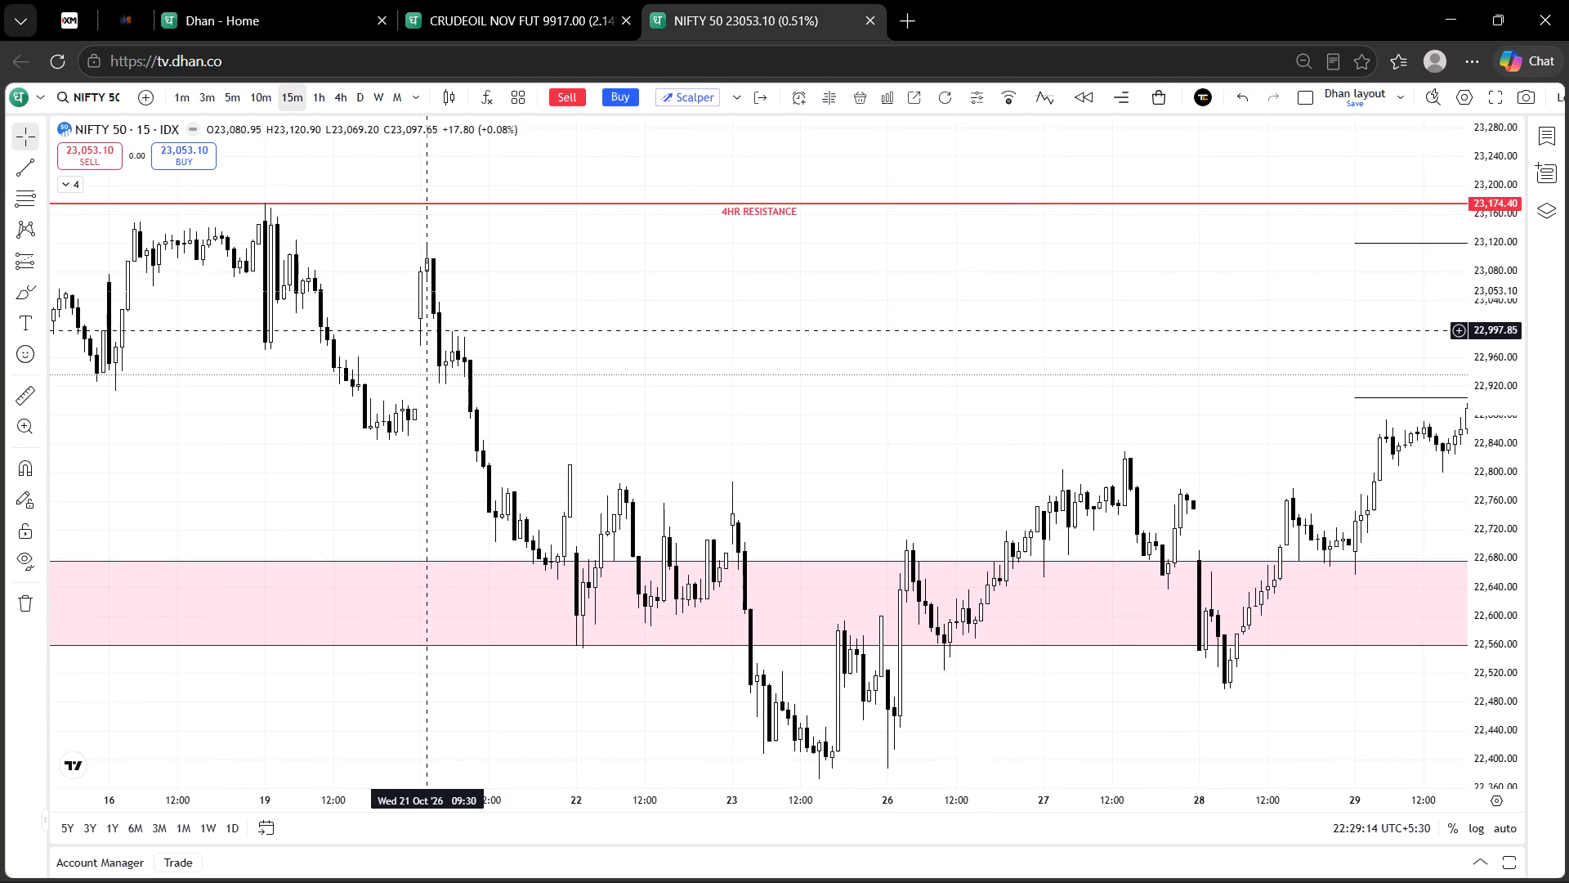
pyautogui.click(89, 187)
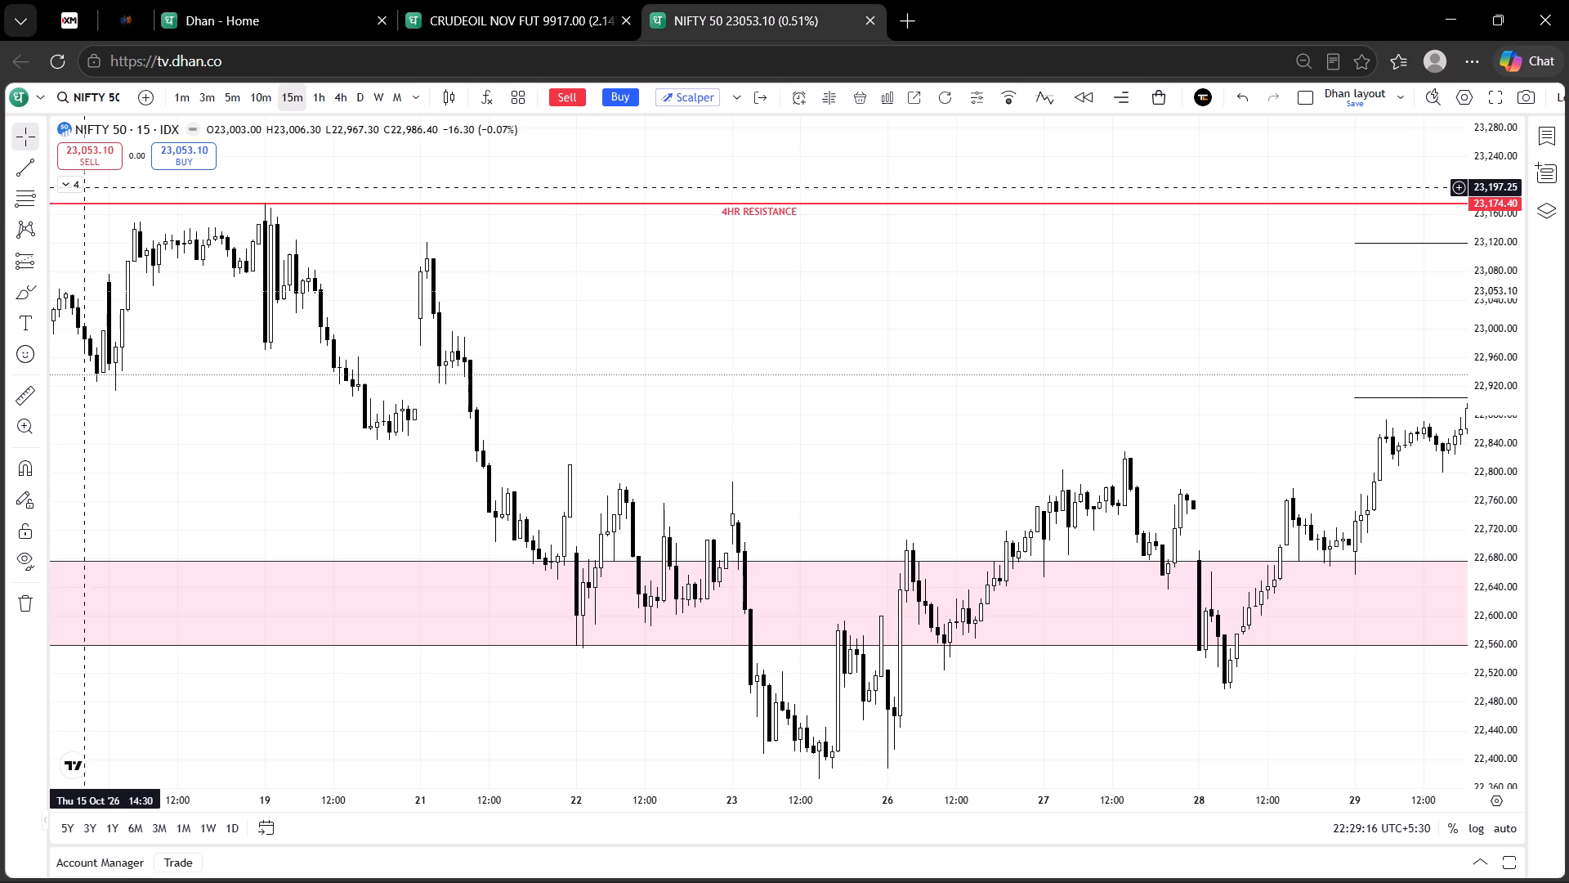
pyautogui.moveTo(83, 187); pyautogui.dragTo(74, 182)
pyautogui.click(74, 182)
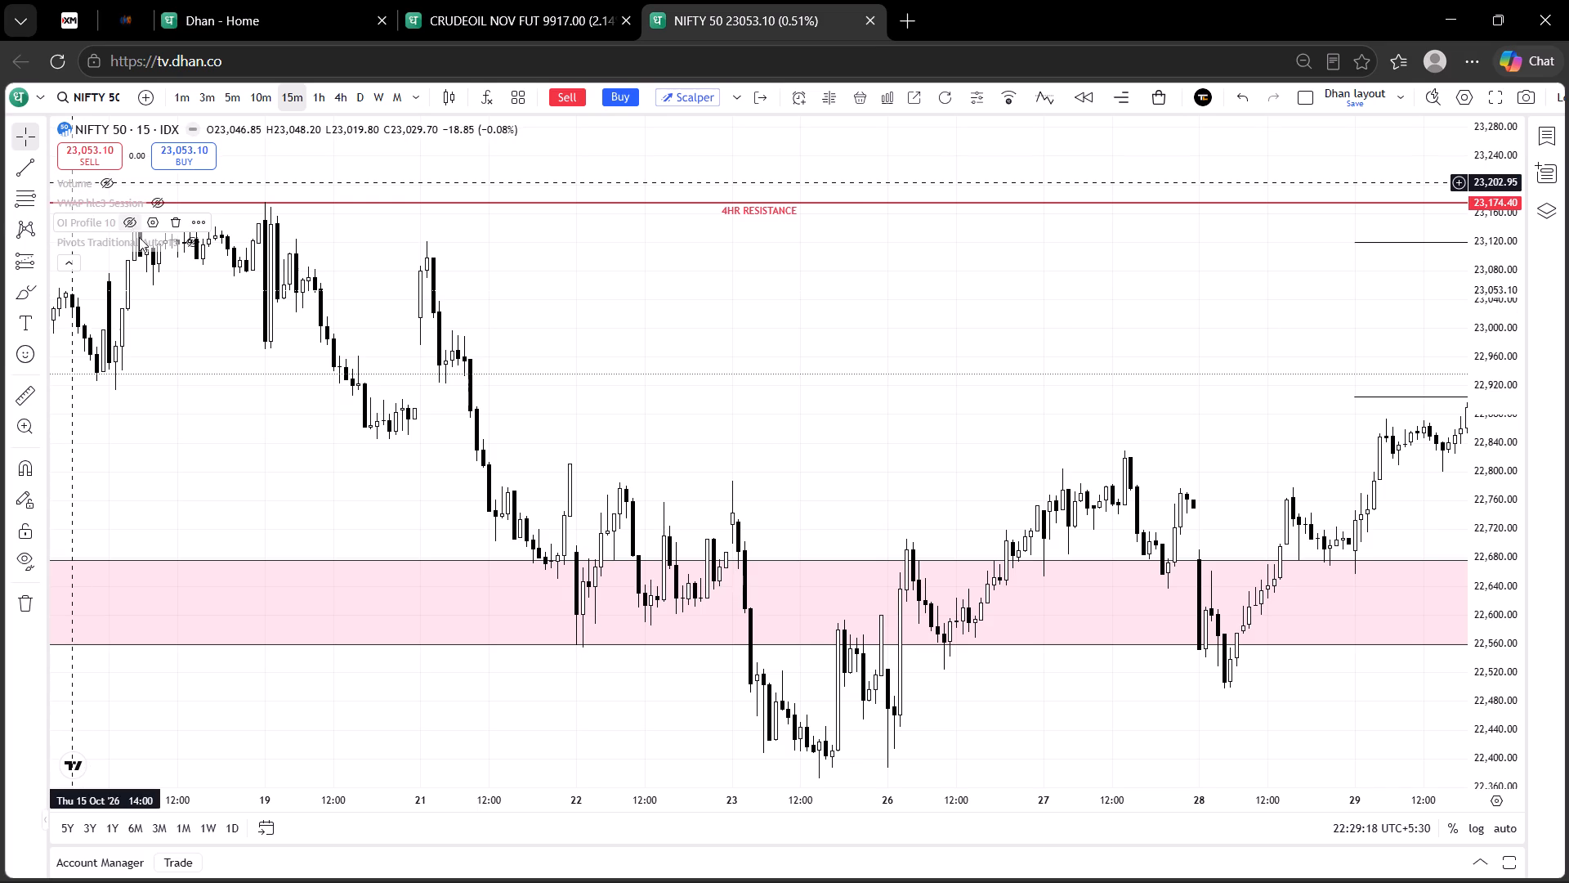
pyautogui.click(164, 199)
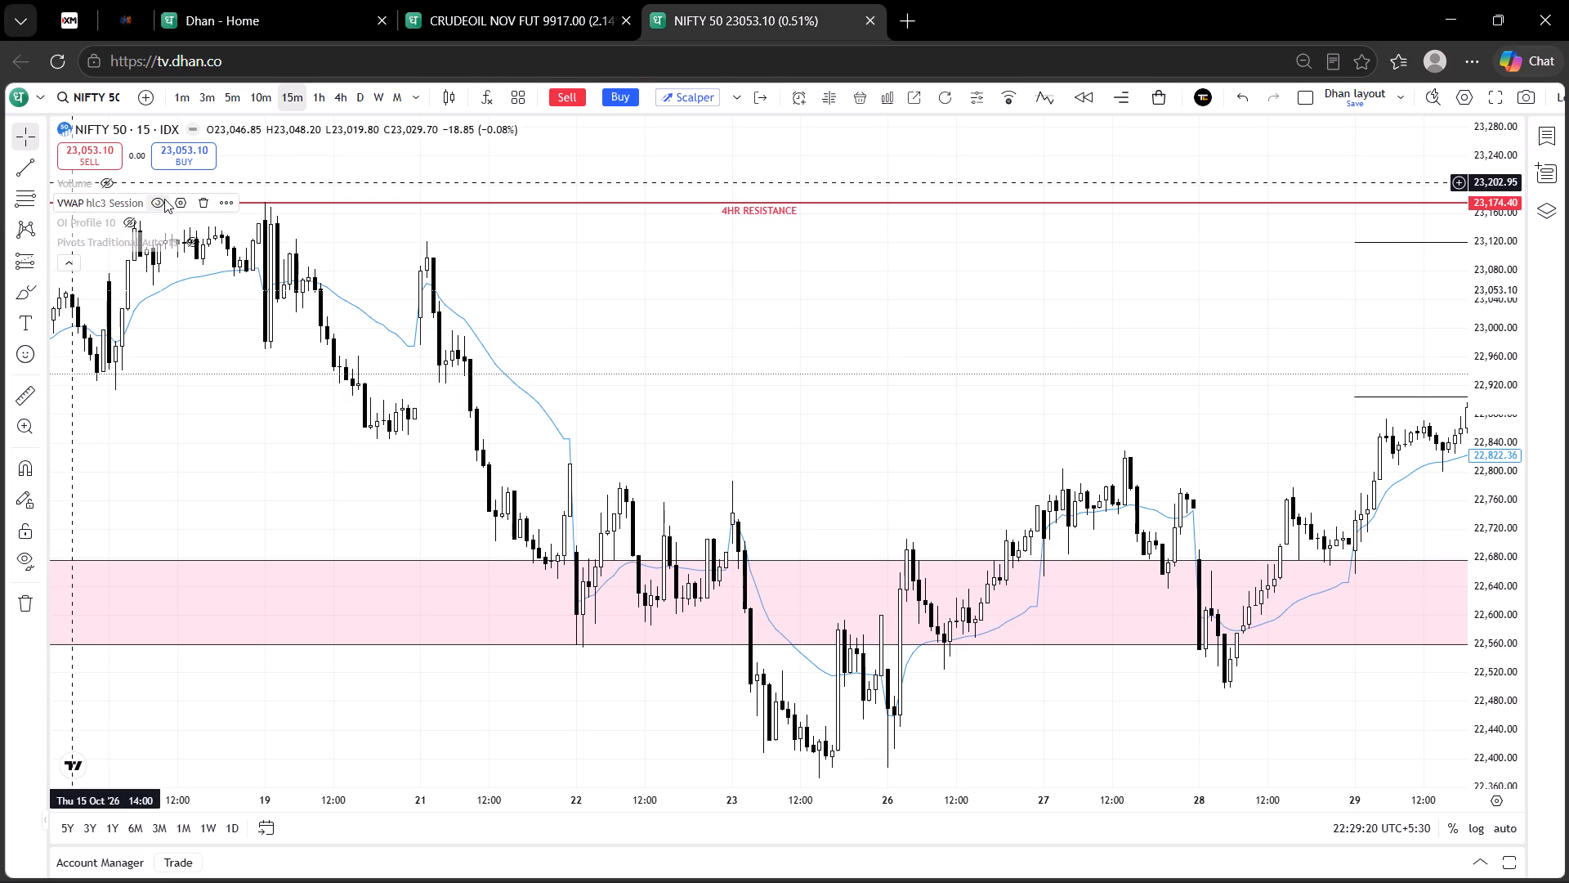
pyautogui.click(194, 235)
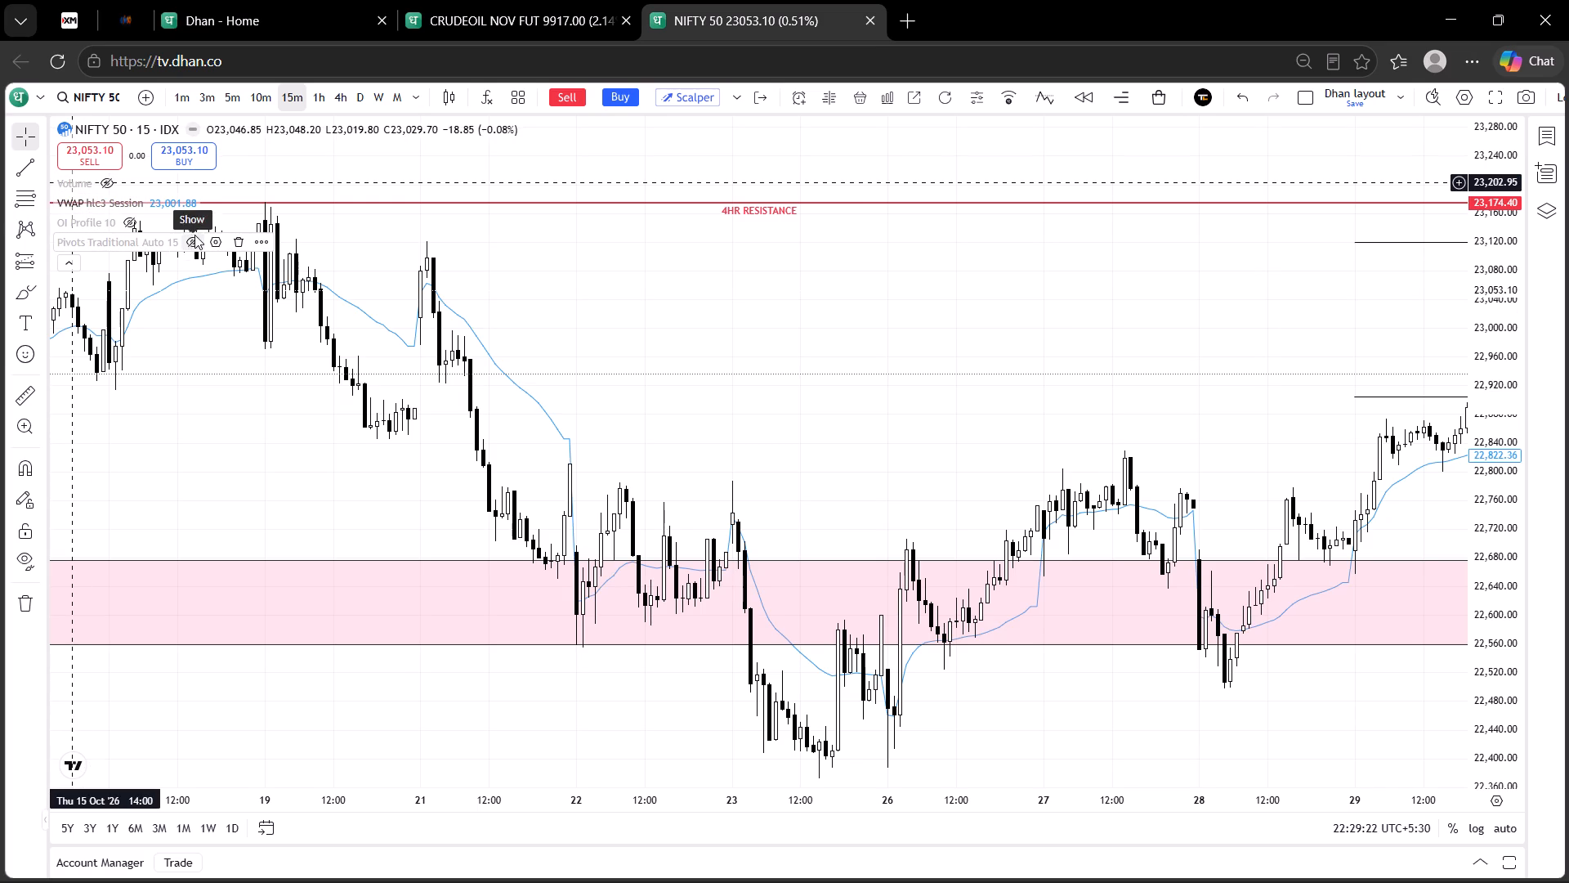
pyautogui.click(70, 263)
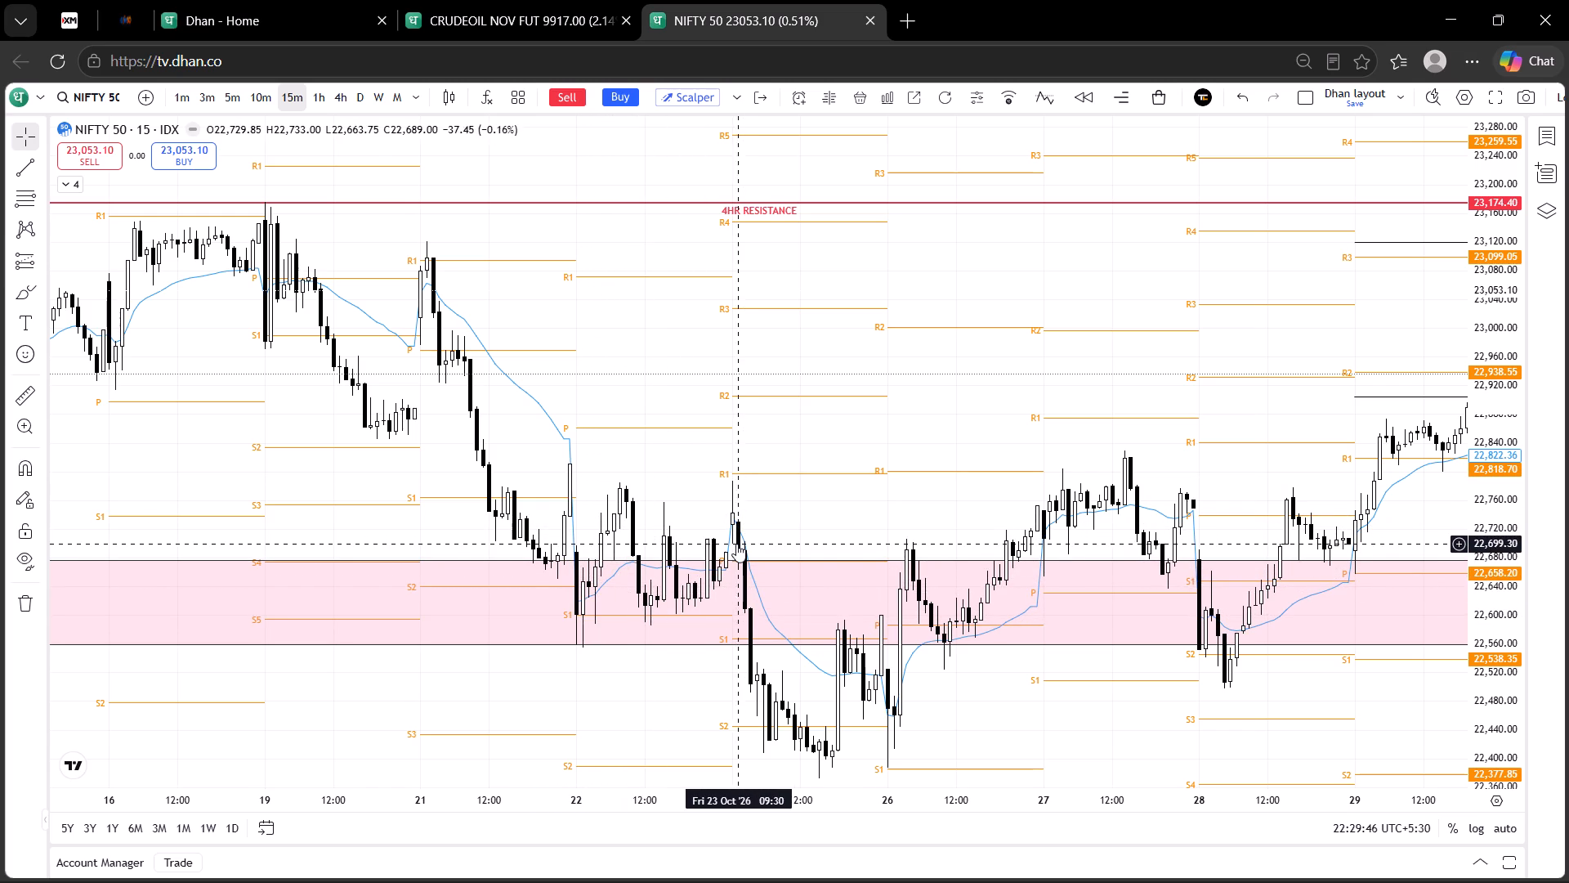
# Examine the 15-minute candles against VWAP, the pivot levels and the pink zone up to the latest session.
pyautogui.moveTo(756, 531); pyautogui.dragTo(751, 529)
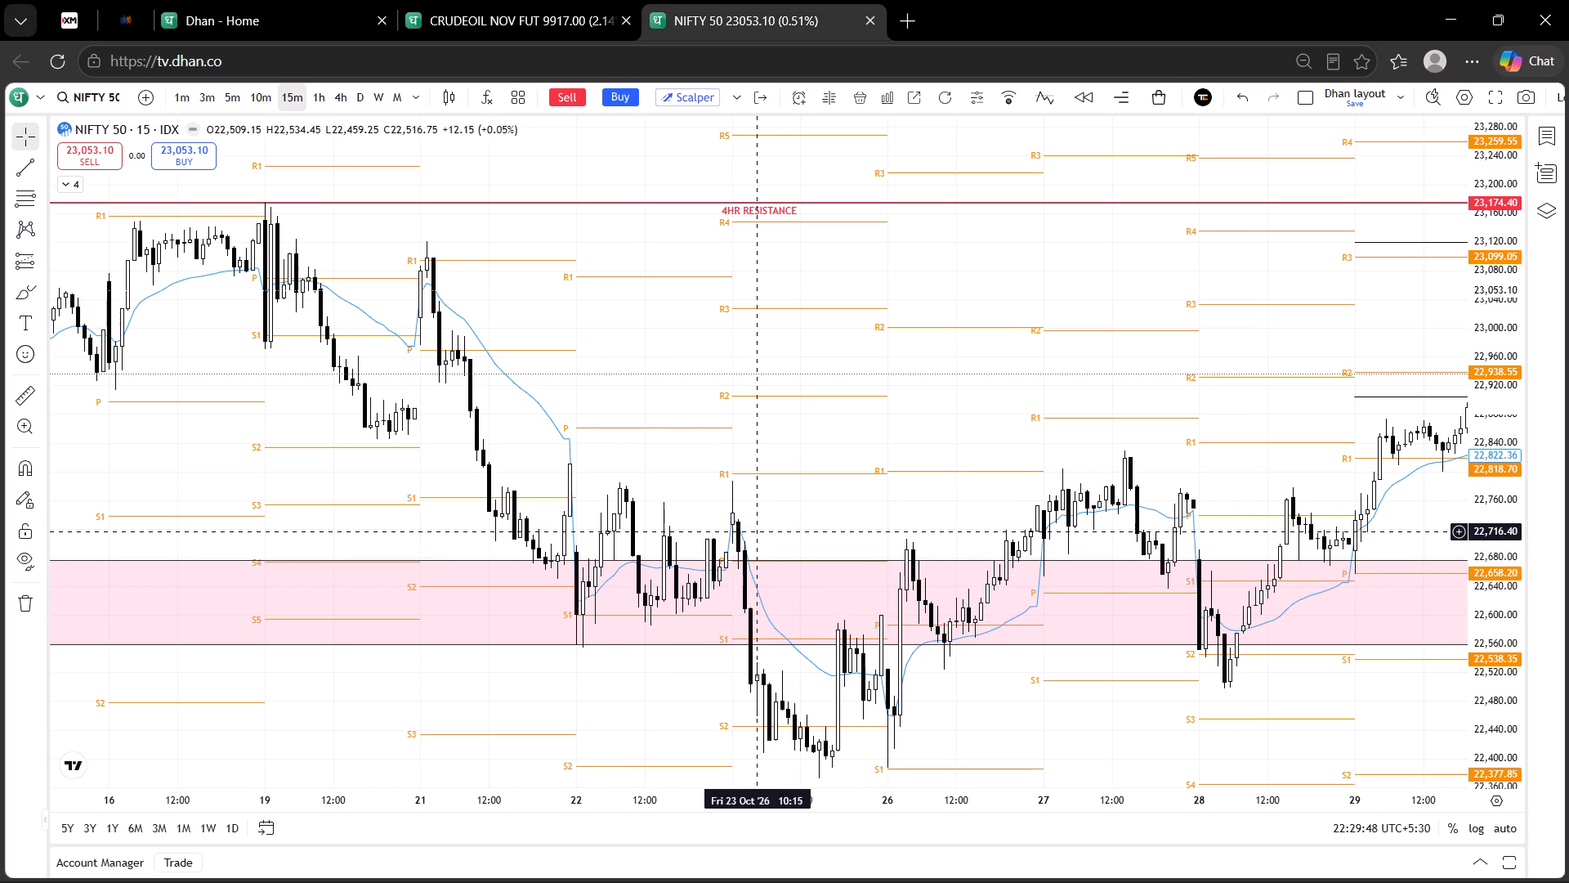
pyautogui.moveTo(751, 529); pyautogui.dragTo(630, 435)
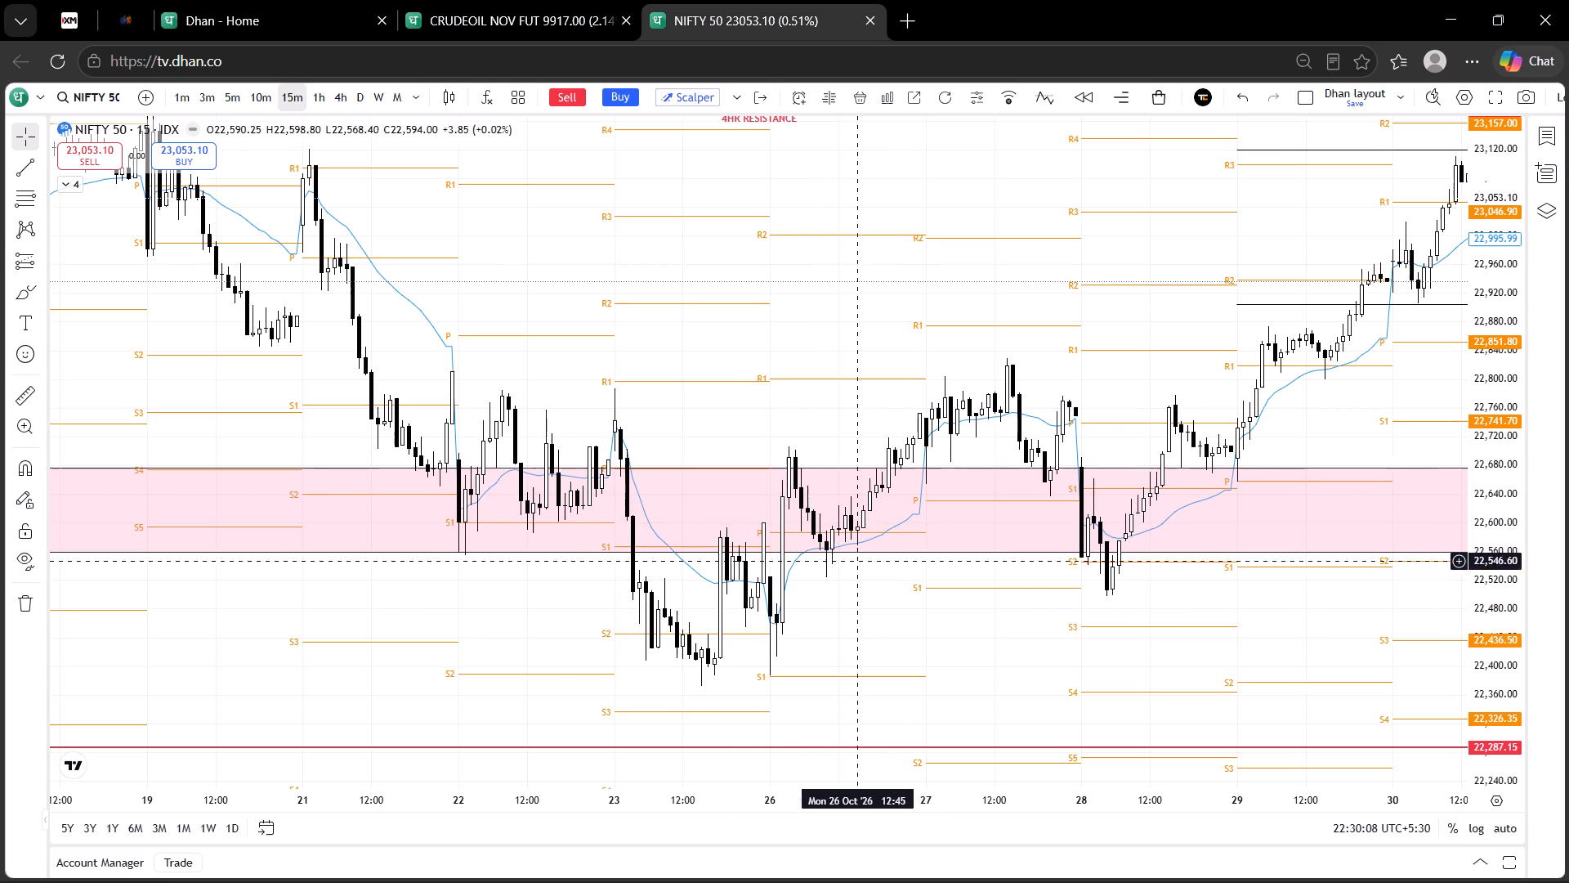
pyautogui.moveTo(901, 607); pyautogui.dragTo(698, 672)
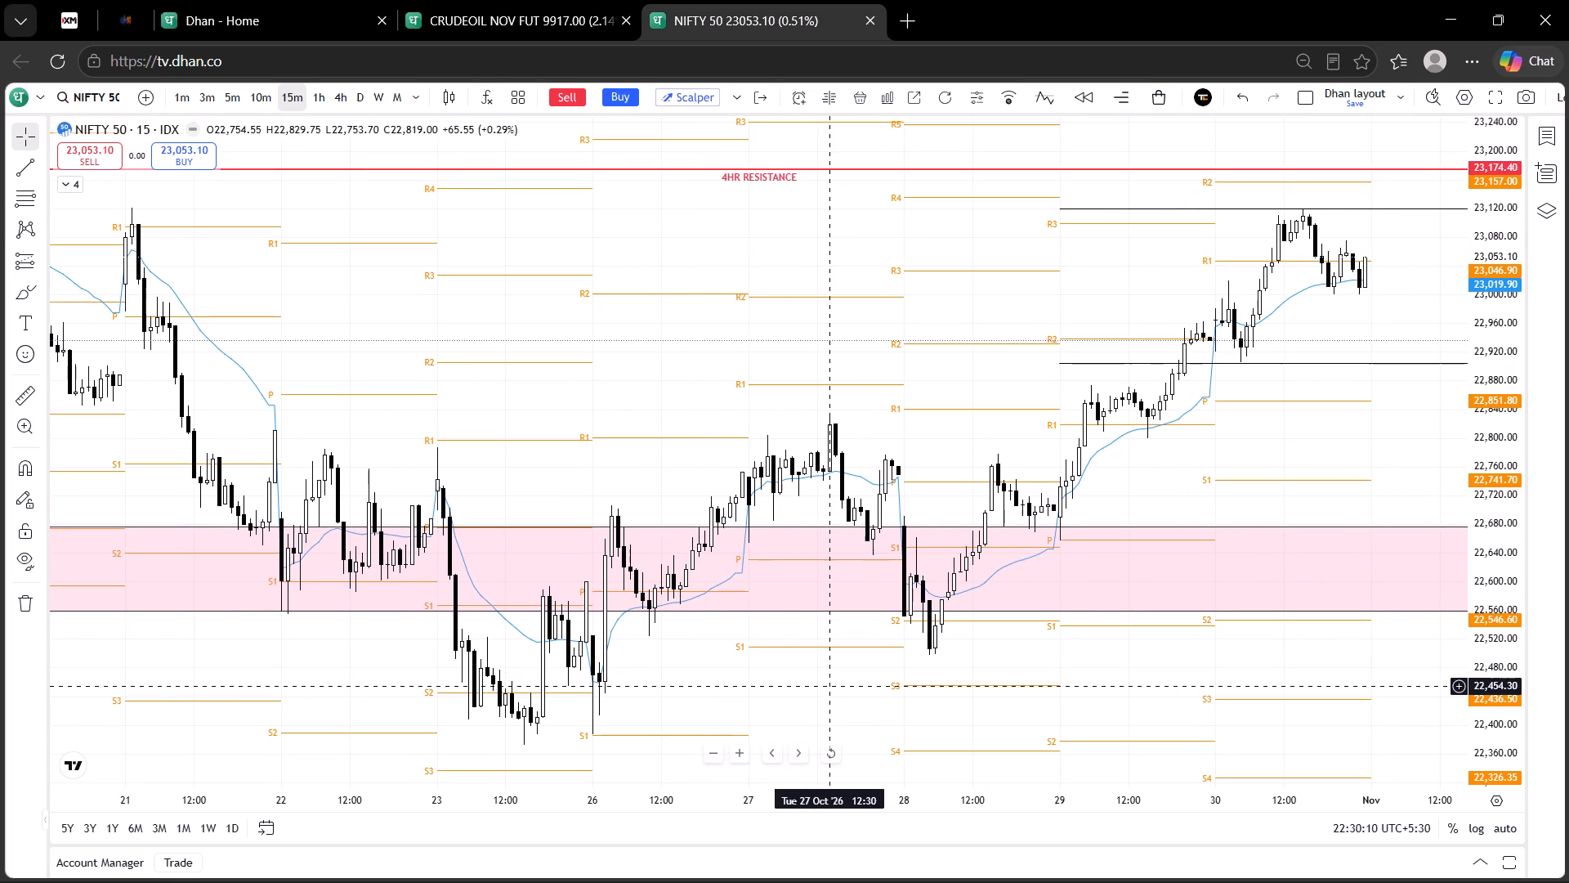
pyautogui.moveTo(830, 686); pyautogui.dragTo(712, 690)
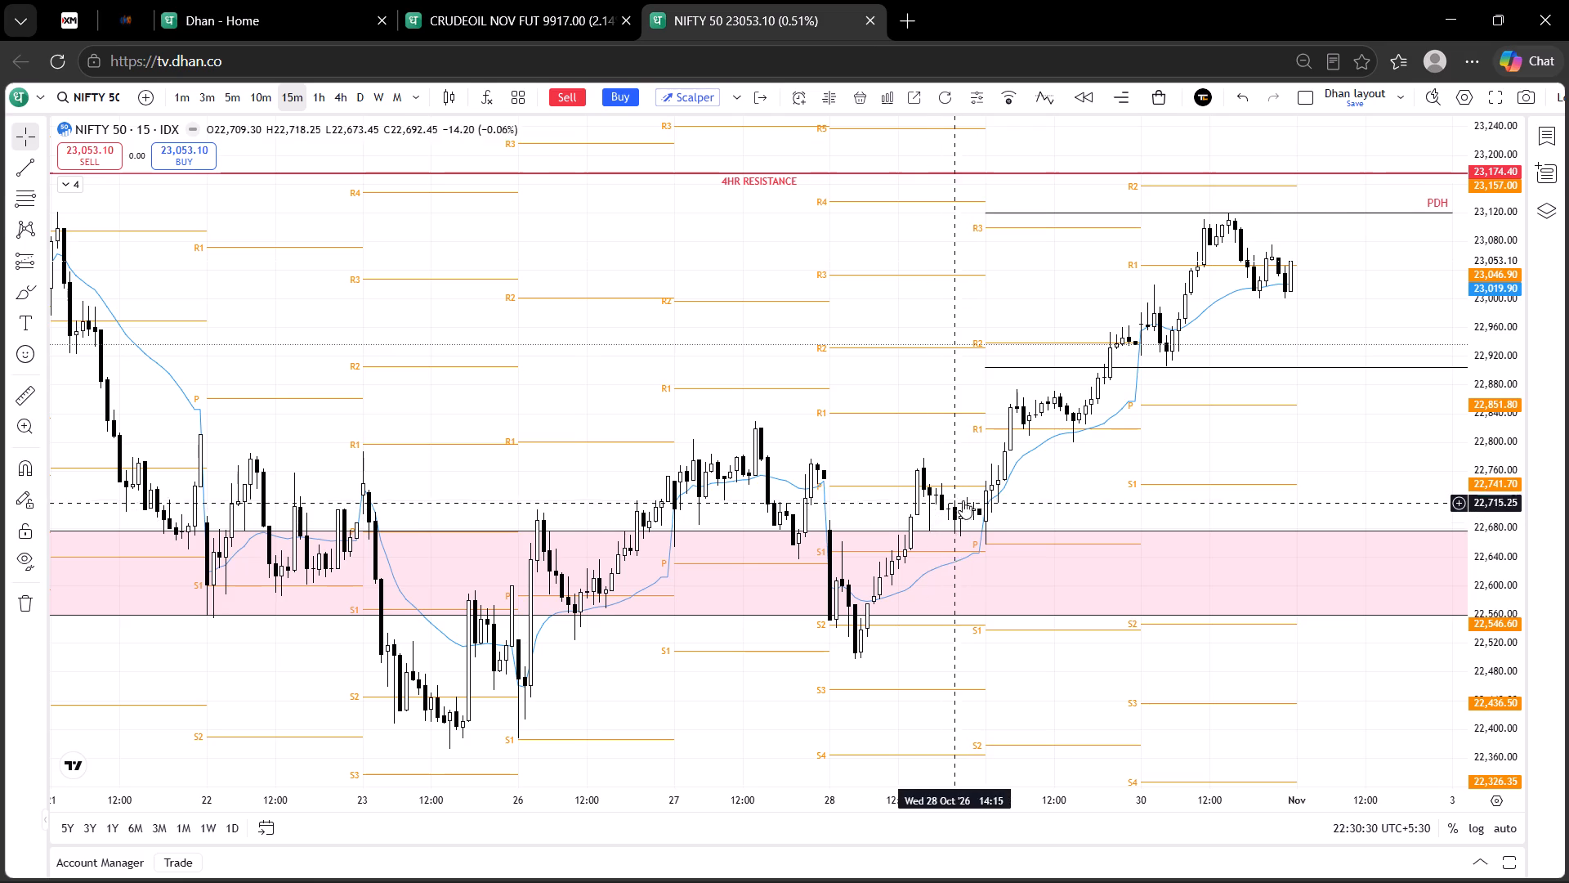
pyautogui.moveTo(1012, 479); pyautogui.dragTo(904, 576)
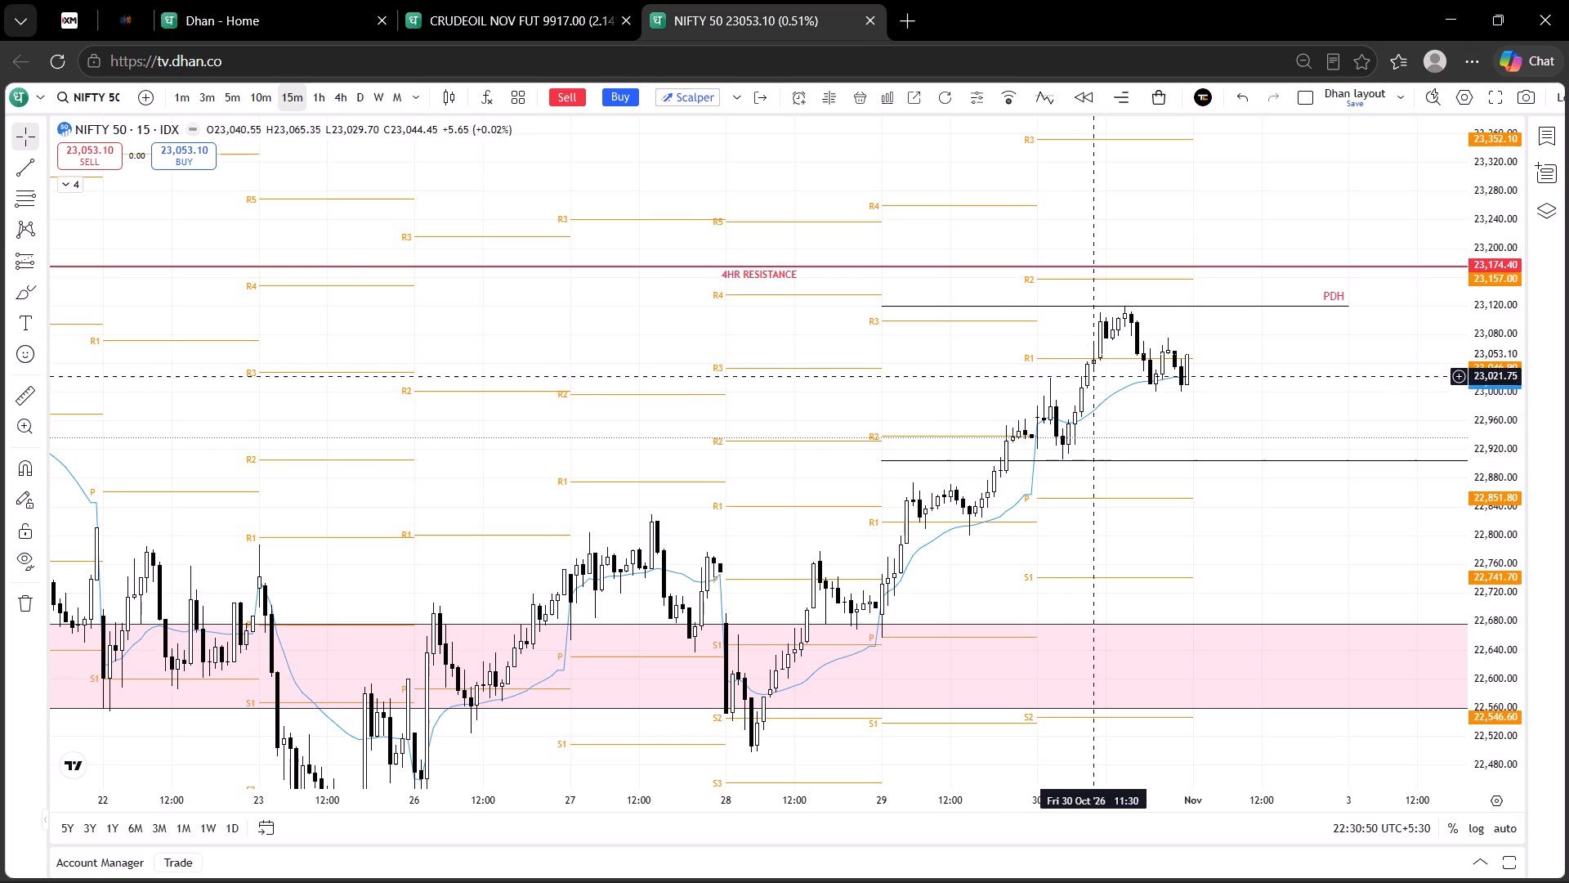
# Hide the Pivots Traditional indicator on the NIFTY 50 15-minute chart, keeping VWAP shown.
pyautogui.click(1220, 420)
pyautogui.moveTo(1220, 420); pyautogui.dragTo(963, 518)
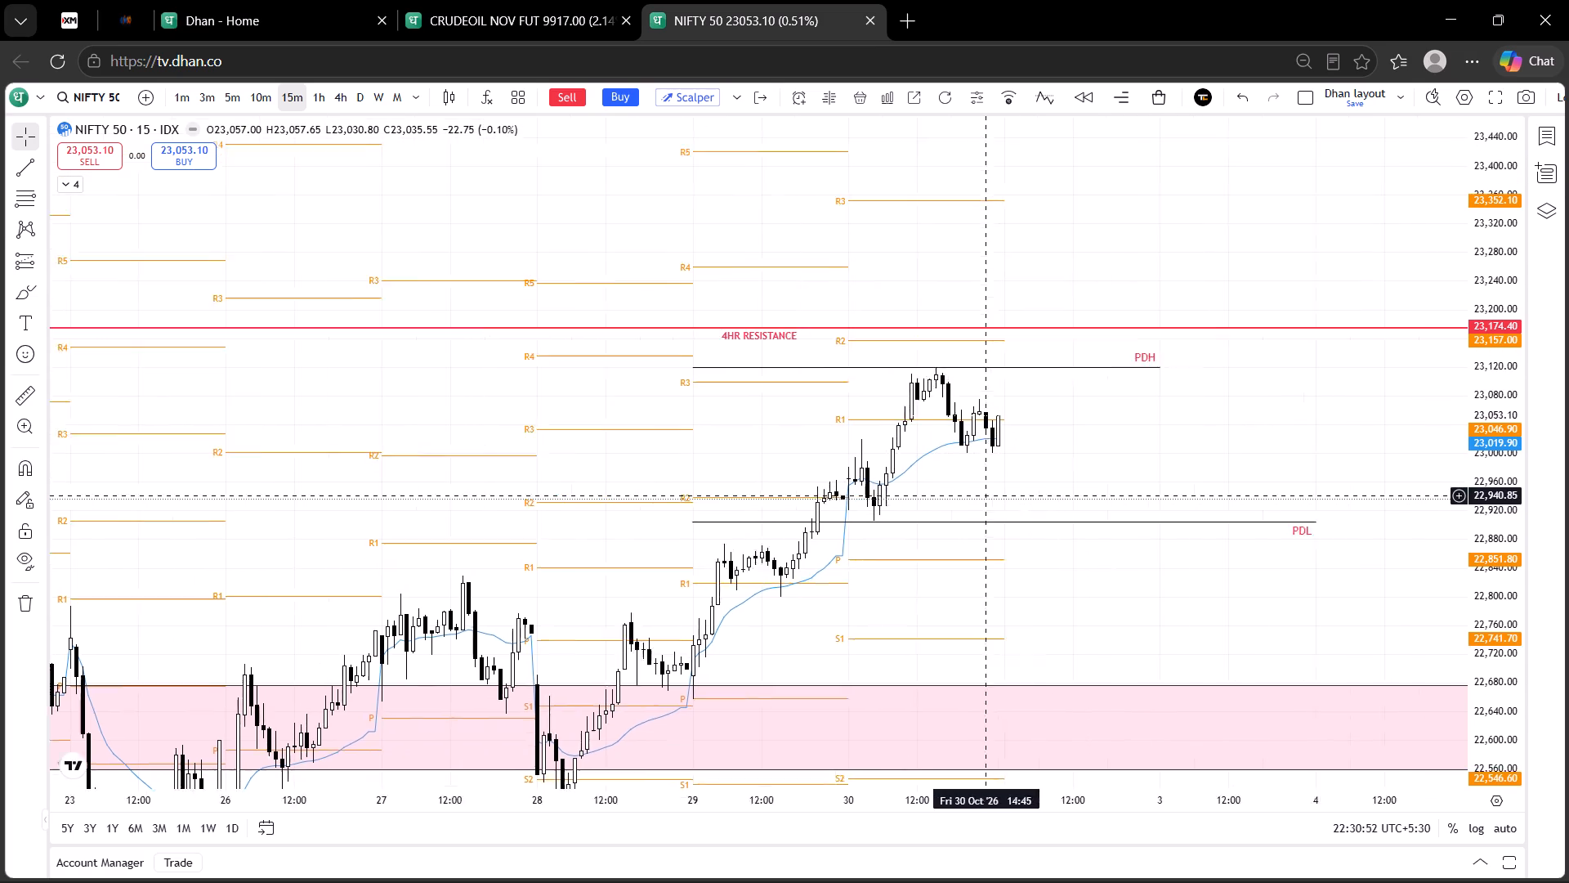
pyautogui.moveTo(963, 518); pyautogui.dragTo(933, 540)
pyautogui.moveTo(1037, 496); pyautogui.dragTo(761, 528)
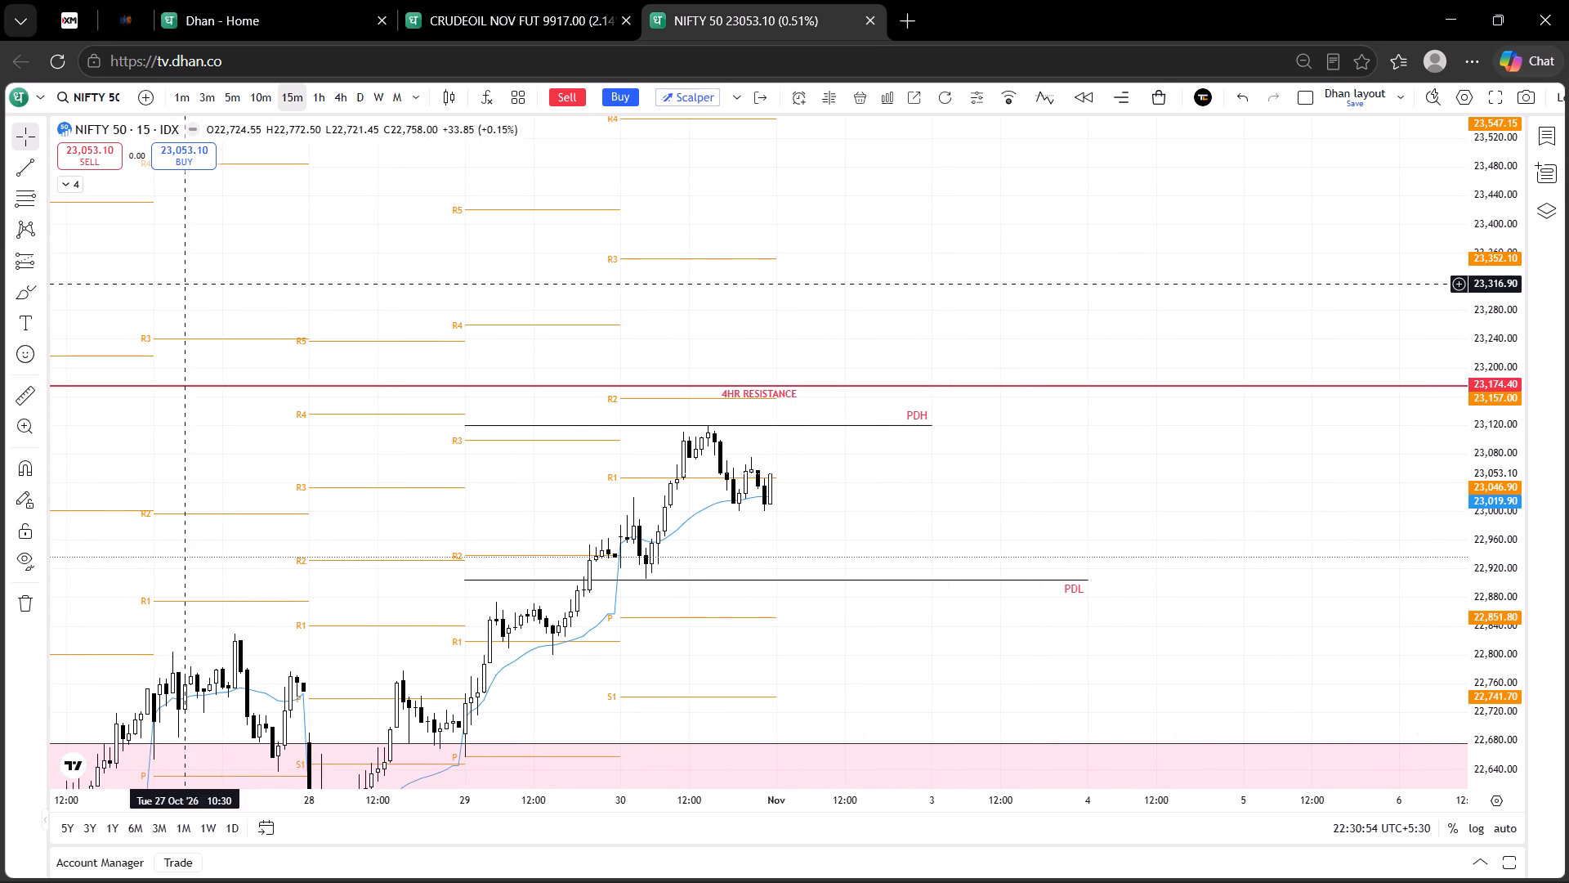
pyautogui.click(66, 182)
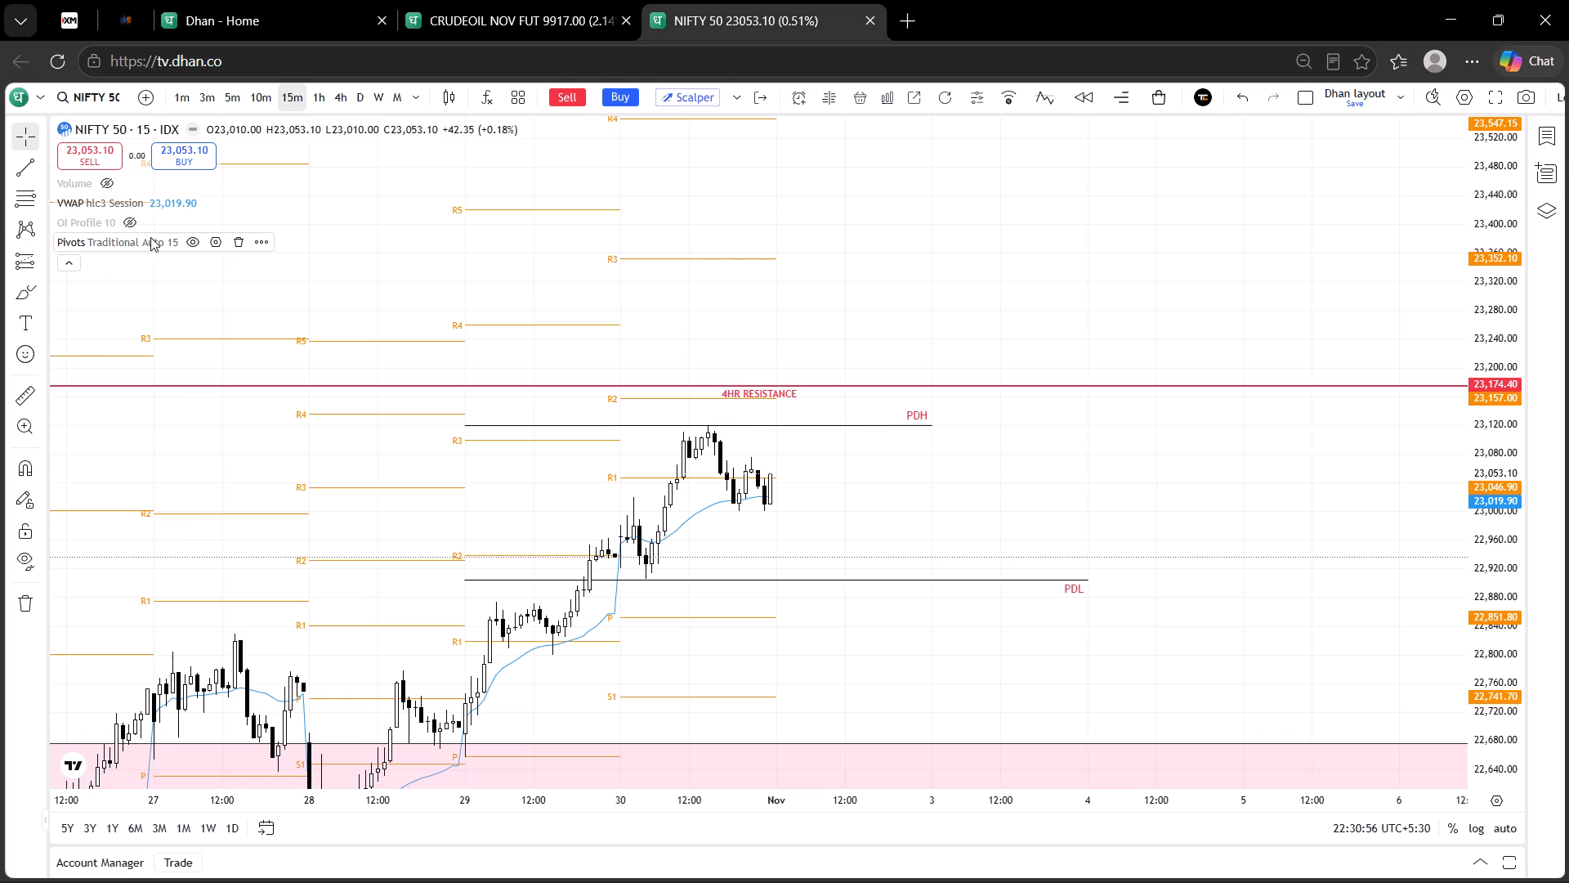
pyautogui.click(190, 238)
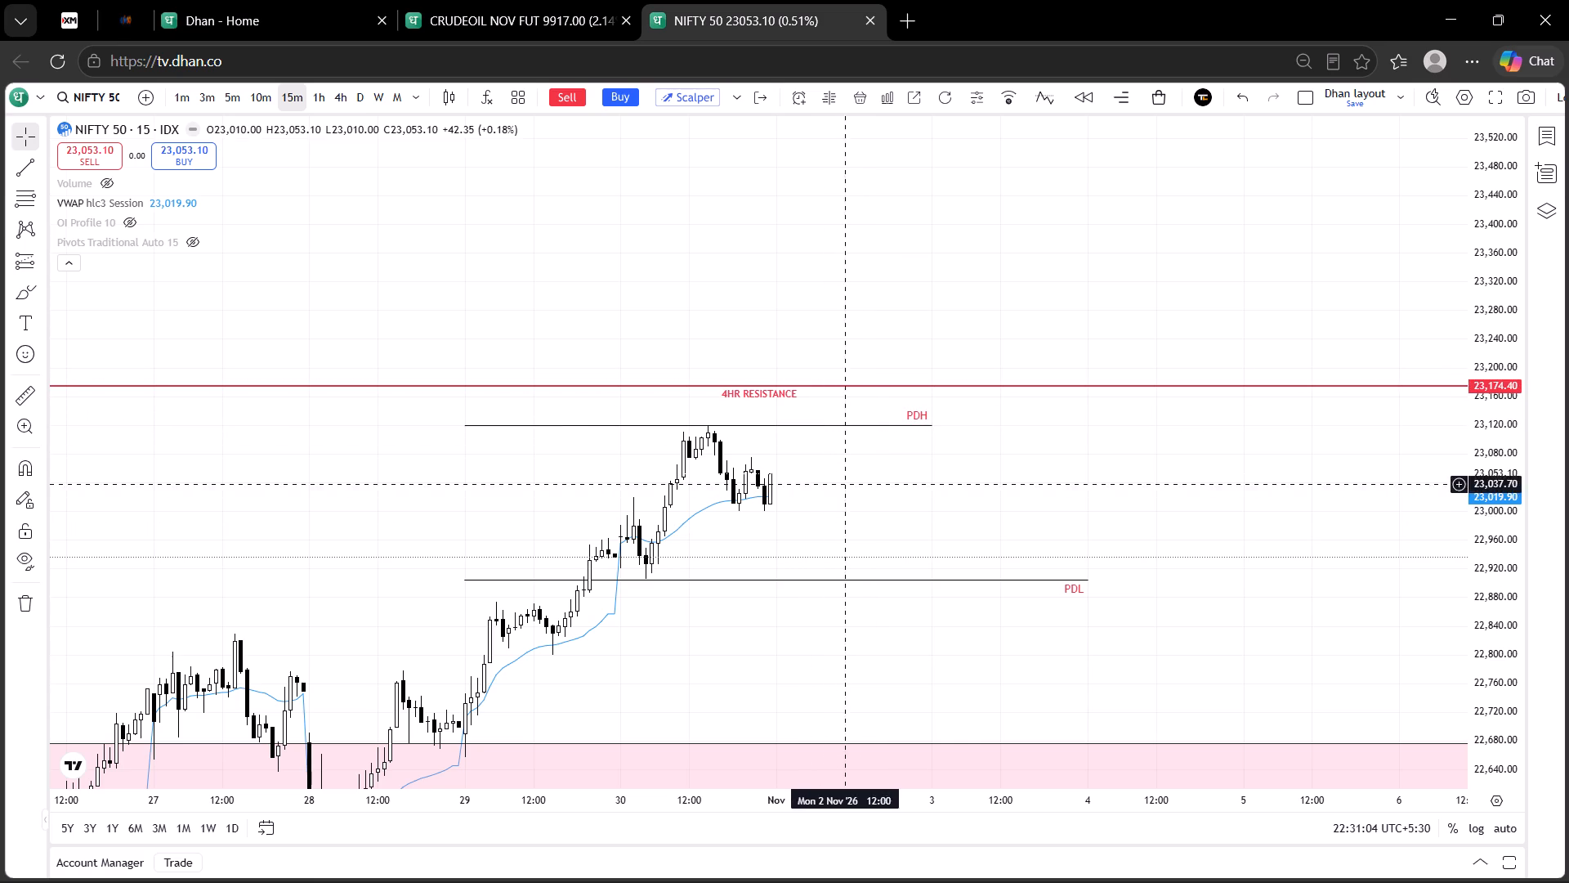
# Save the Dhan layout with the NIFTY 50 chart changes.
pyautogui.click(866, 585)
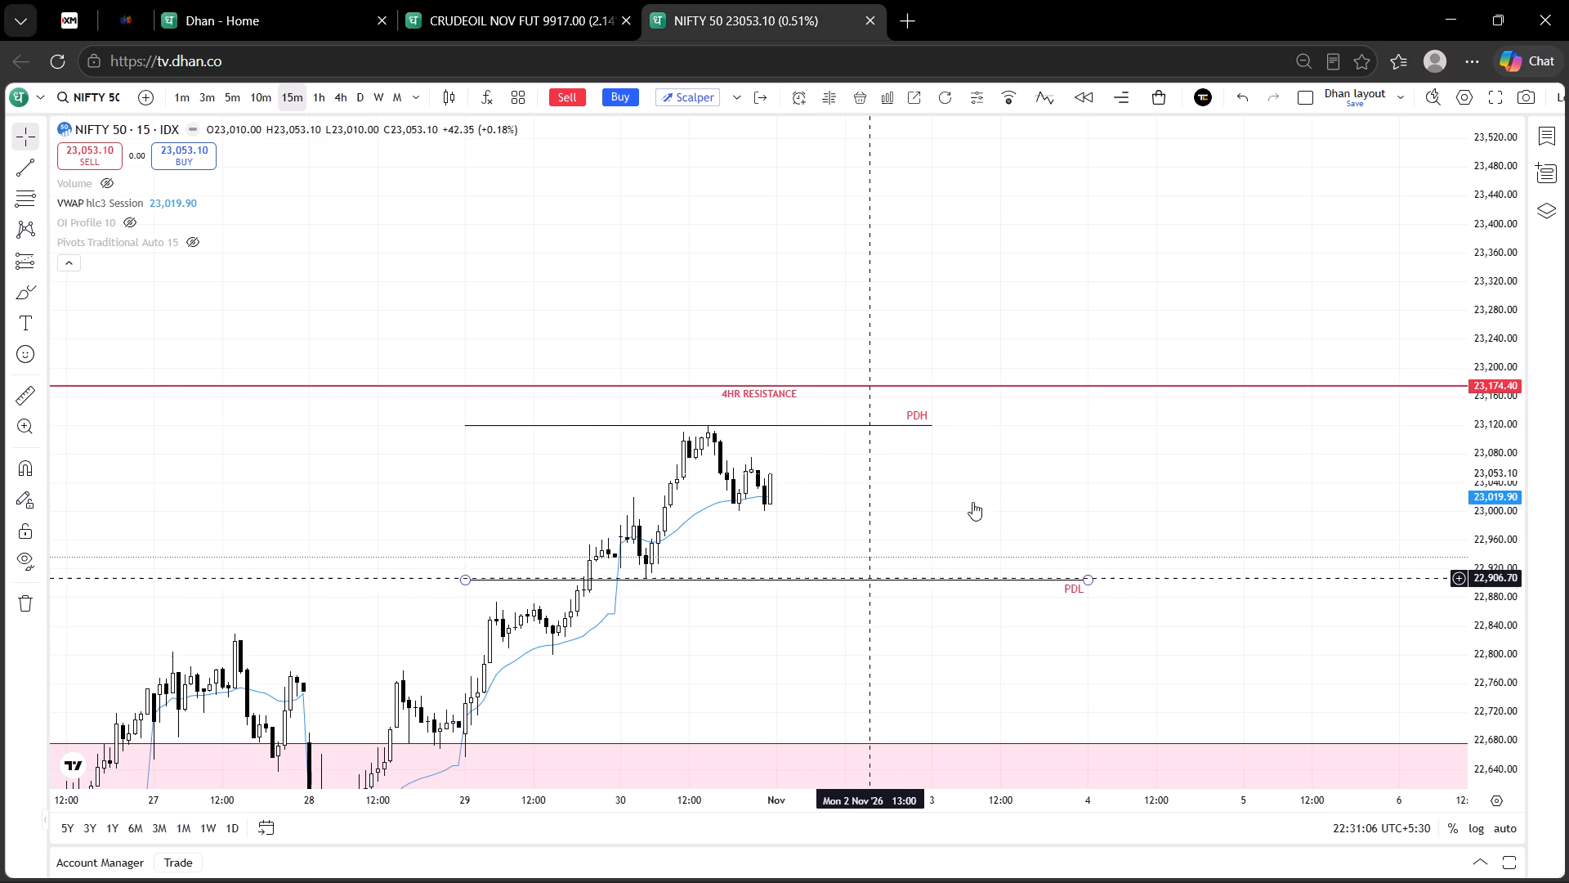
pyautogui.click(1345, 97)
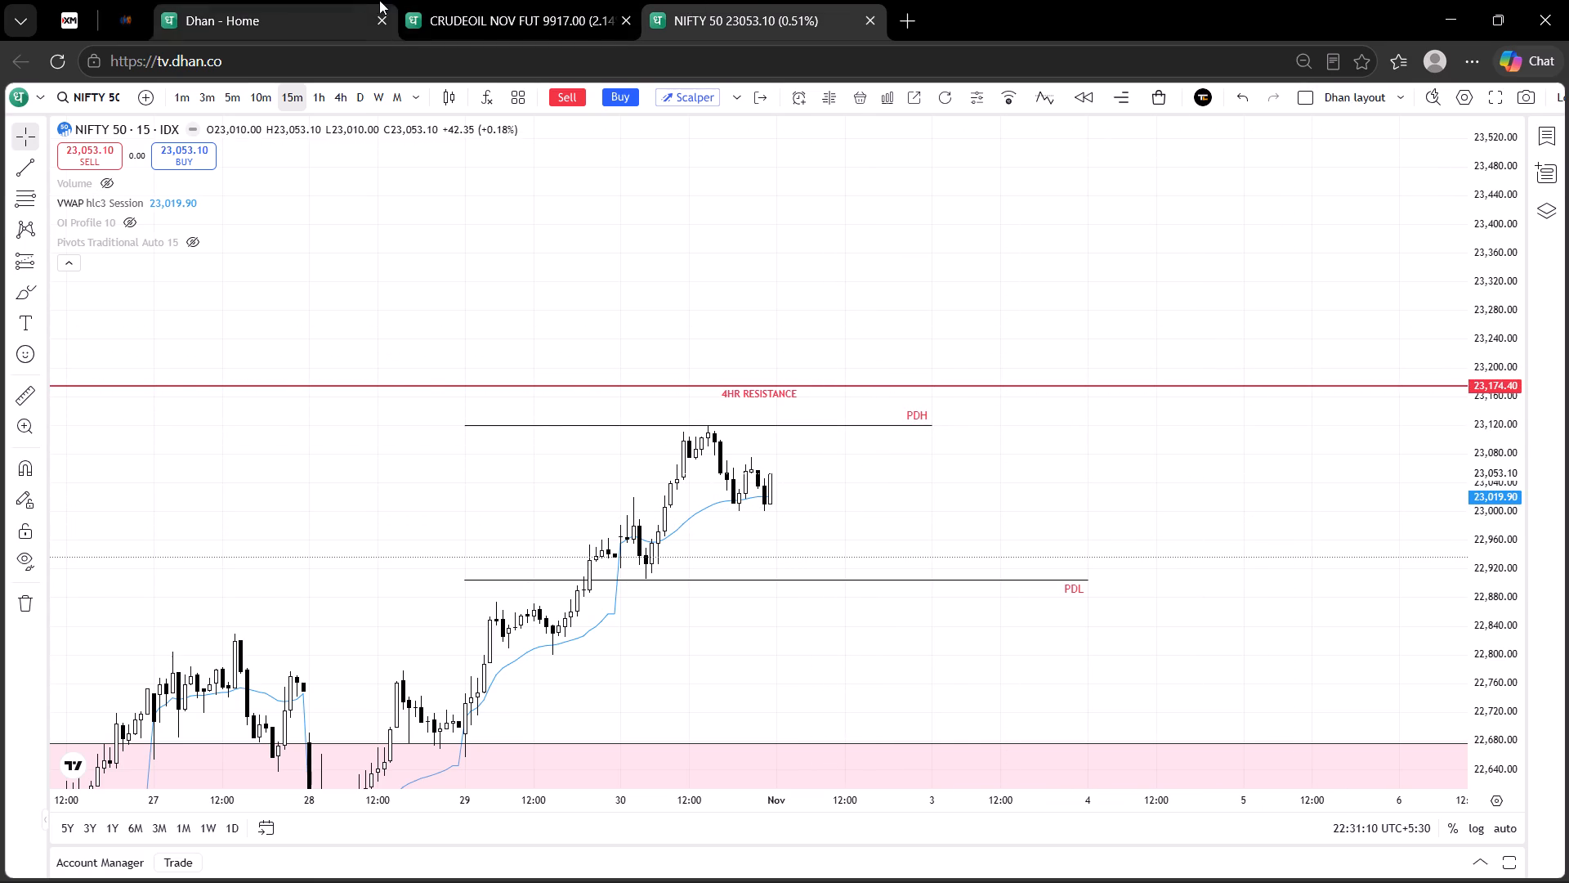
# Show the CRUDEOIL NOV FUT chart on the 15-minute timeframe with the Dividend Yield watchlist closed.
pyautogui.click(503, 0)
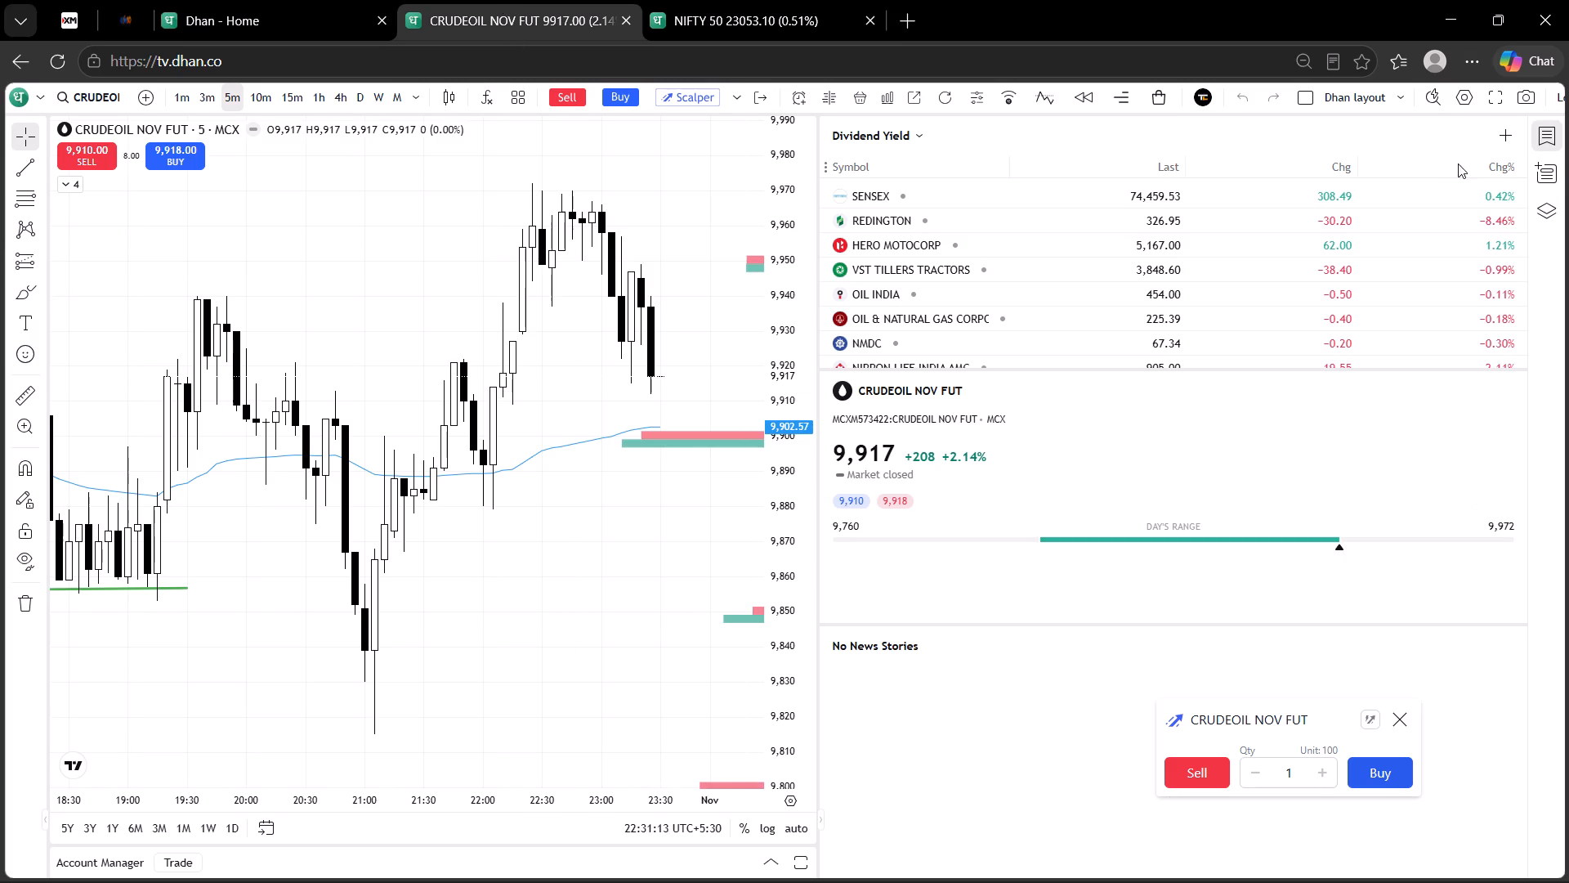
pyautogui.click(1530, 134)
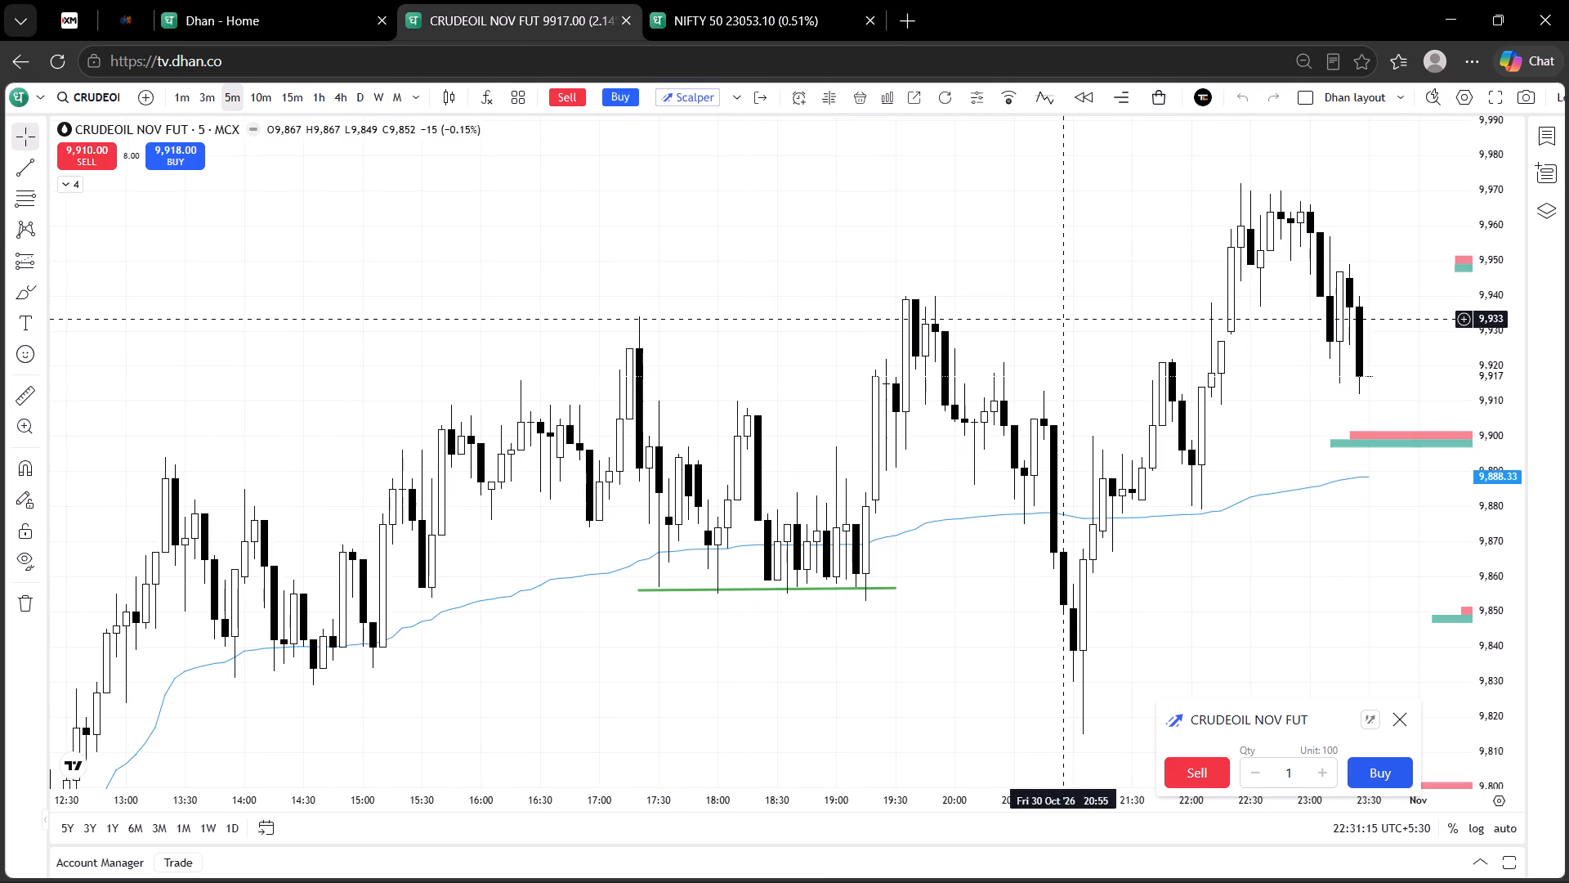
pyautogui.click(302, 93)
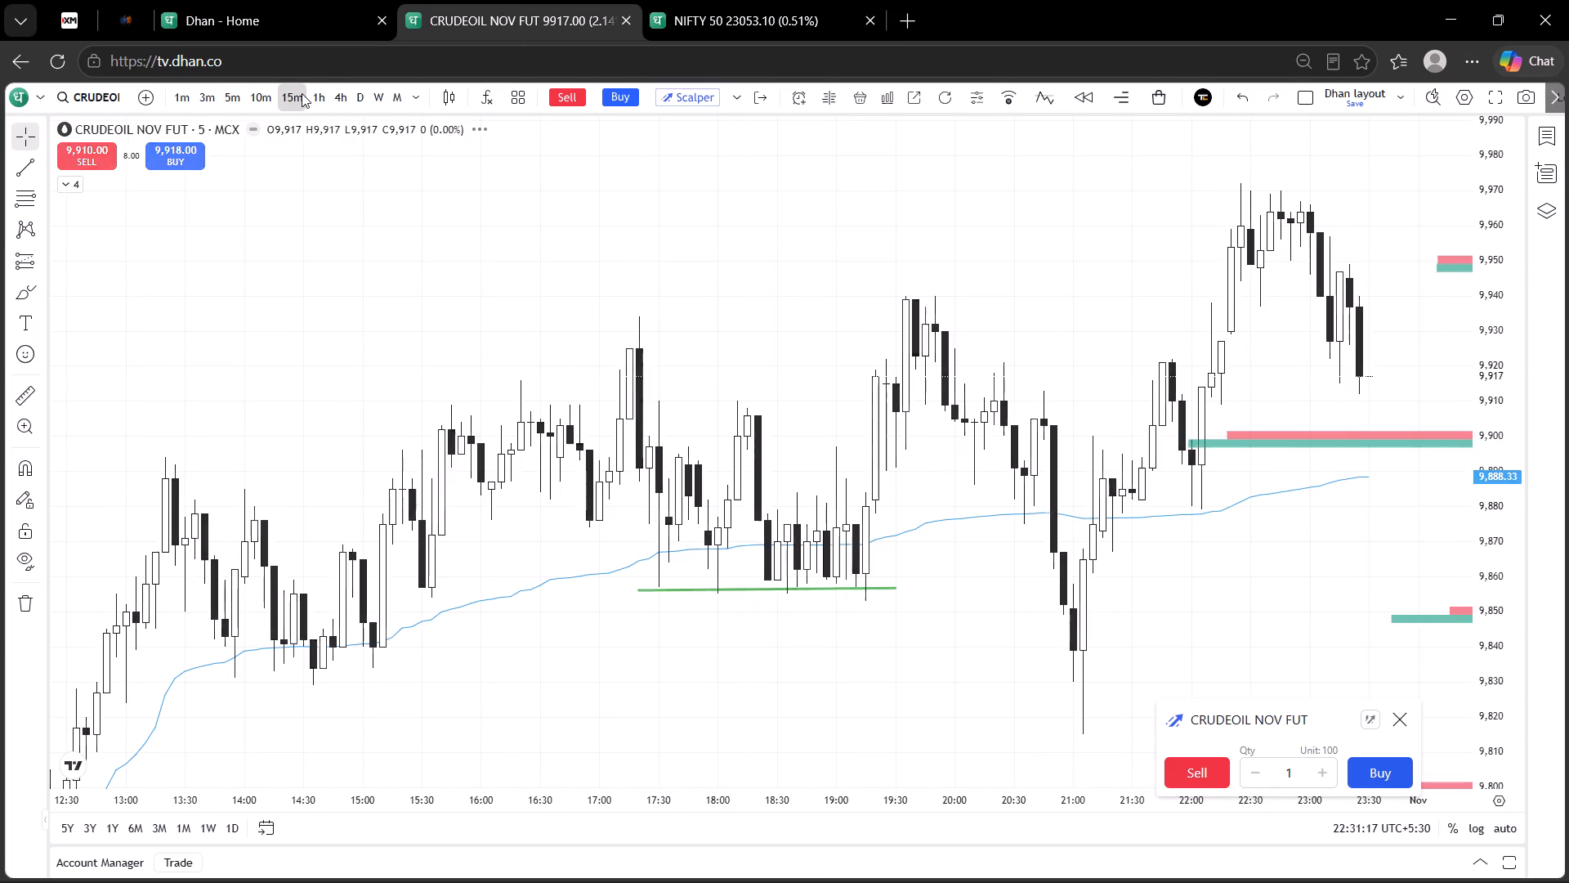
# Delete the short green trend line under the 30 October evening lows on the CRUDEOIL NOV FUT chart.
pyautogui.moveTo(1511, 152); pyautogui.dragTo(1511, 158)
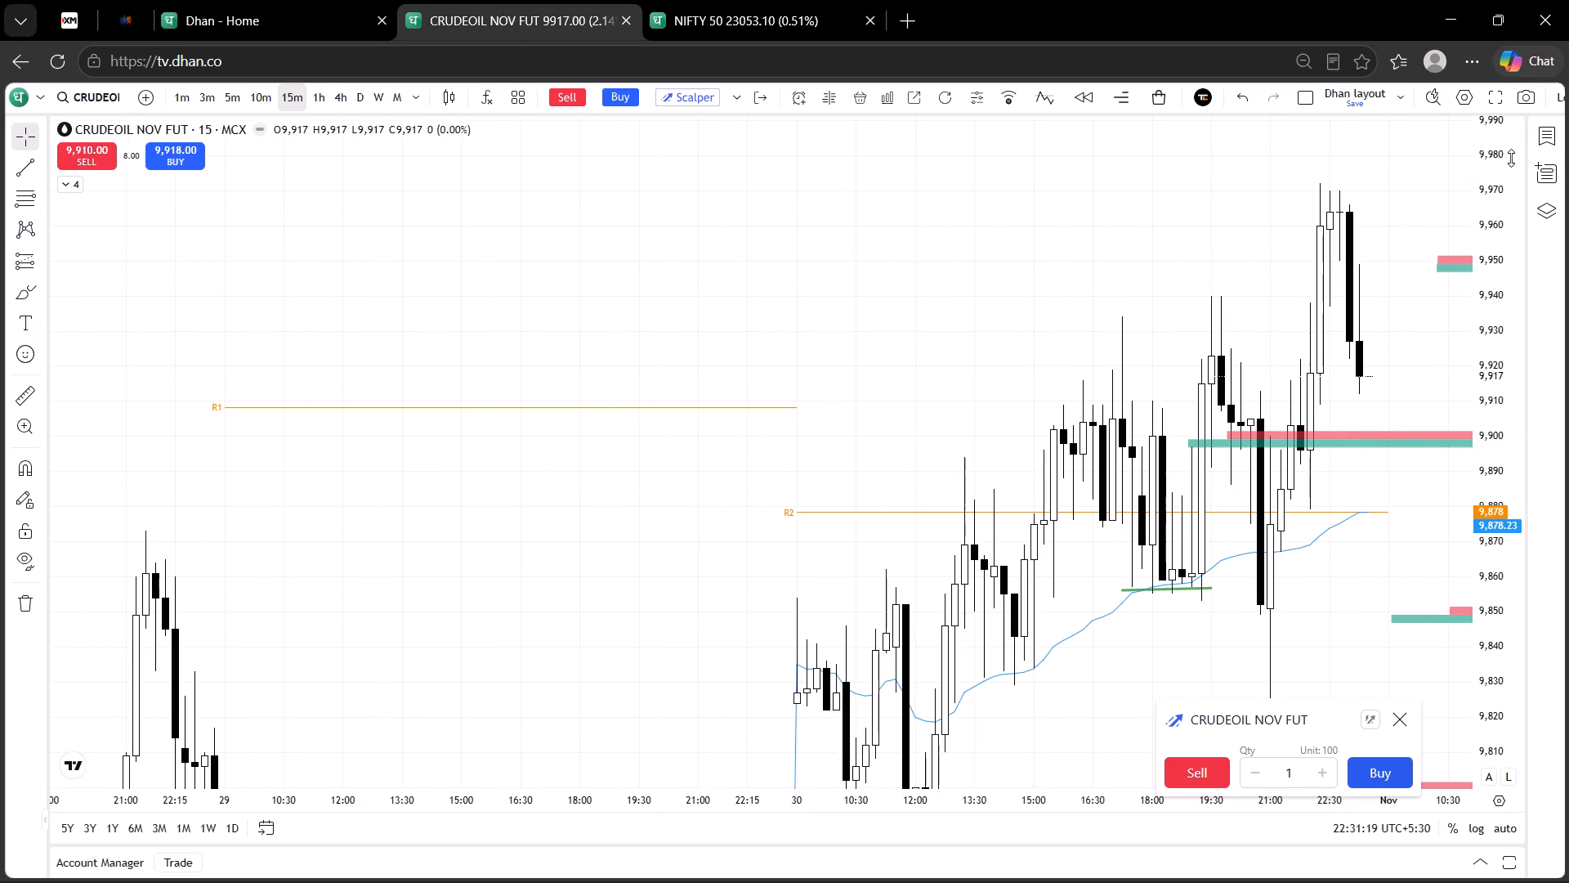
pyautogui.moveTo(1511, 158); pyautogui.dragTo(1524, 528)
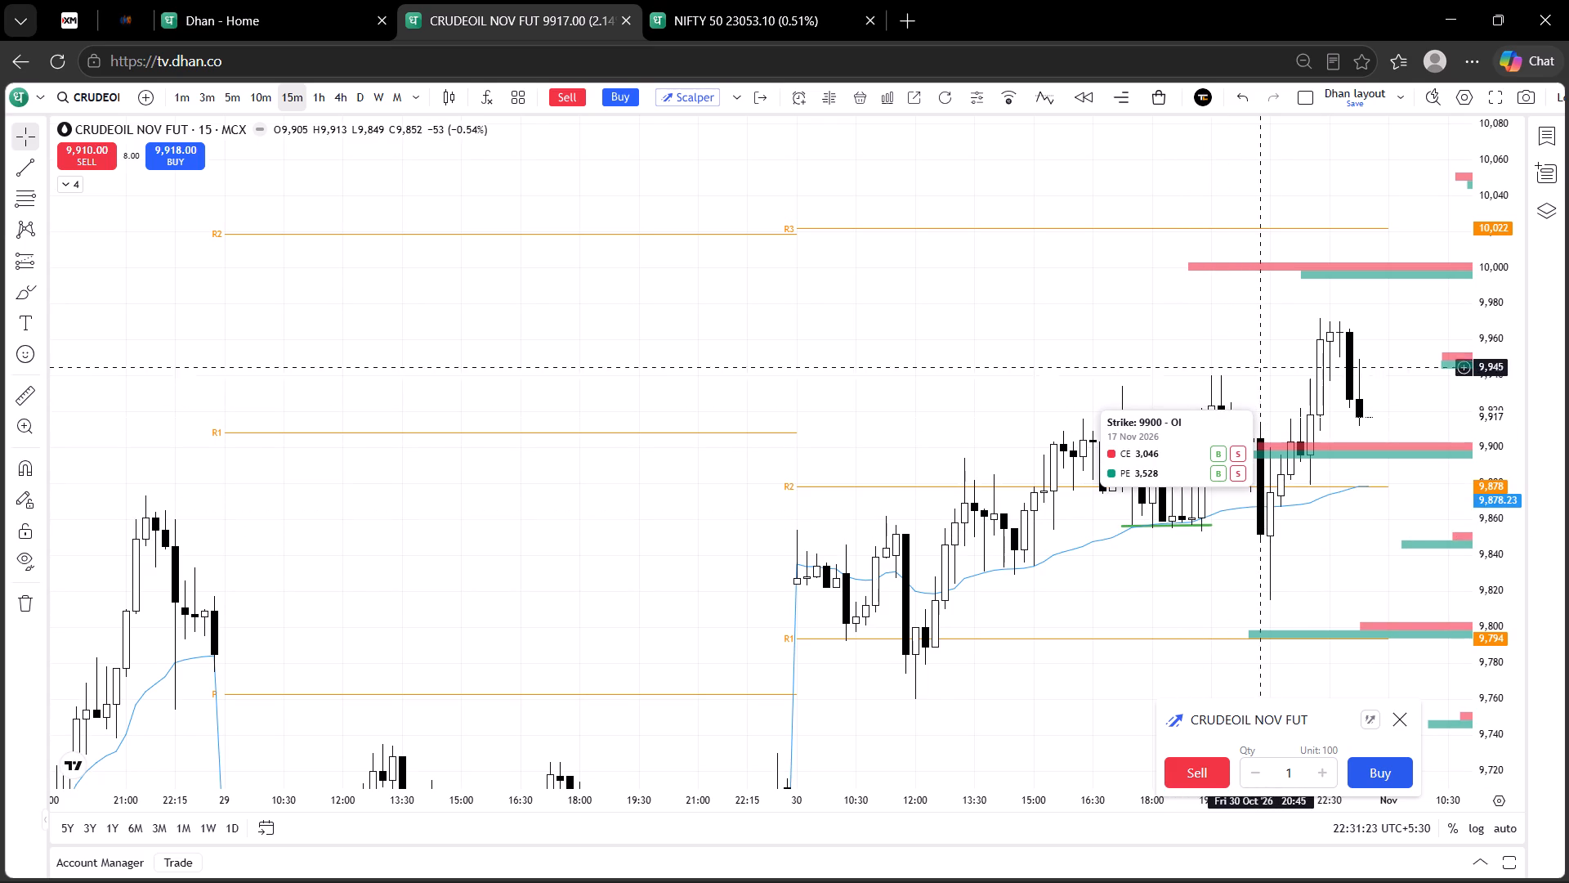
pyautogui.click(1187, 587)
pyautogui.moveTo(1187, 587); pyautogui.dragTo(1034, 610)
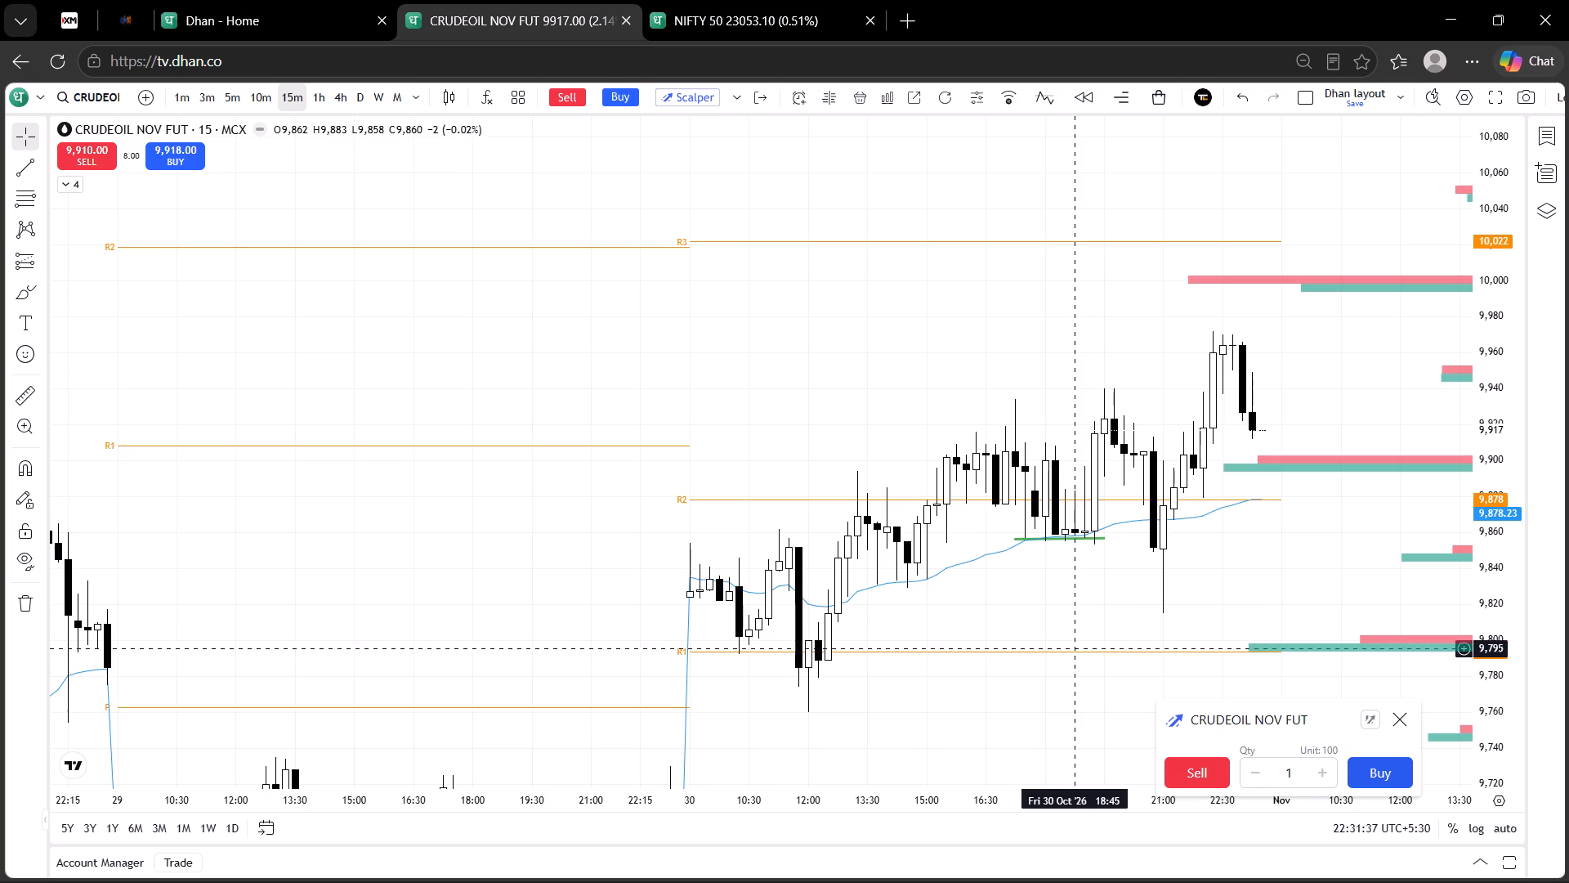
pyautogui.click(1080, 542)
pyautogui.click(1083, 539)
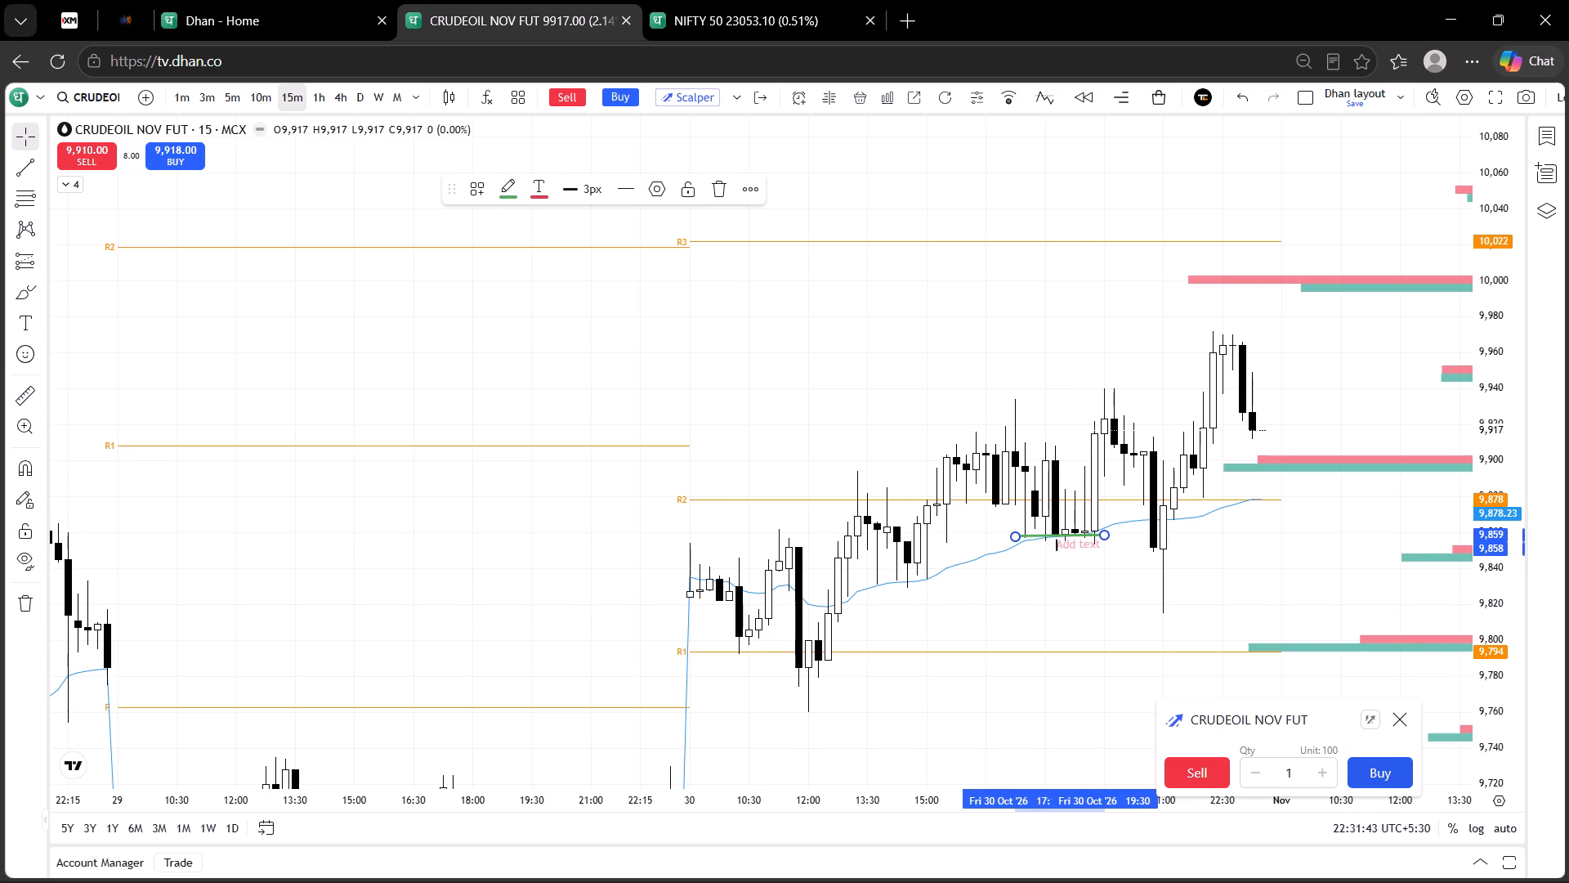
pyautogui.press('BackSpace')
pyautogui.press('BackSpace')
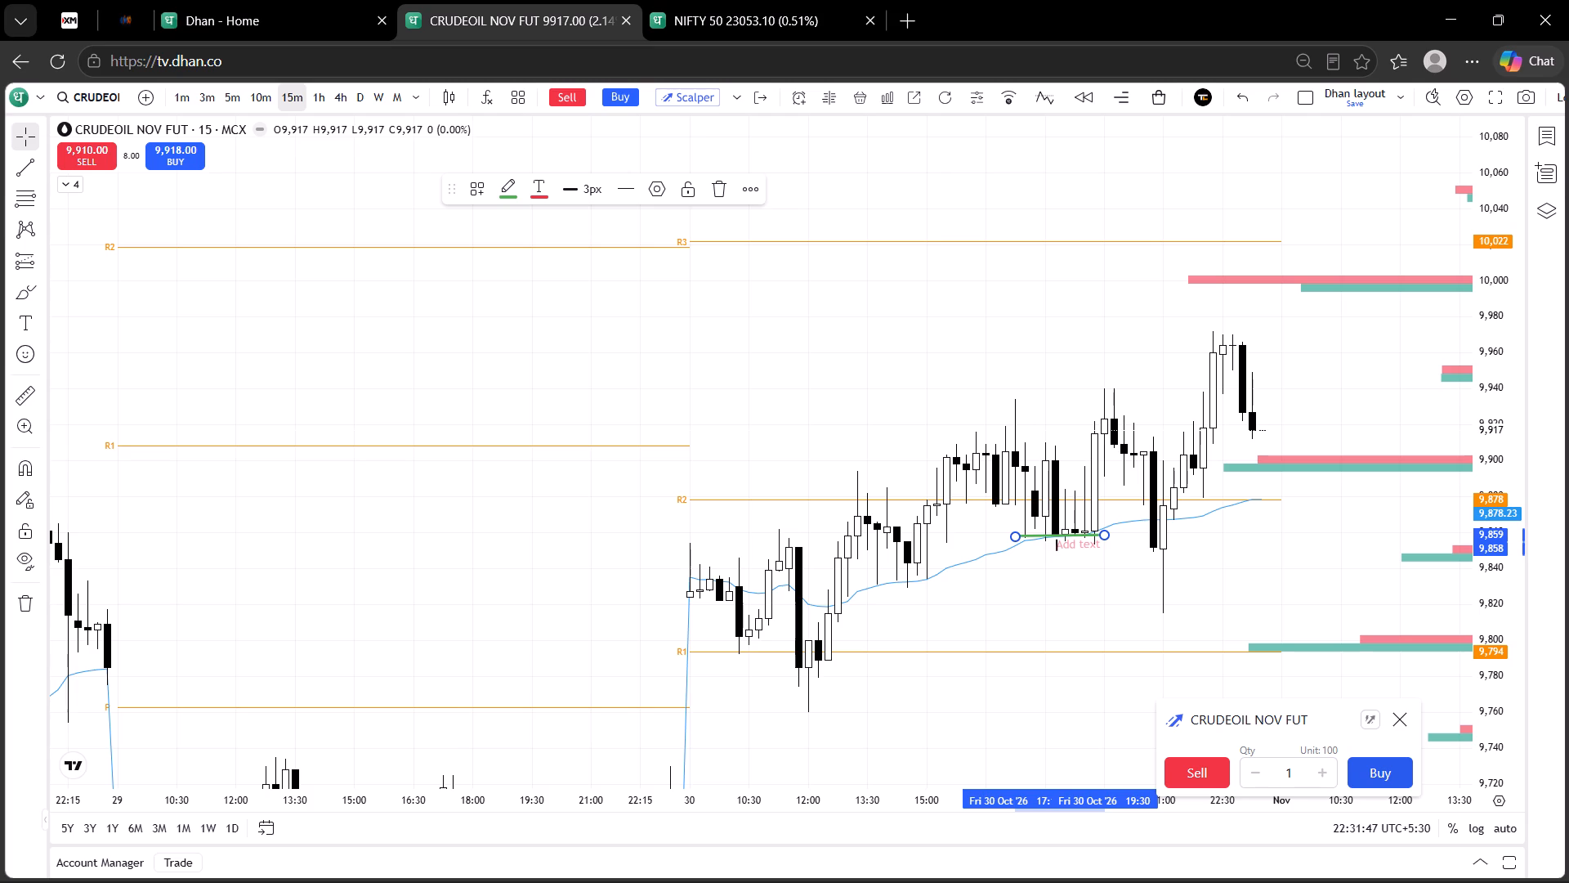
pyautogui.press('BackSpace')
pyautogui.press('BackSpace')
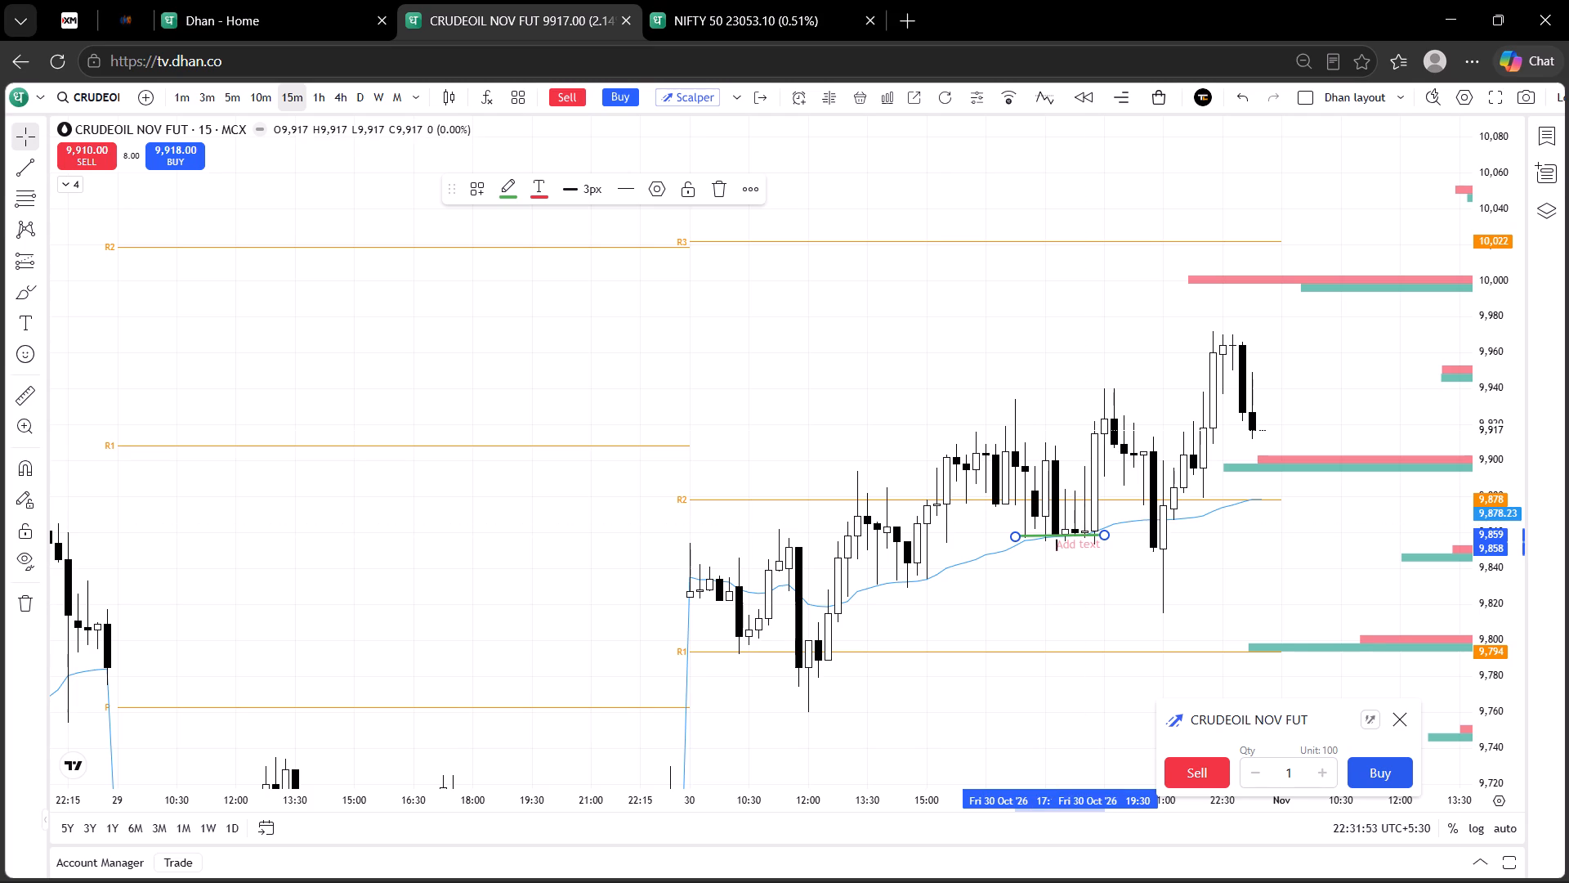
pyautogui.click(1079, 533)
pyautogui.press('BackSpace')
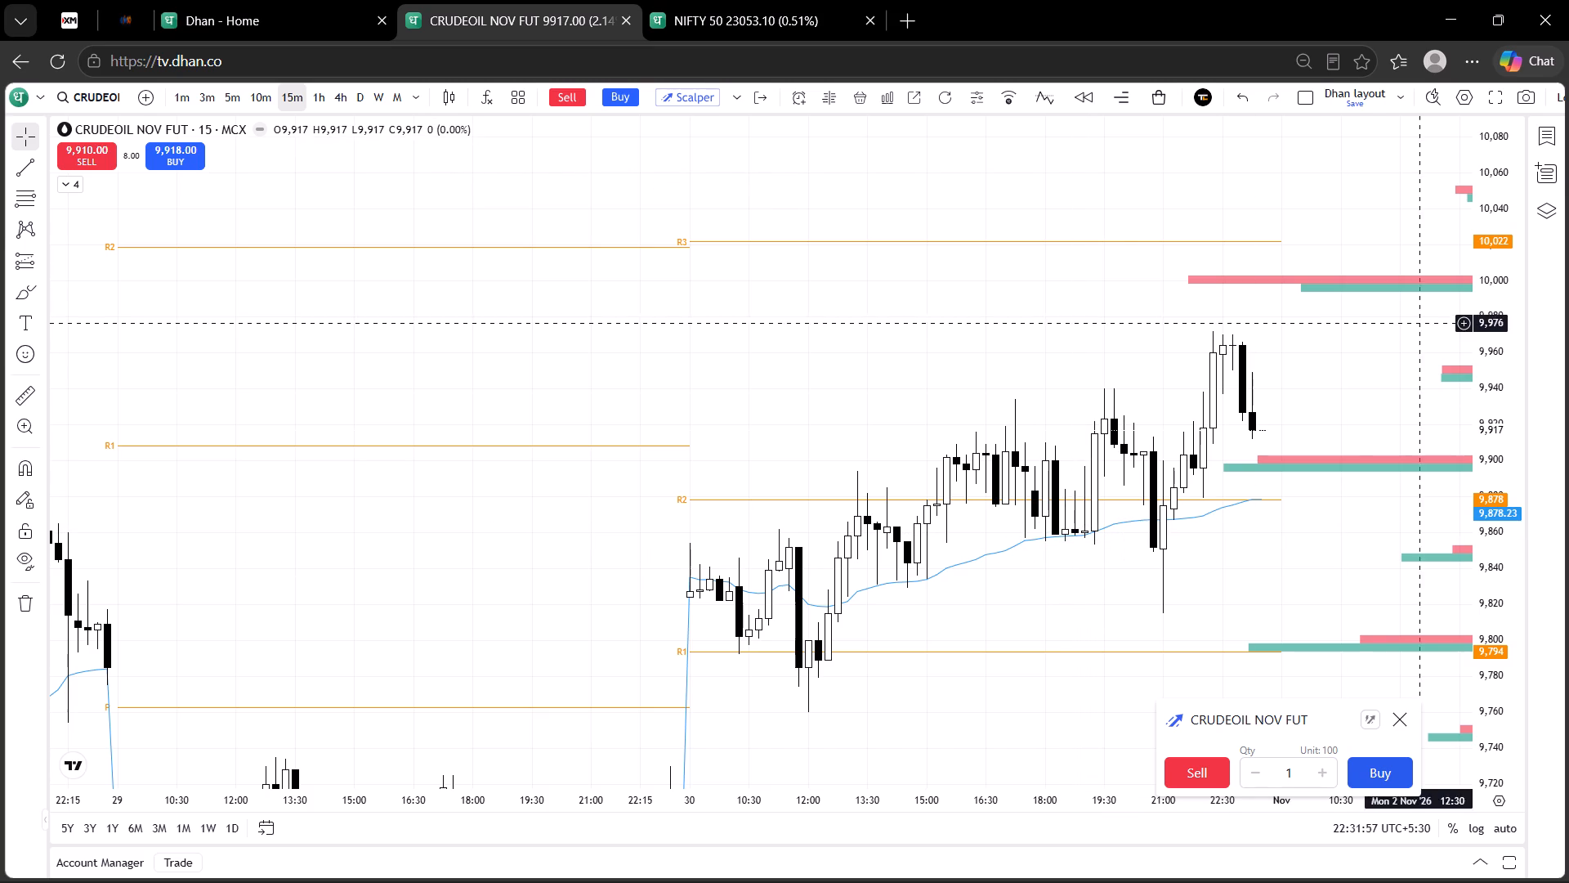
# Close the floating CRUDEOIL NOV FUT order box over the 15-minute chart.
pyautogui.moveTo(1304, 521); pyautogui.dragTo(986, 477)
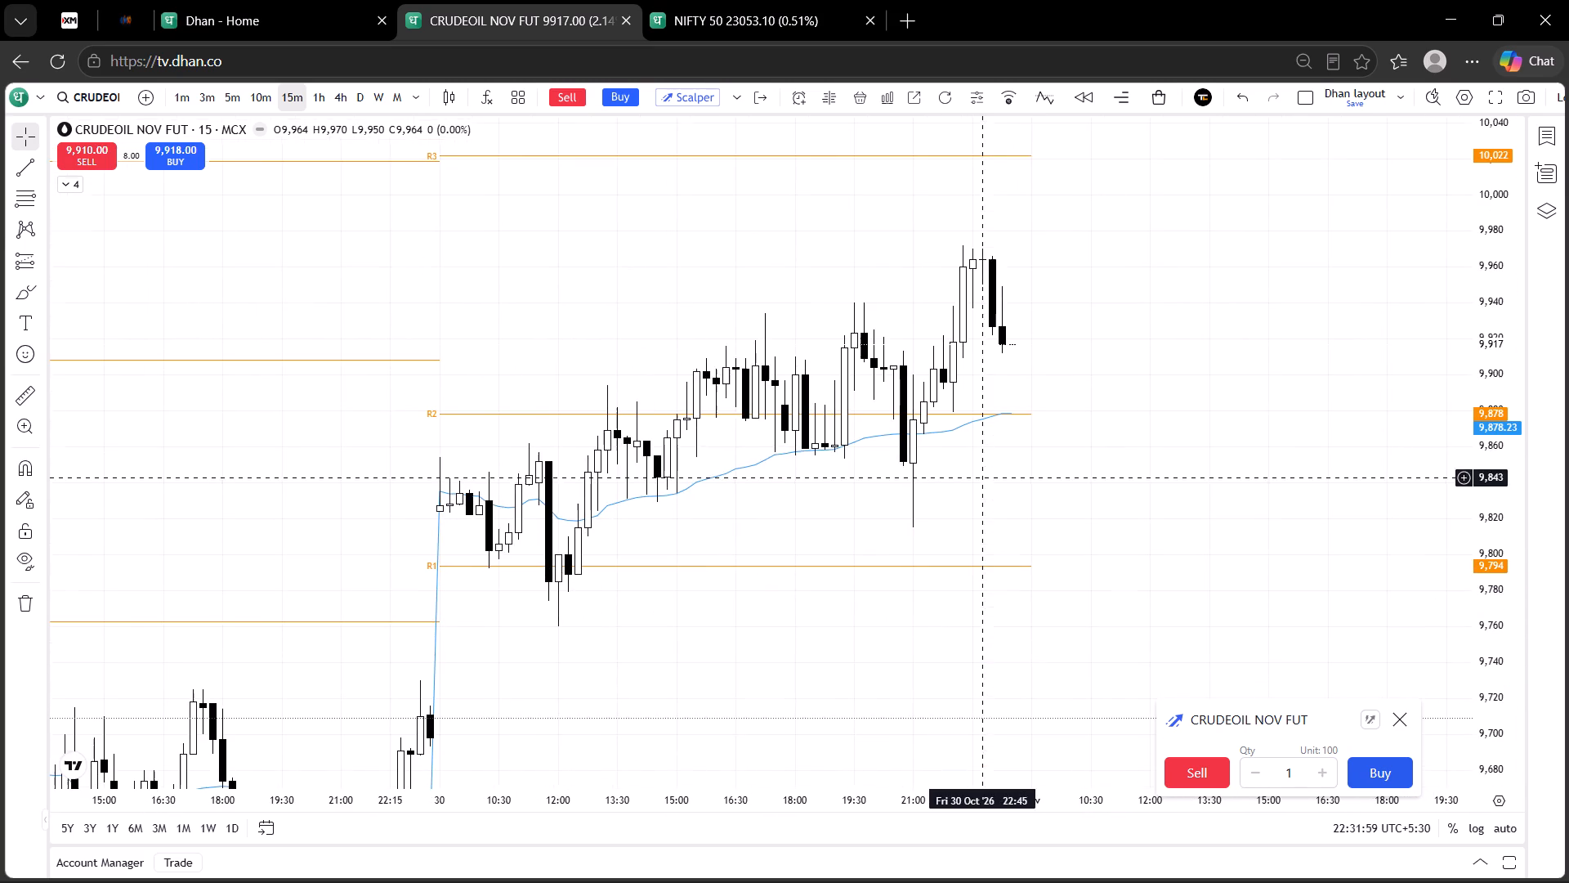
pyautogui.moveTo(575, 807); pyautogui.dragTo(866, 762)
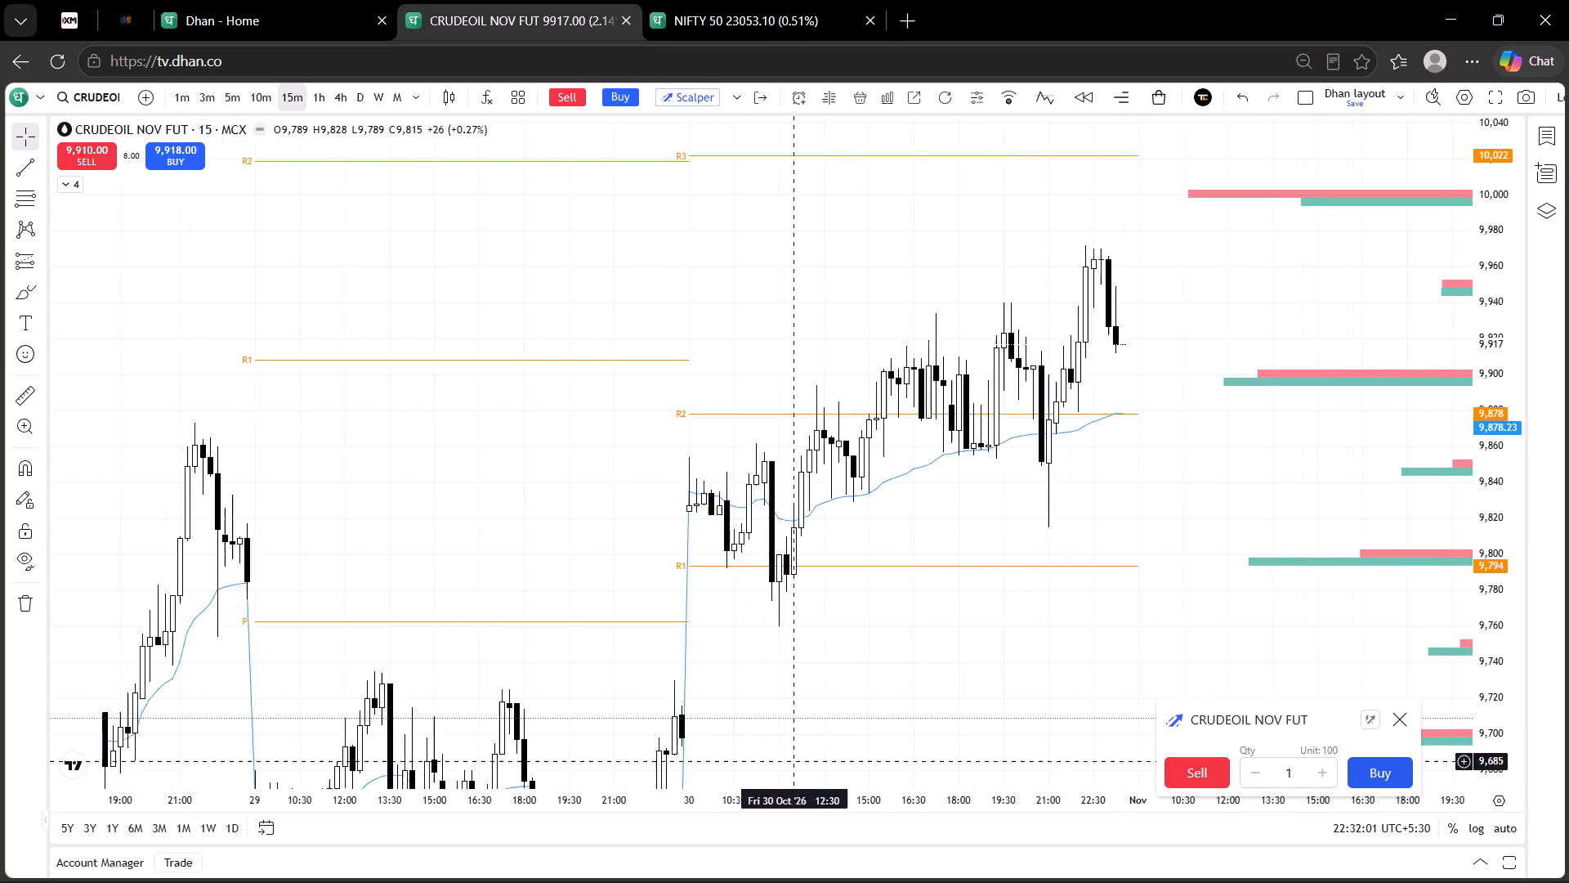
pyautogui.moveTo(866, 762); pyautogui.dragTo(936, 765)
pyautogui.moveTo(1490, 204); pyautogui.dragTo(1514, 289)
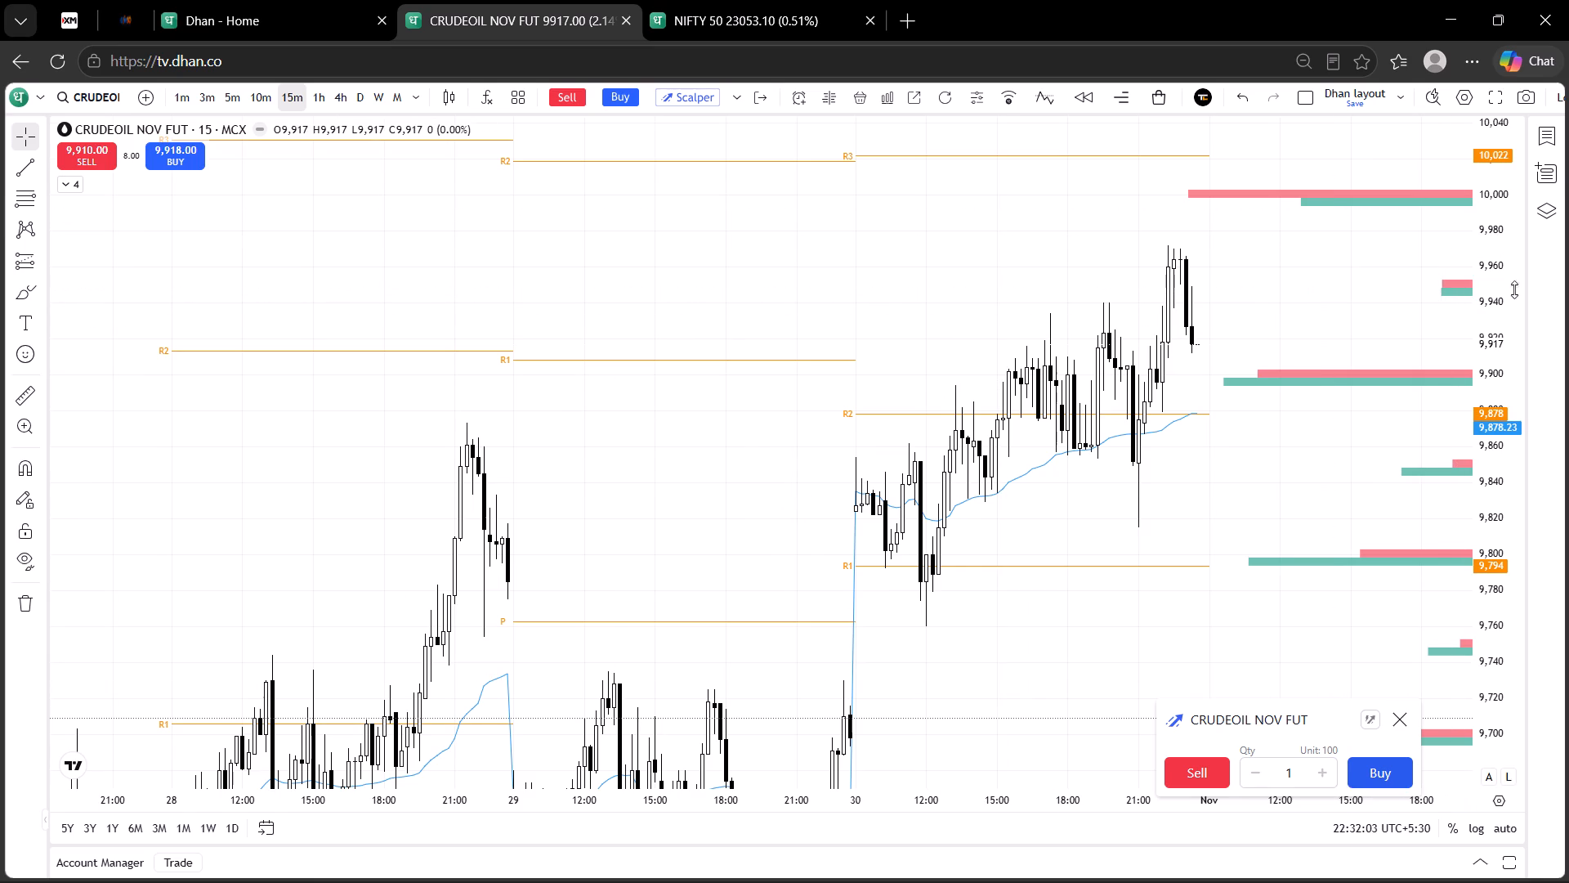
pyautogui.moveTo(1514, 289); pyautogui.dragTo(1539, 532)
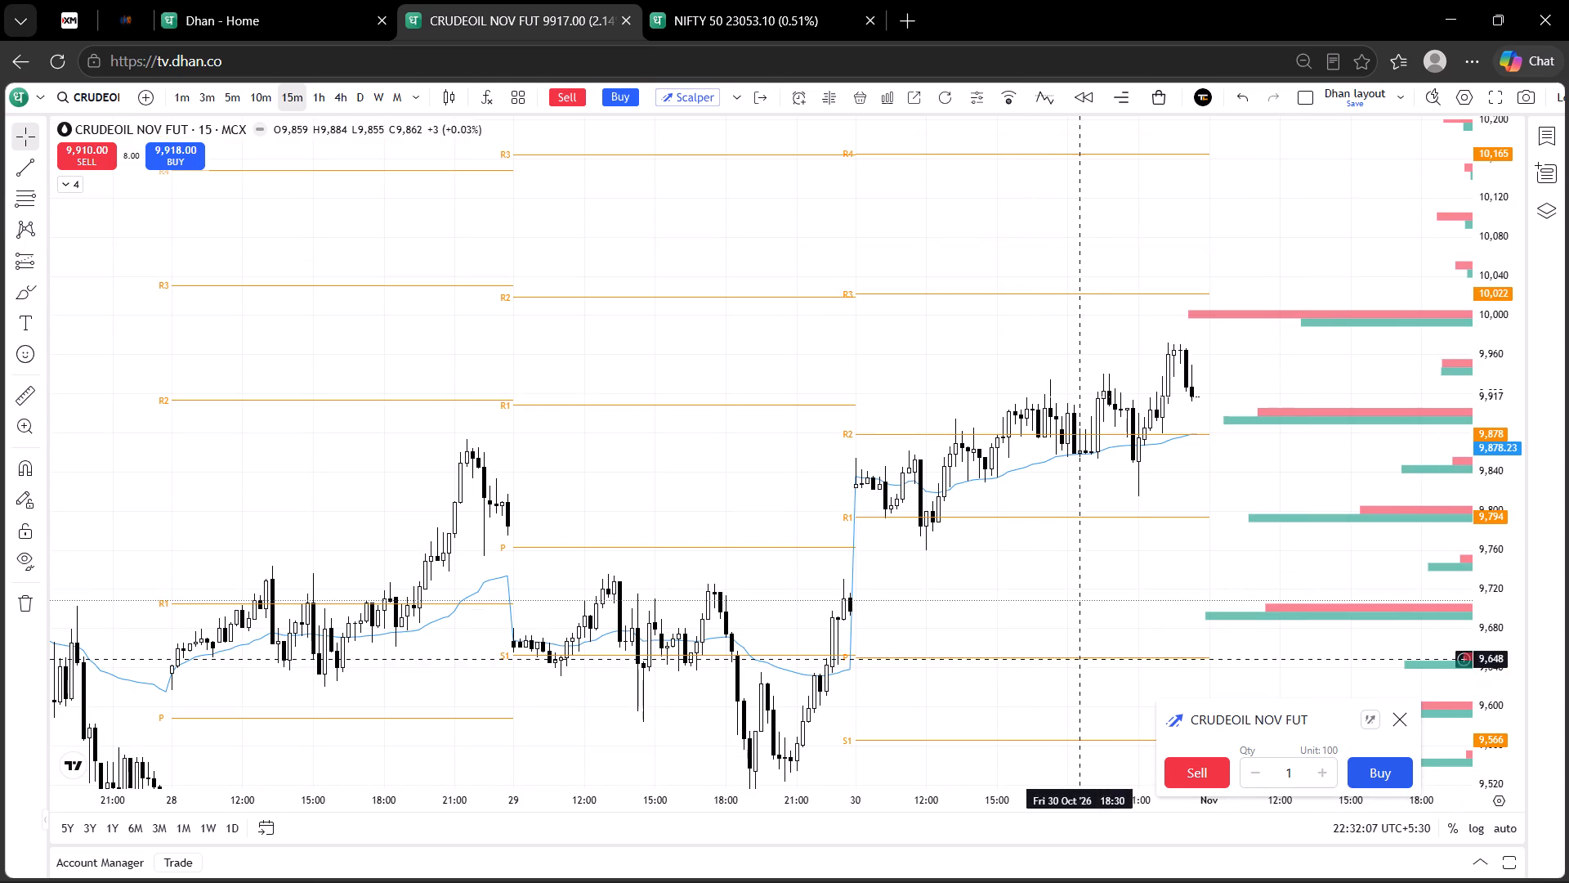
pyautogui.click(1398, 712)
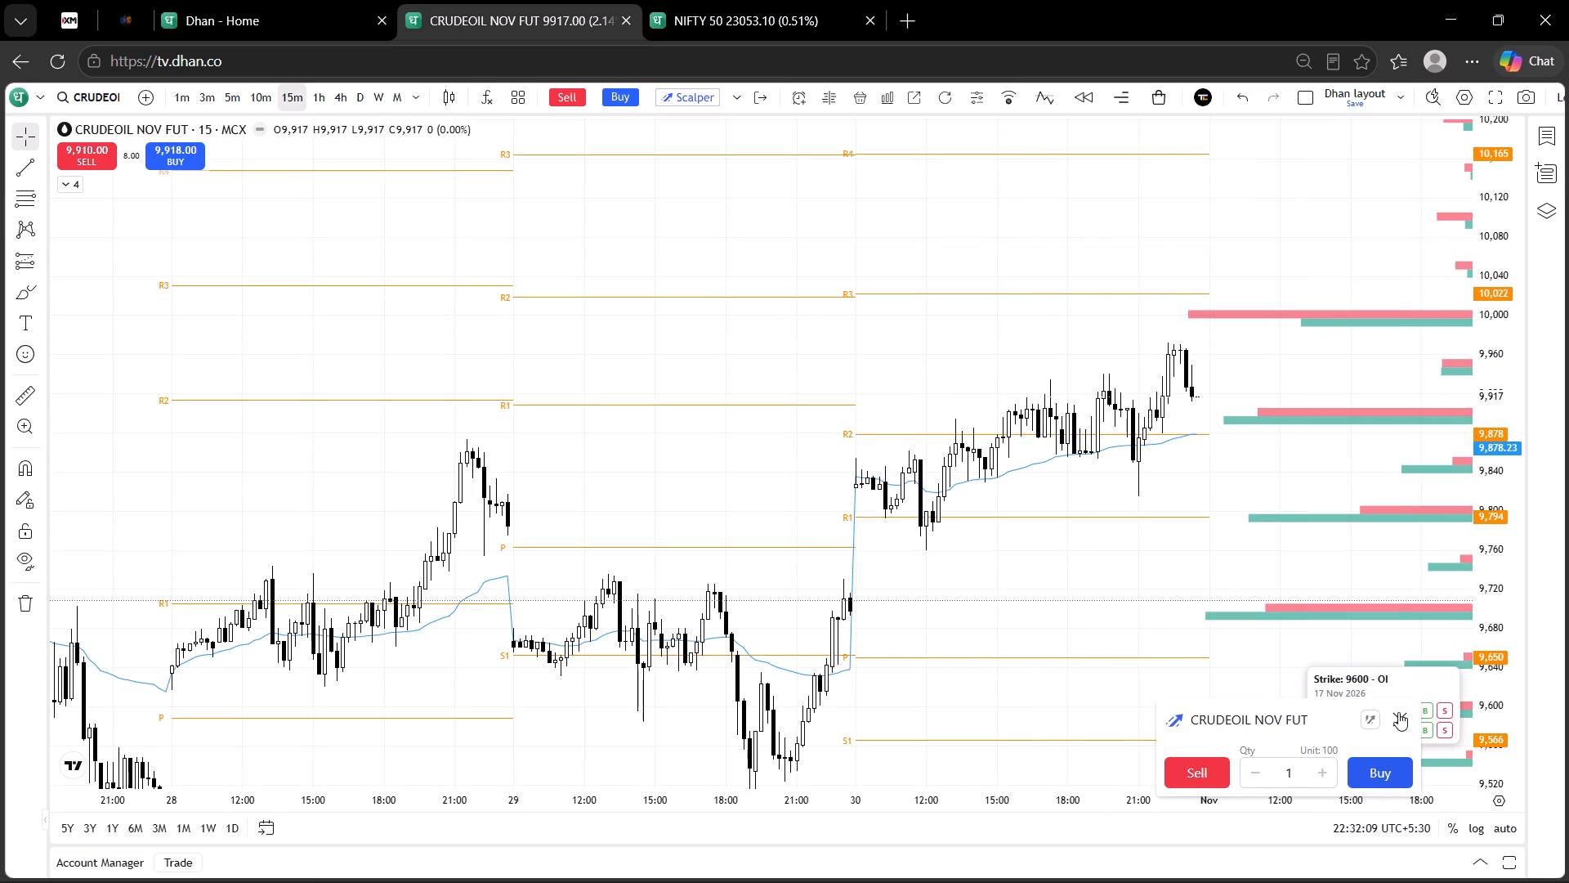
# Save the Dhan layout with the CRUDEOIL NOV FUT chart spanning the sessions from 28 October.
pyautogui.moveTo(1114, 630); pyautogui.dragTo(1017, 341)
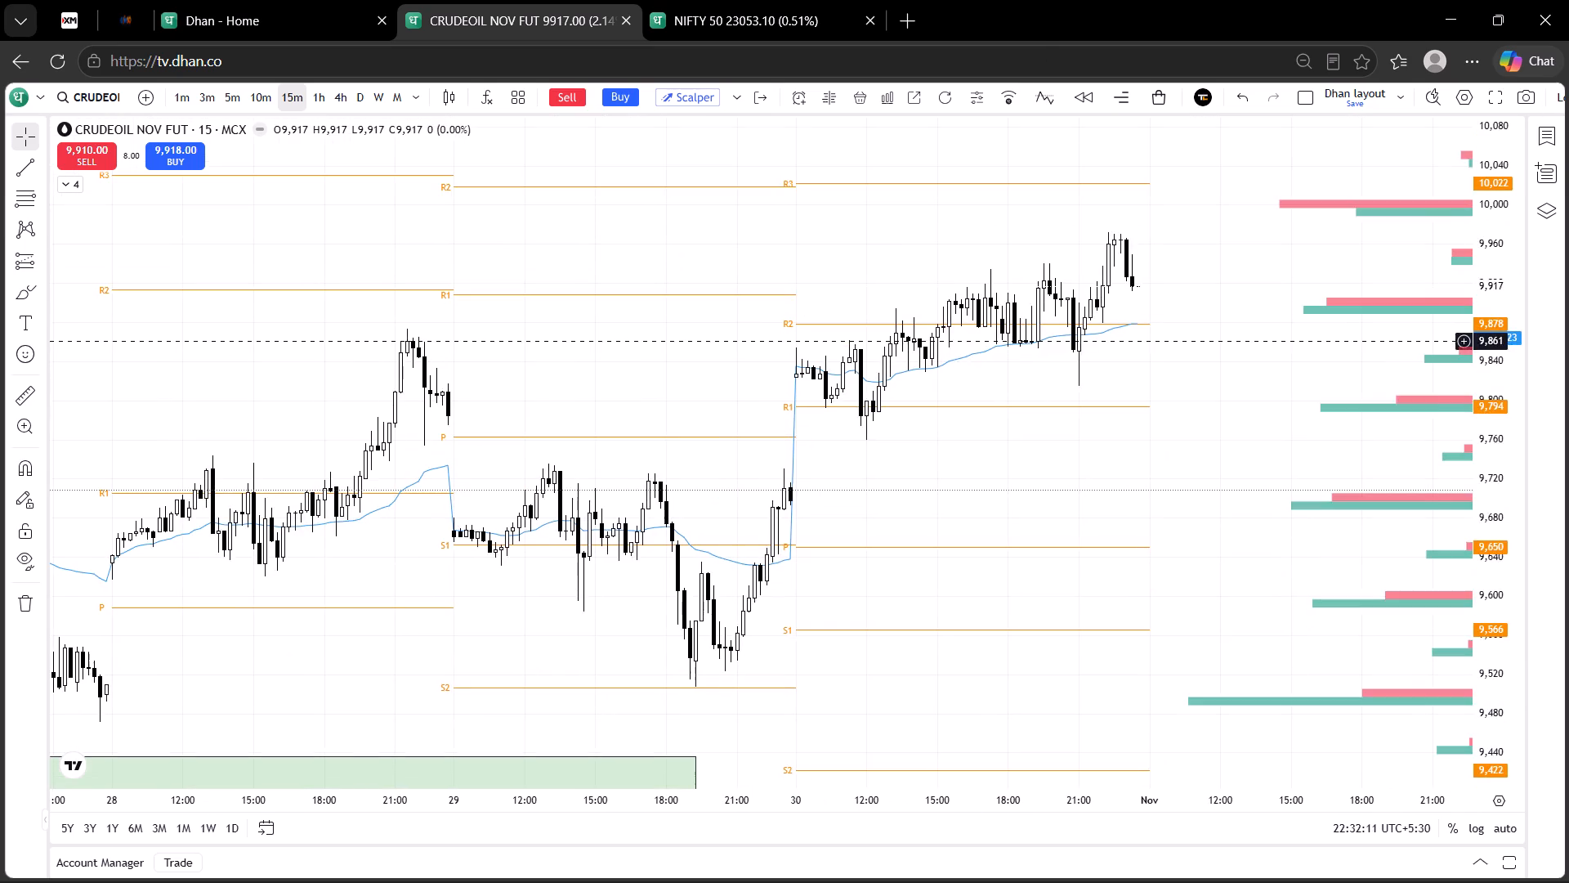
pyautogui.moveTo(1017, 341); pyautogui.dragTo(984, 441)
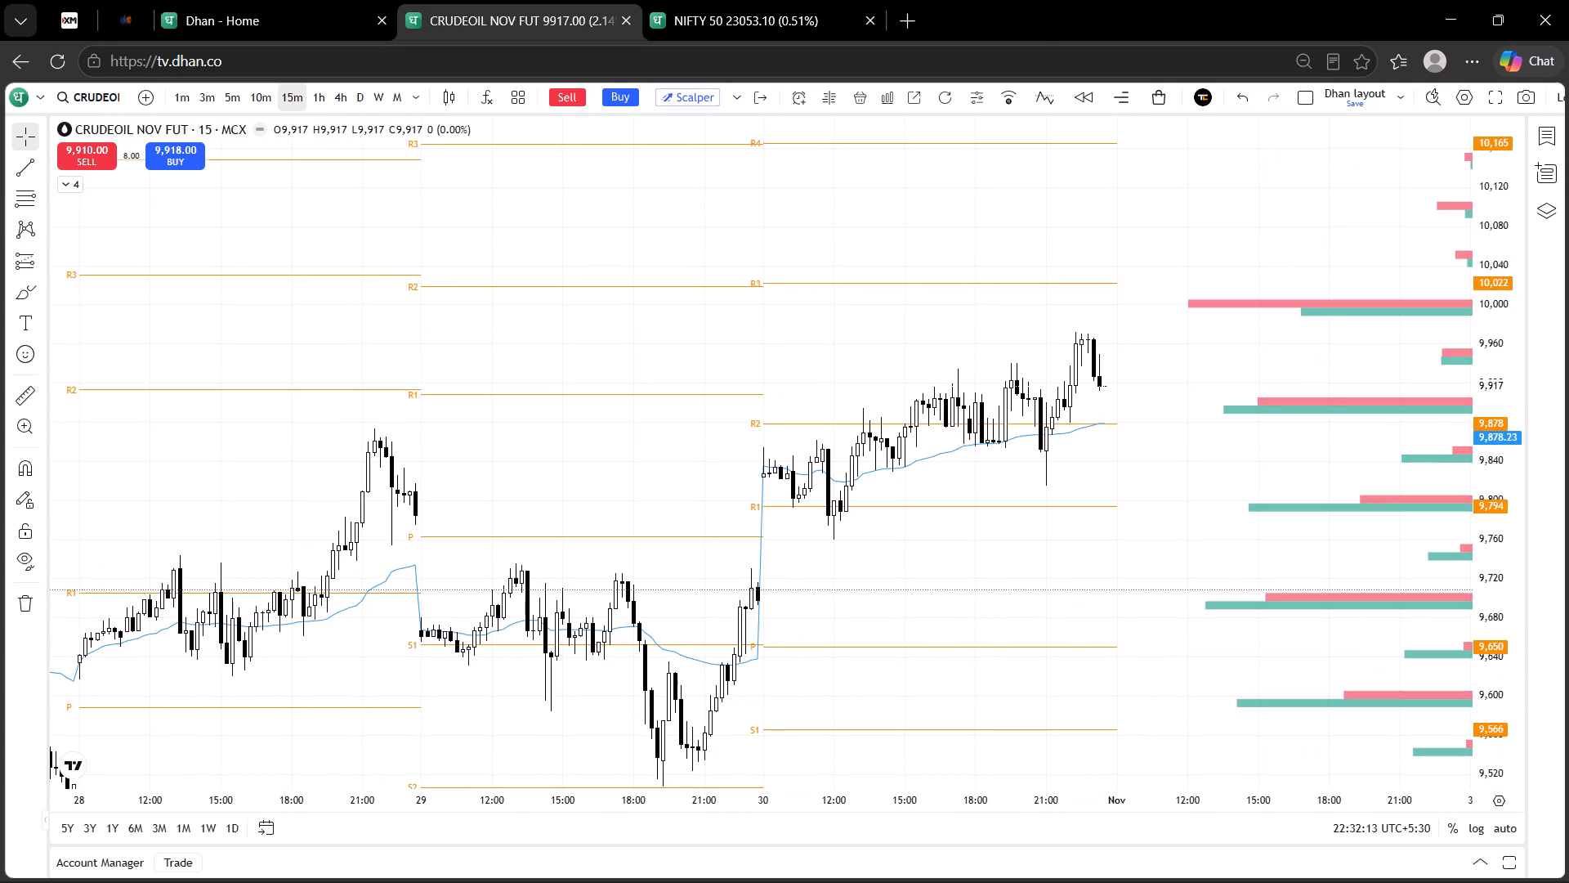
pyautogui.click(1355, 92)
# Open the trading chart for Reliance Industries from the stock options watchlist on the Dhan home page.
pyautogui.click(753, 0)
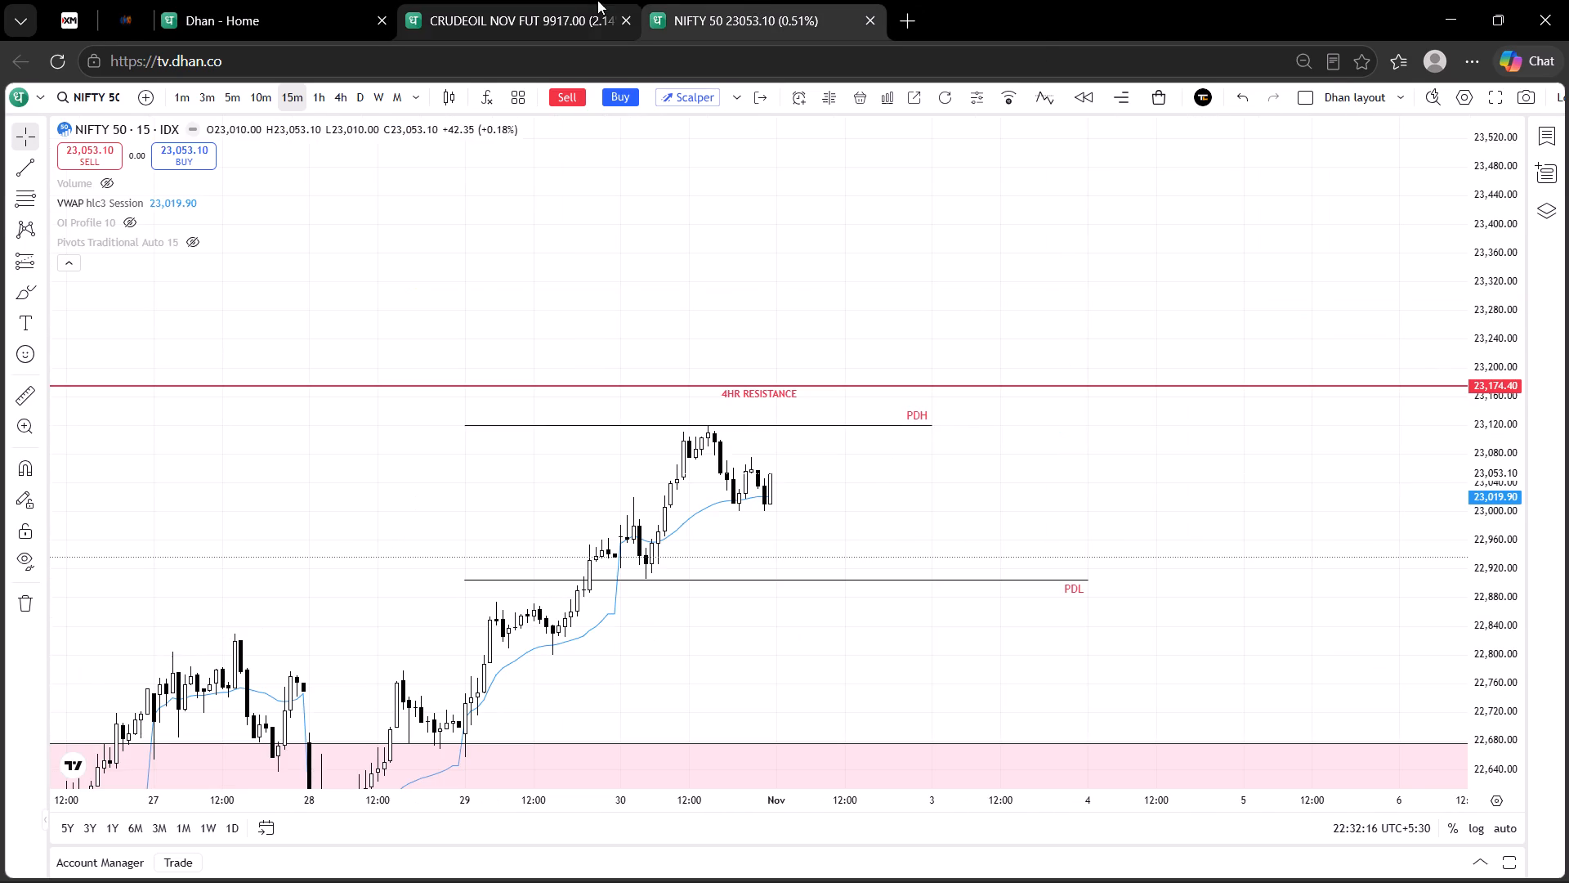
pyautogui.click(579, 0)
pyautogui.click(239, 0)
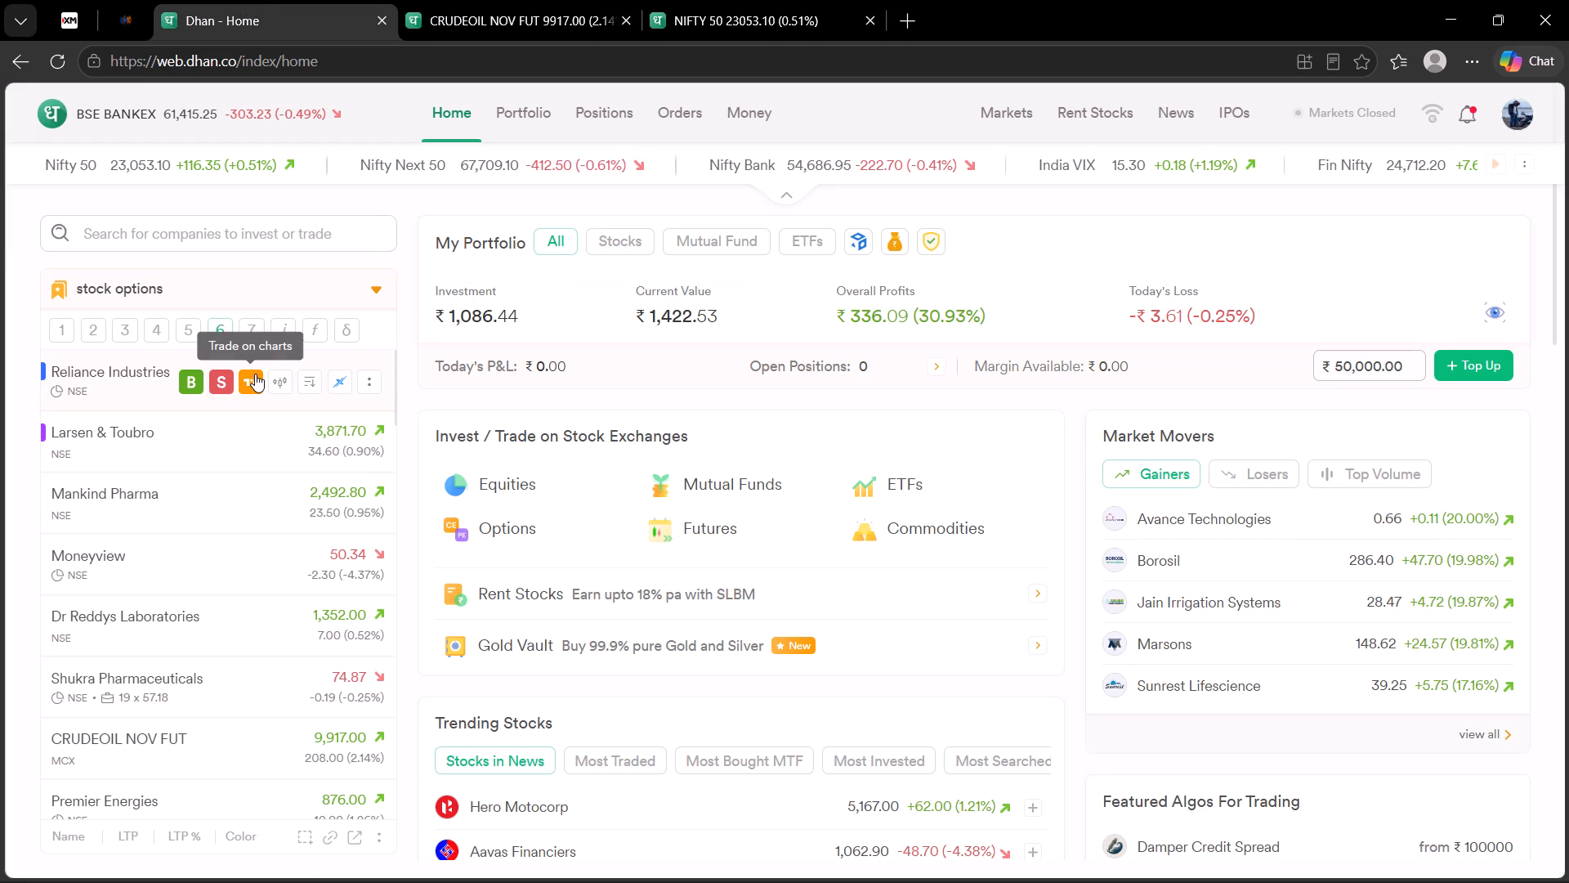
pyautogui.click(255, 374)
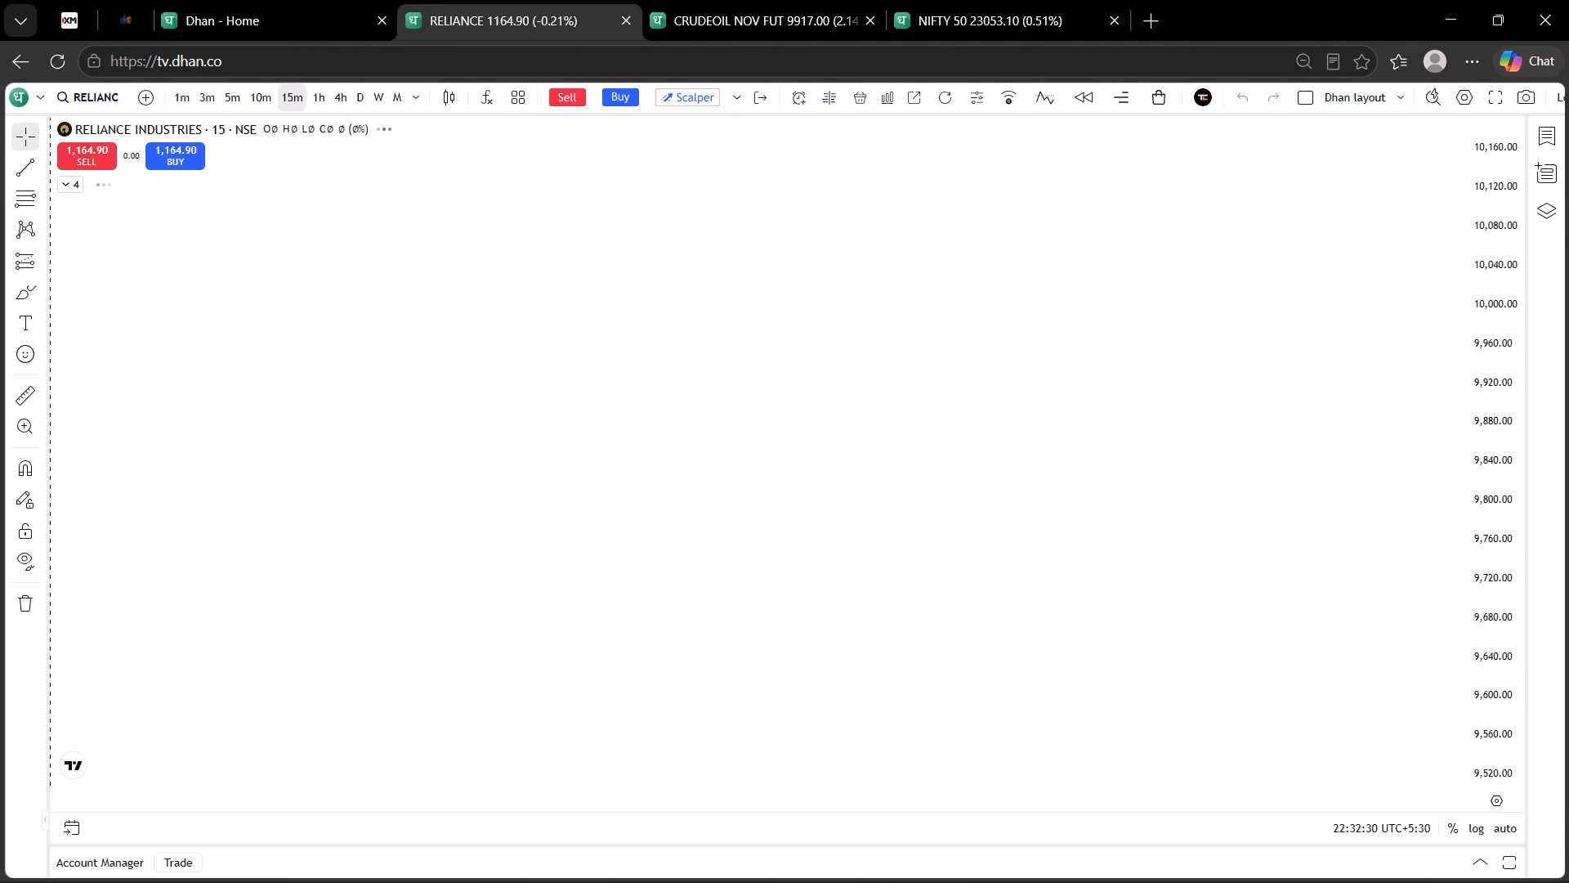
# Close the floating RELIANCE INDUSTRIES order box over the 15-minute chart.
pyautogui.moveTo(1214, 409); pyautogui.dragTo(950, 193)
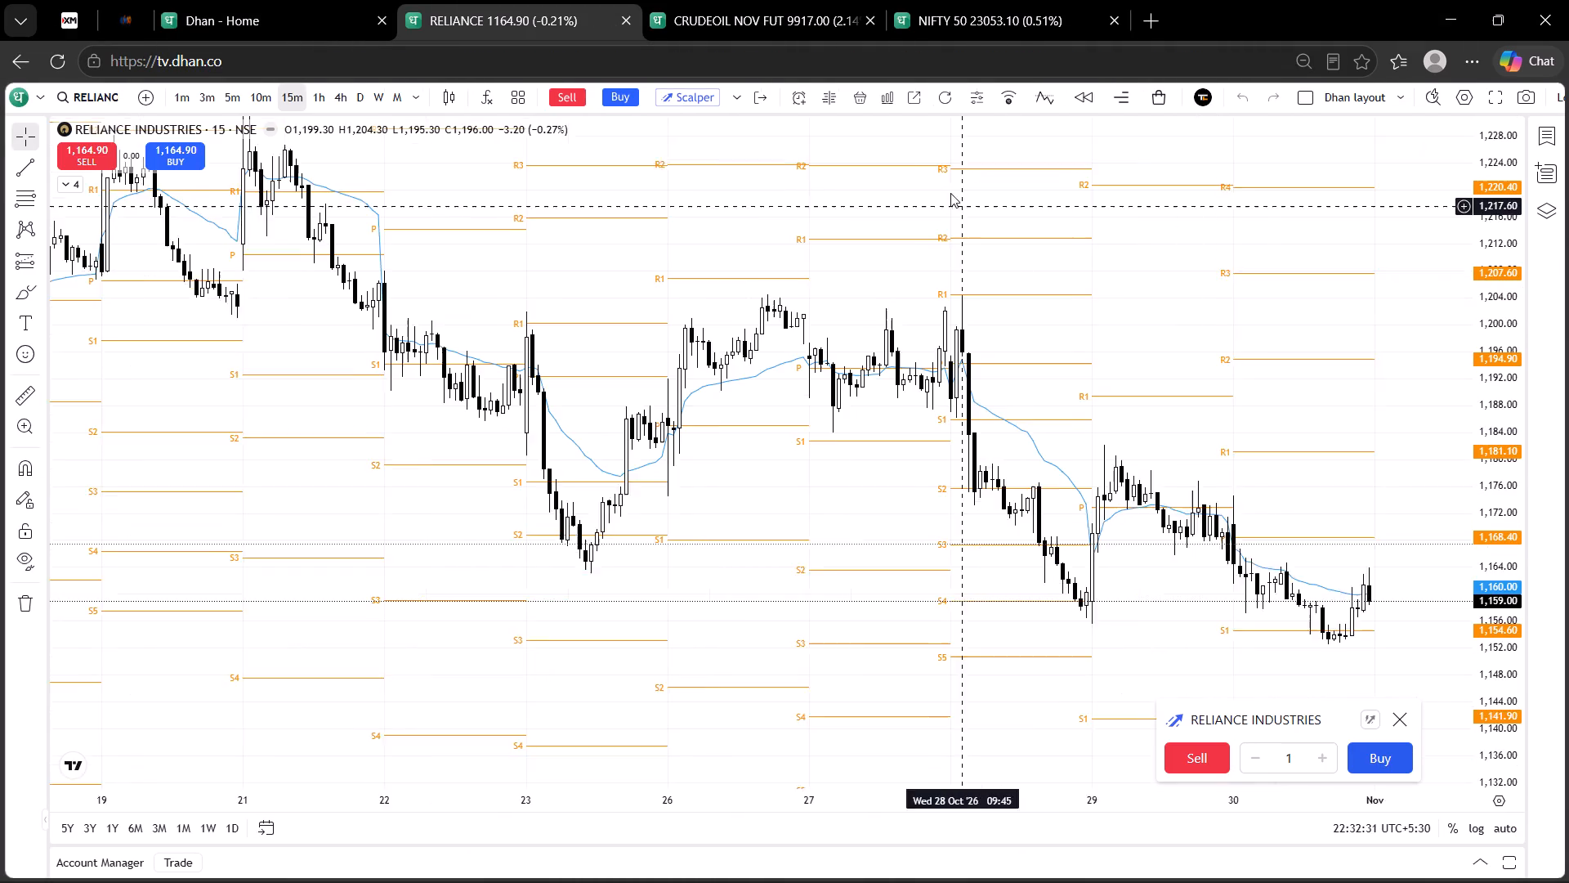
pyautogui.moveTo(950, 193); pyautogui.dragTo(1114, 527)
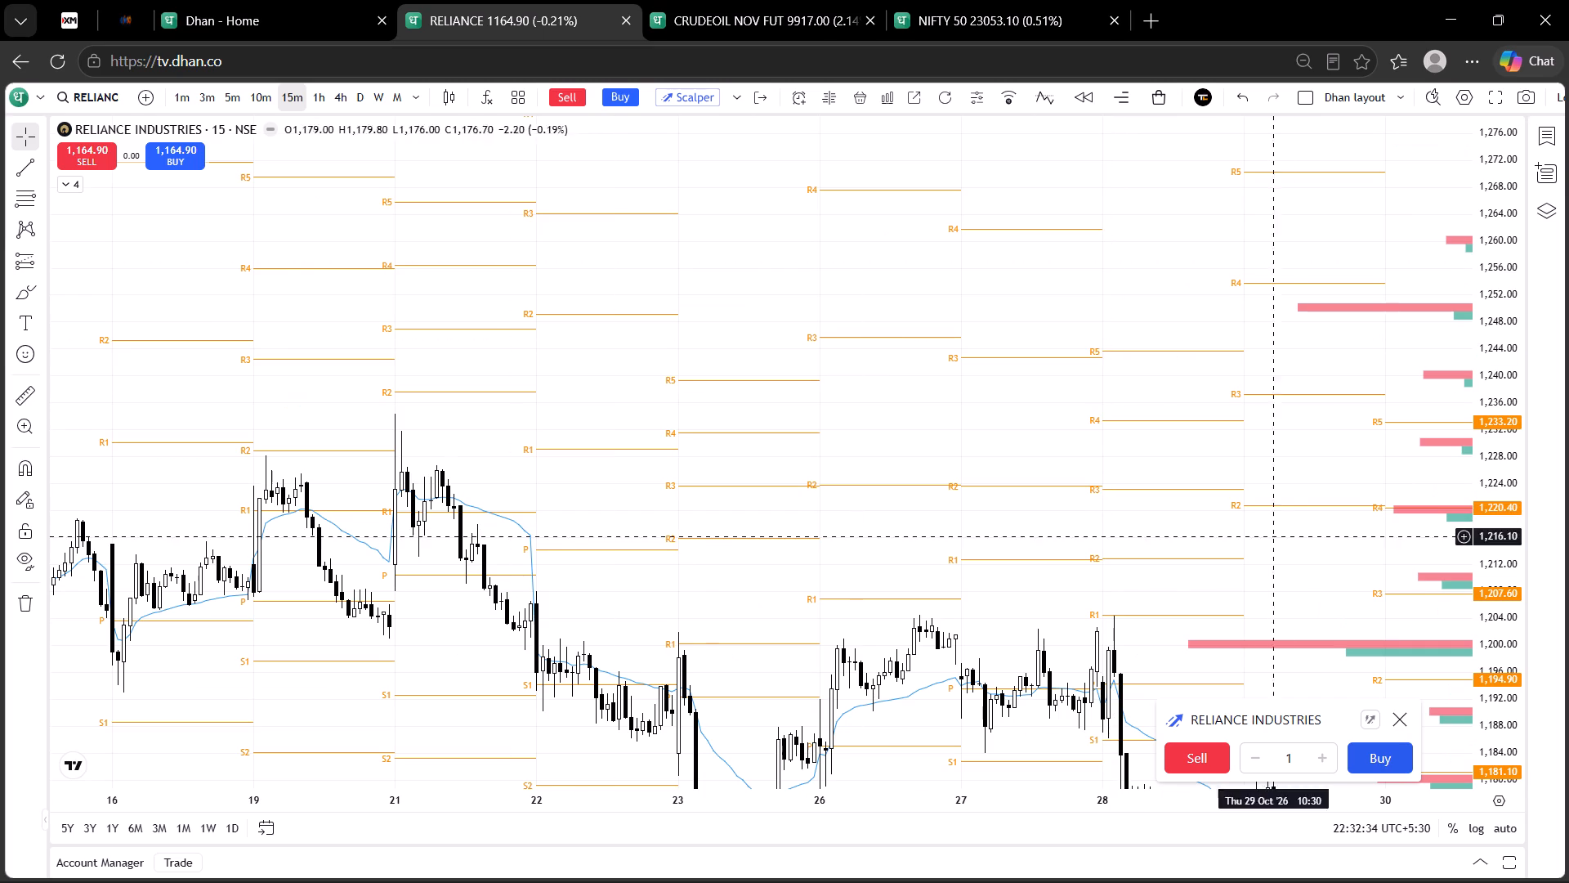
pyautogui.click(1405, 722)
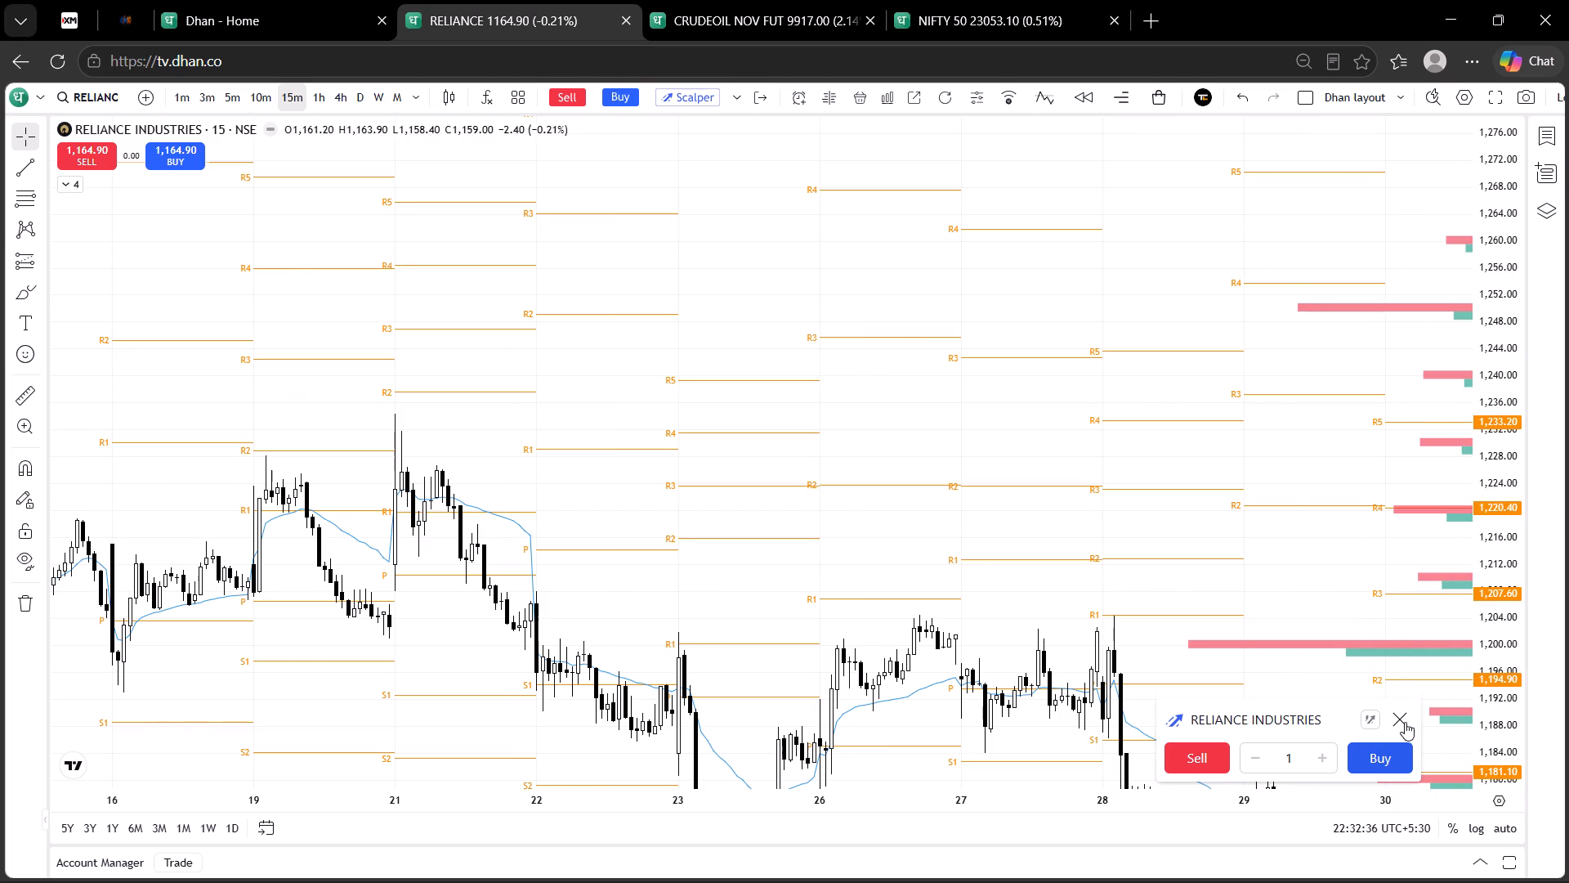
# Create a price alert on RELIANCE INDUSTRIES for the price crossing 1169.40, near the 1170 strike's open interest bars.
pyautogui.moveTo(1097, 455); pyautogui.dragTo(1025, 438)
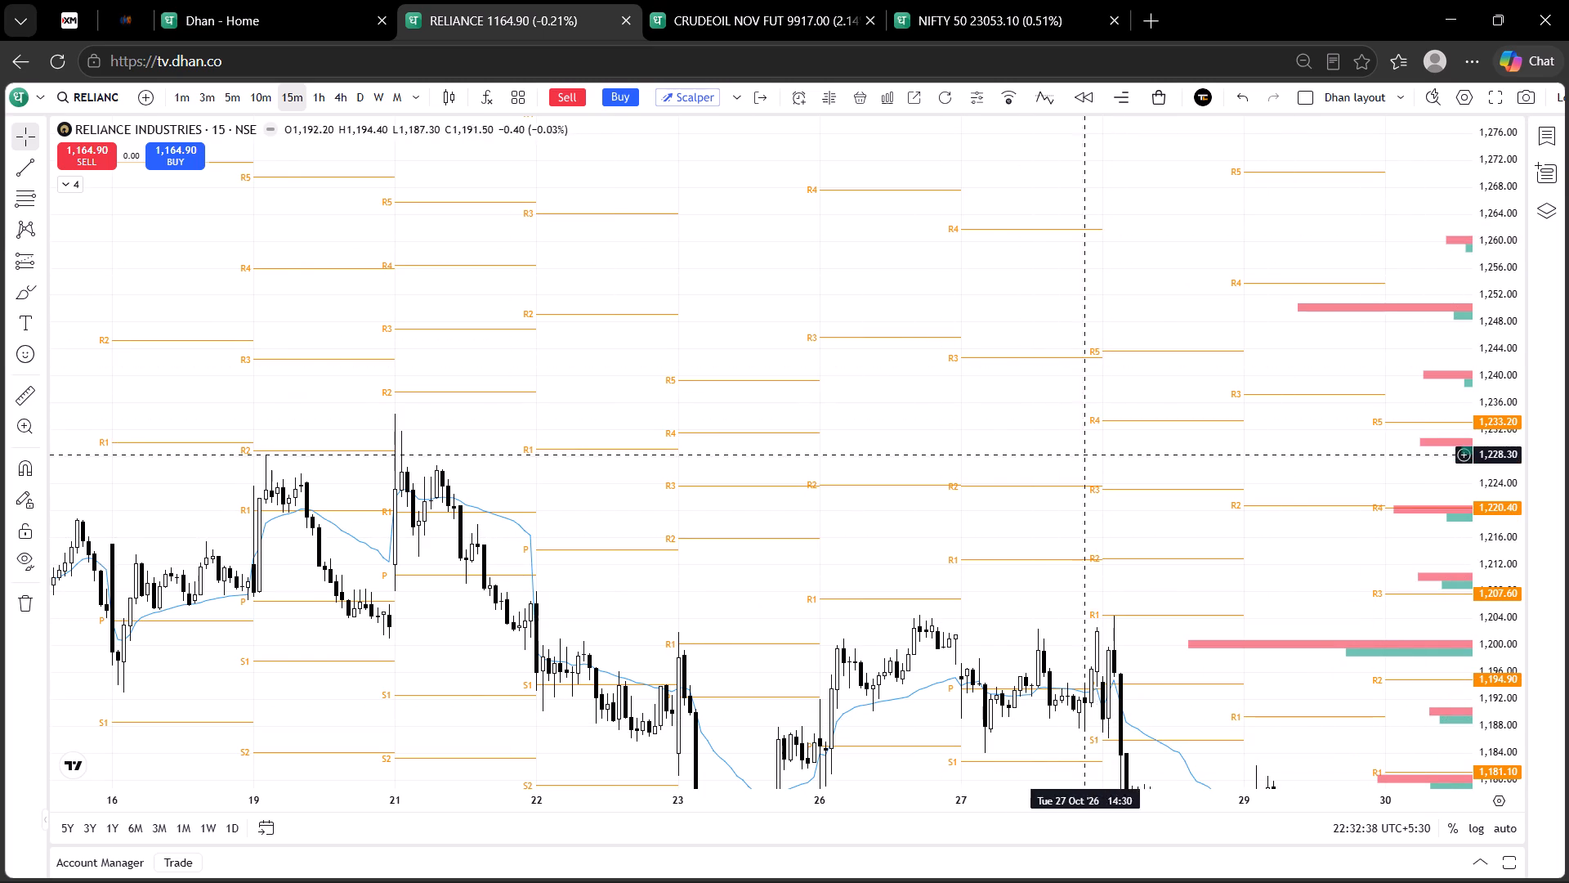
pyautogui.moveTo(1025, 438); pyautogui.dragTo(543, 100)
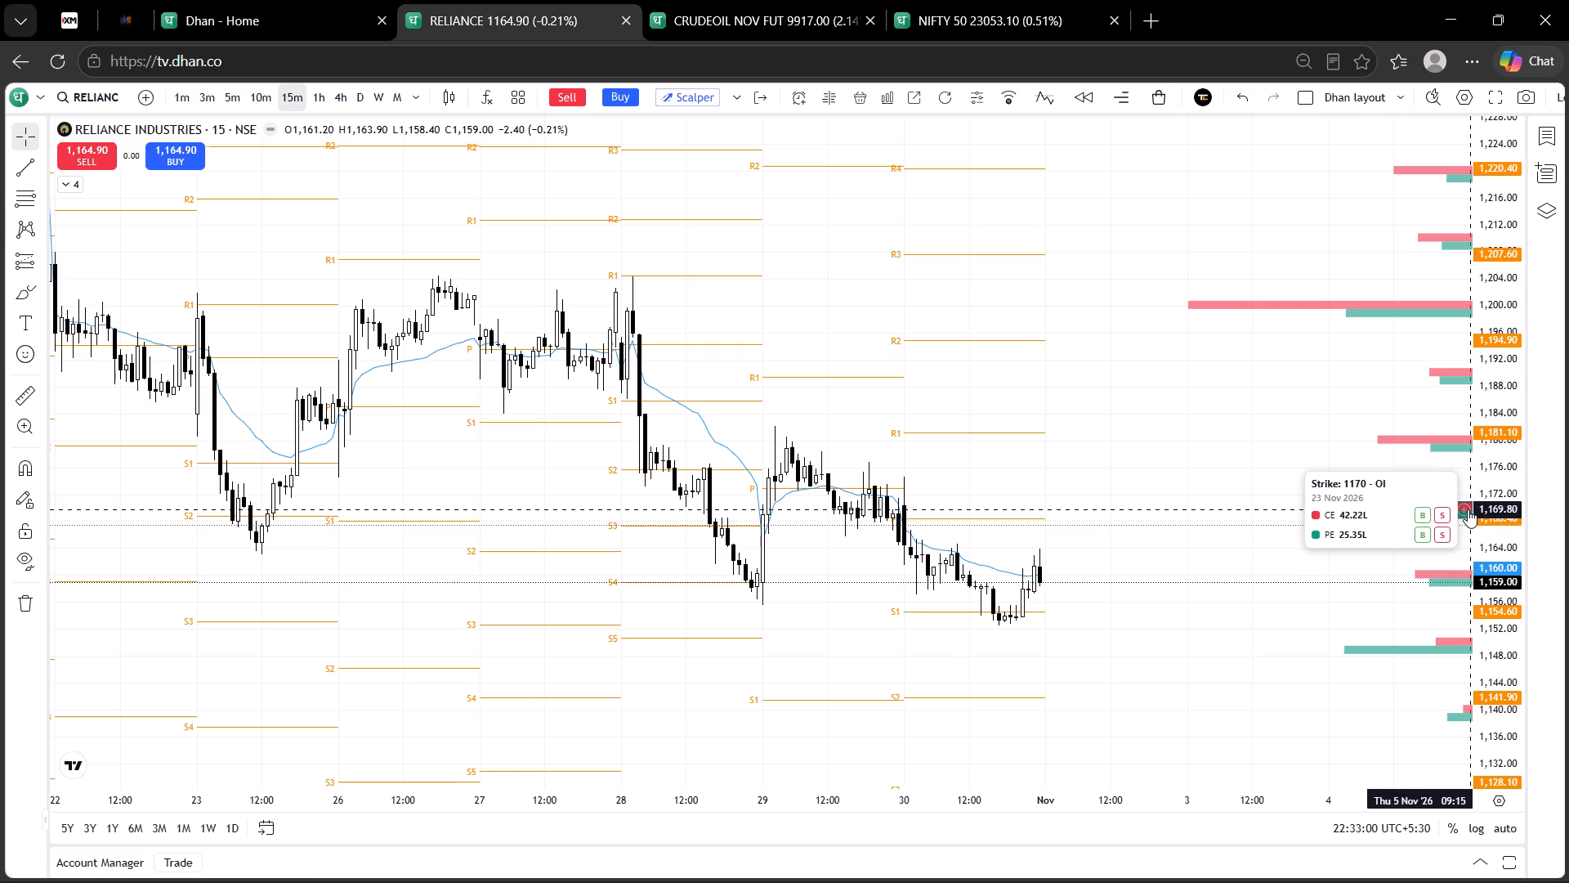
pyautogui.click(1468, 512)
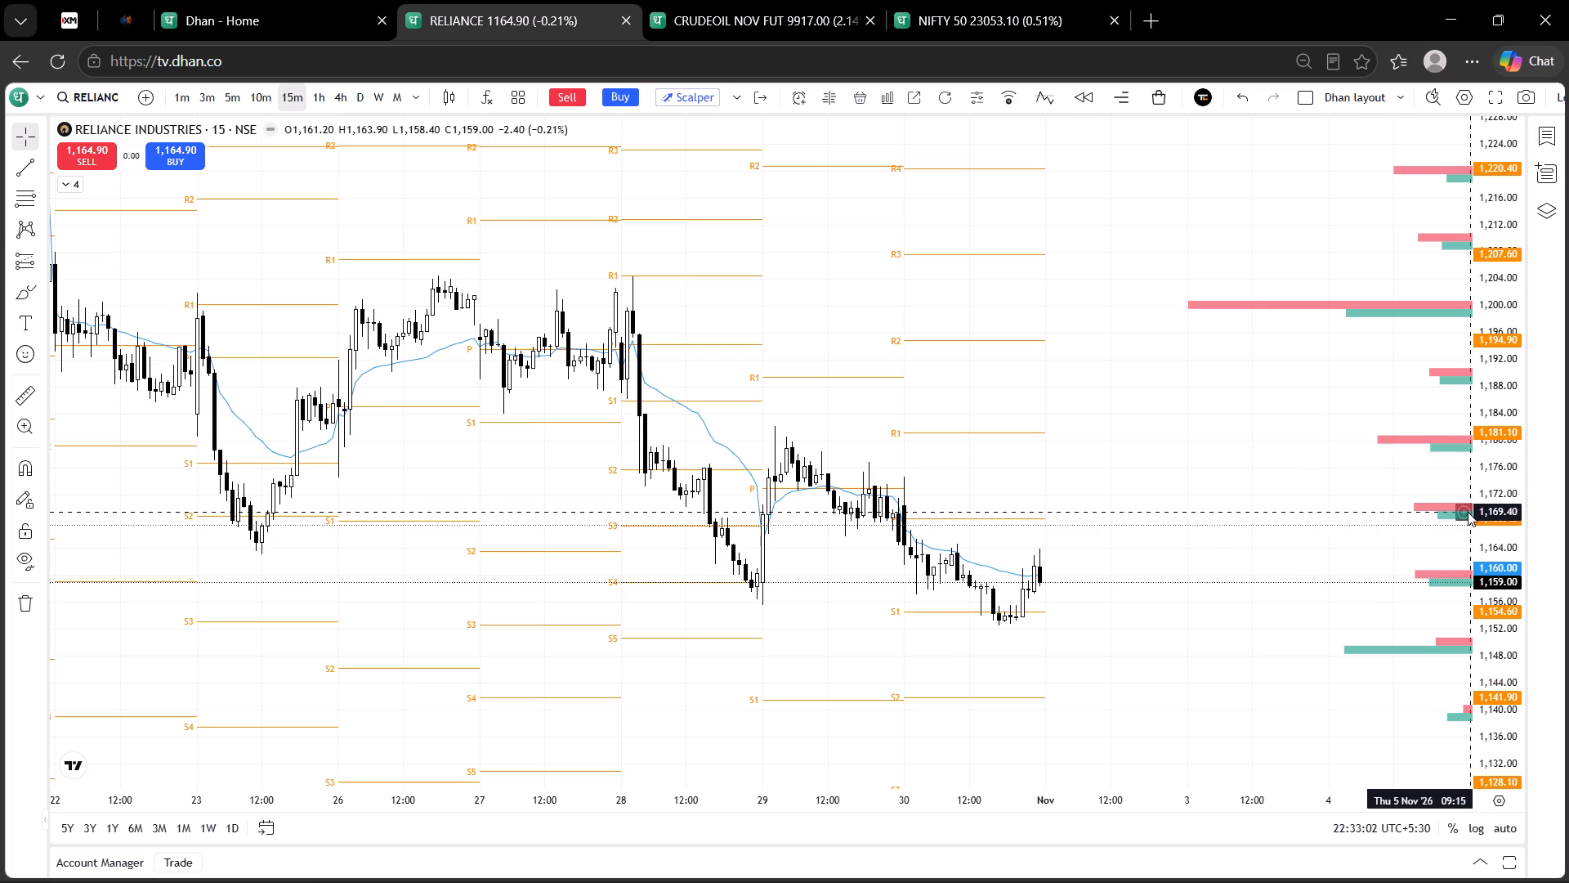
pyautogui.click(1264, 671)
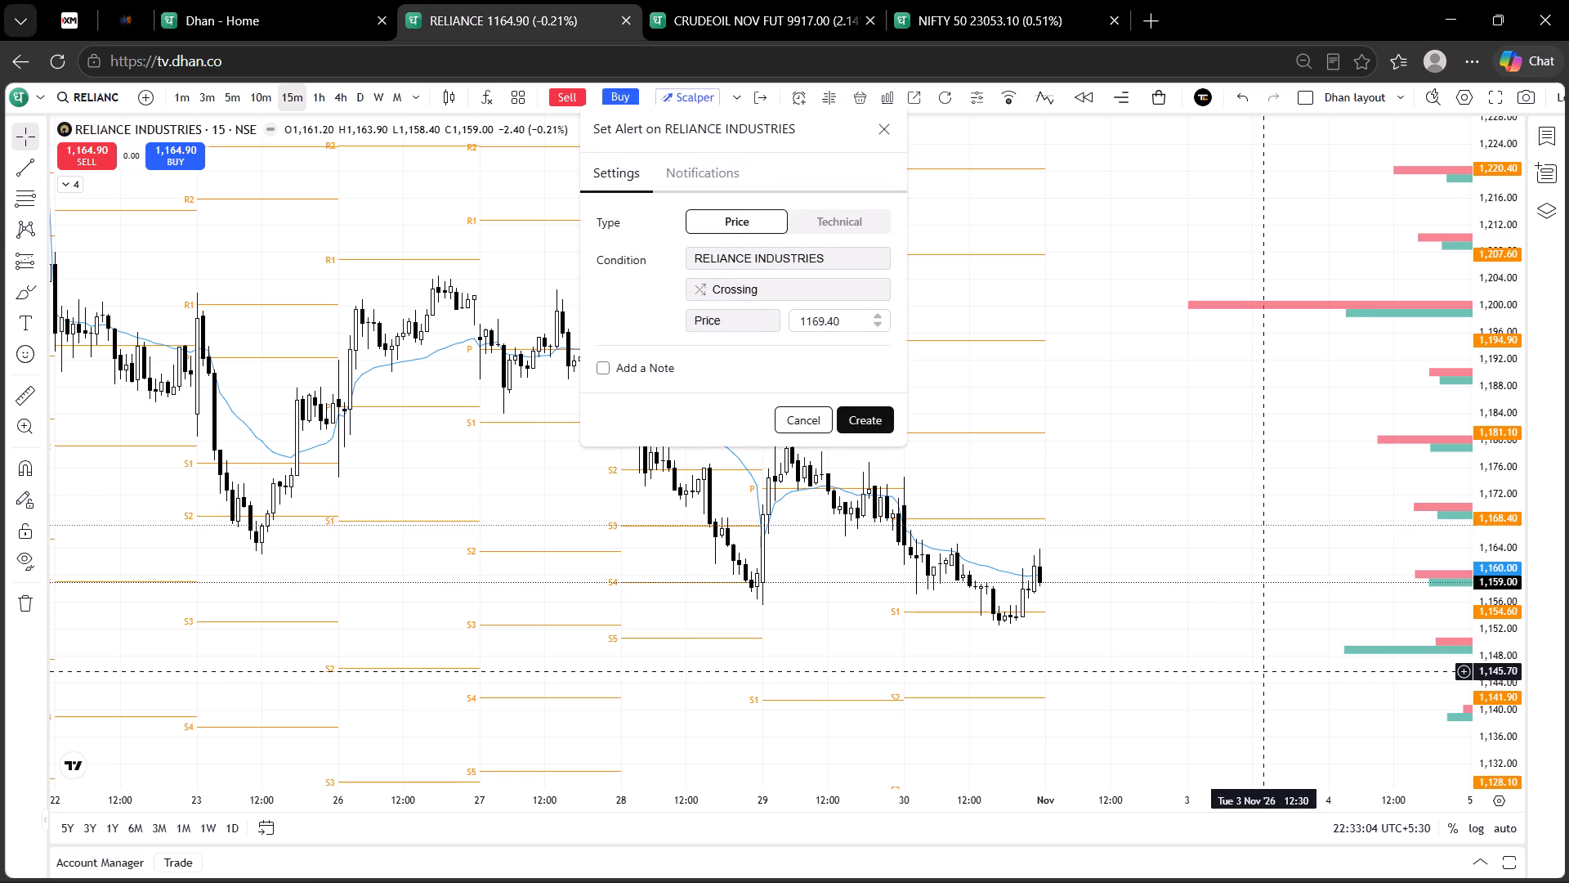
pyautogui.click(870, 426)
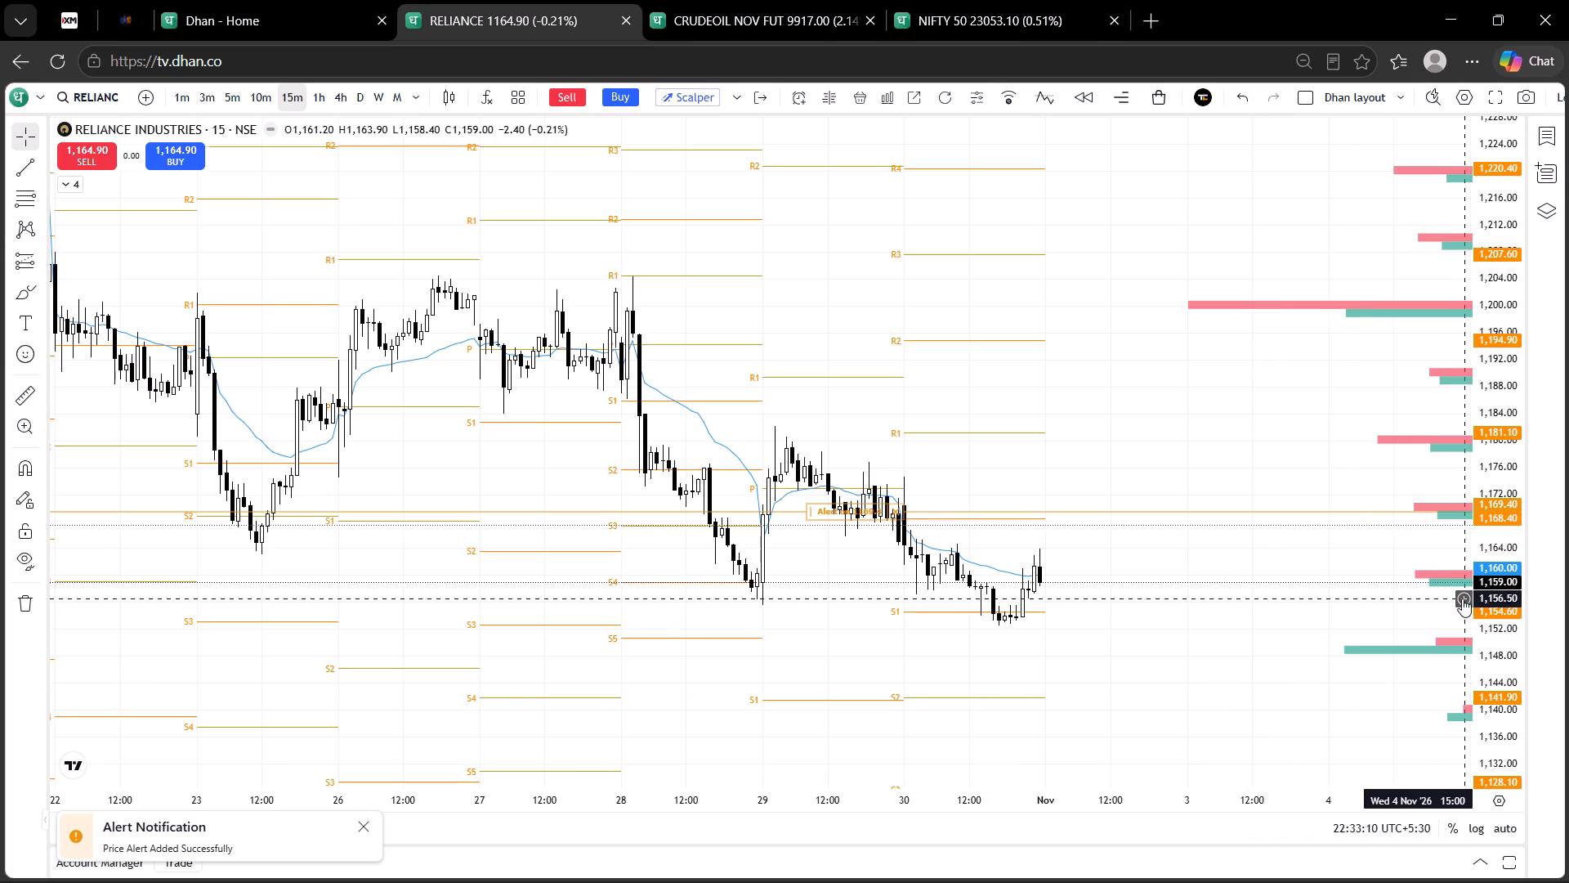
# Create a second RELIANCE INDUSTRIES price alert for the price crossing 1154.80, beside the latest S1 pivot.
pyautogui.click(1455, 613)
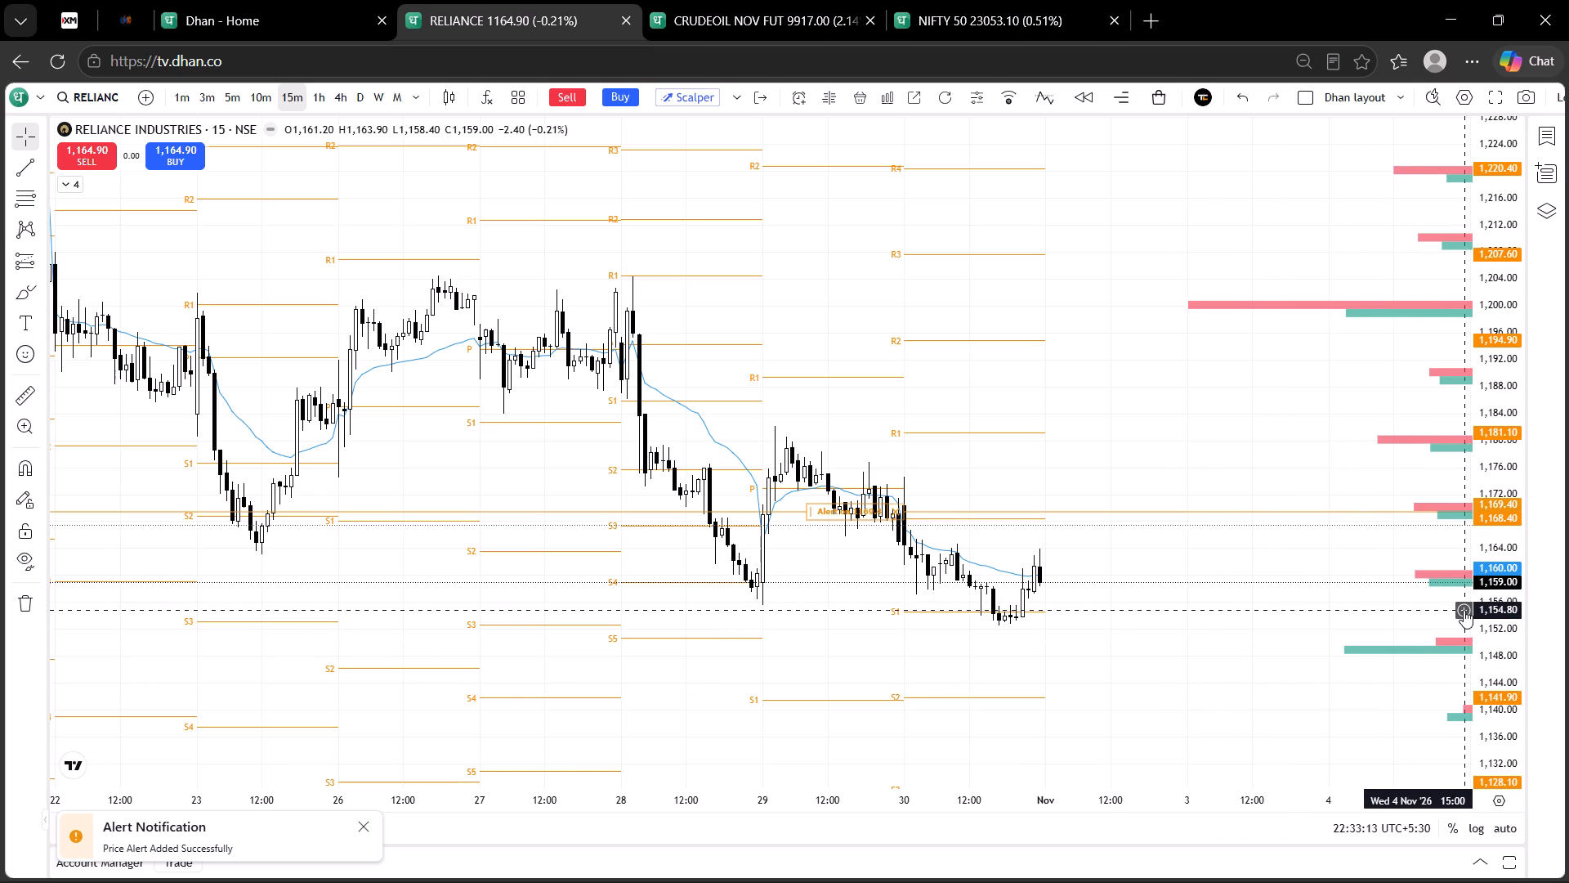
pyautogui.click(1464, 610)
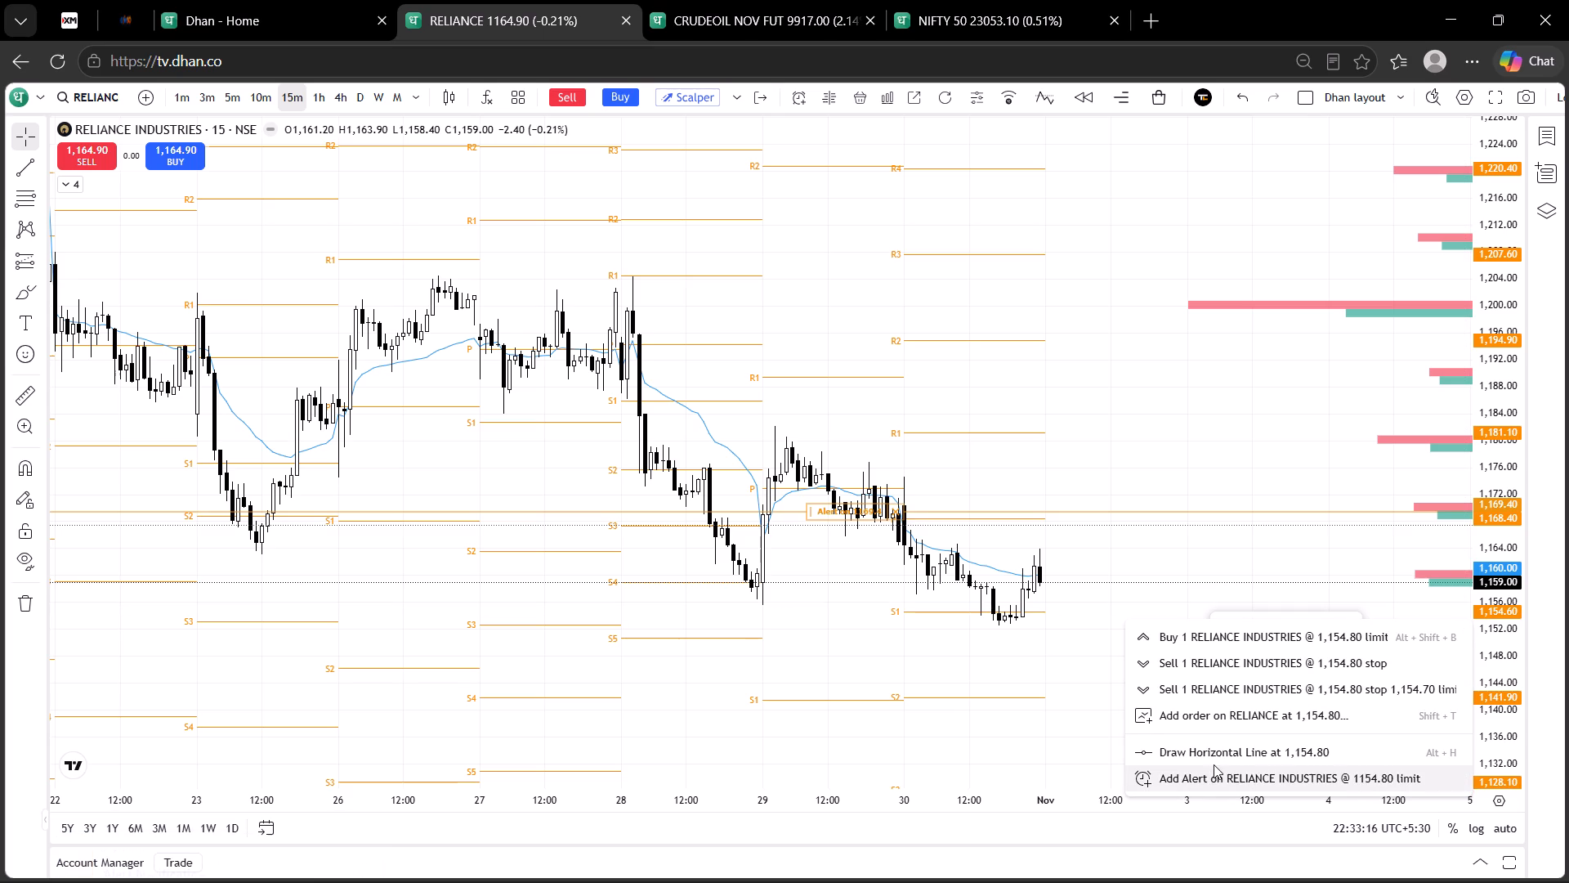
pyautogui.click(1214, 773)
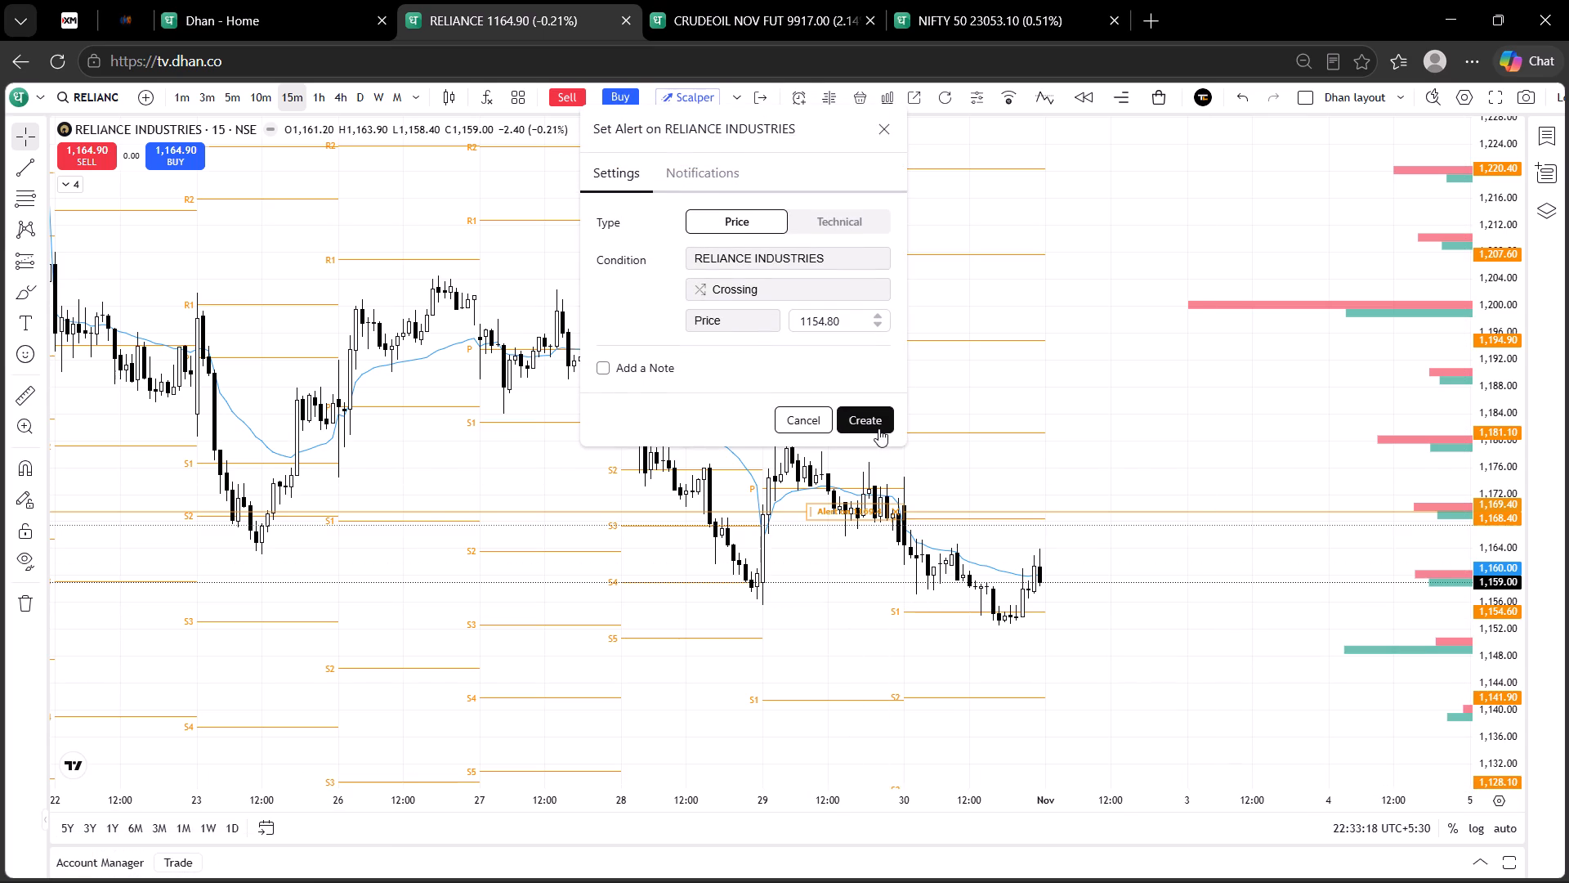
pyautogui.click(878, 428)
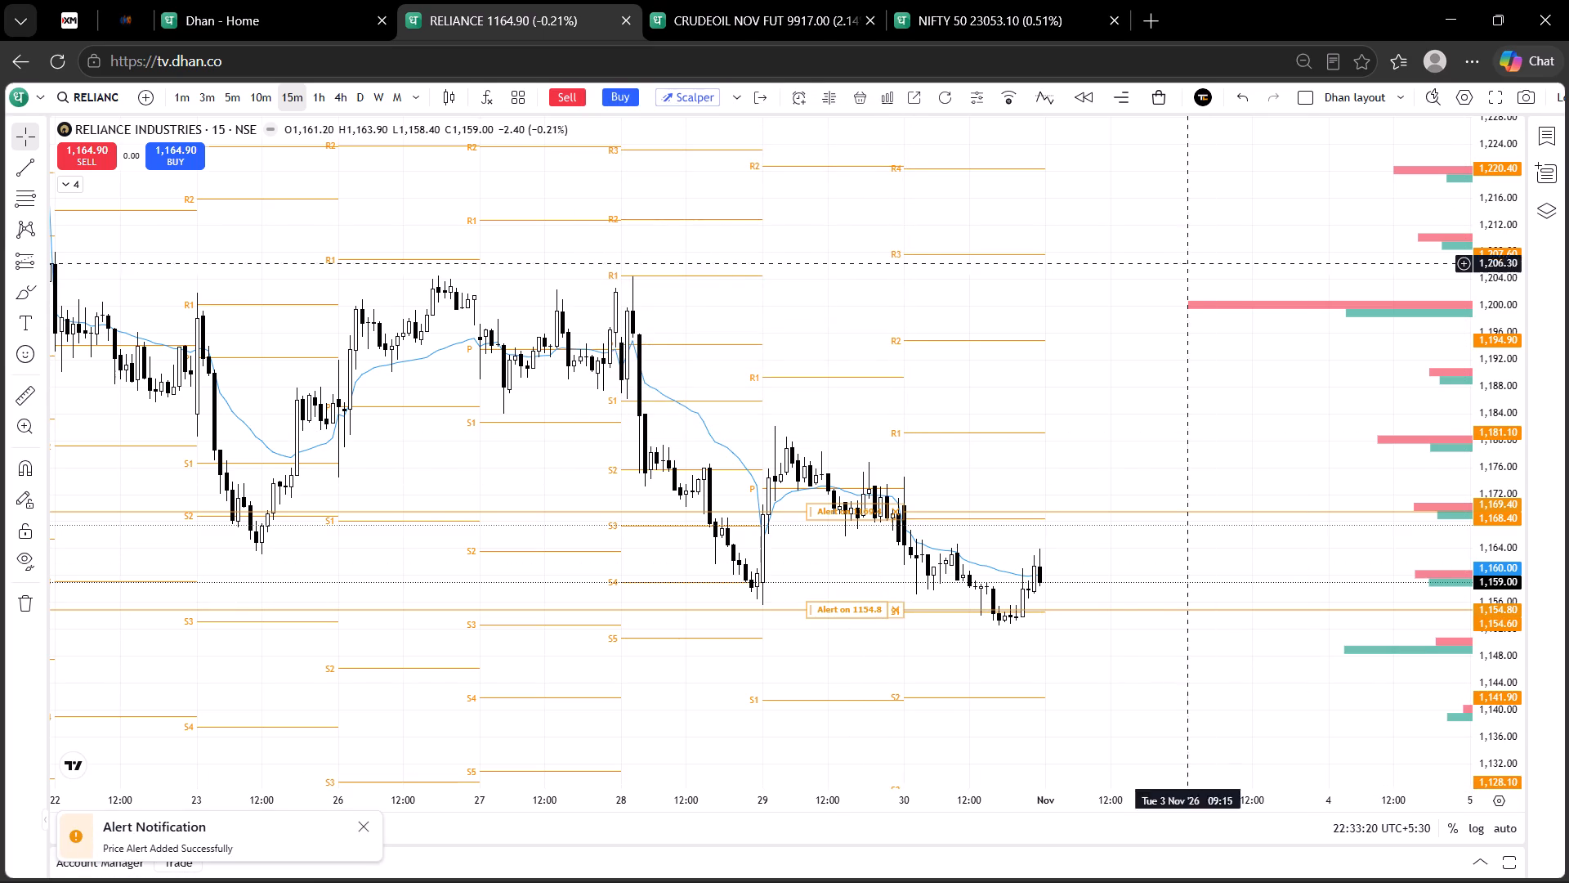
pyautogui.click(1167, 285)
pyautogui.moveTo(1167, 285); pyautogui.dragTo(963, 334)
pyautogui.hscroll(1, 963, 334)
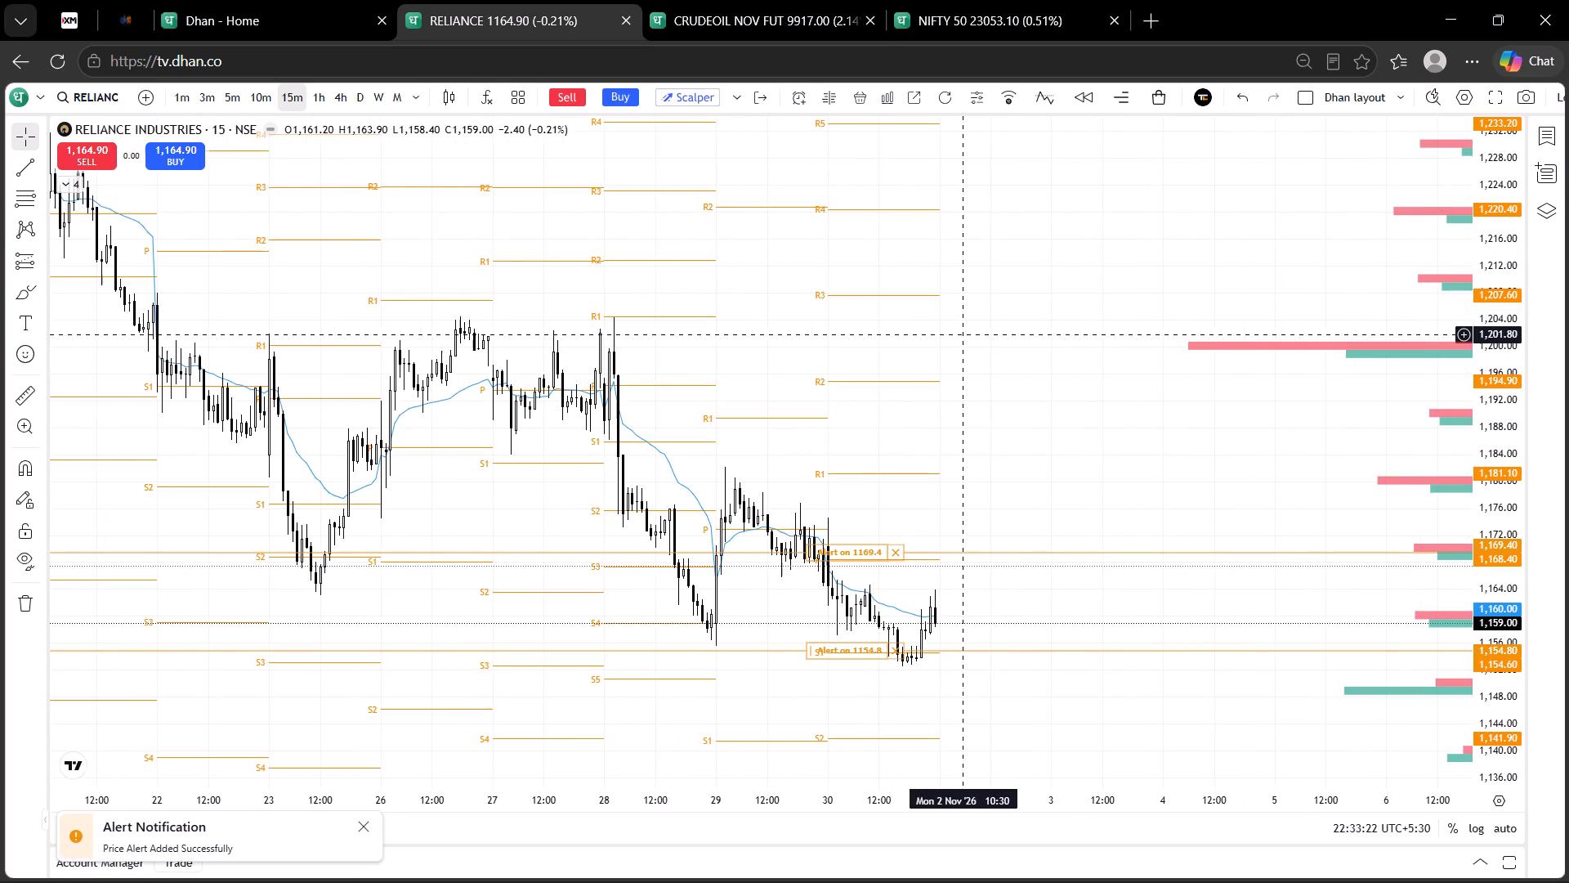
# Switch from the Reliance chart through the crude oil chart to the NIFTY 50 15-minute chart.
pyautogui.click(759, 0)
pyautogui.click(1026, 0)
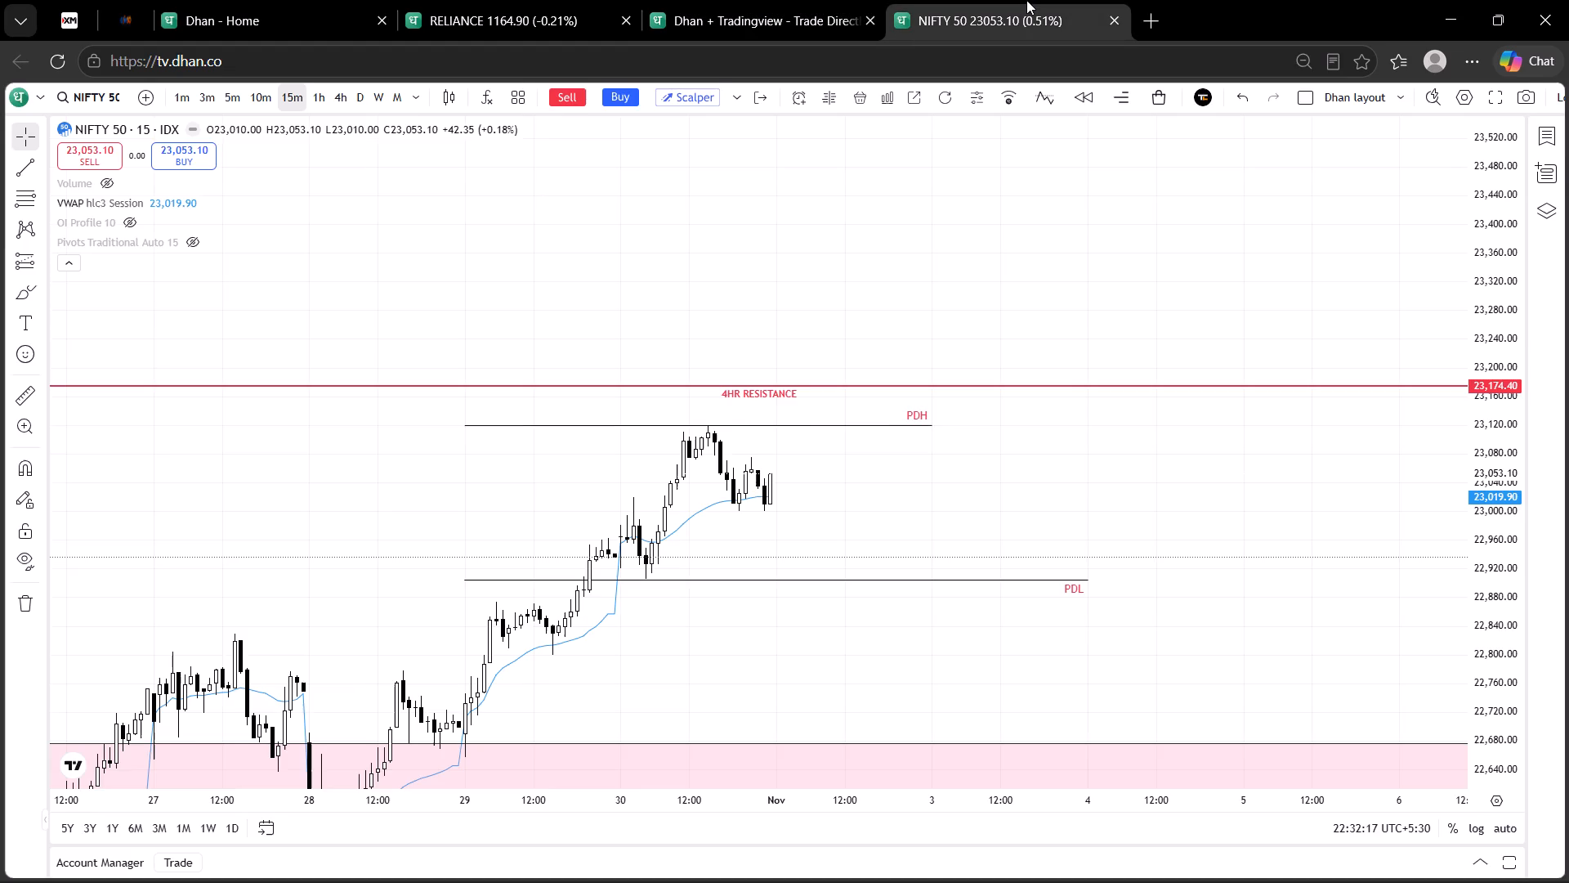
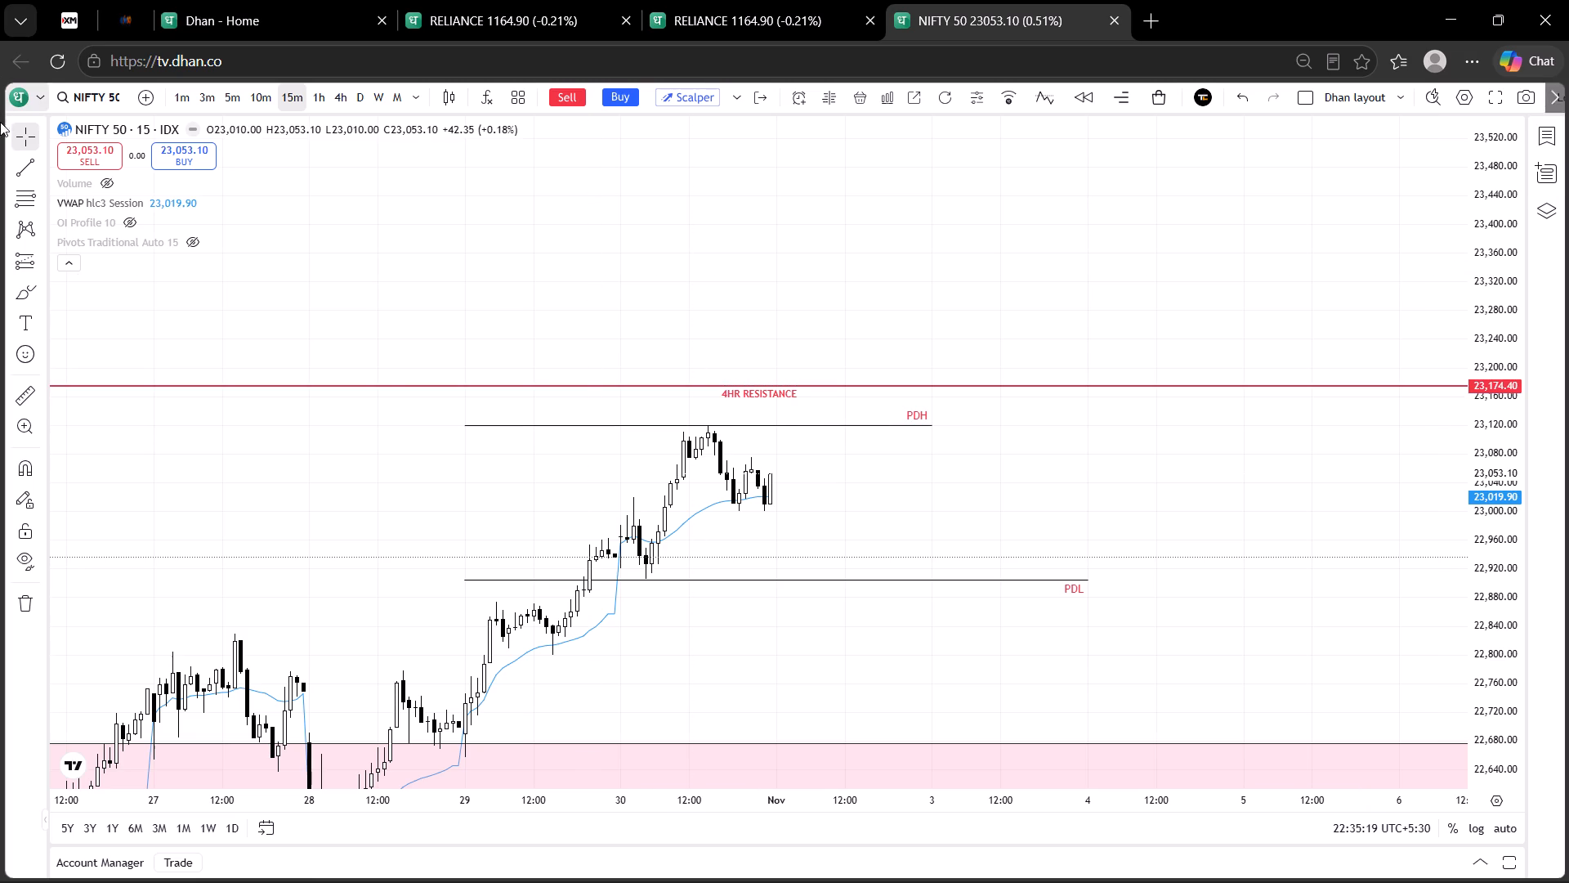
# Draw a short position starting at the latest NIFTY 50 candle, with its entry at about 23,179 near the 4HR RESISTANCE line.
pyautogui.click(42, 255)
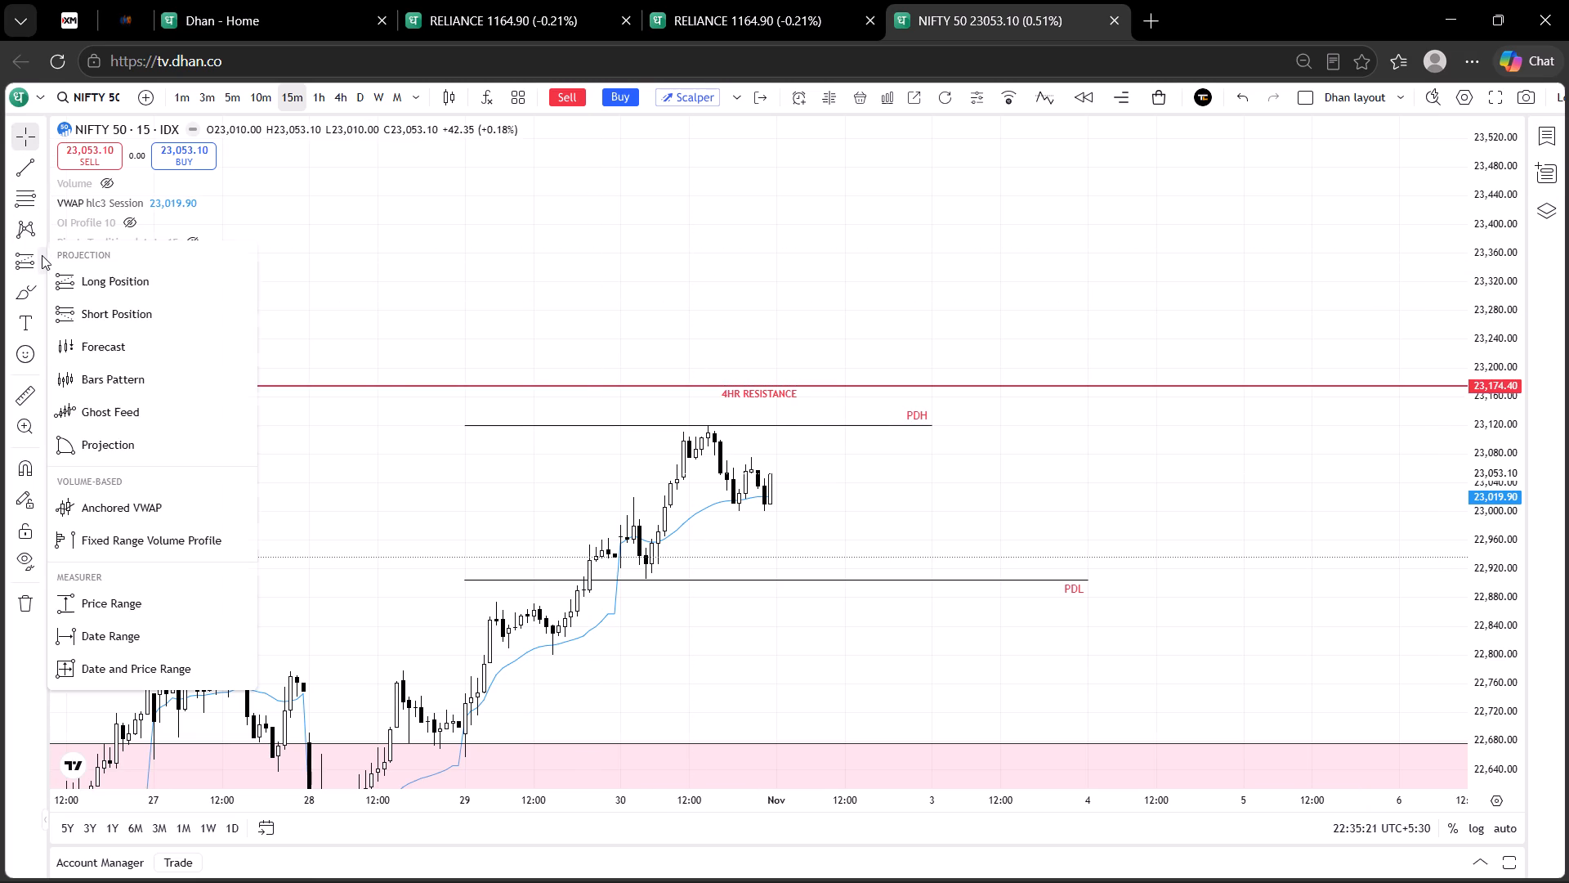
pyautogui.click(98, 307)
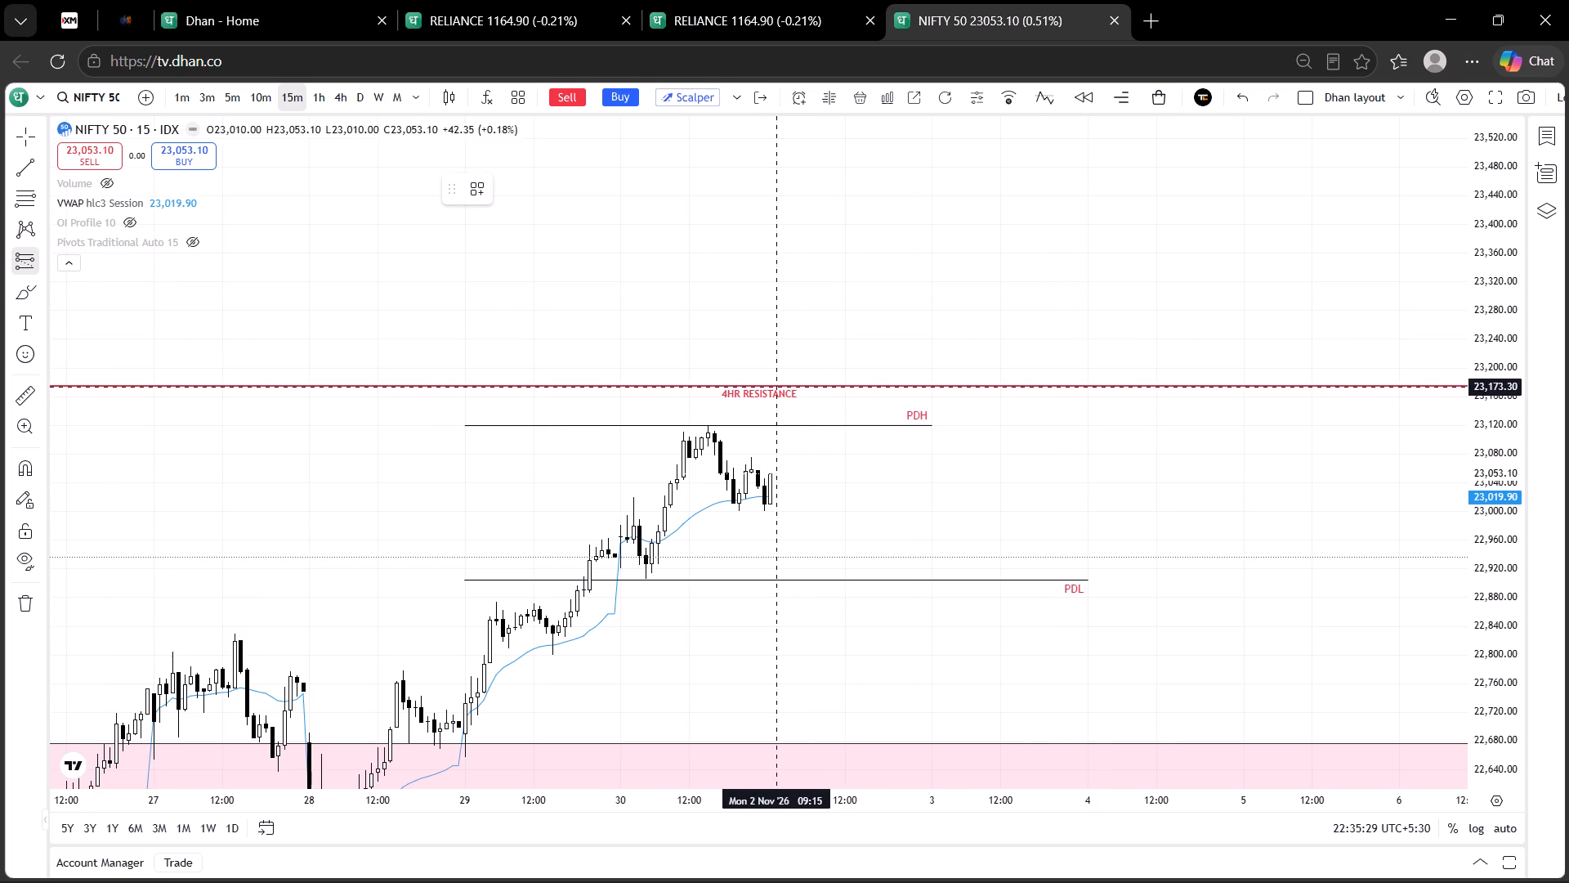
pyautogui.click(778, 388)
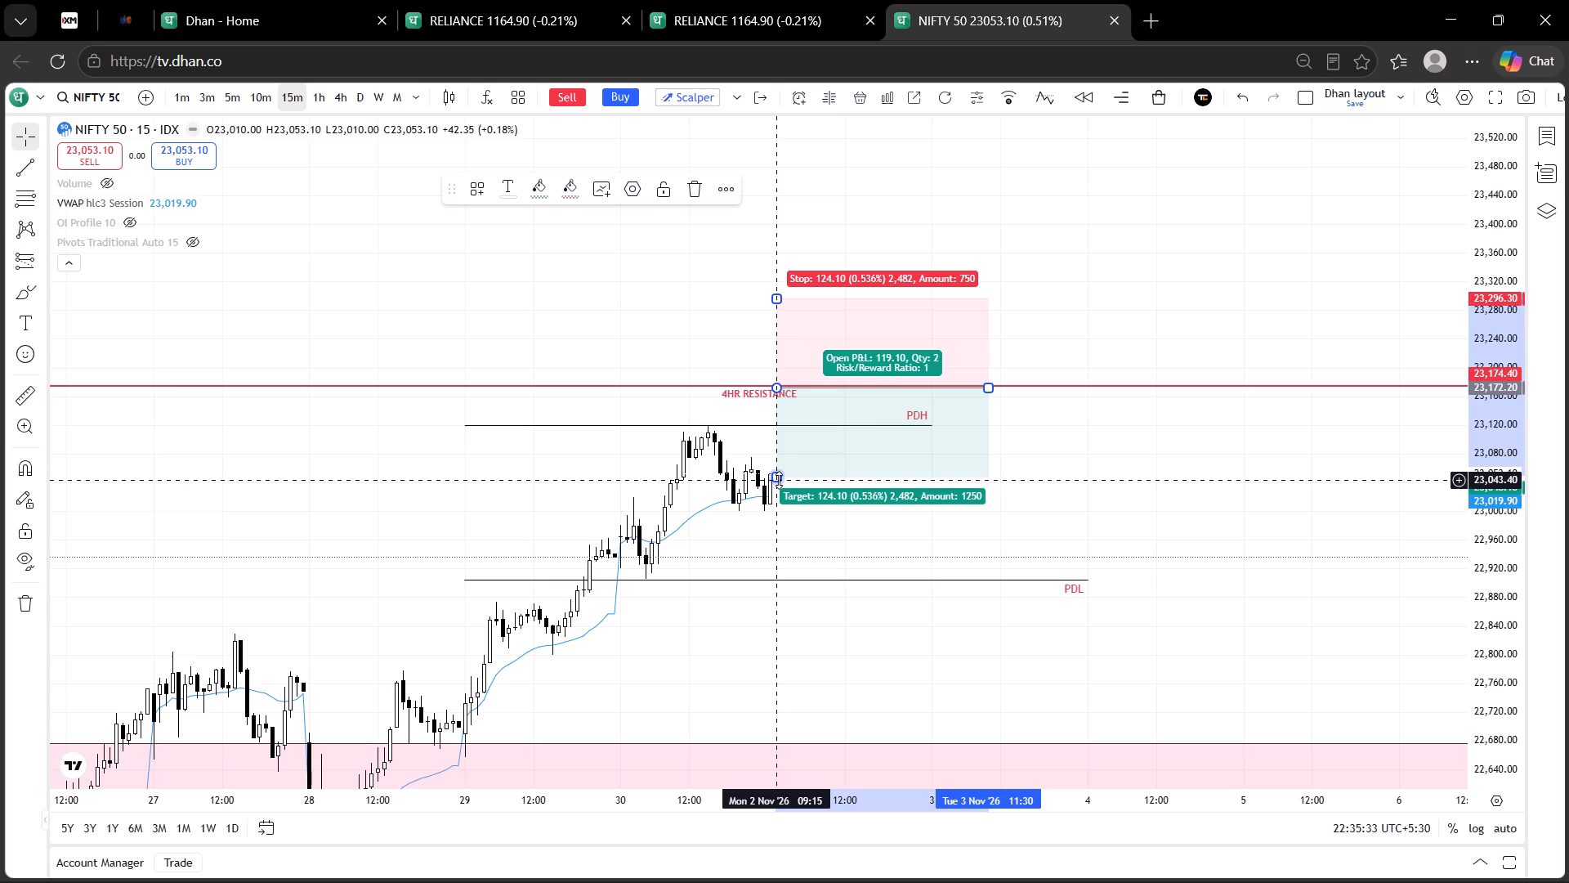
pyautogui.moveTo(779, 480); pyautogui.dragTo(804, 557)
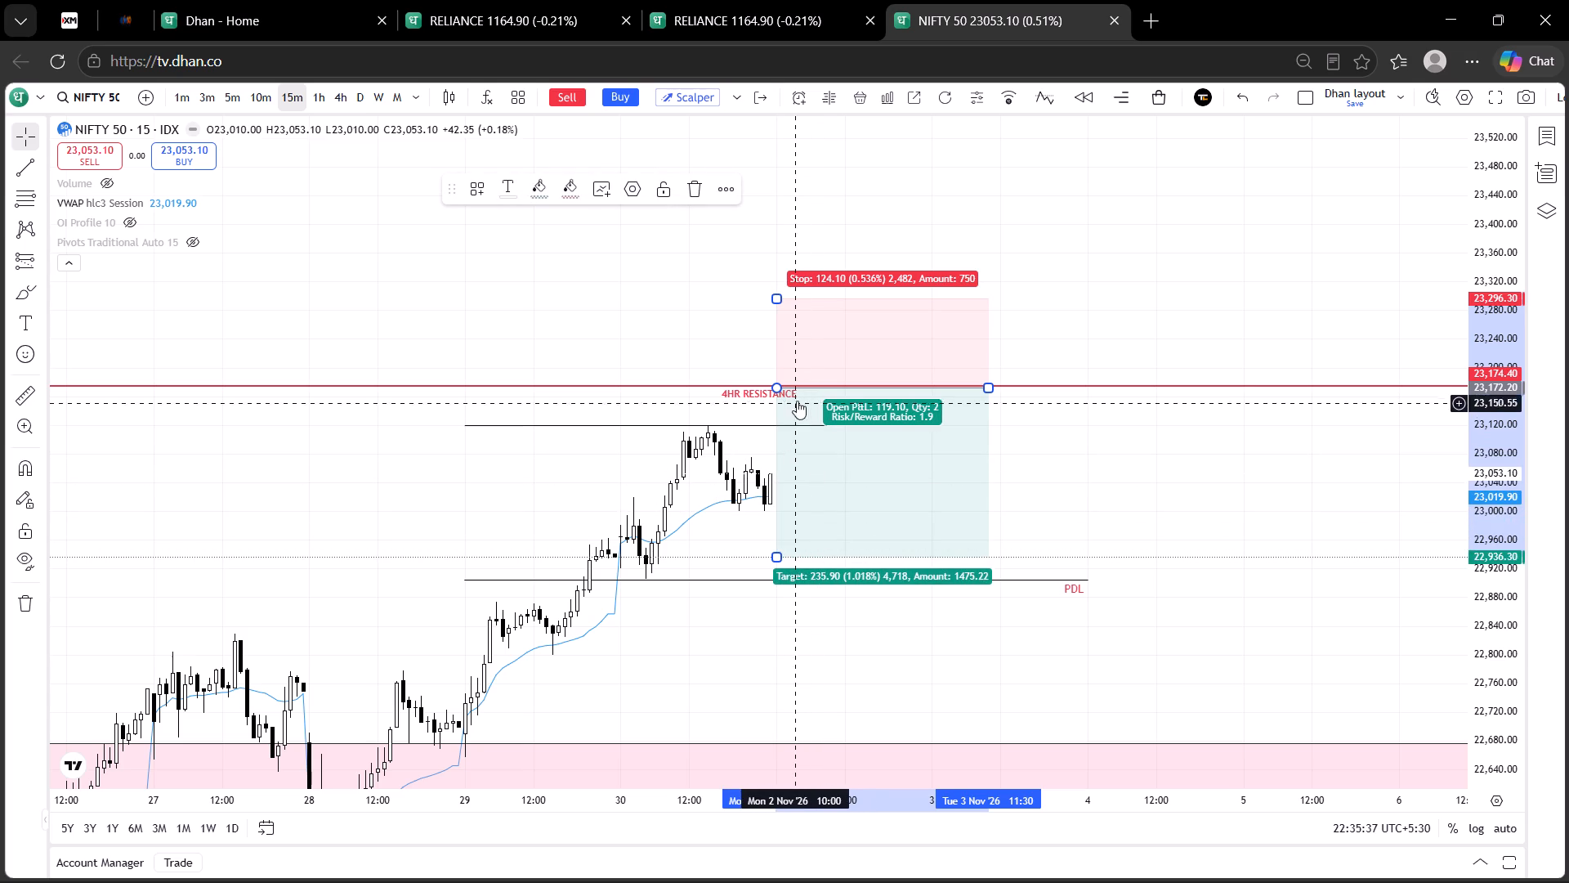
pyautogui.click(790, 387)
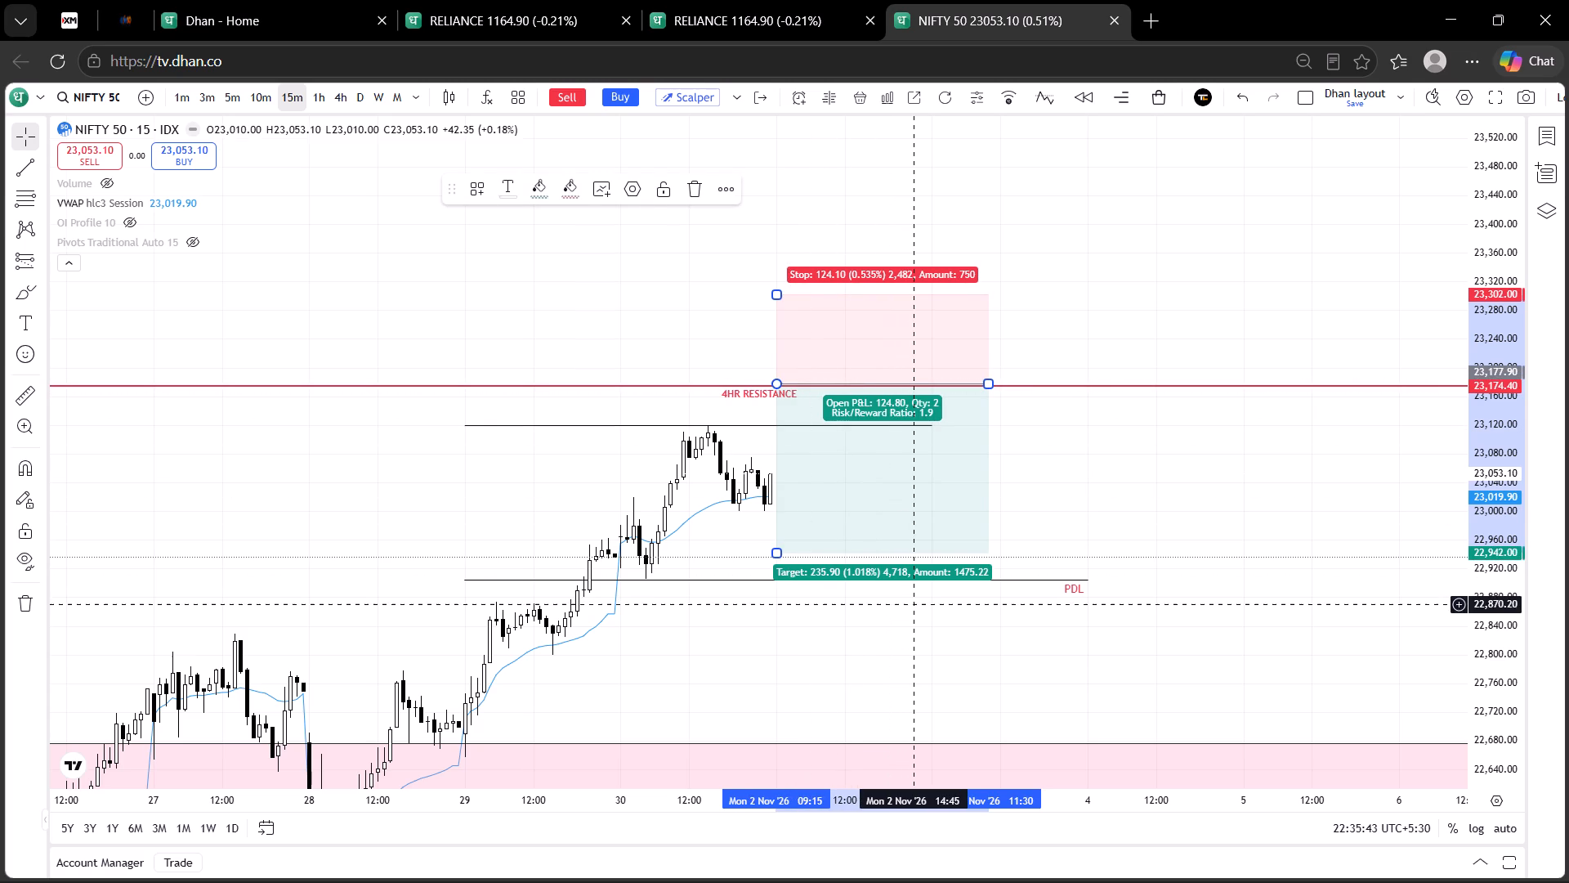
pyautogui.click(892, 486)
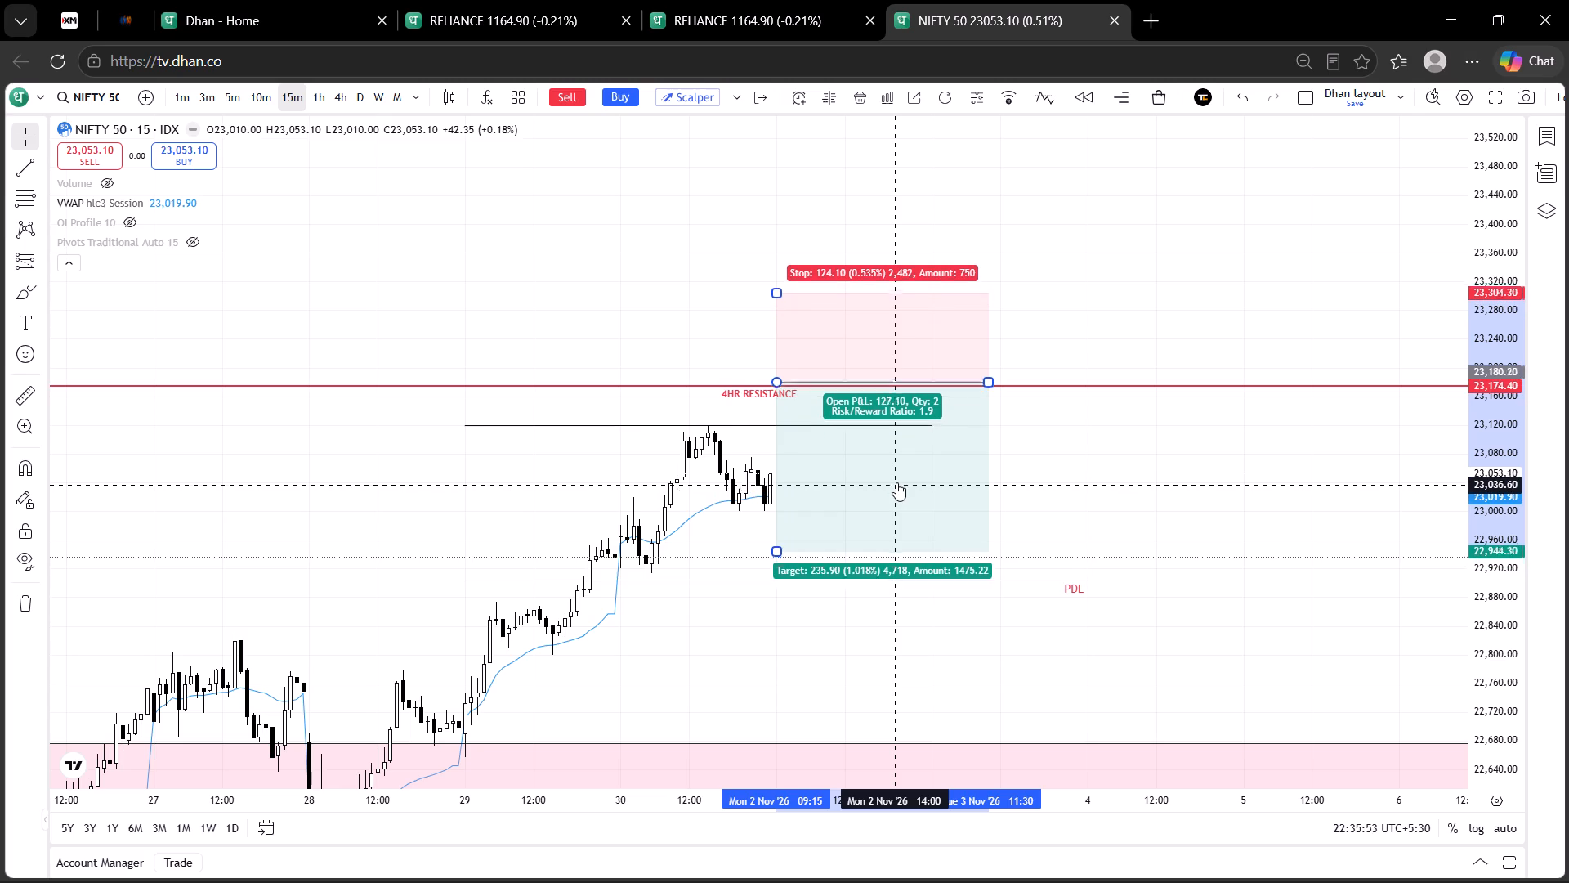
pyautogui.click(896, 482)
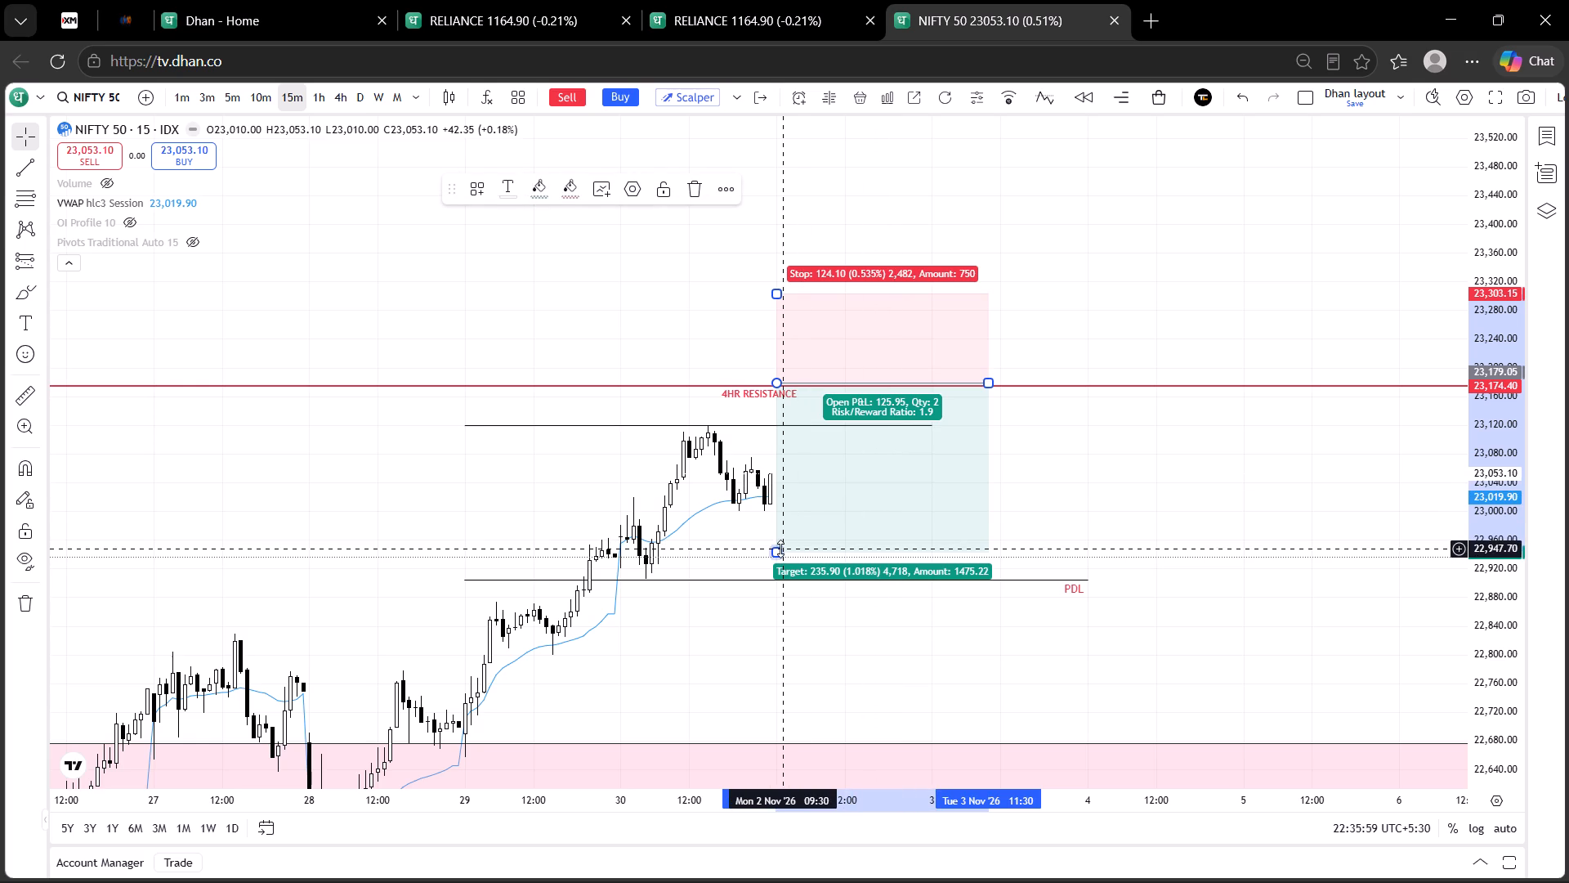
# Adjust the short position's target to about 22,999, level with the lows of the latest candles.
pyautogui.moveTo(780, 549); pyautogui.dragTo(783, 535)
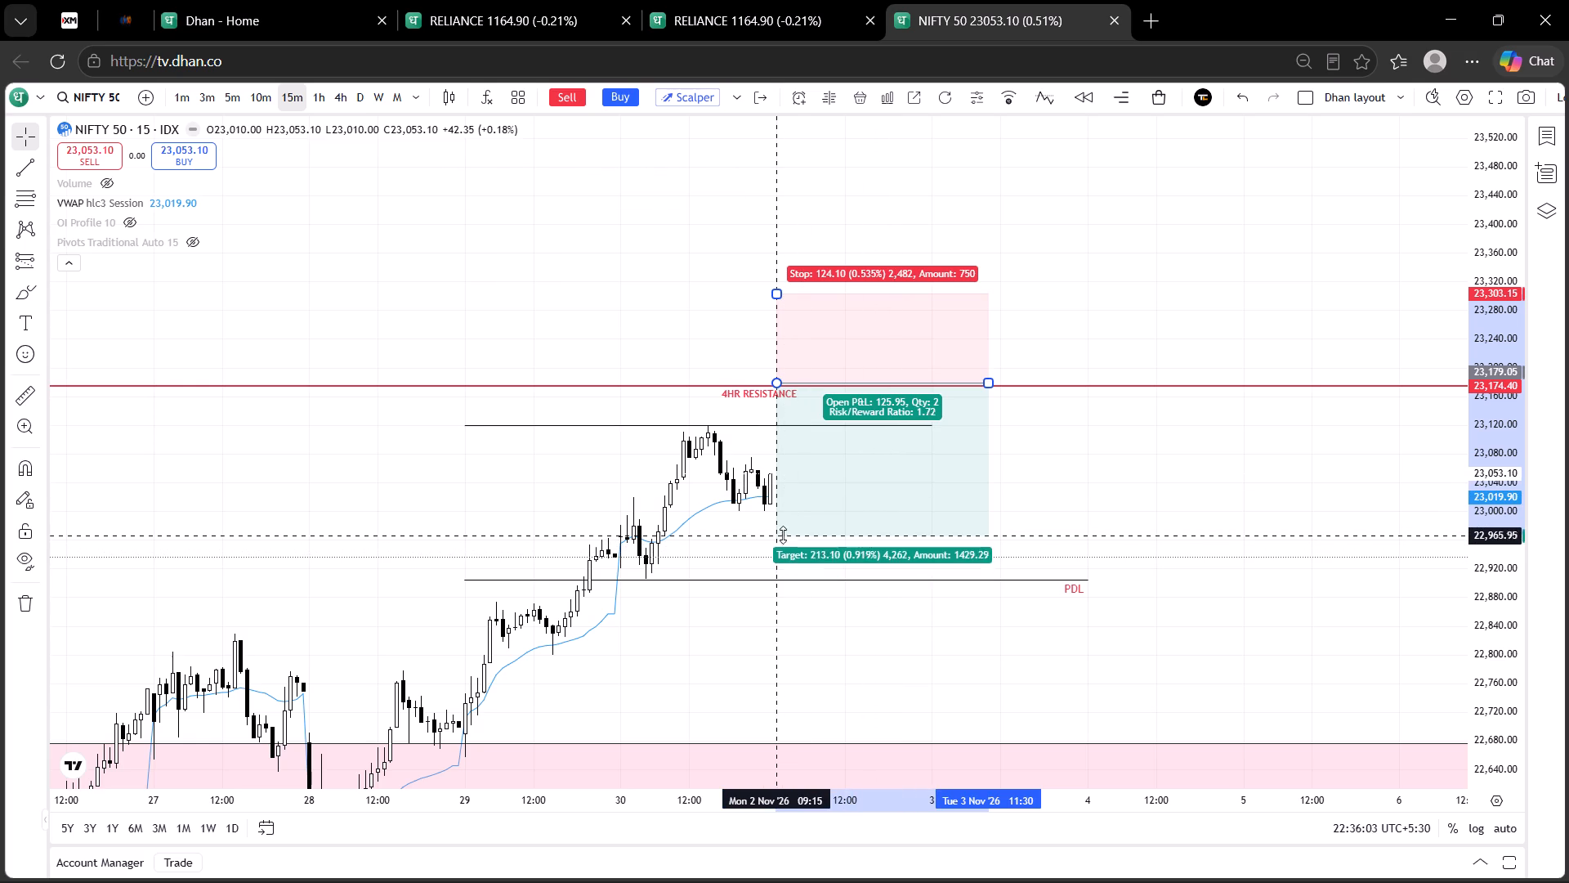
pyautogui.moveTo(783, 535); pyautogui.dragTo(783, 542)
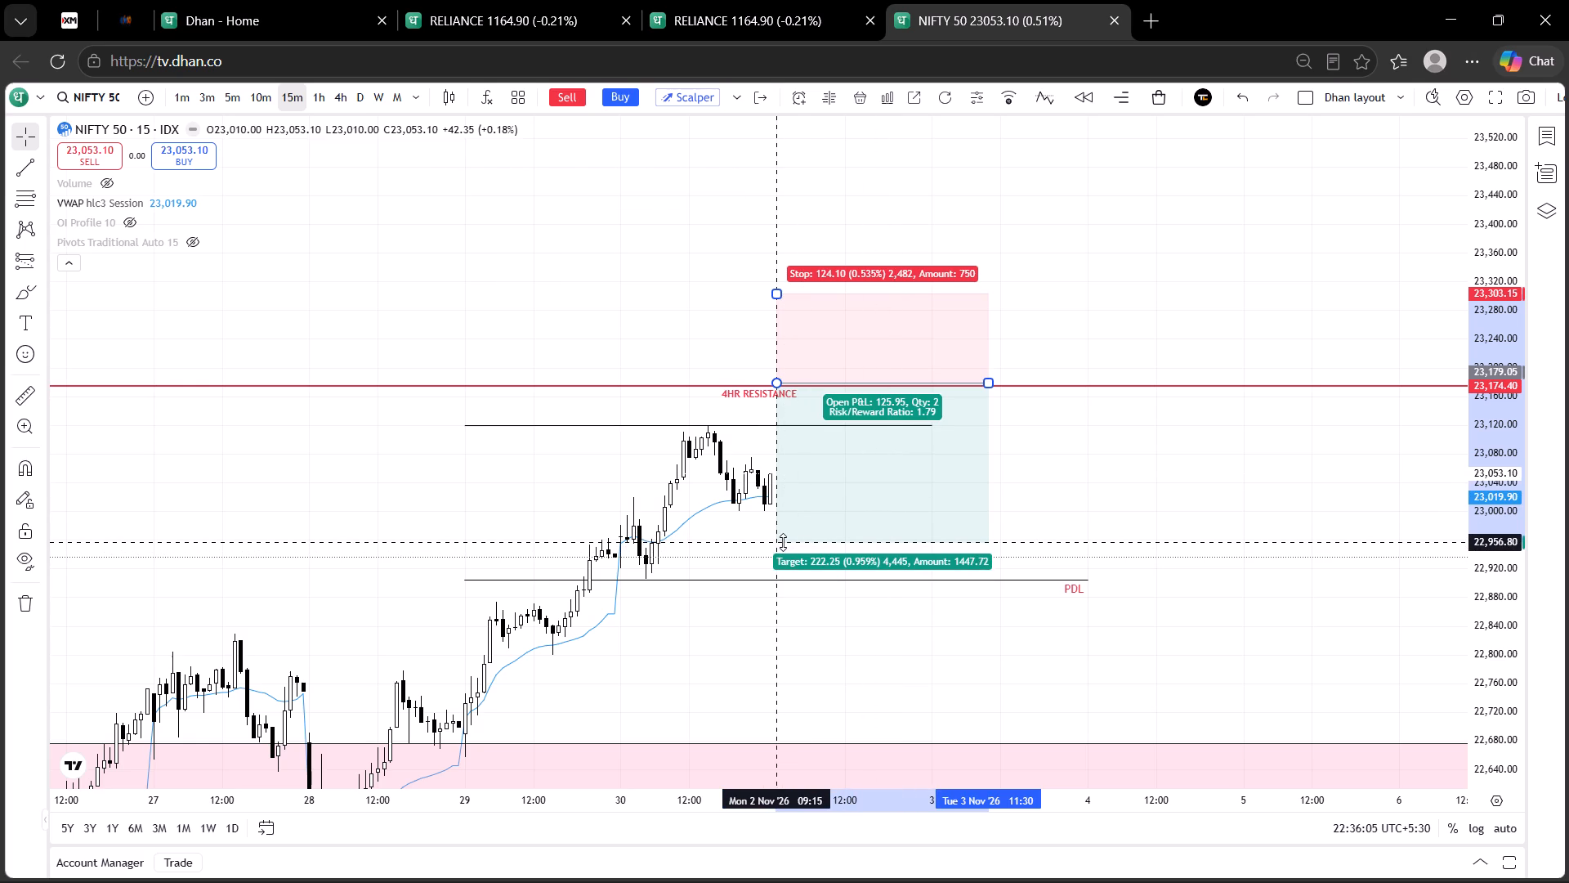
pyautogui.moveTo(783, 542); pyautogui.dragTo(791, 517)
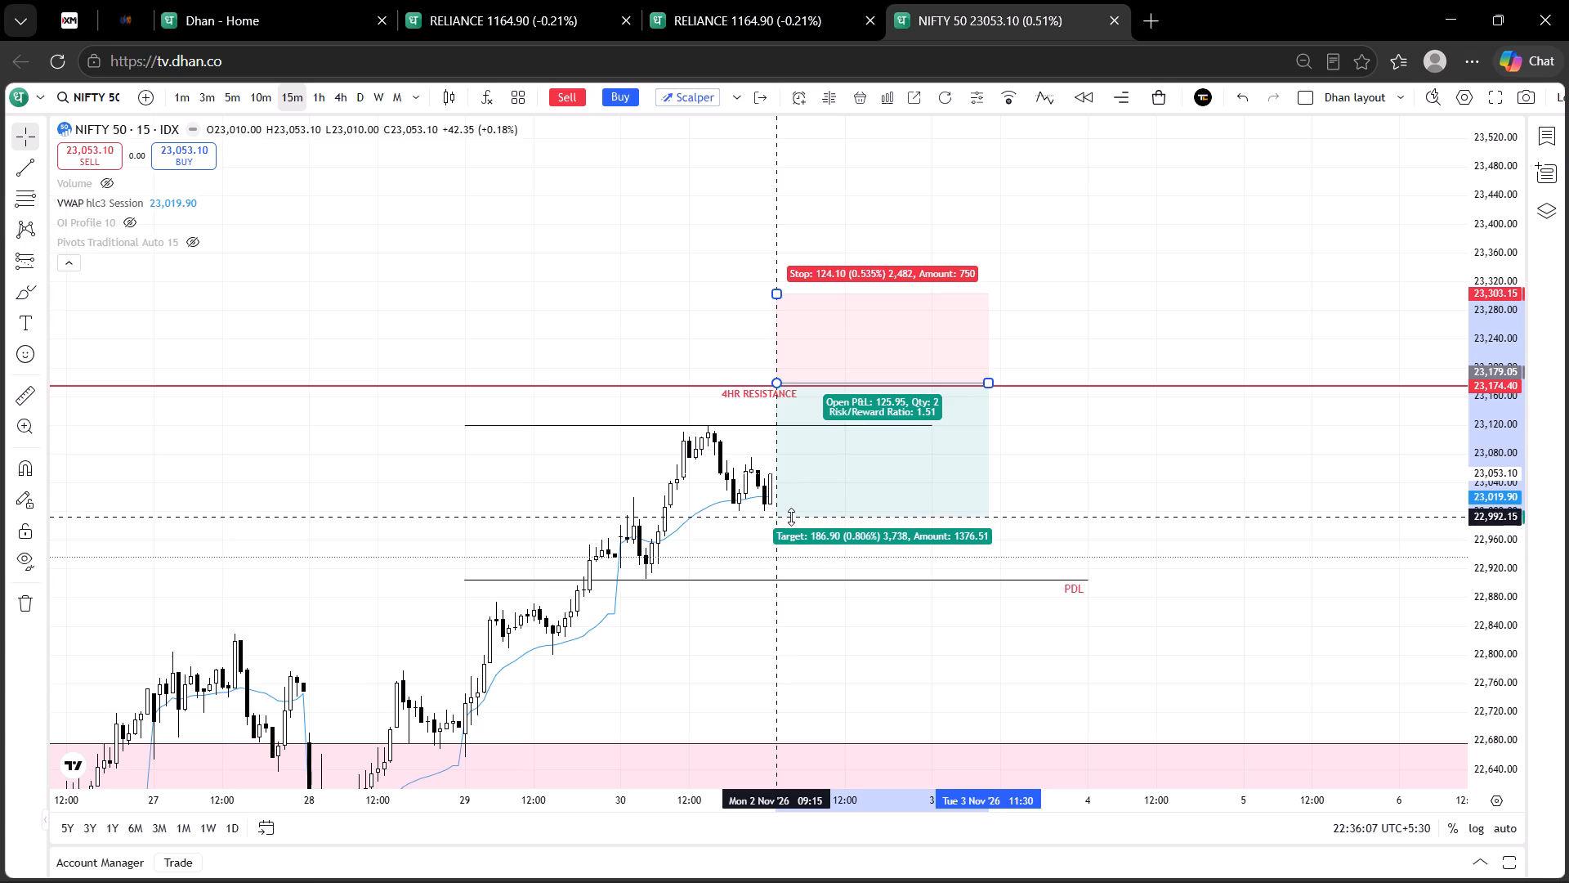
pyautogui.moveTo(791, 517); pyautogui.dragTo(791, 512)
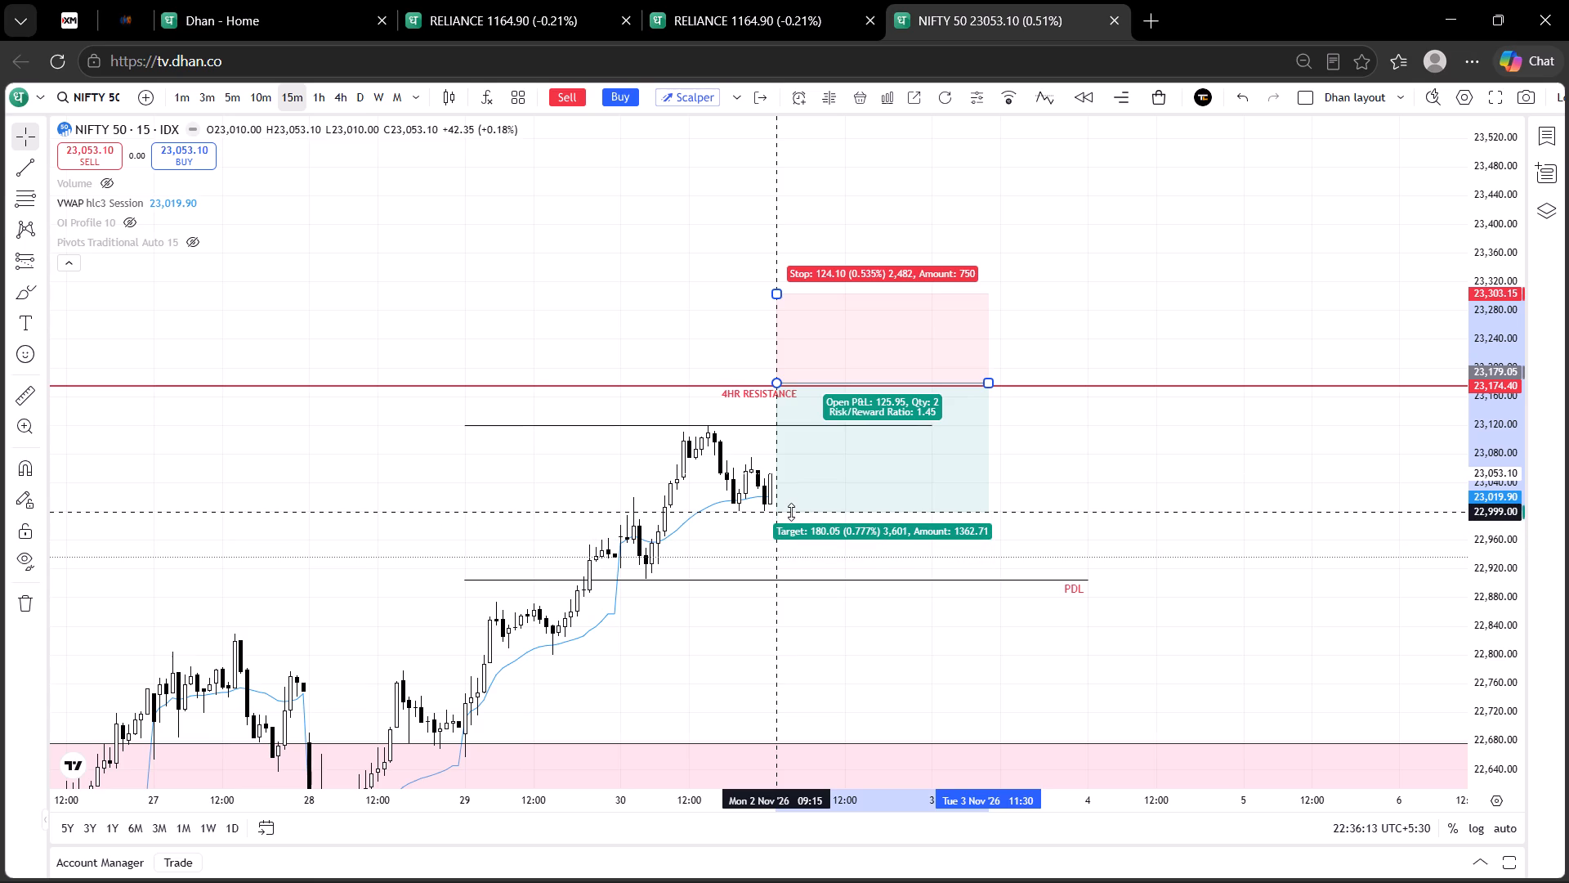
pyautogui.moveTo(791, 512); pyautogui.dragTo(789, 514)
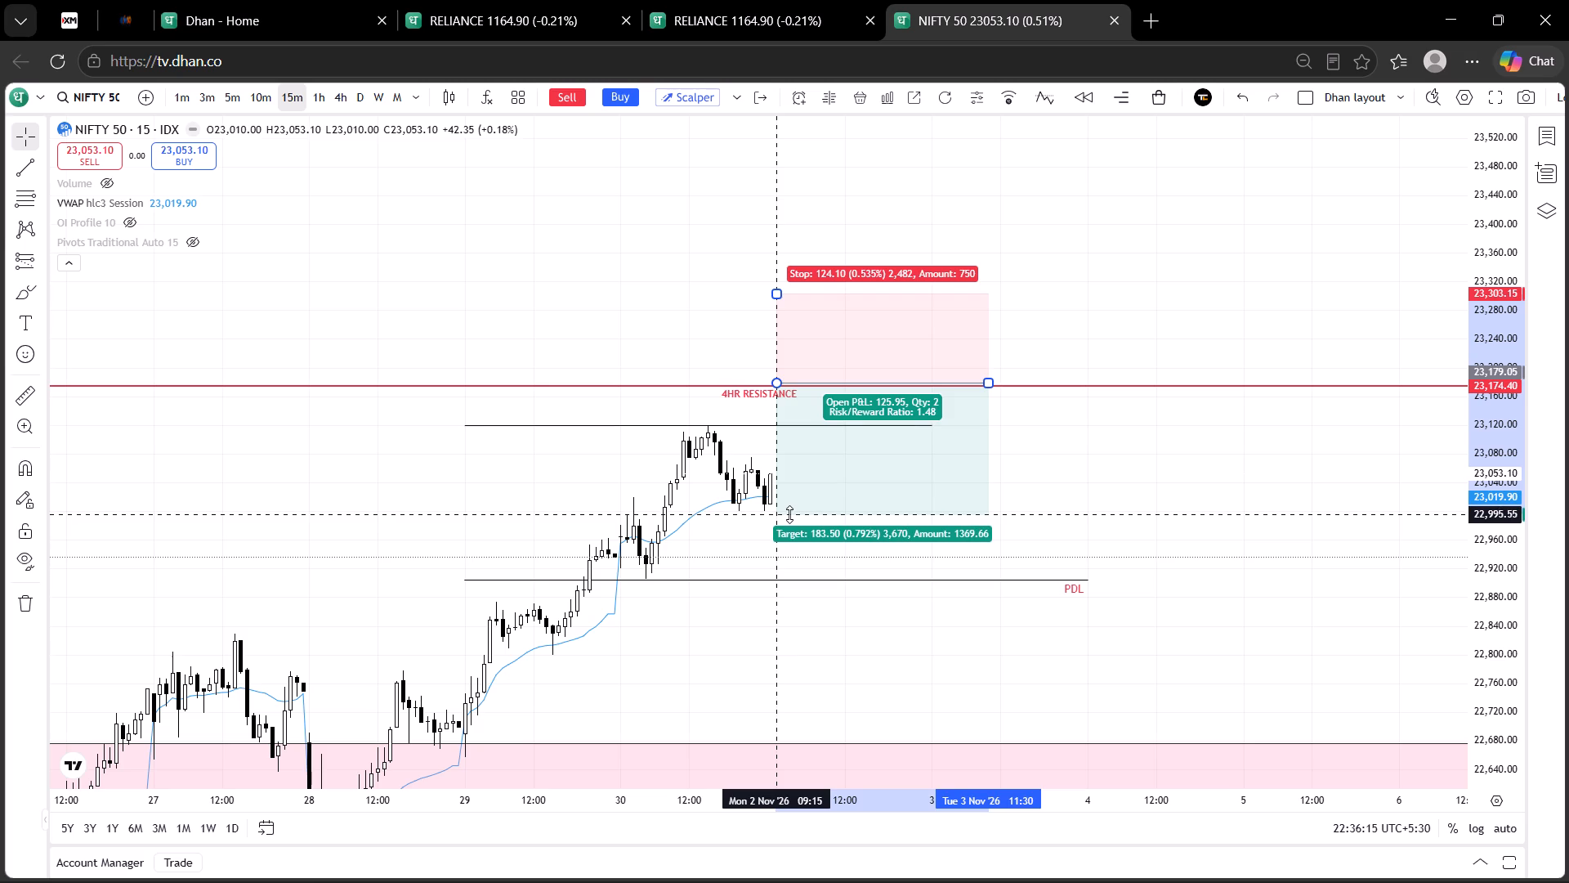
pyautogui.moveTo(789, 514); pyautogui.dragTo(790, 510)
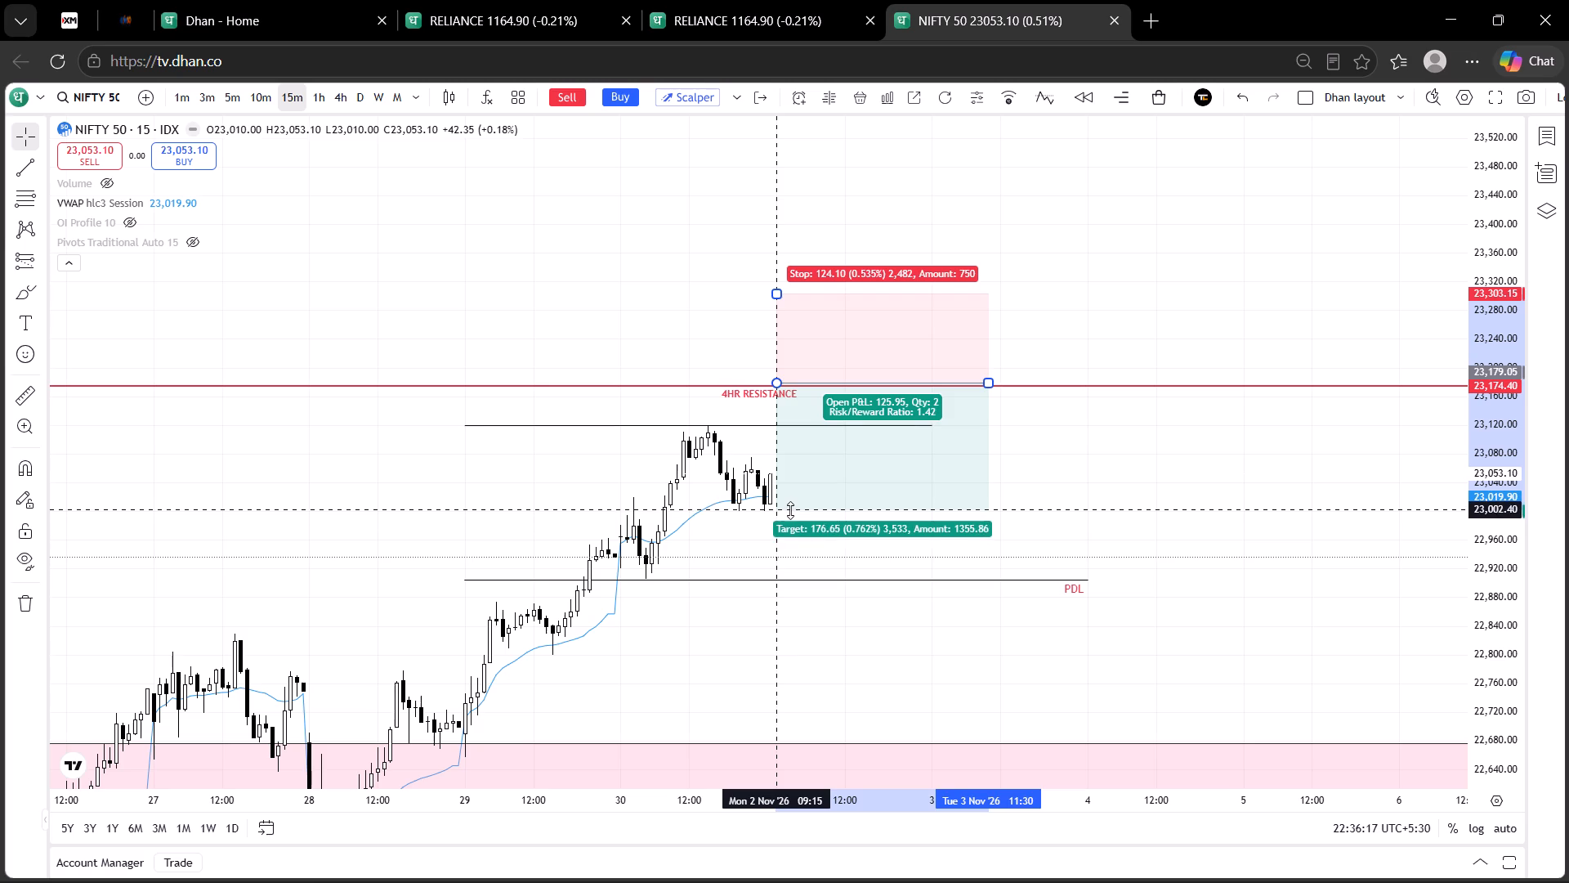
pyautogui.moveTo(790, 510); pyautogui.dragTo(789, 512)
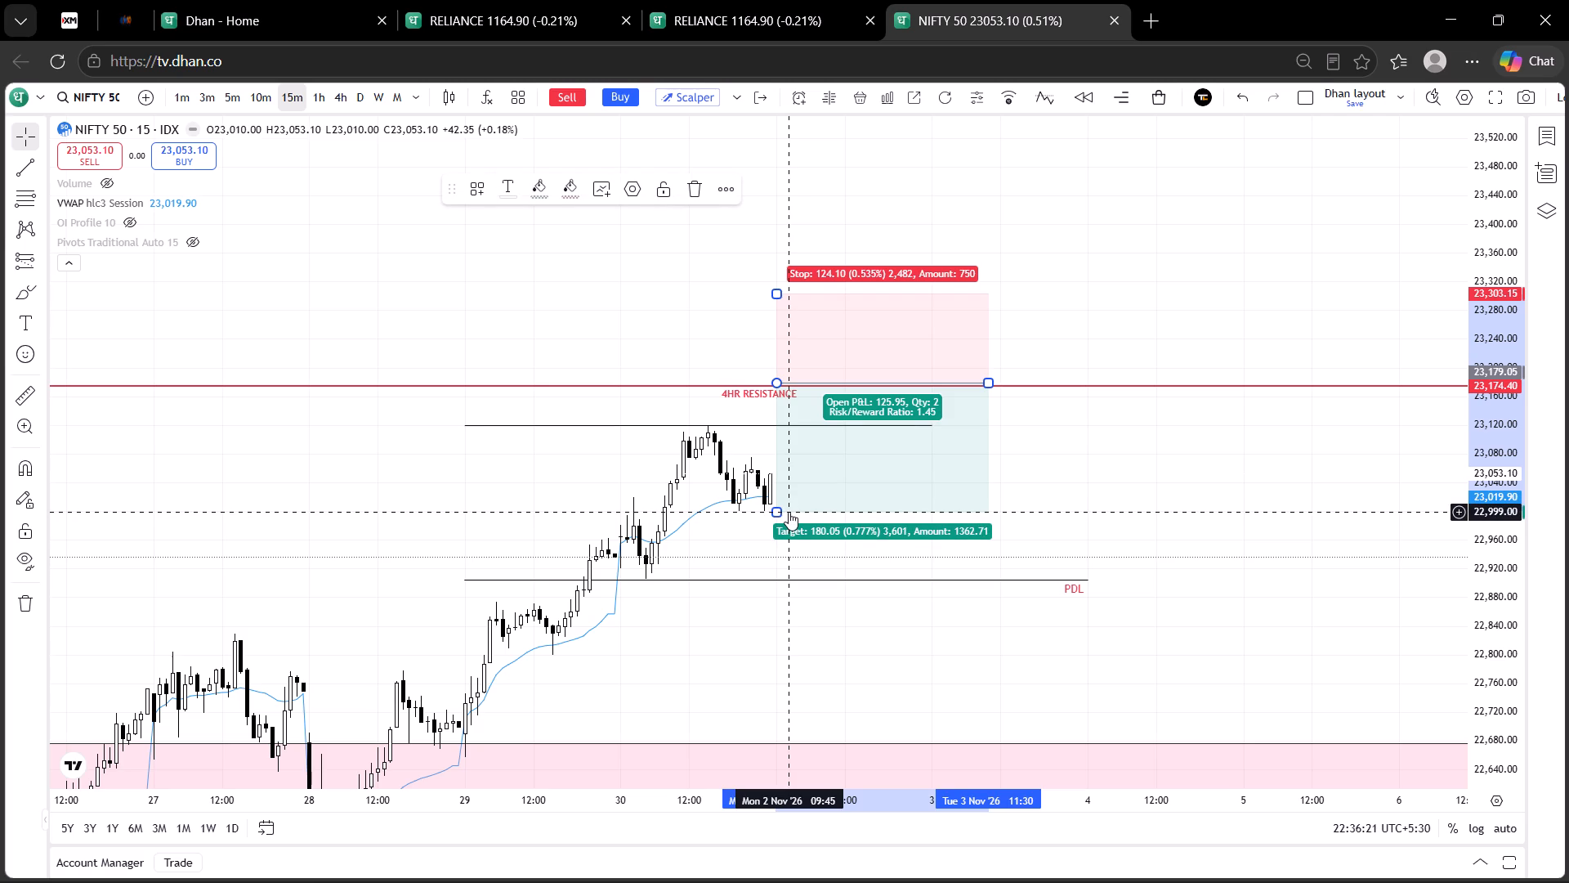
pyautogui.click(1096, 436)
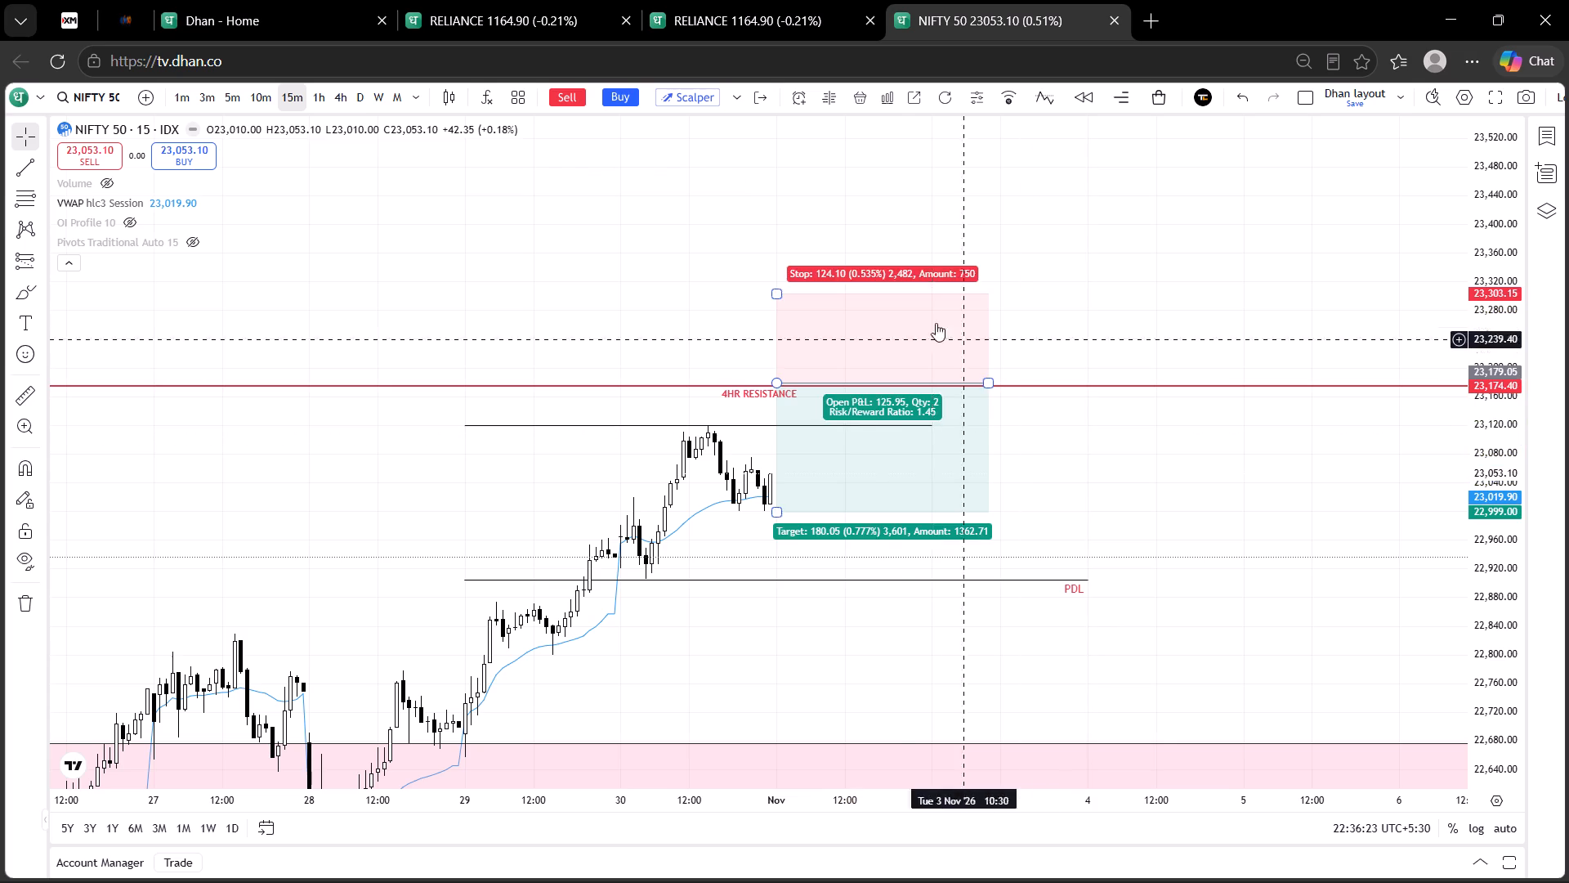
# Tighten the short position's stop to about 23,244.
pyautogui.moveTo(775, 290); pyautogui.dragTo(776, 336)
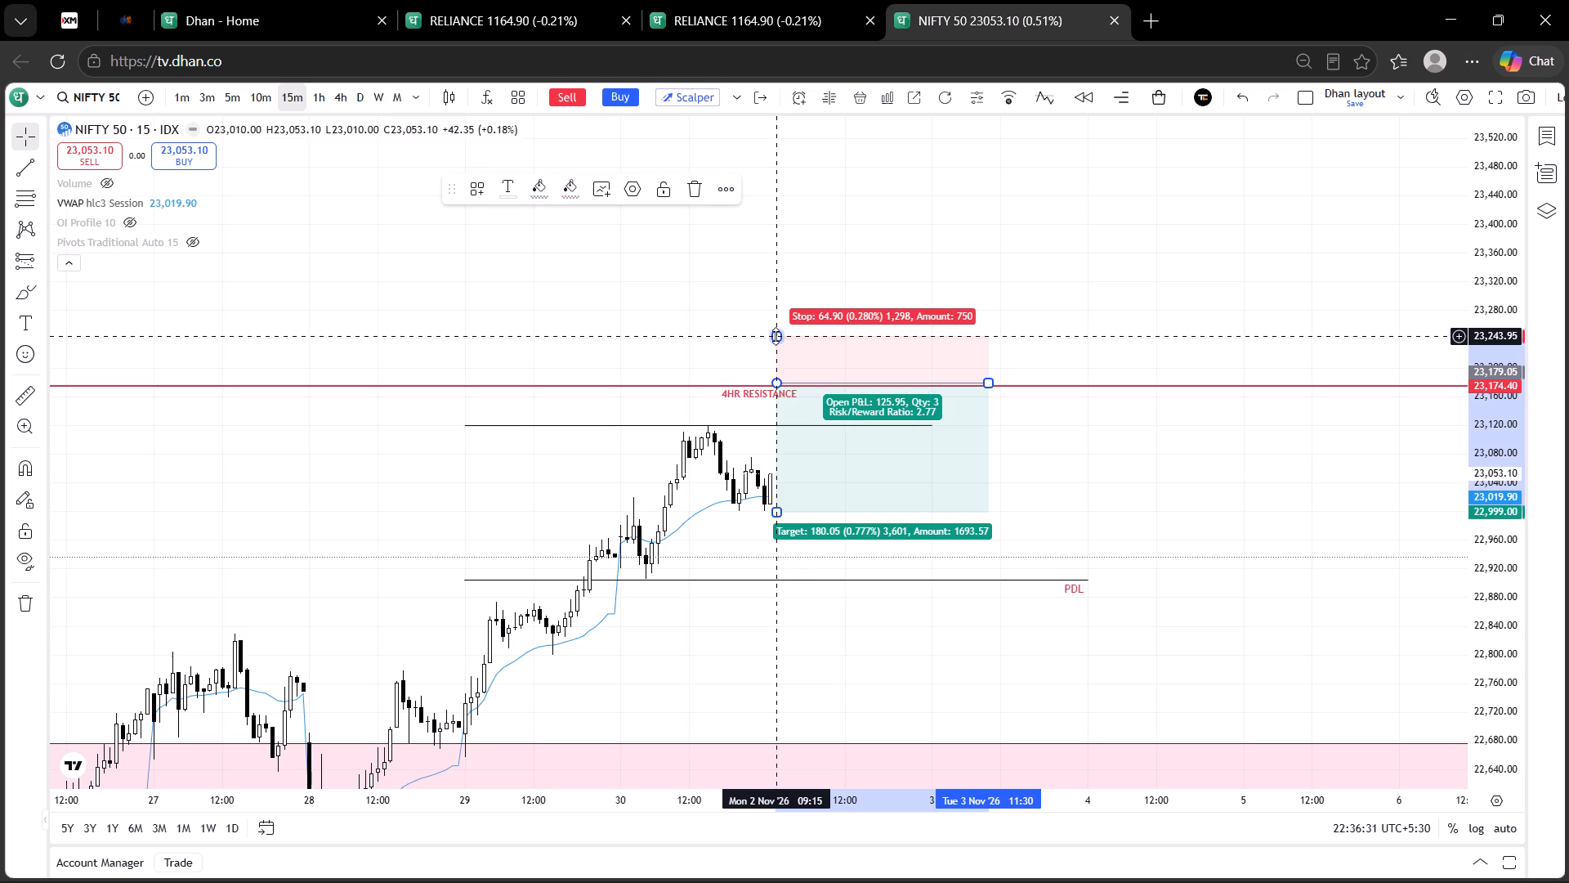
pyautogui.click(1173, 437)
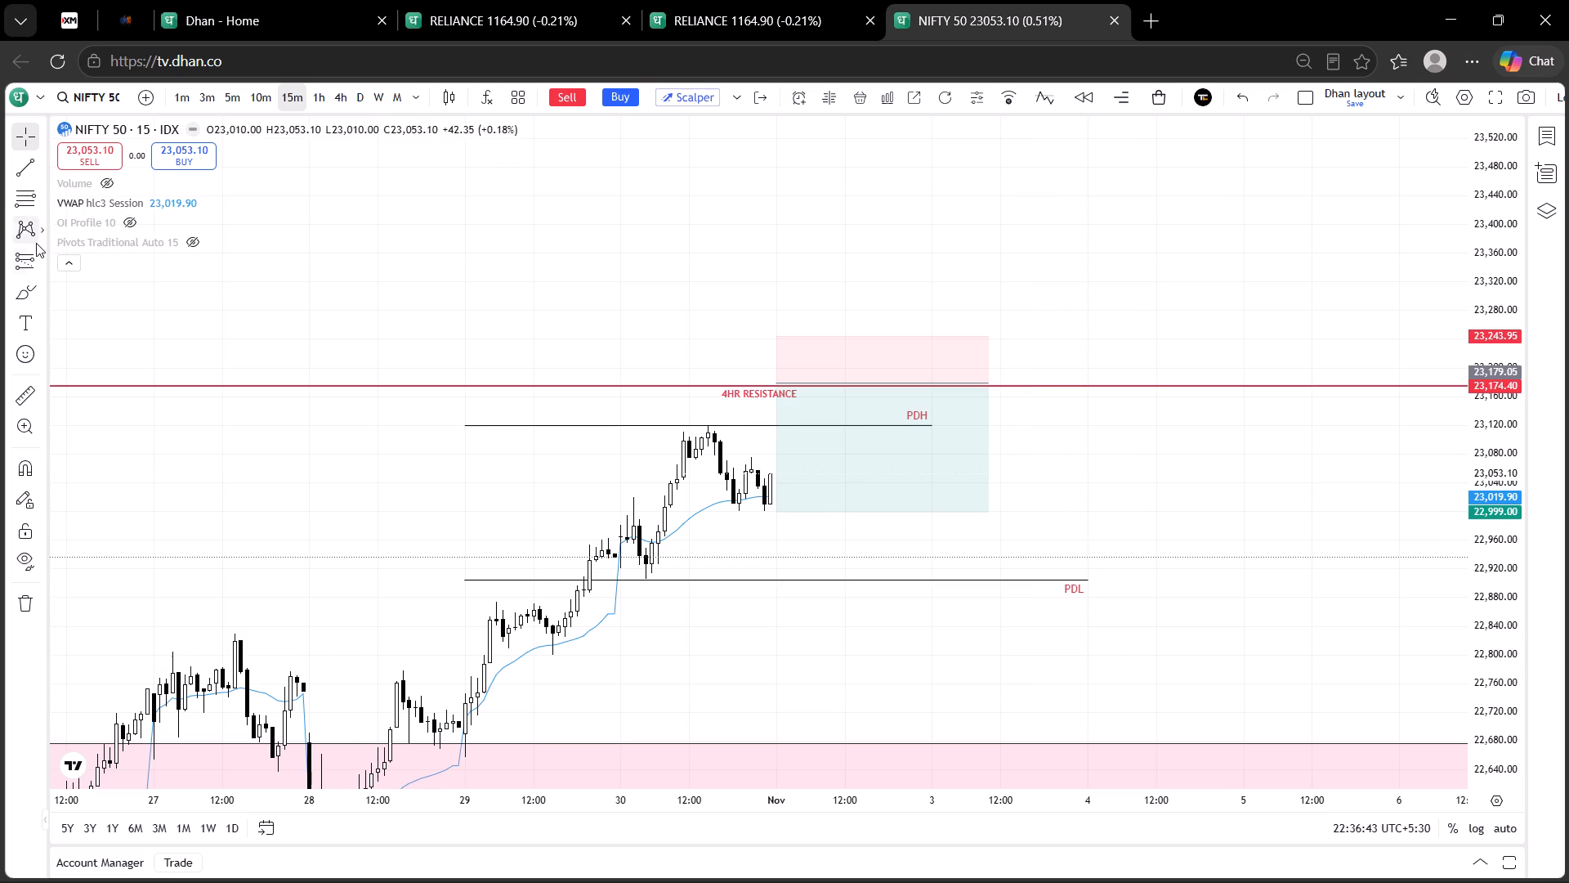
# Add the text label 23179 and place it just beyond the end of the short position's entry line.
pyautogui.click(30, 323)
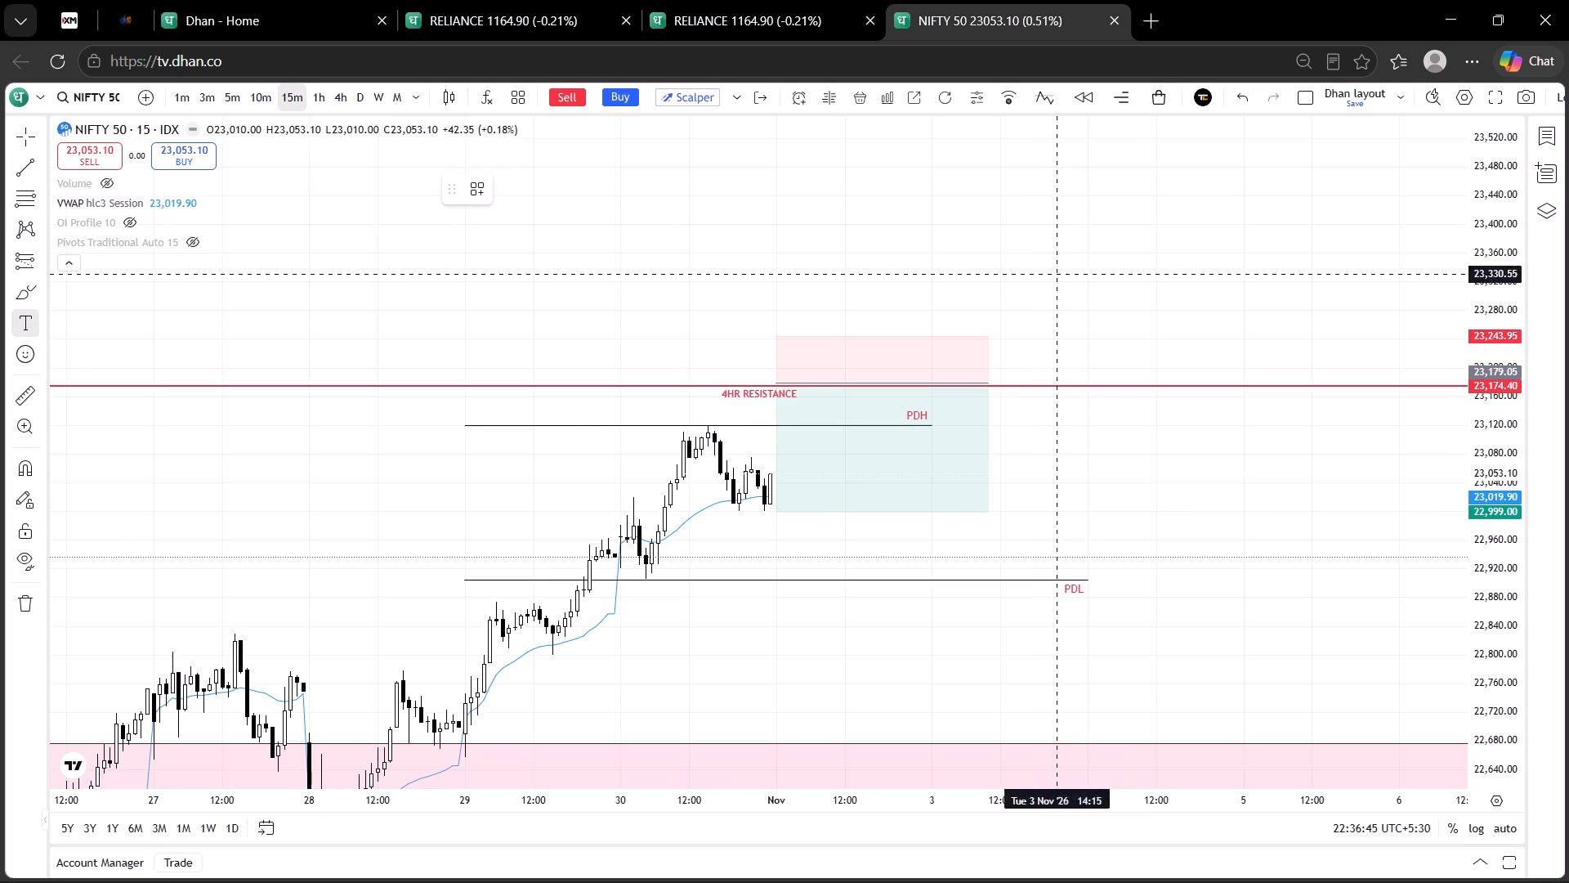
pyautogui.click(1051, 379)
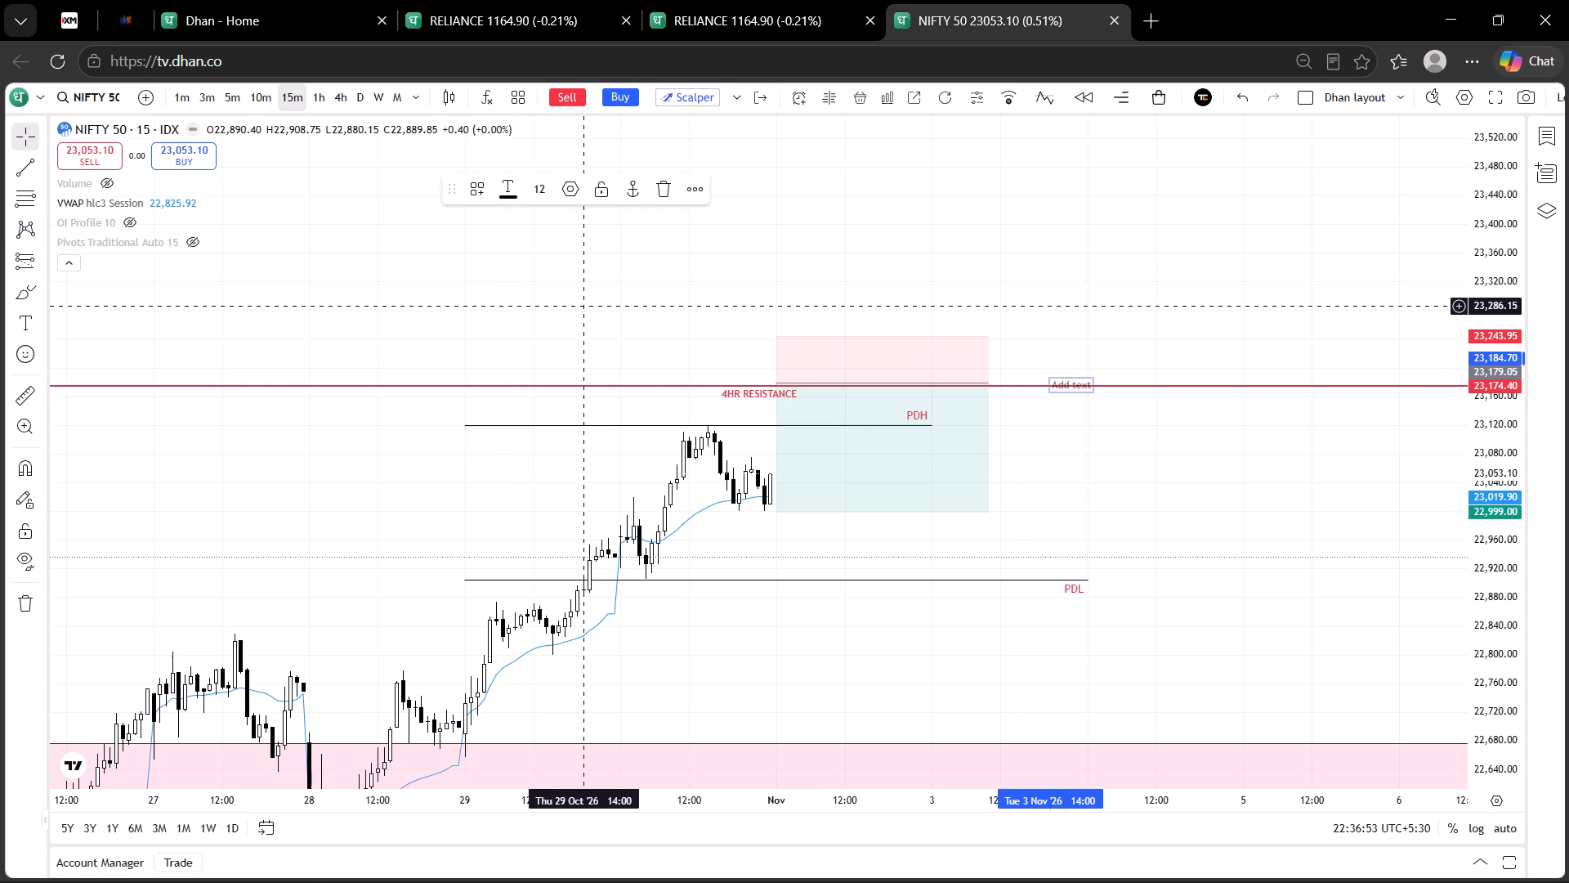
pyautogui.write('23')
pyautogui.press('1')
pyautogui.write('79')
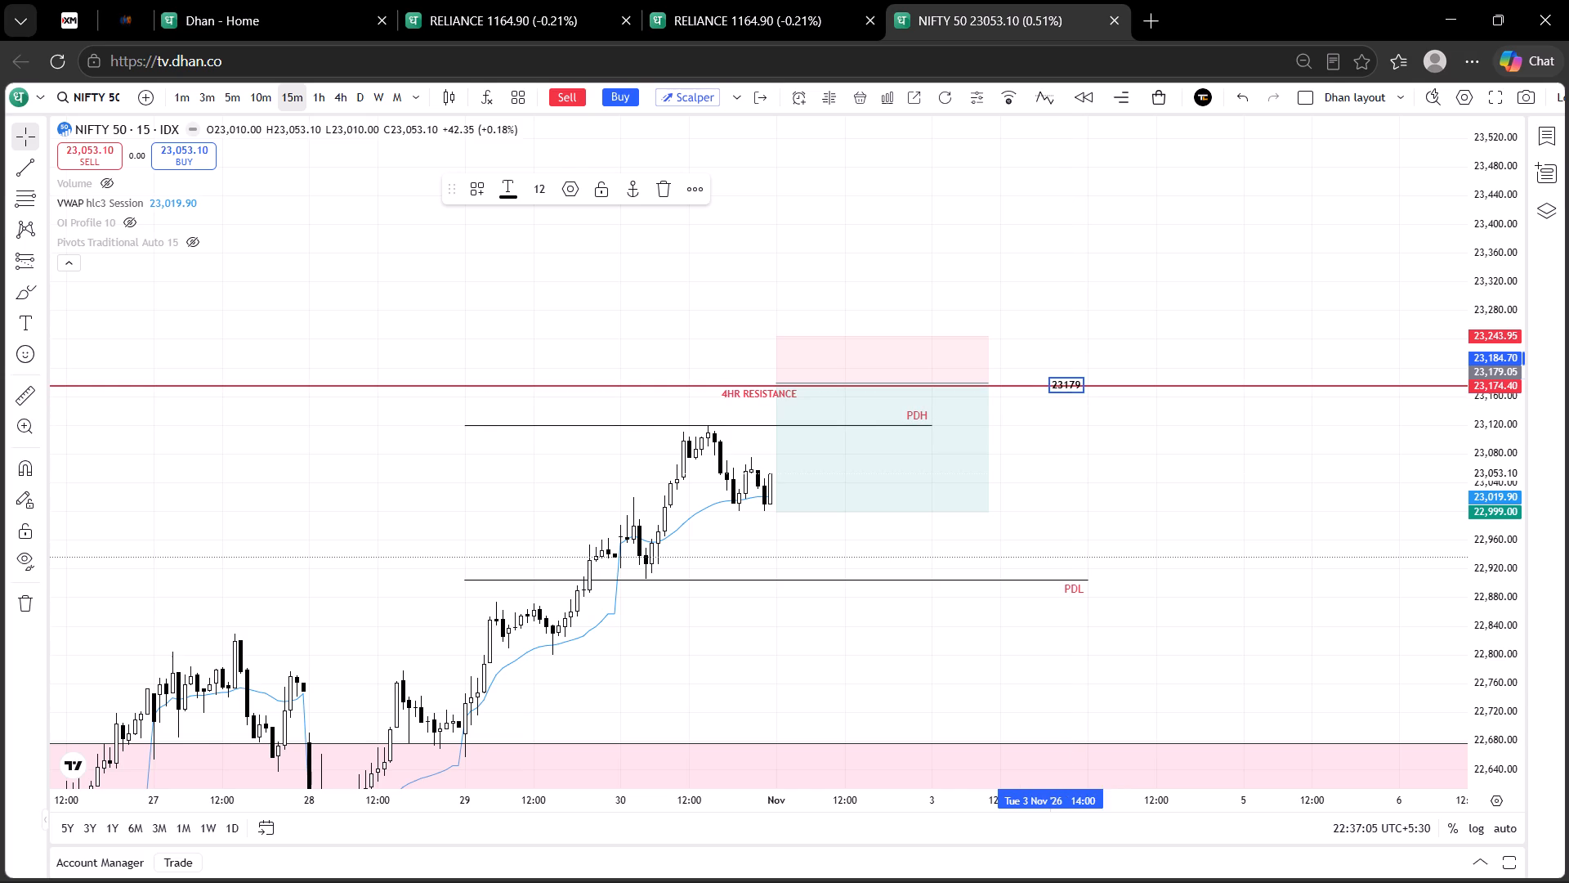
pyautogui.click(1088, 283)
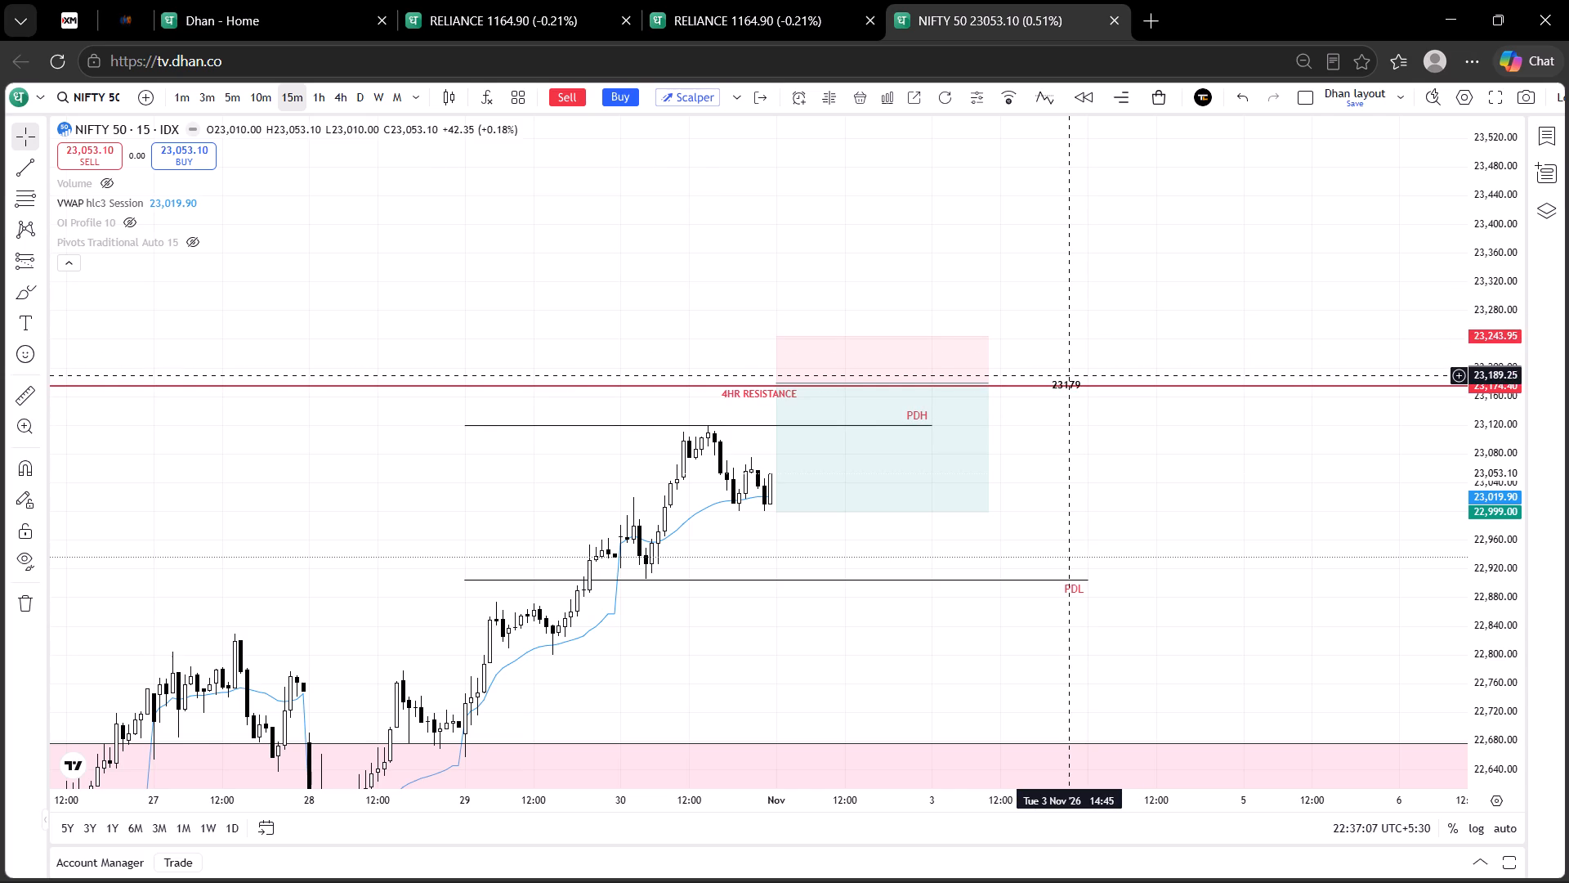
pyautogui.moveTo(1071, 381); pyautogui.dragTo(1023, 377)
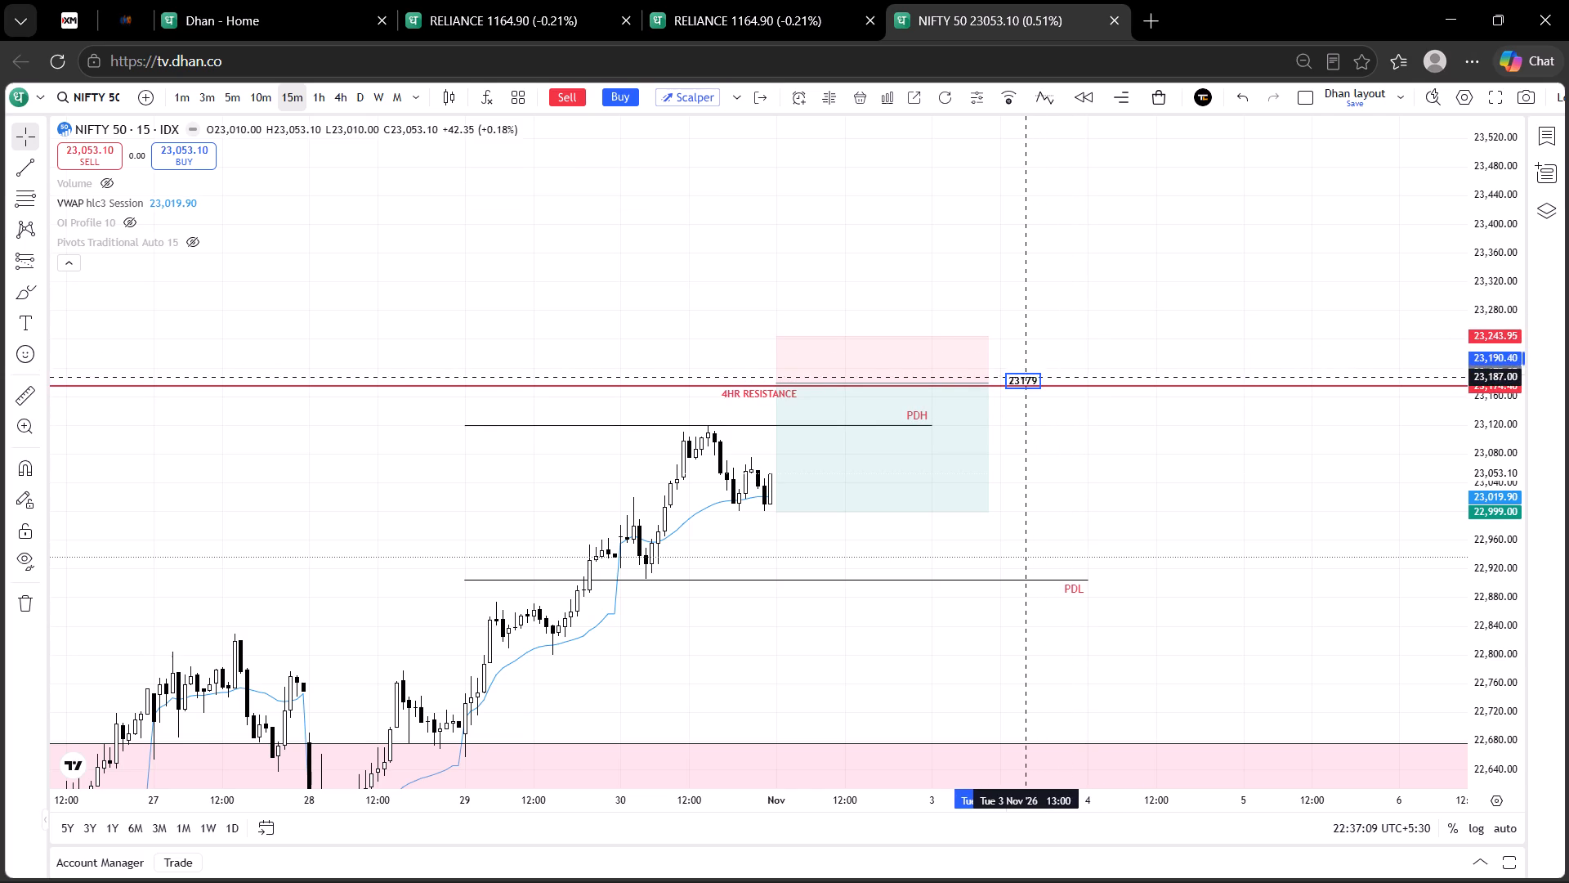
pyautogui.moveTo(1023, 377); pyautogui.dragTo(1010, 377)
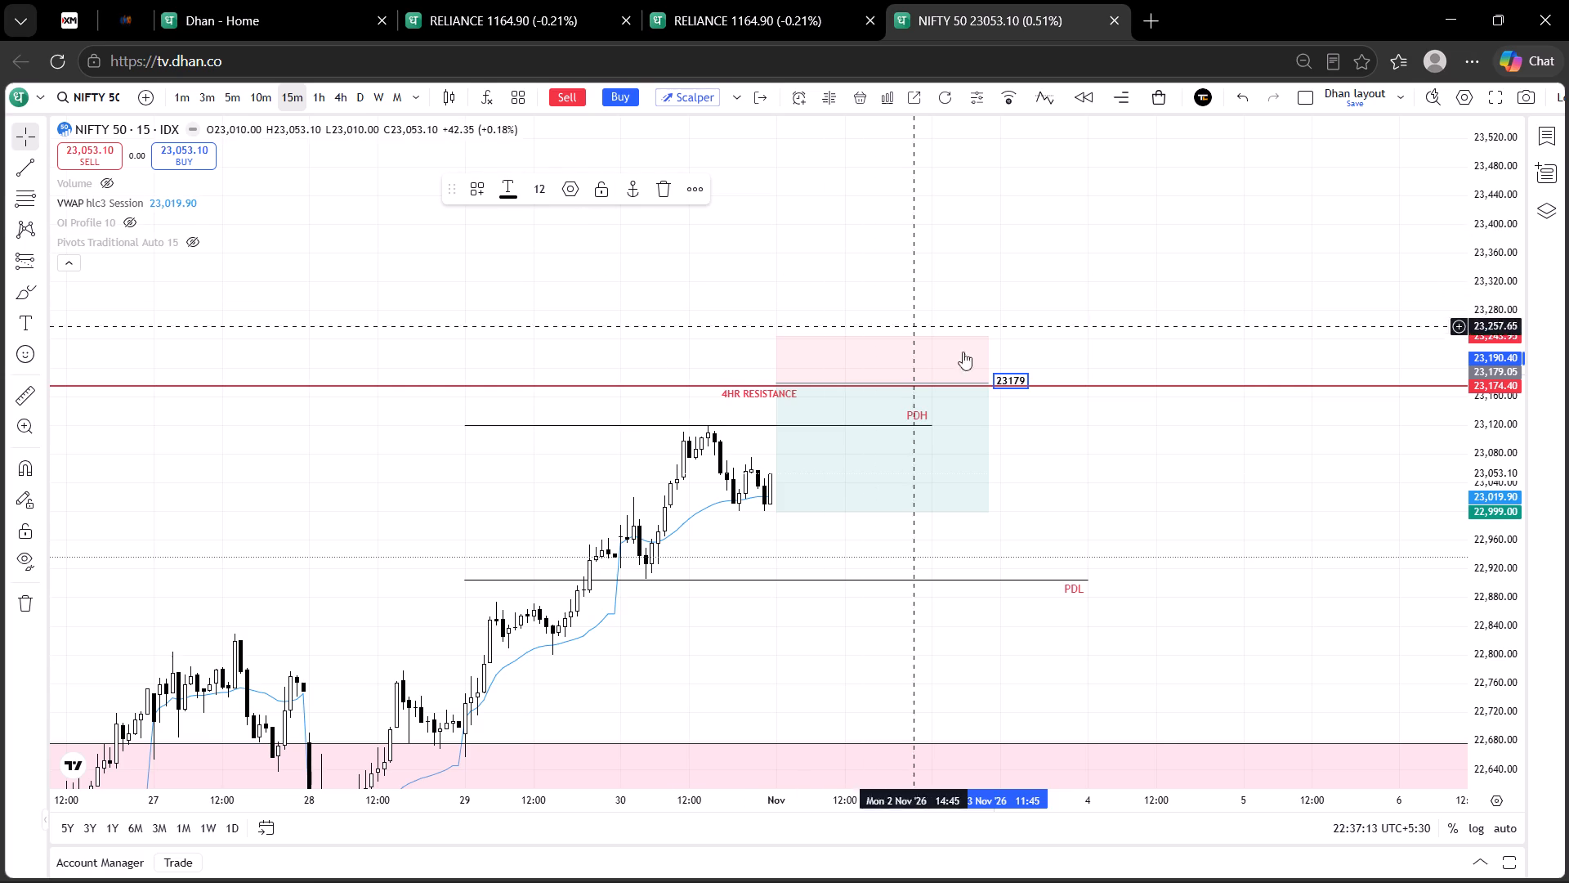
# Clone the 23179 label and place the copy beside the short position's target level.
pyautogui.click(513, 188)
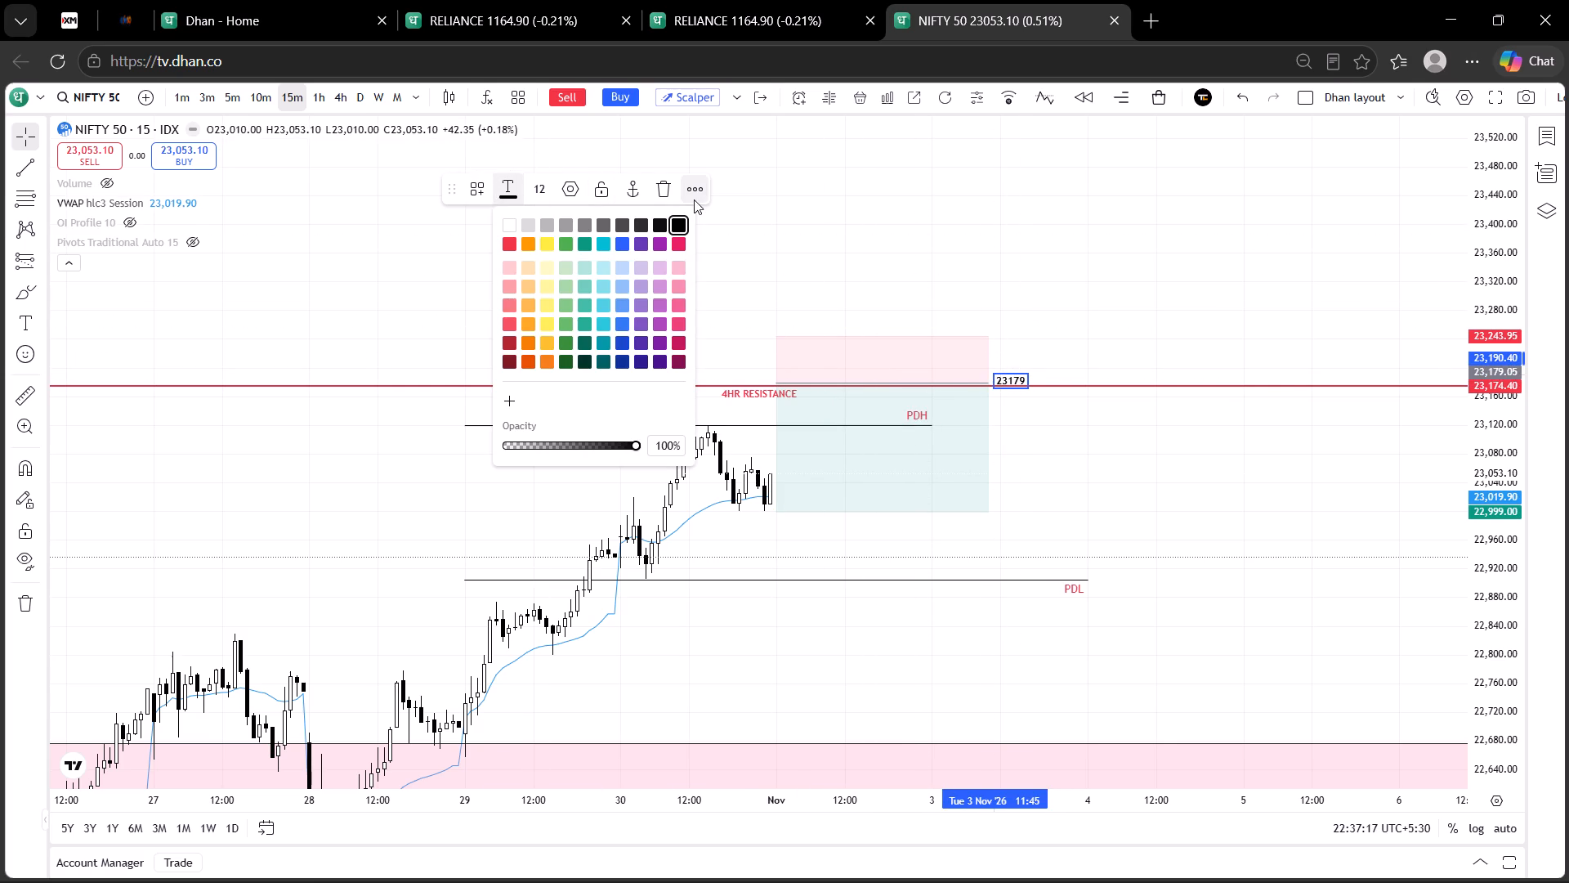
pyautogui.click(689, 200)
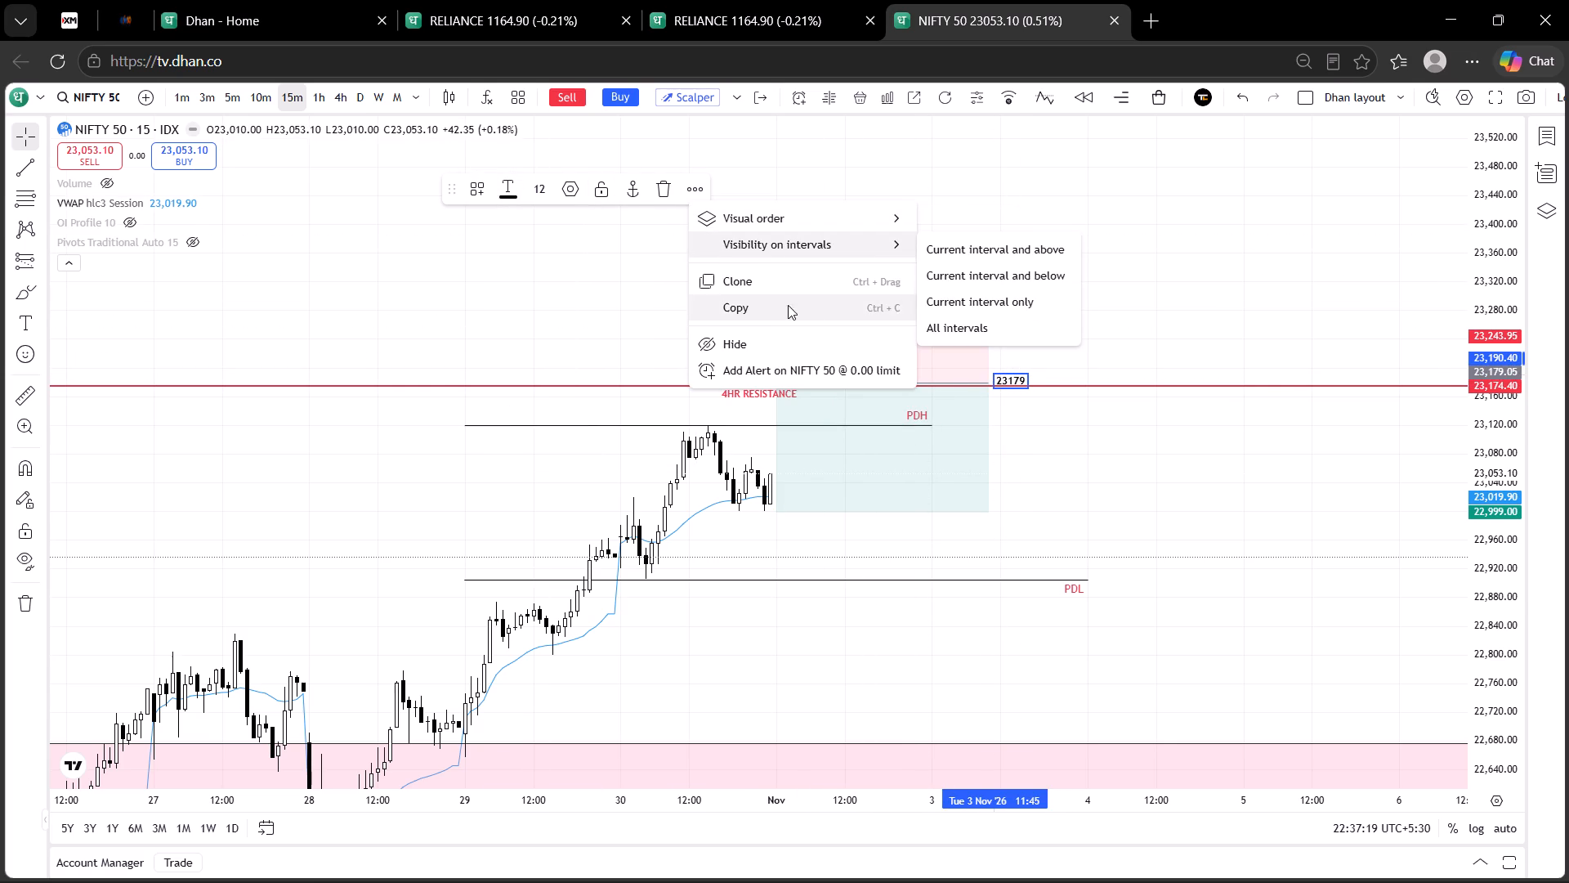
pyautogui.click(803, 289)
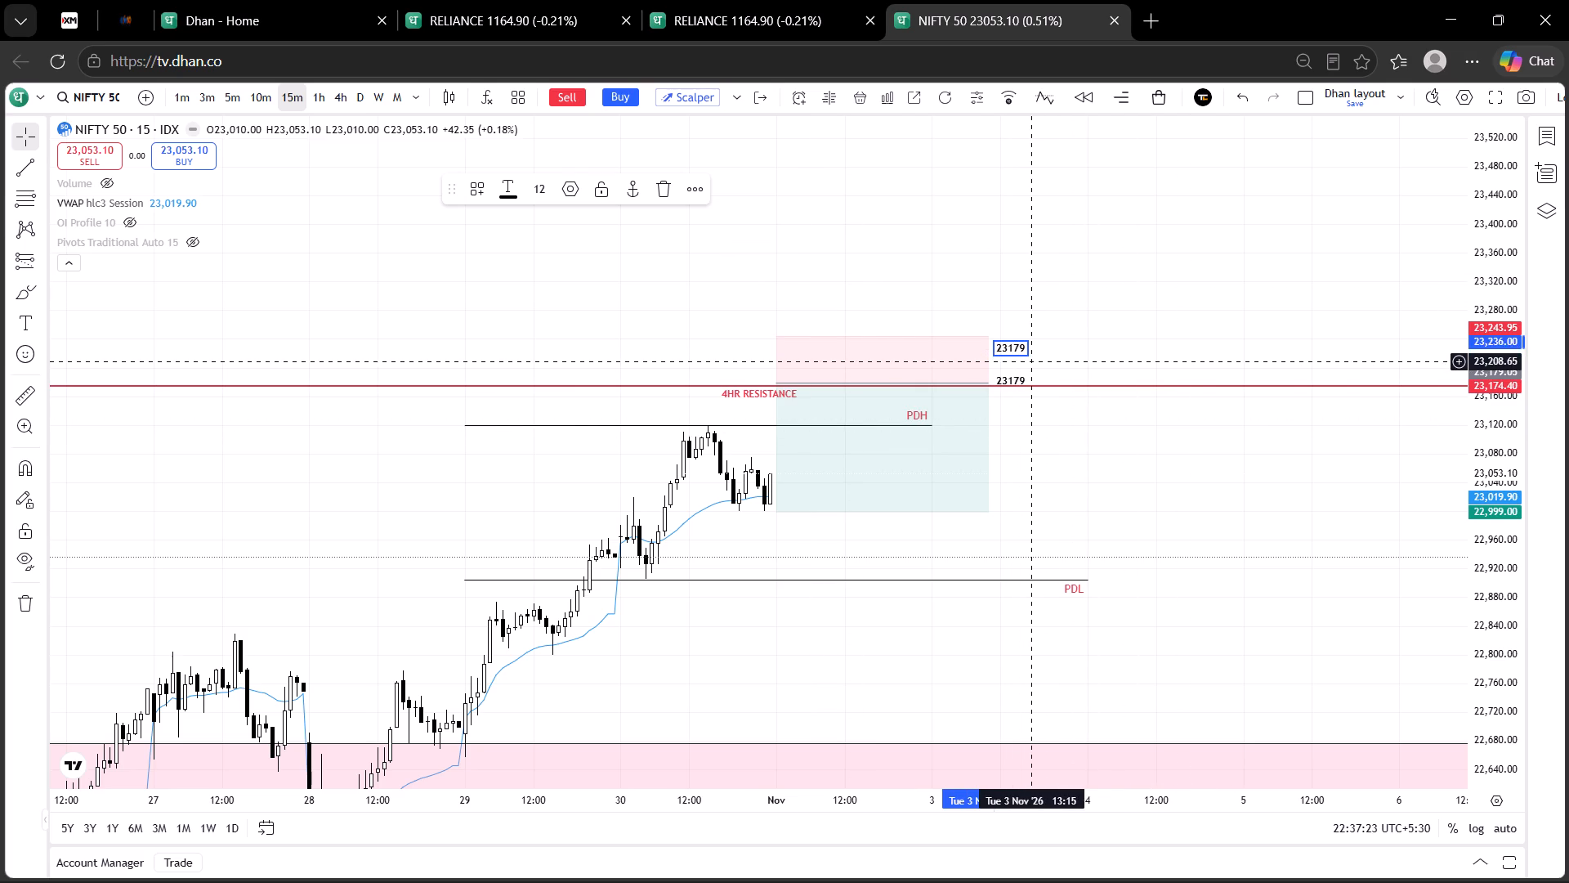
pyautogui.click(1044, 333)
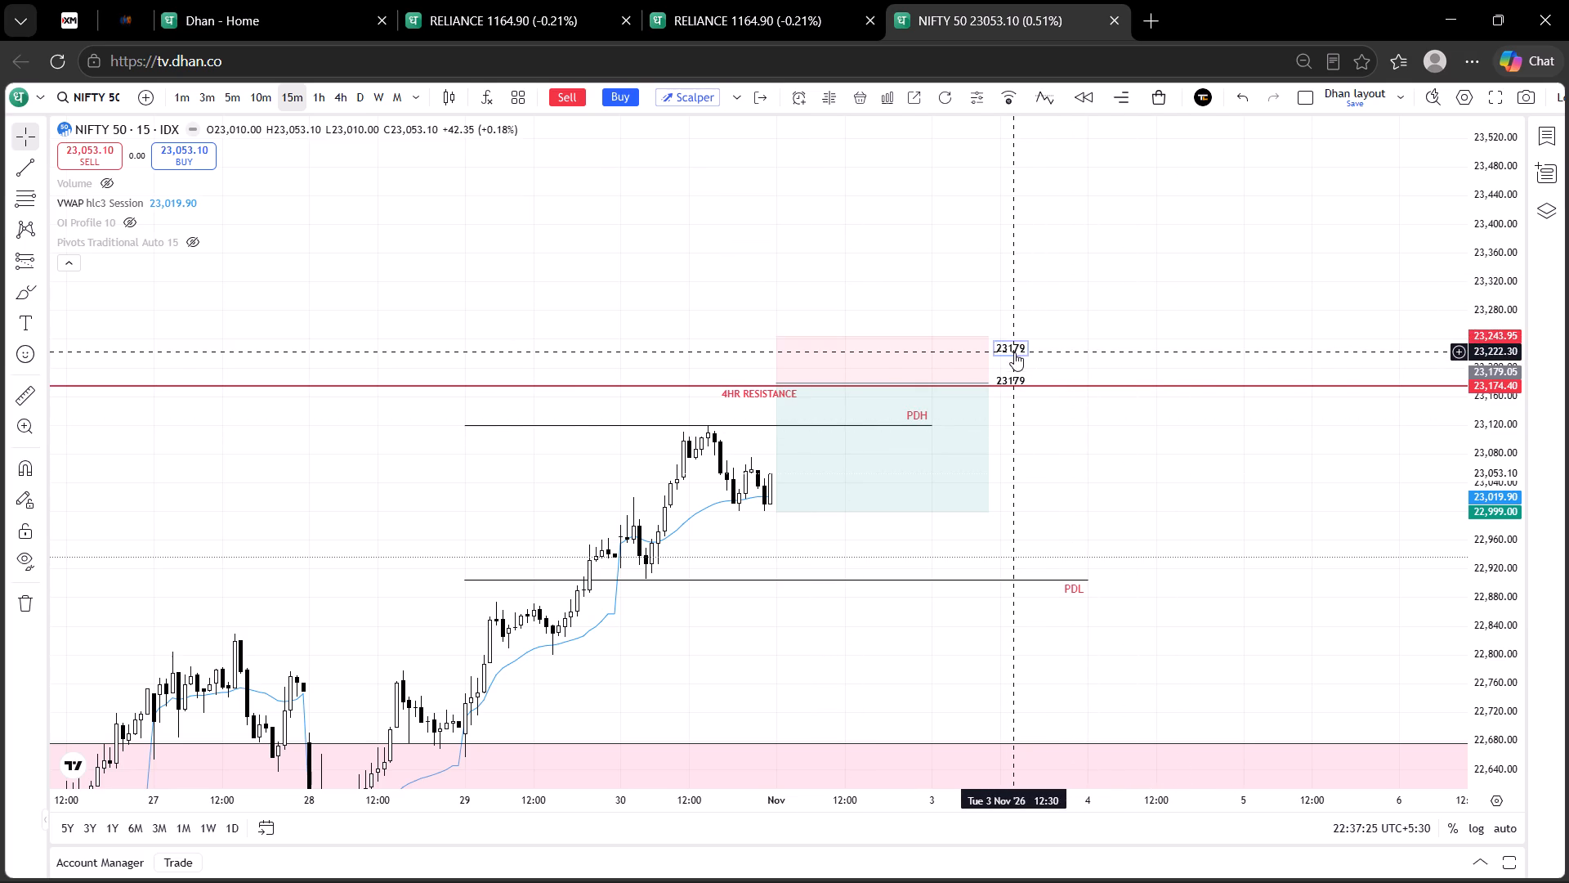
pyautogui.moveTo(1014, 352); pyautogui.dragTo(1013, 513)
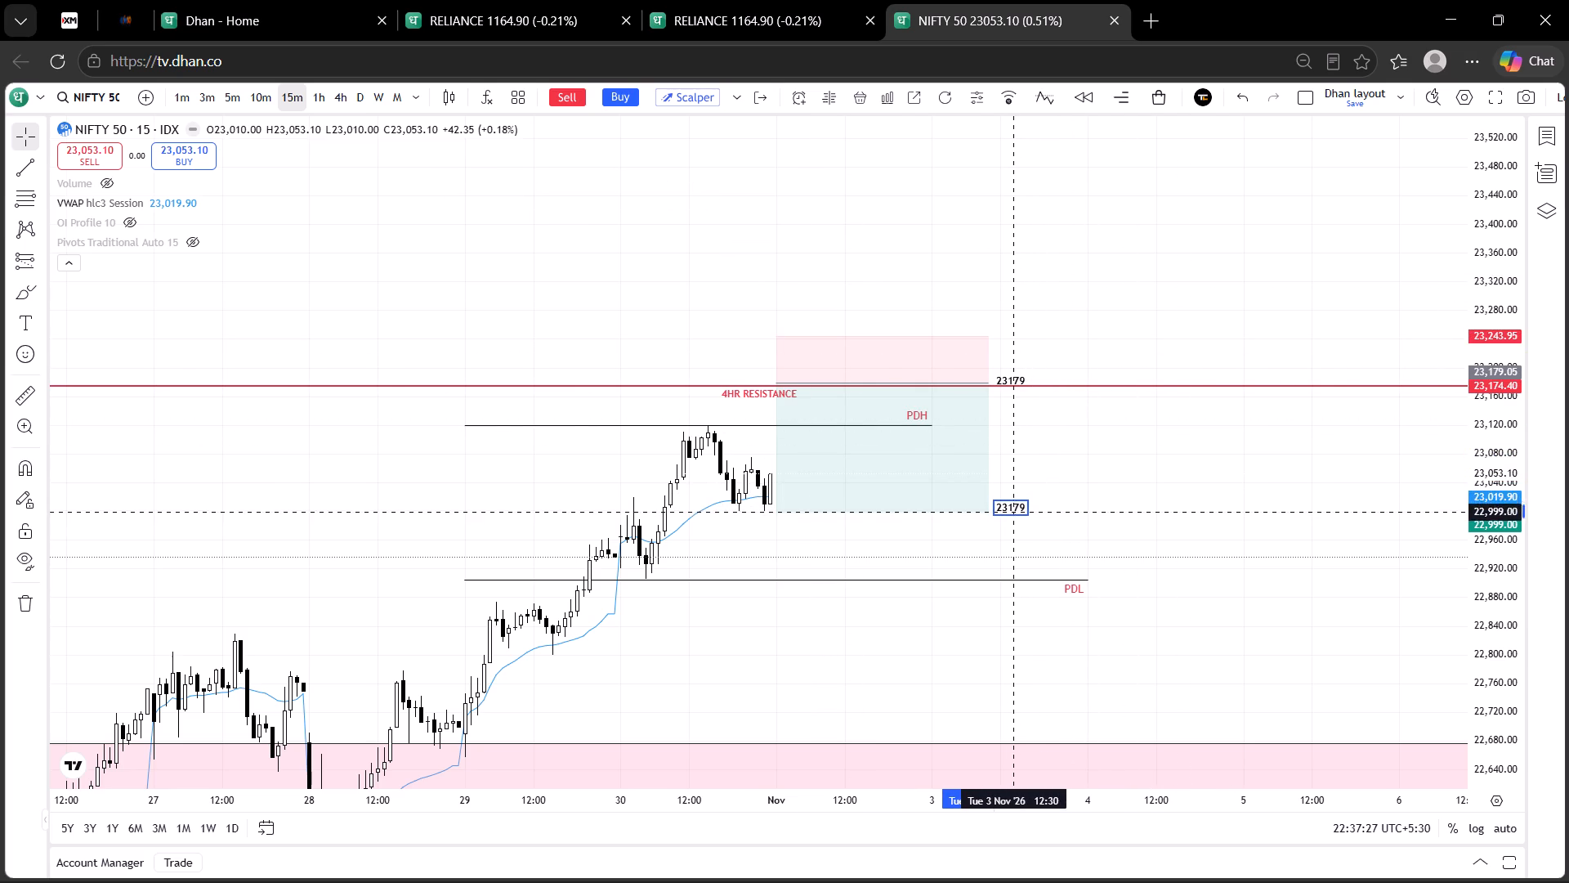
pyautogui.moveTo(1013, 513); pyautogui.dragTo(1012, 514)
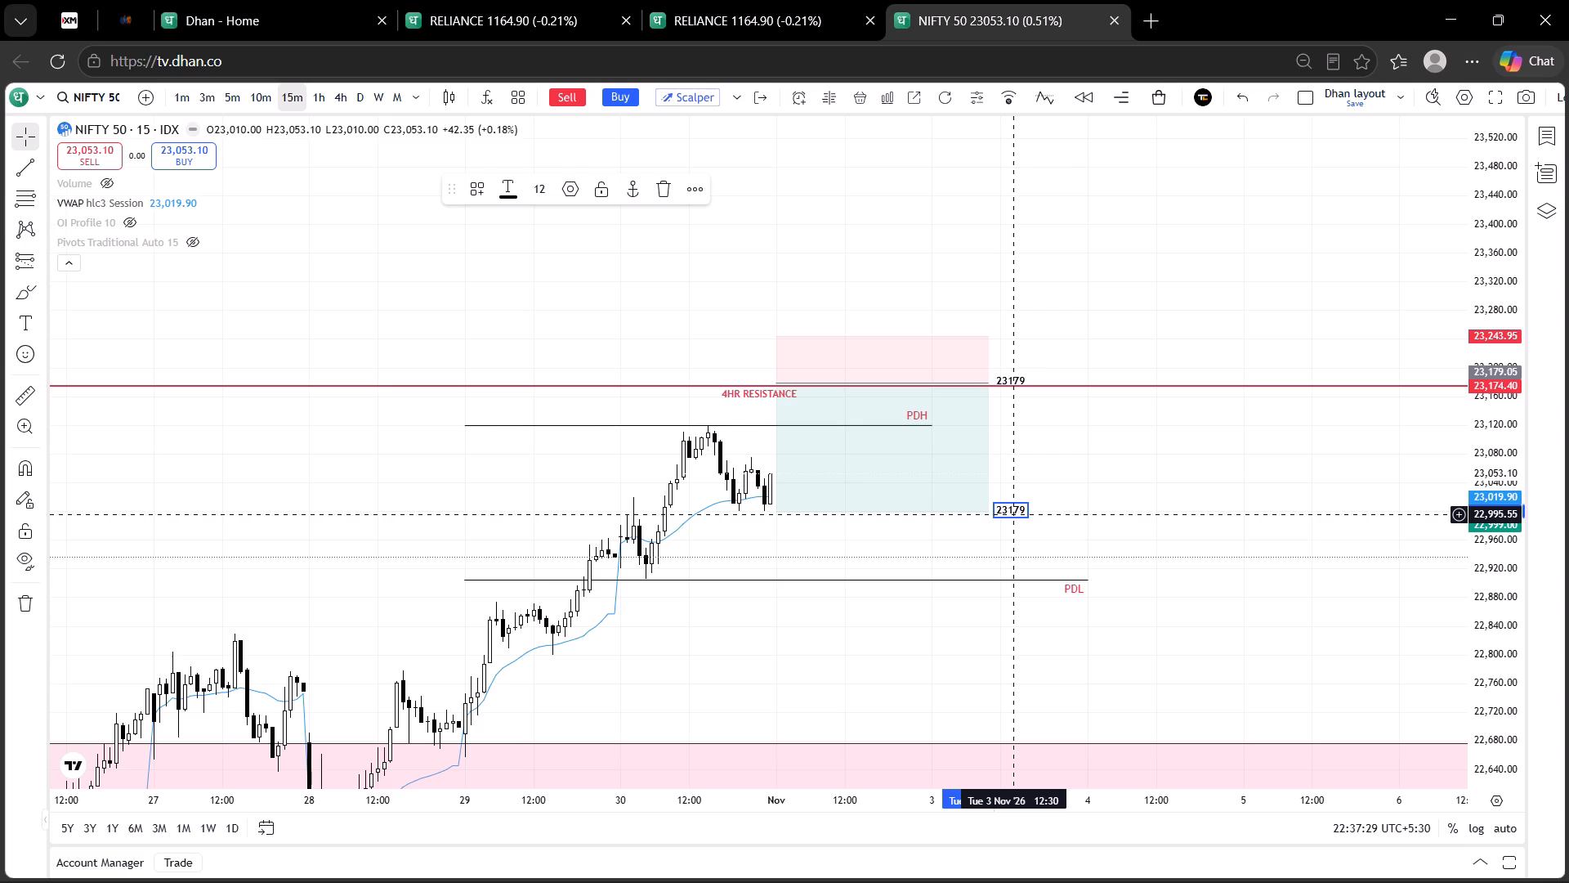
# Change the text of the copied label beside the short position's target level to 22998TG.
pyautogui.click(1012, 514)
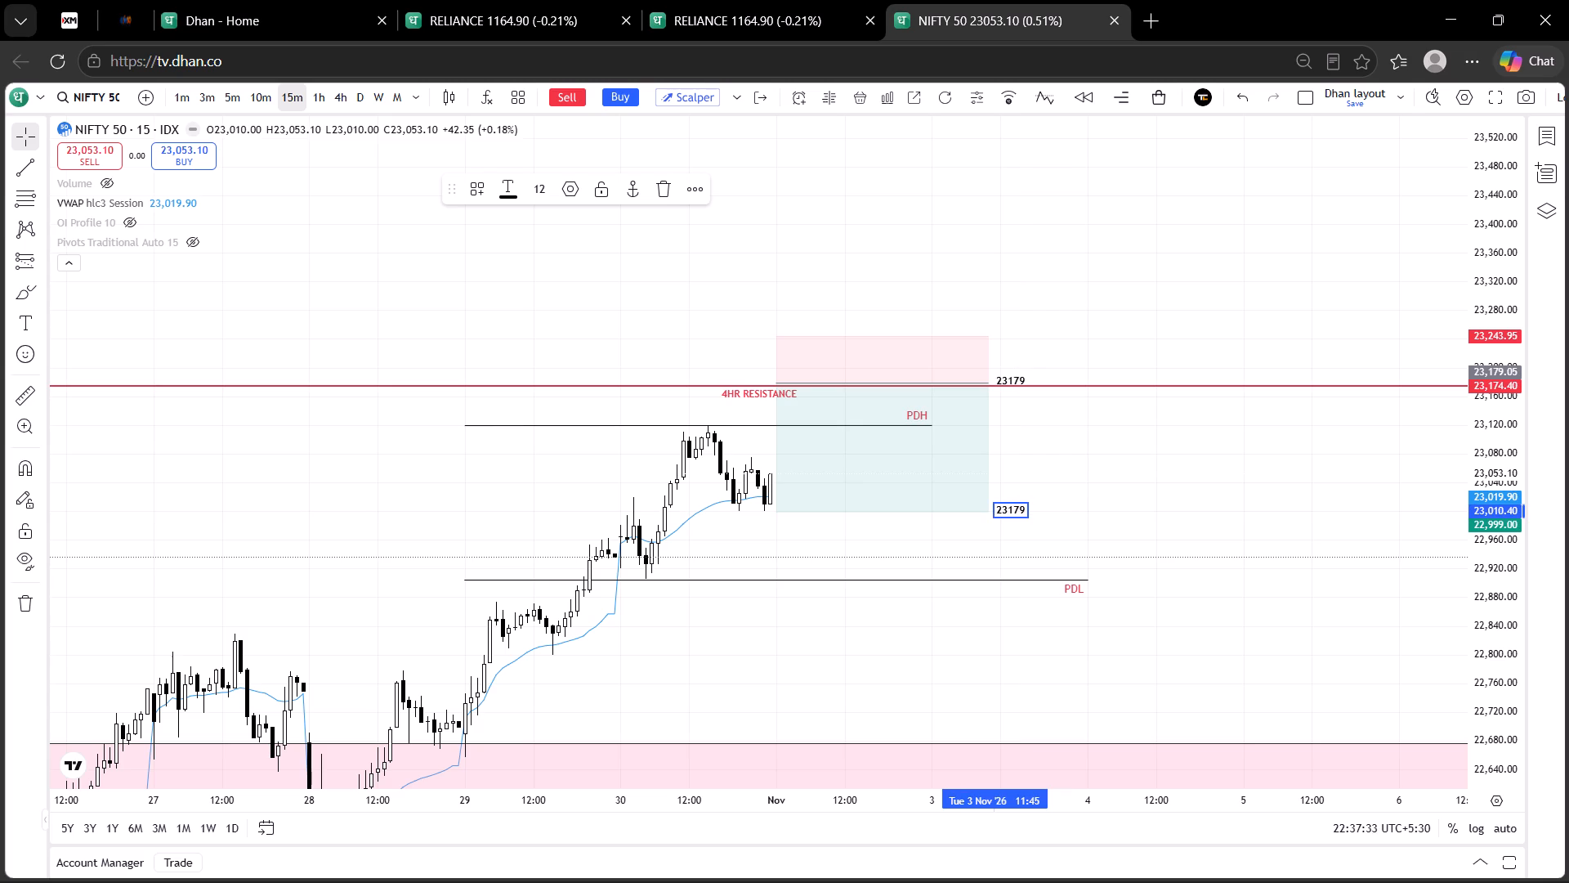
pyautogui.press('BackSpace')
pyautogui.press('BackSpace')
pyautogui.press('BackSpace')
pyautogui.press('BackSpace')
pyautogui.press('2')
pyautogui.write('998')
pyautogui.write('TG')
pyautogui.click(1015, 370)
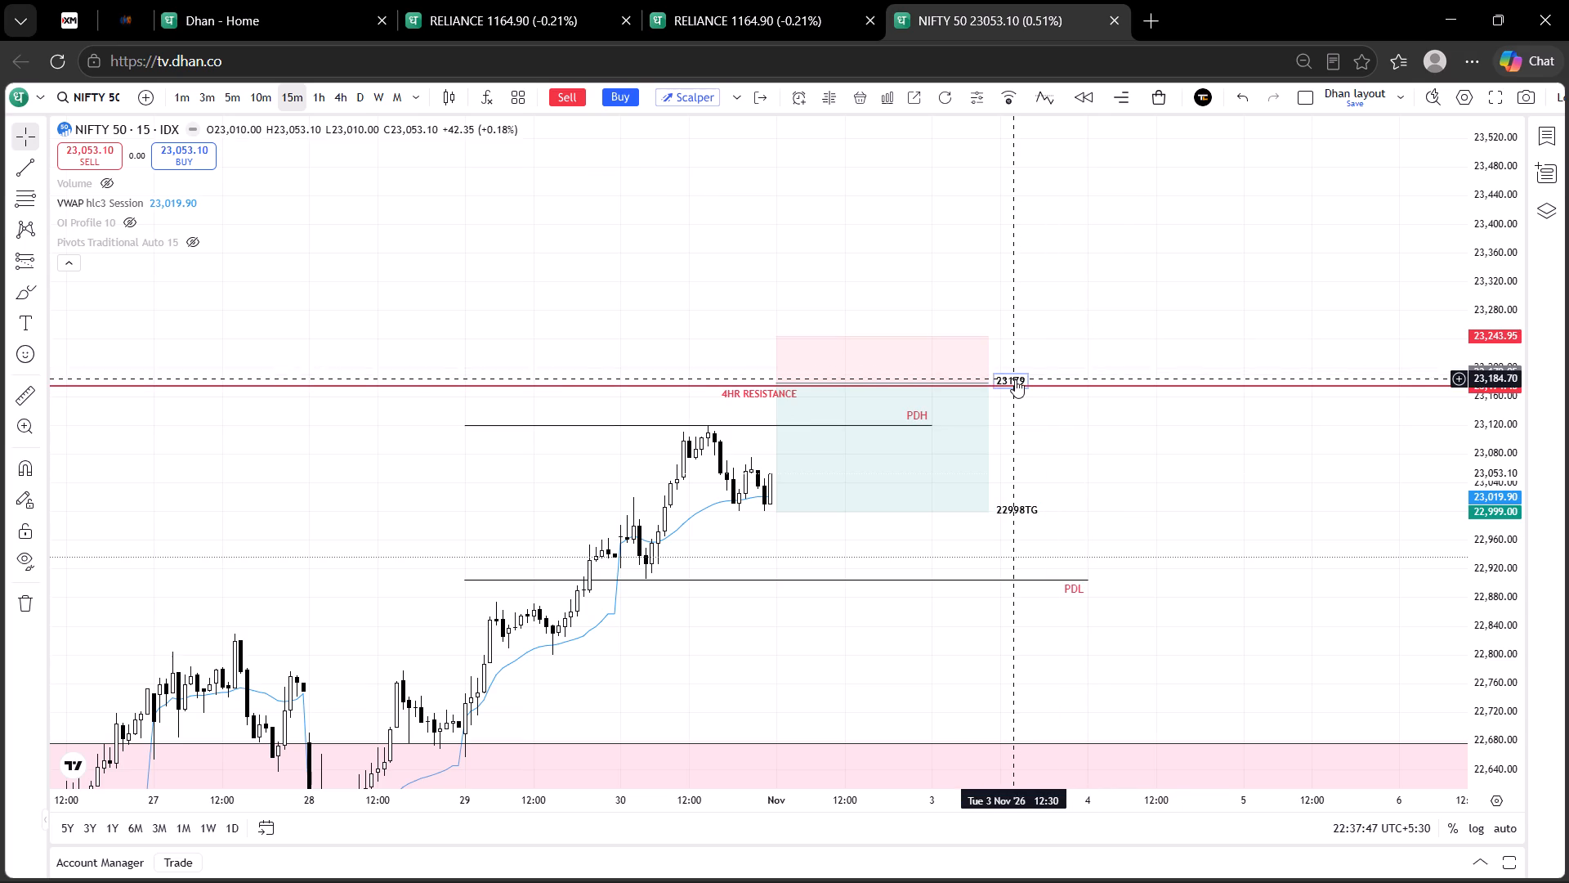
# Extend the 23179 label at the short position's entry line to read 23179 ENTRY.
pyautogui.click(1015, 379)
pyautogui.click(1015, 379)
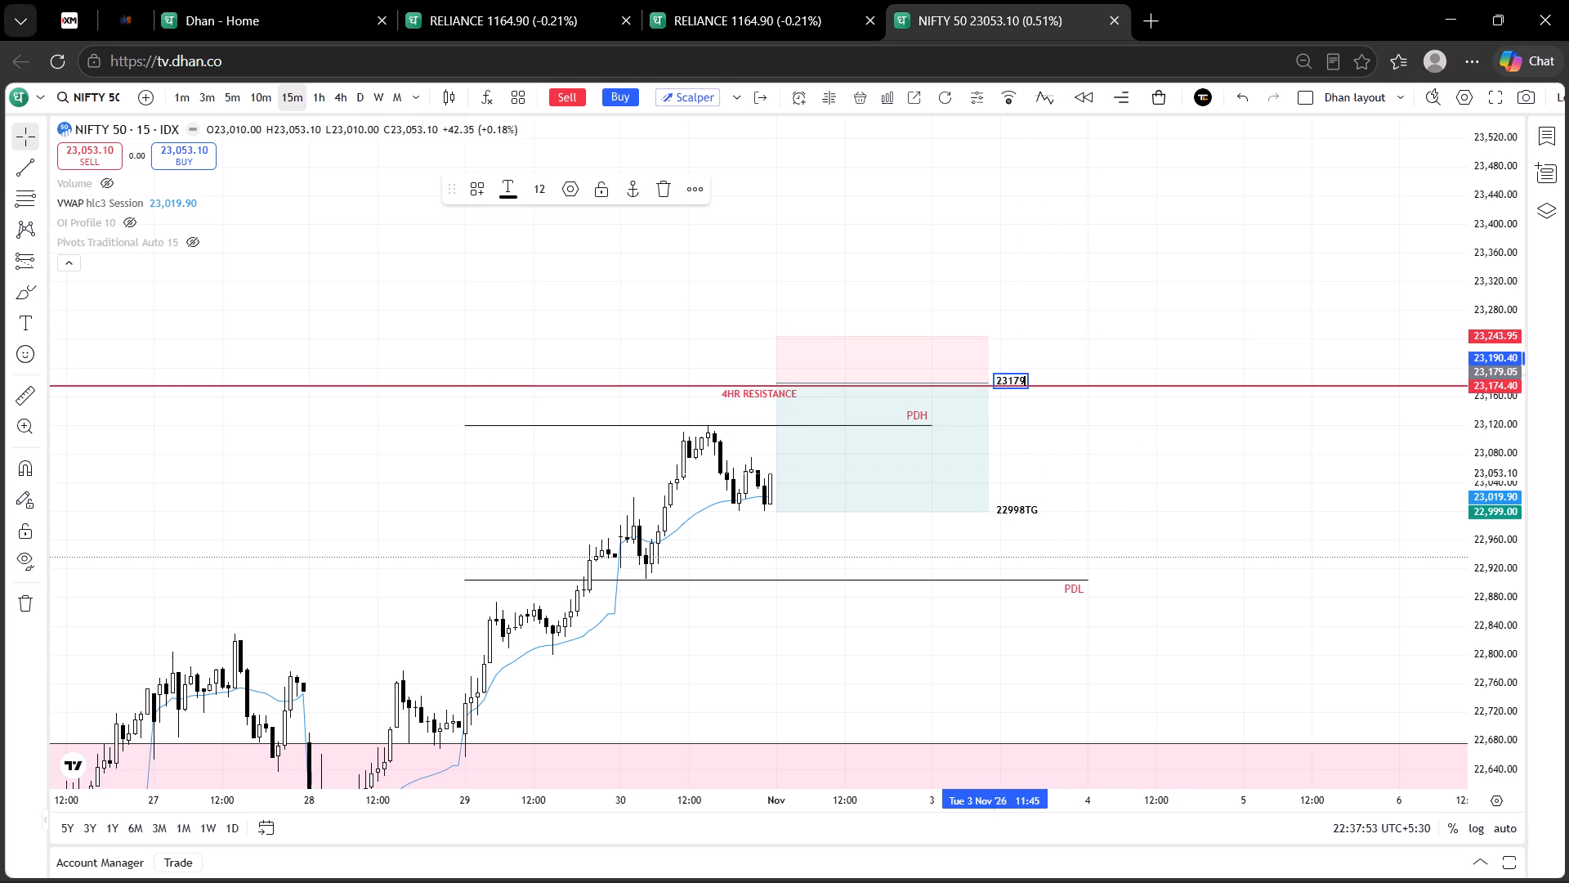
pyautogui.press('e')
pyautogui.write('NTRY')
pyautogui.press('BackSpace')
pyautogui.press('BackSpace')
pyautogui.press('BackSpace')
pyautogui.press('BackSpace')
pyautogui.press('BackSpace')
pyautogui.press('space')
pyautogui.press('e')
pyautogui.press('n')
pyautogui.write('TRY')
pyautogui.click(1030, 426)
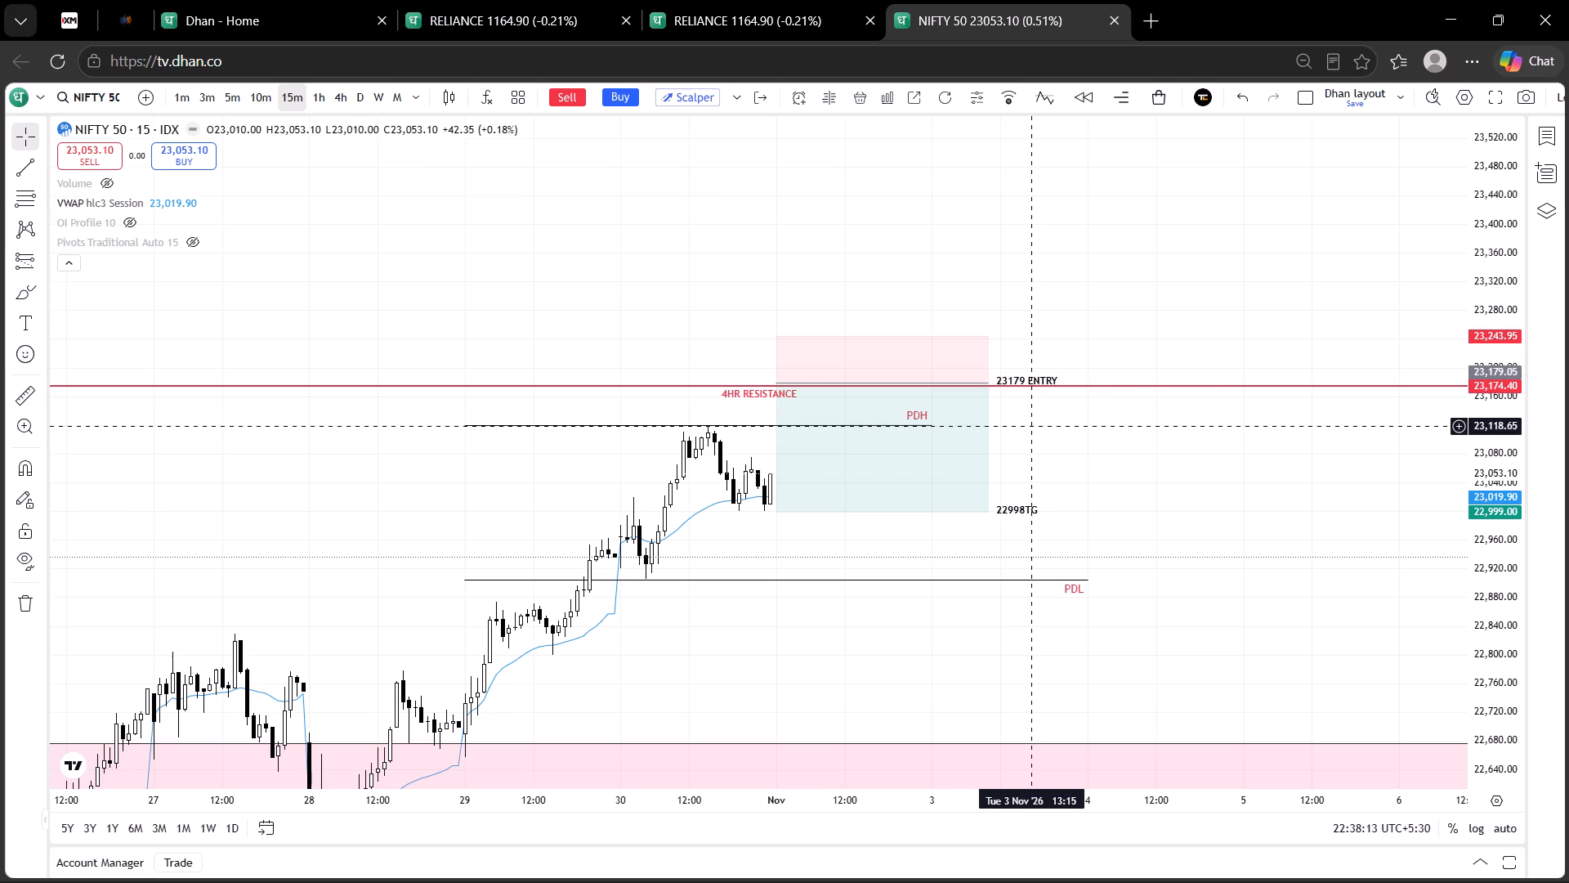
# Insert a space in the target label so its text reads 22998 TG.
pyautogui.click(1029, 510)
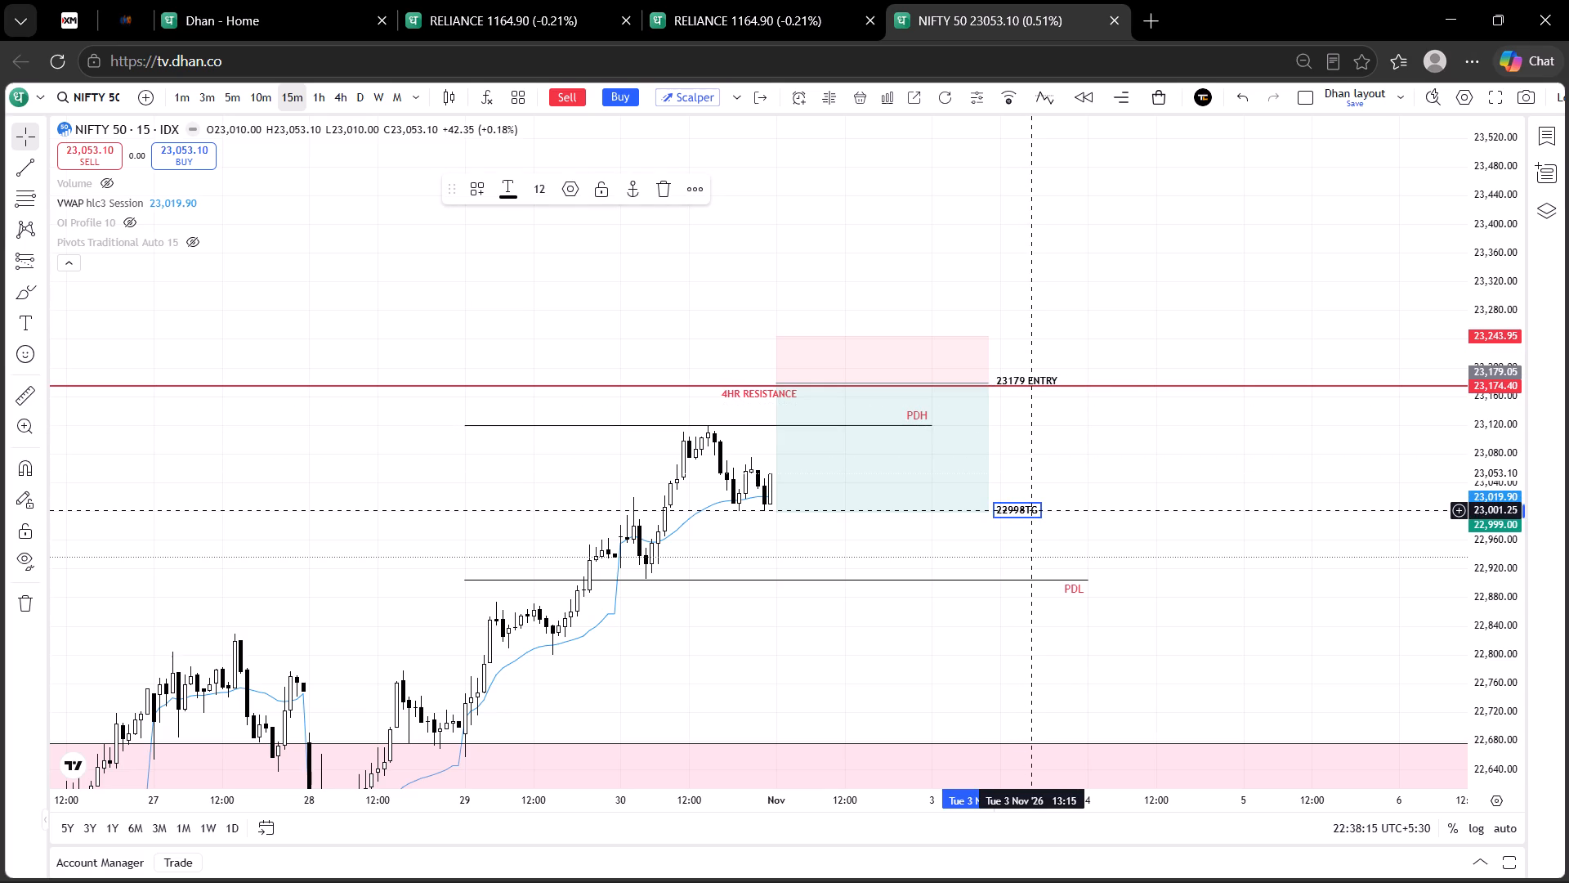
pyautogui.click(1024, 510)
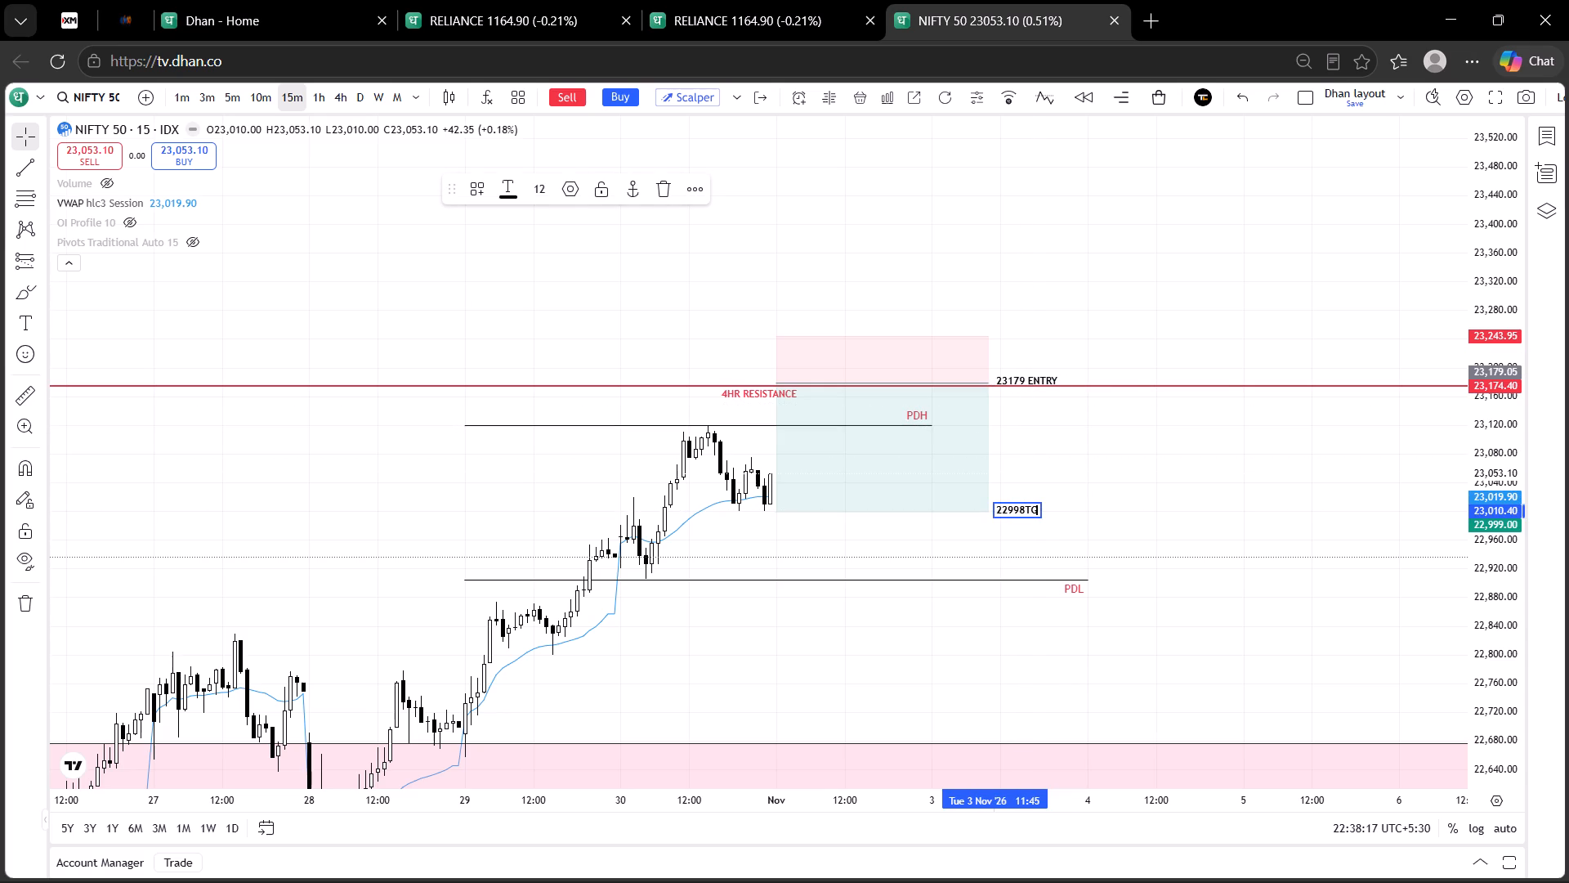
pyautogui.press('Left')
pyautogui.press('Left')
pyautogui.press('space')
pyautogui.click(1069, 470)
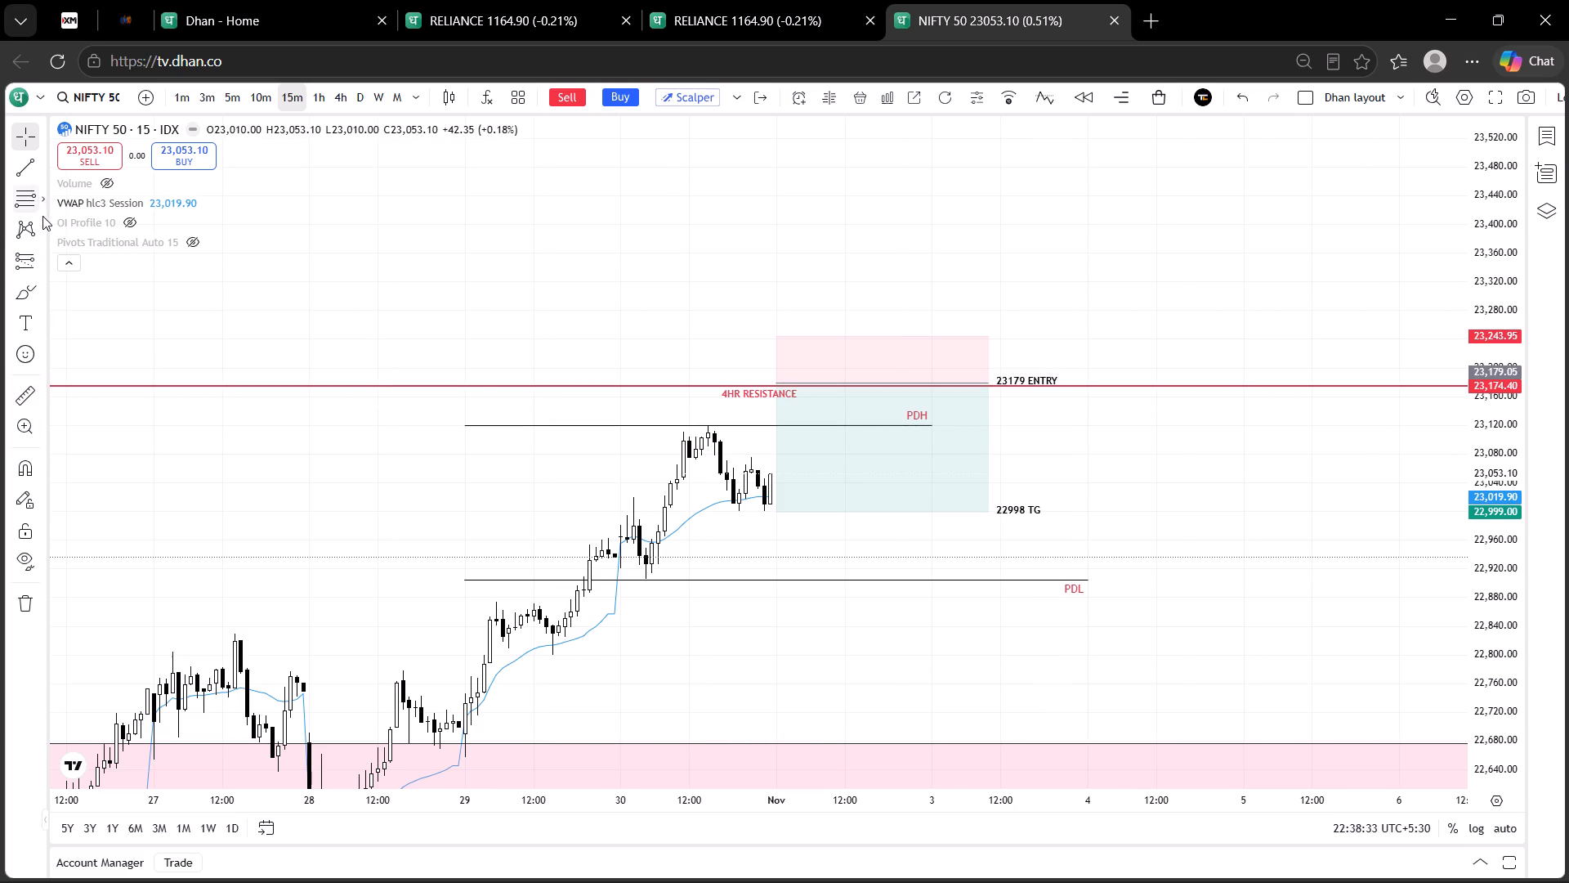
# Place a Long Position on the 4HR resistance line at about 23,176, beyond the 23179 ENTRY label.
pyautogui.click(46, 264)
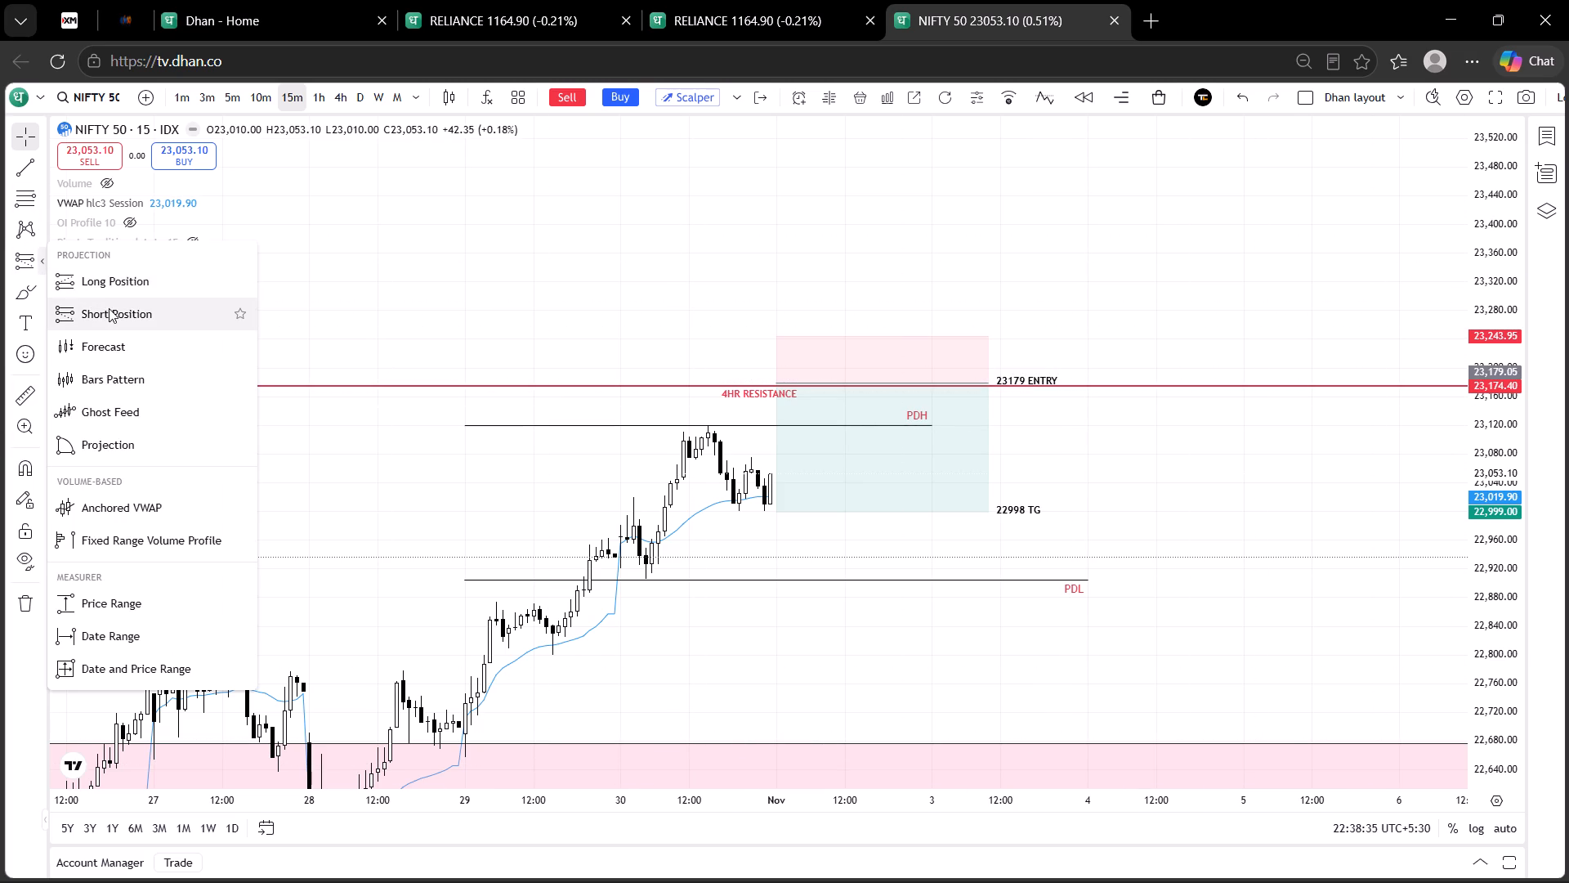
pyautogui.click(109, 308)
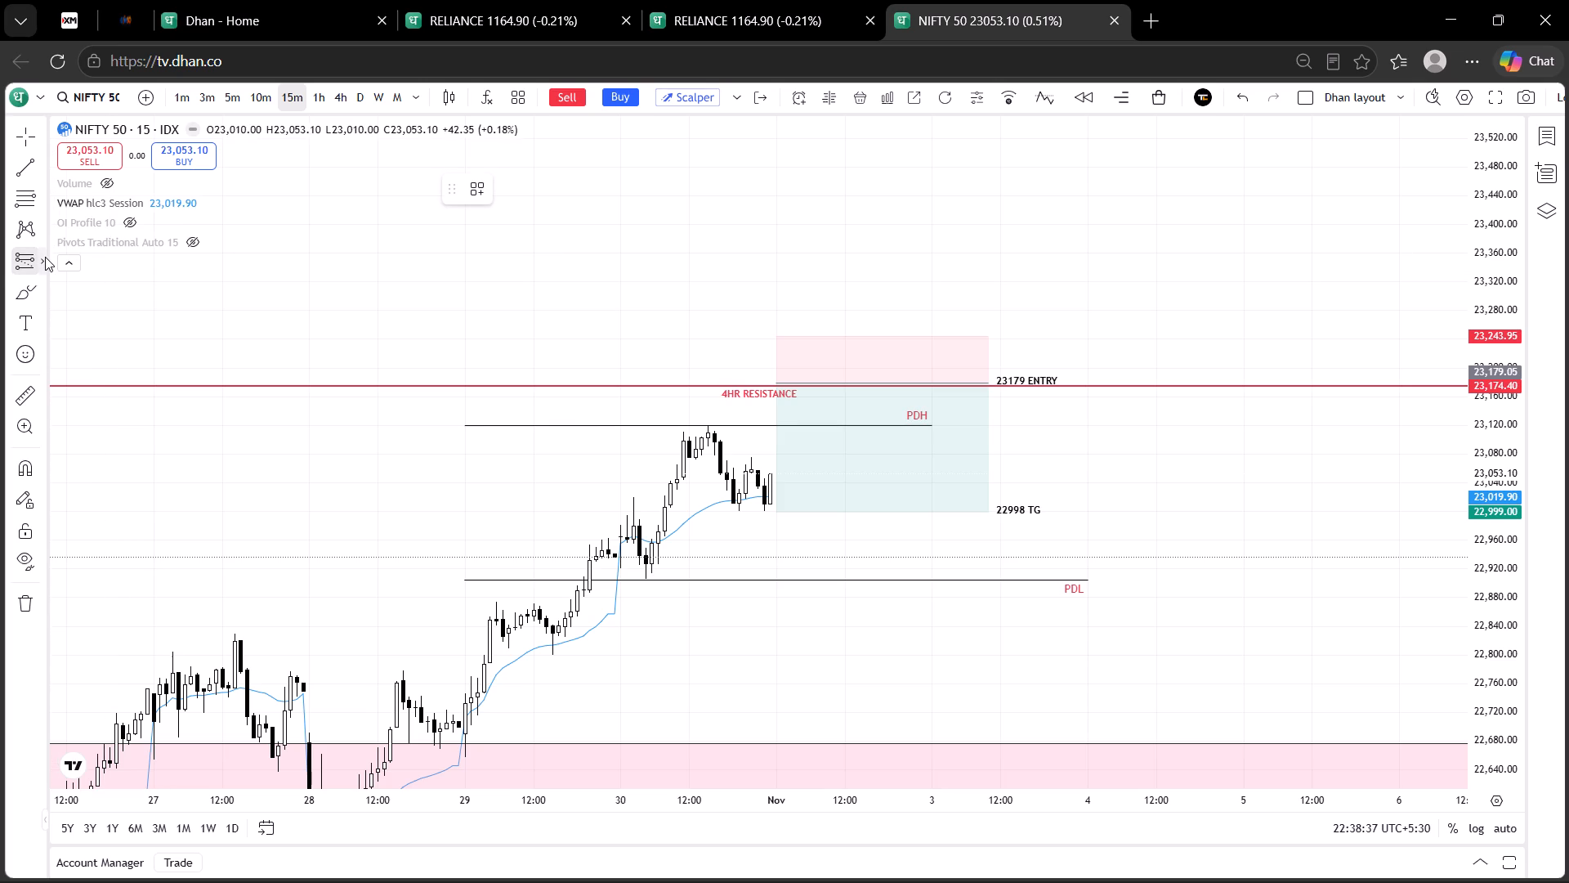
pyautogui.click(44, 257)
pyautogui.click(70, 279)
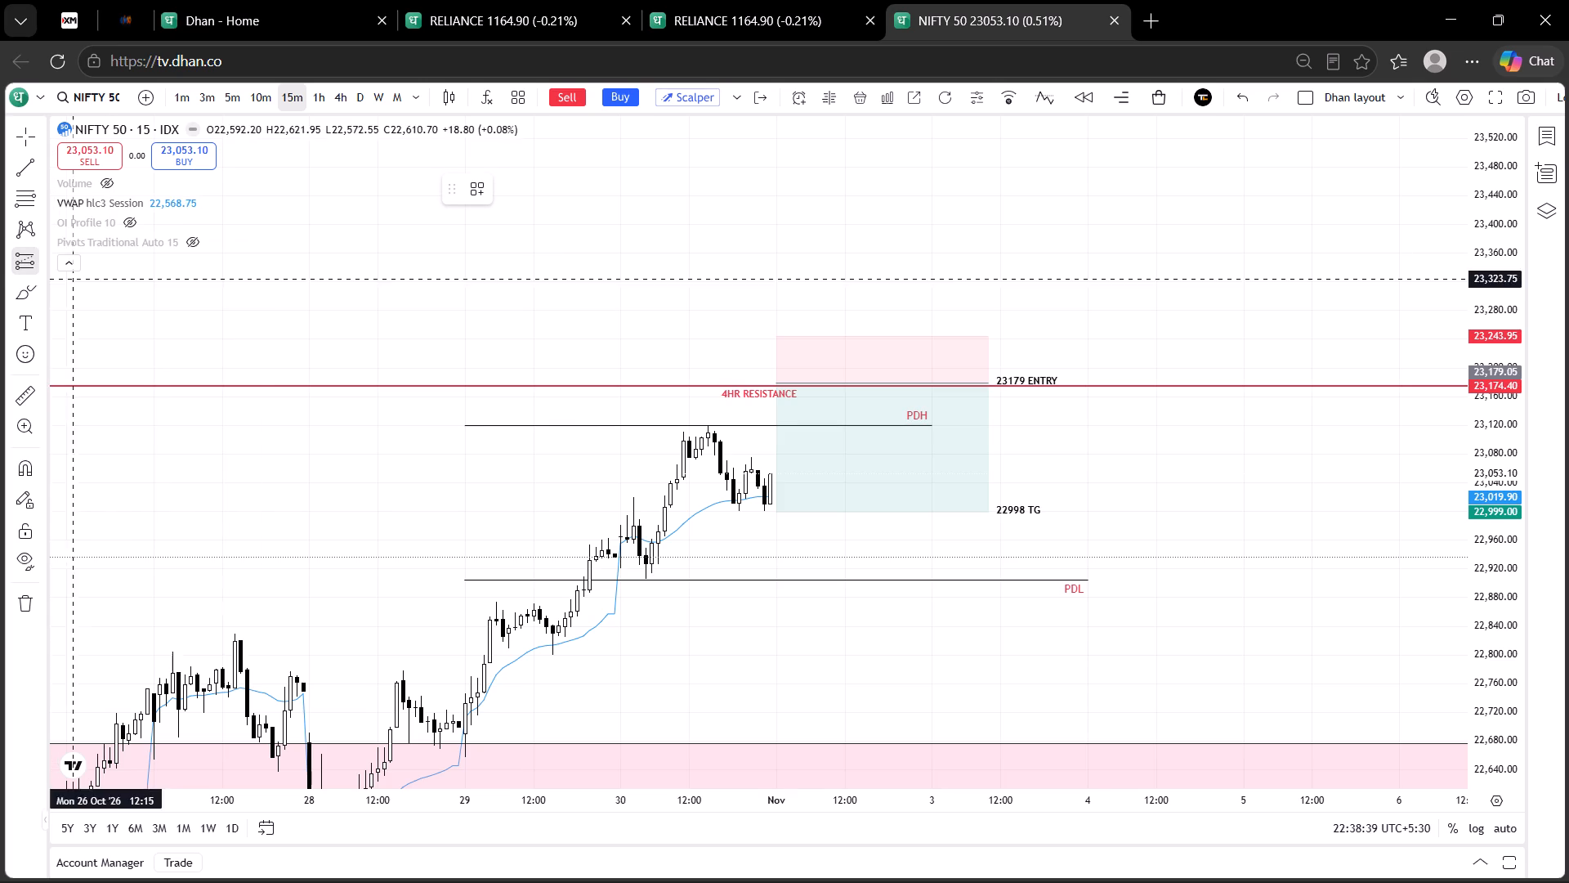
pyautogui.click(1084, 385)
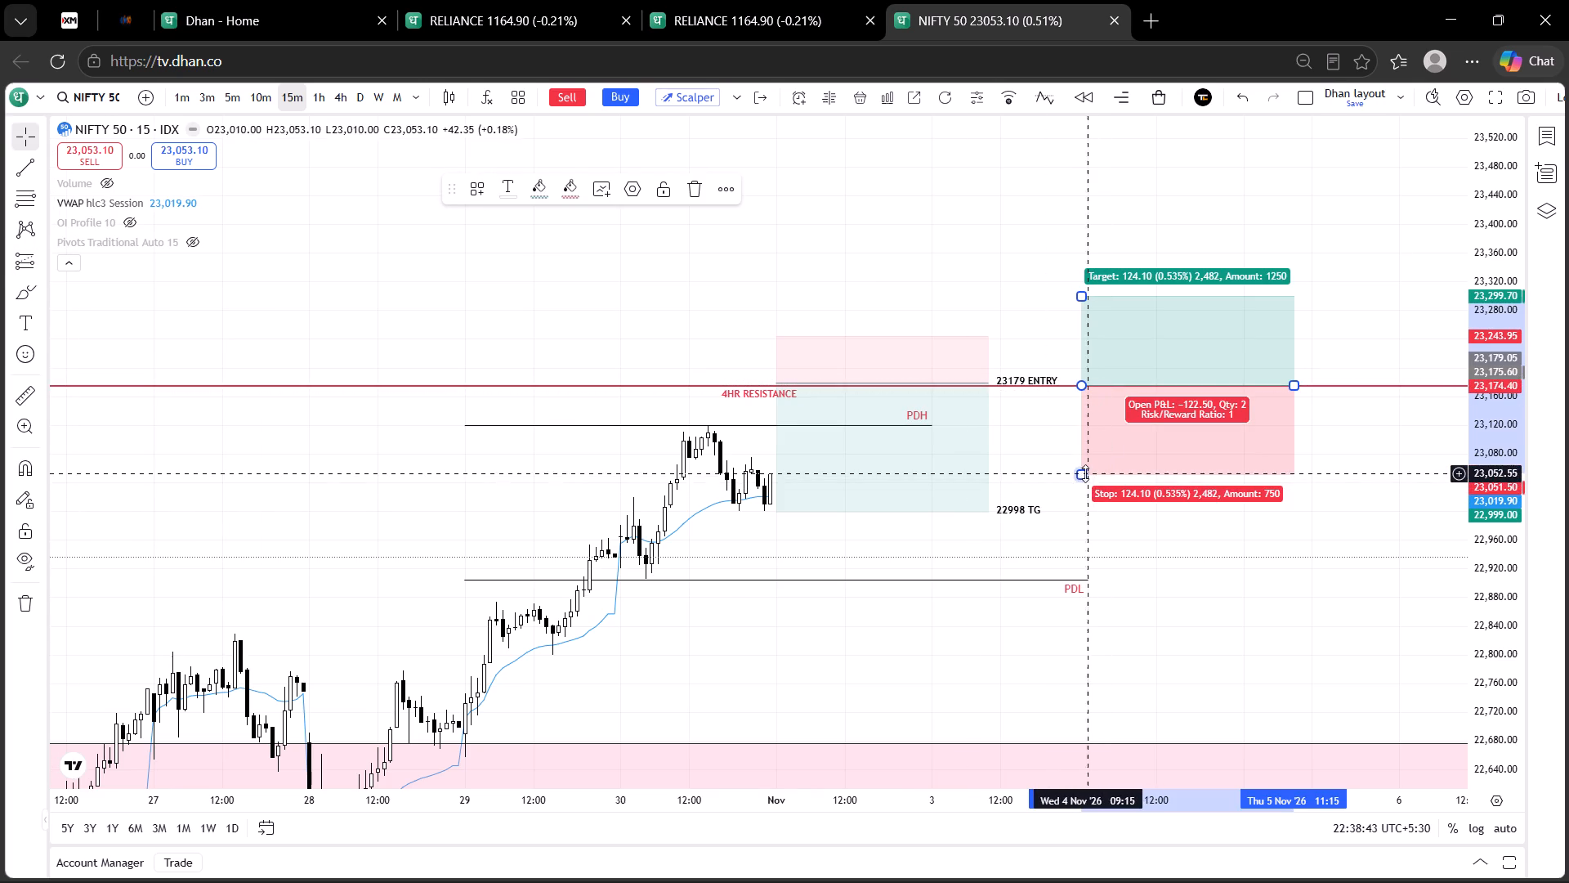
# Tighten the long position's stop to about 23,135 and lower its target to about 23,282.
pyautogui.moveTo(1086, 477); pyautogui.dragTo(1077, 420)
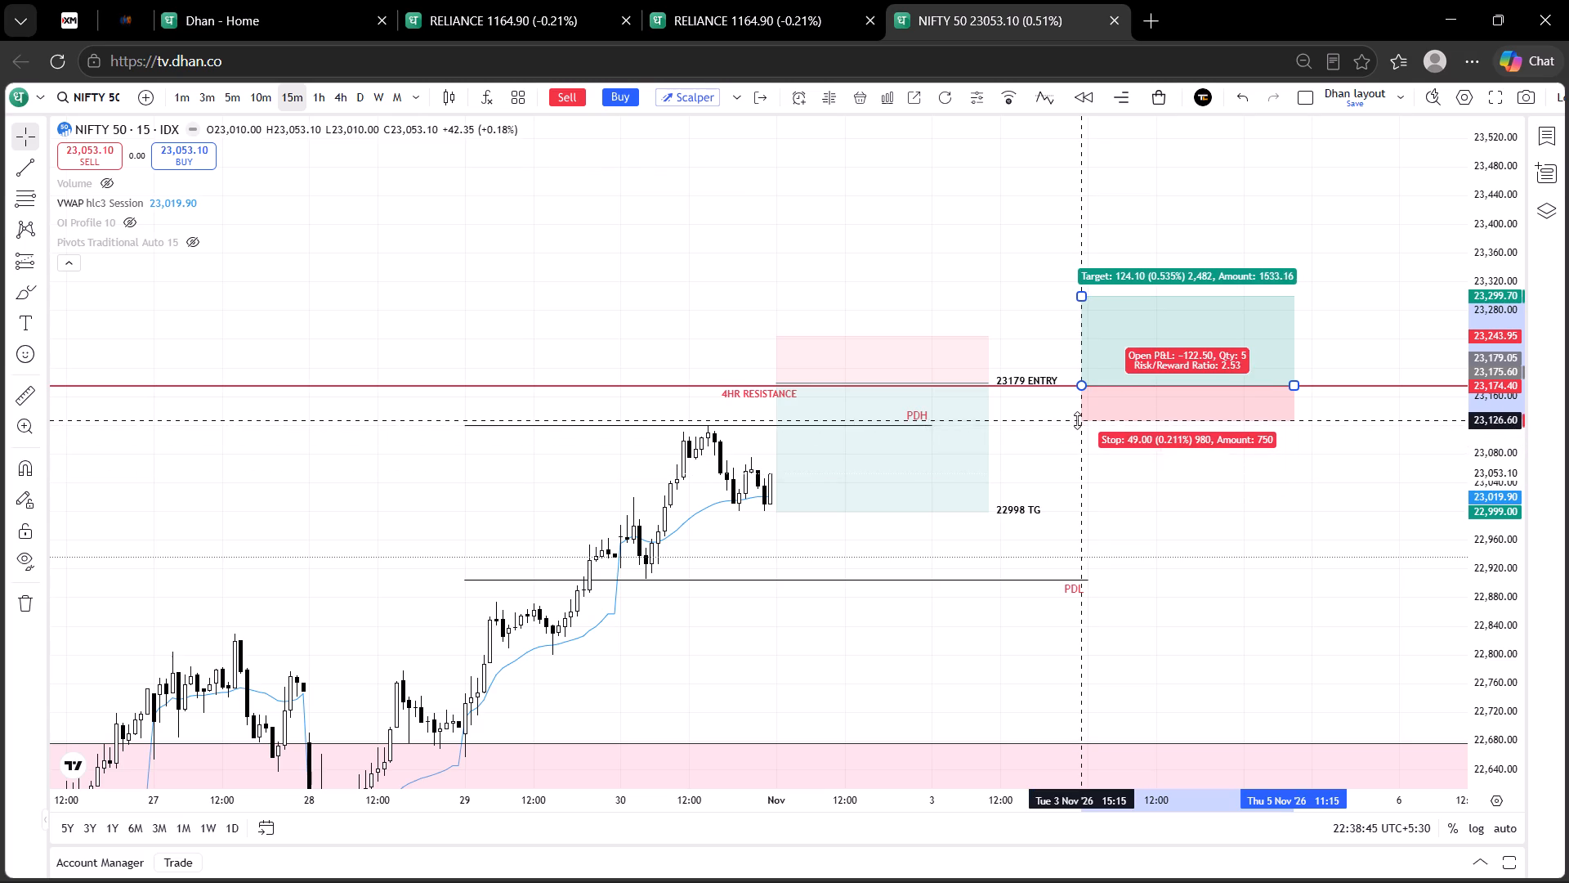
pyautogui.moveTo(1077, 420); pyautogui.dragTo(1081, 405)
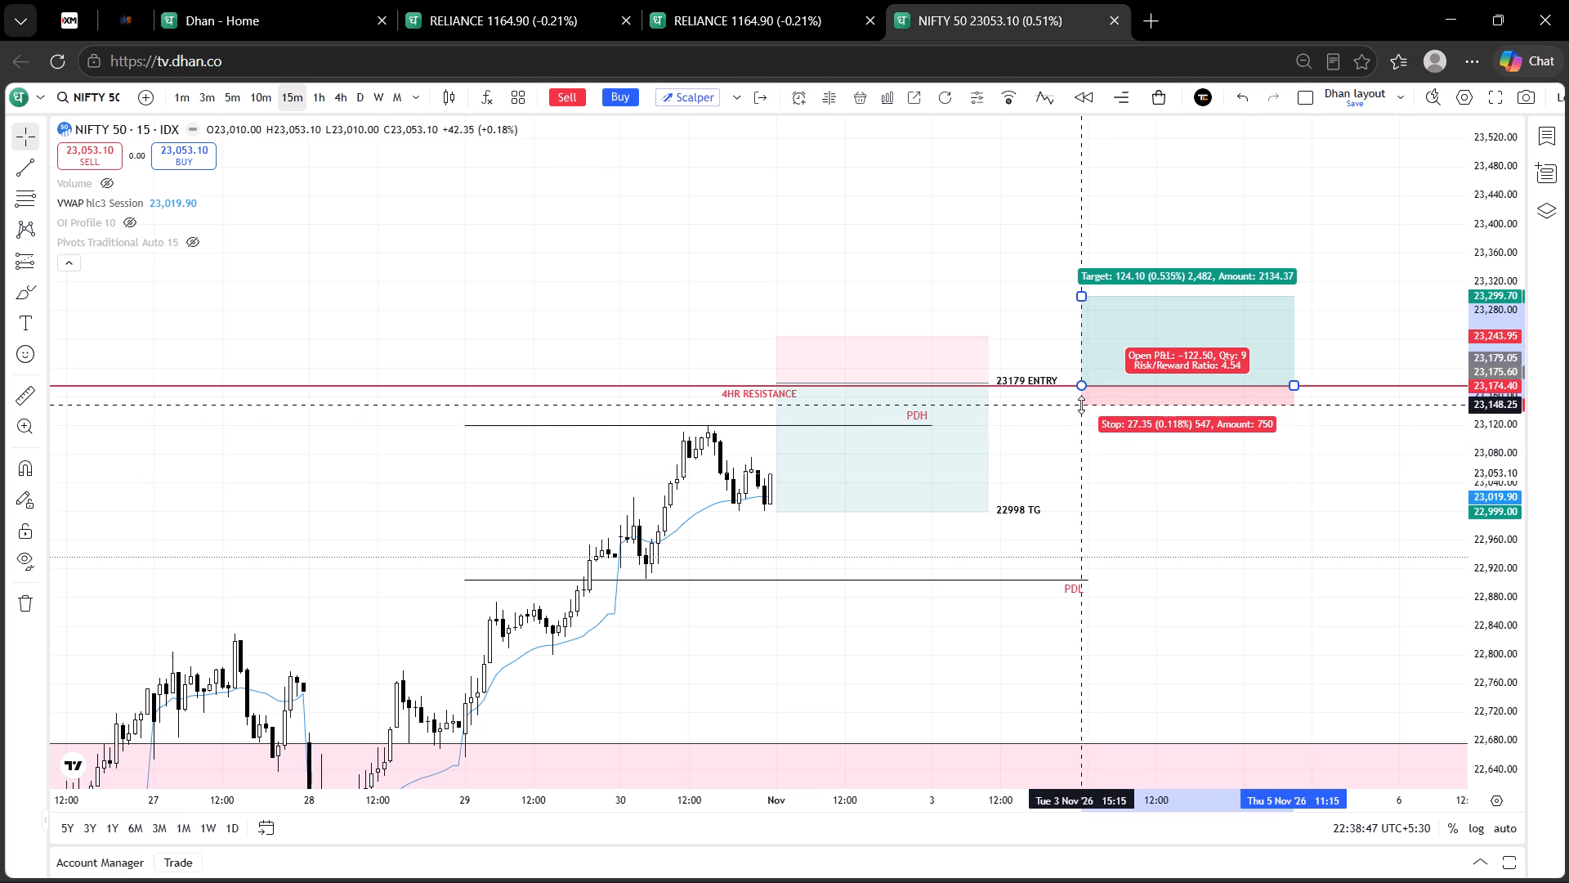
pyautogui.moveTo(1081, 405); pyautogui.dragTo(1081, 415)
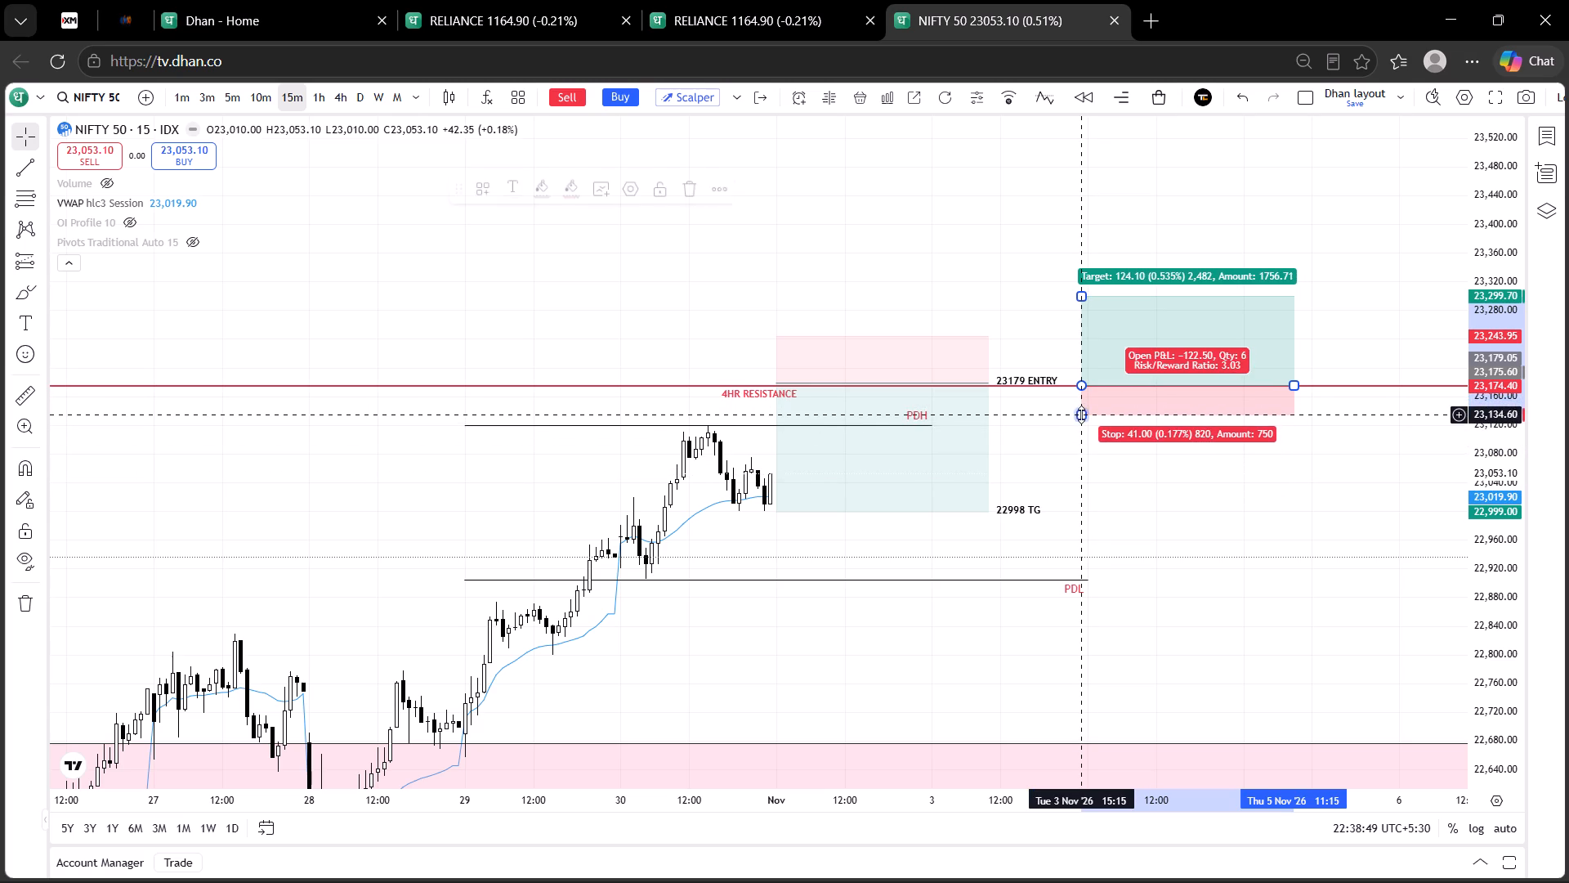
pyautogui.moveTo(1080, 298); pyautogui.dragTo(1080, 312)
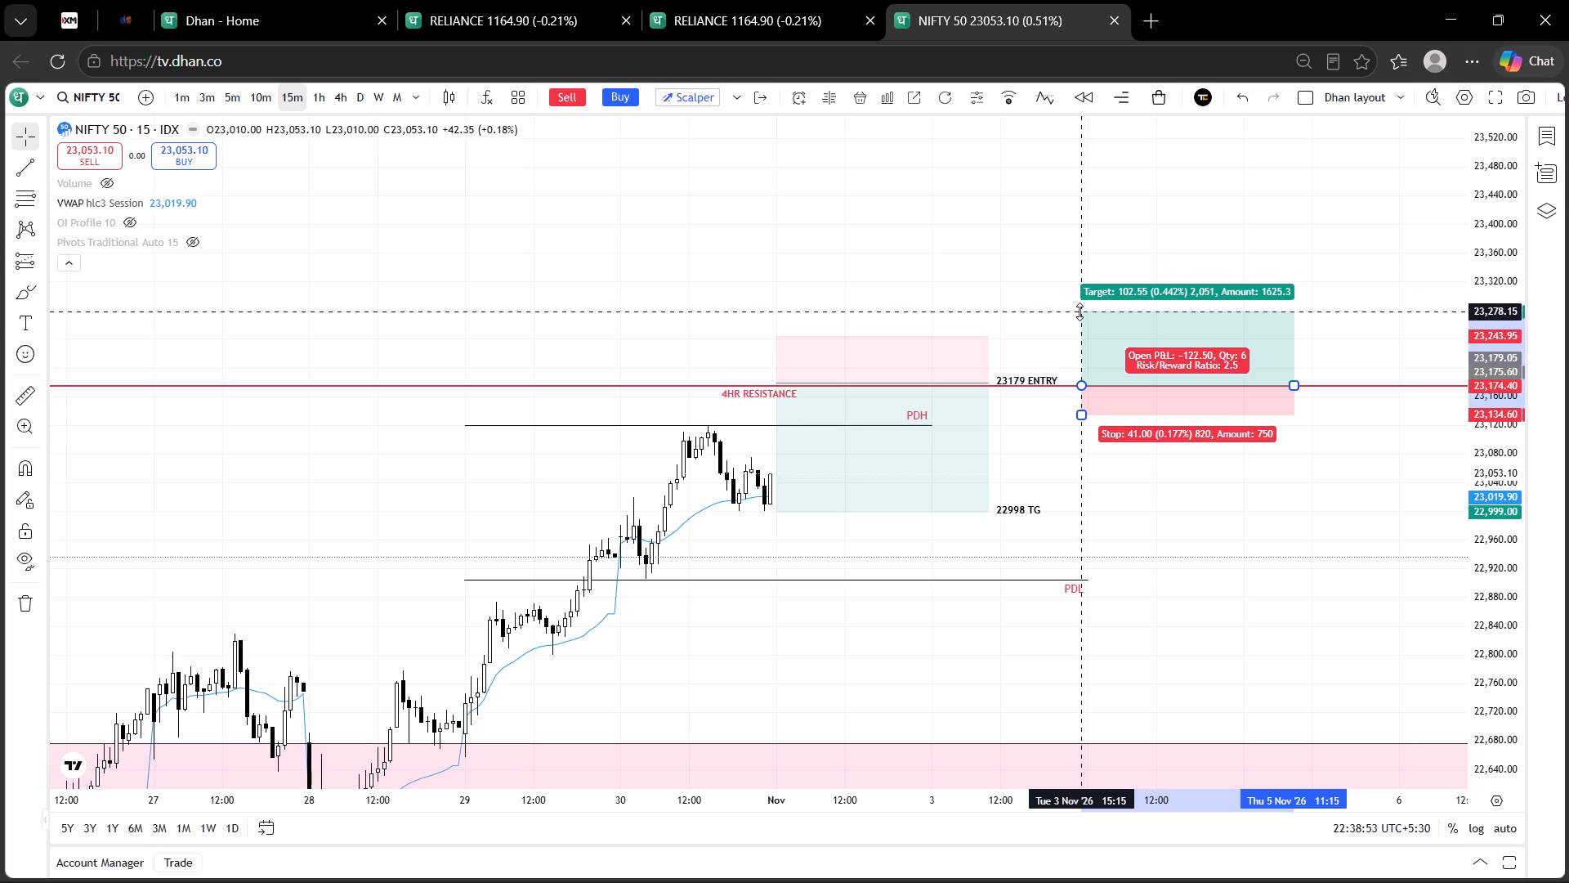
pyautogui.moveTo(1080, 312); pyautogui.dragTo(1078, 309)
pyautogui.click(1114, 244)
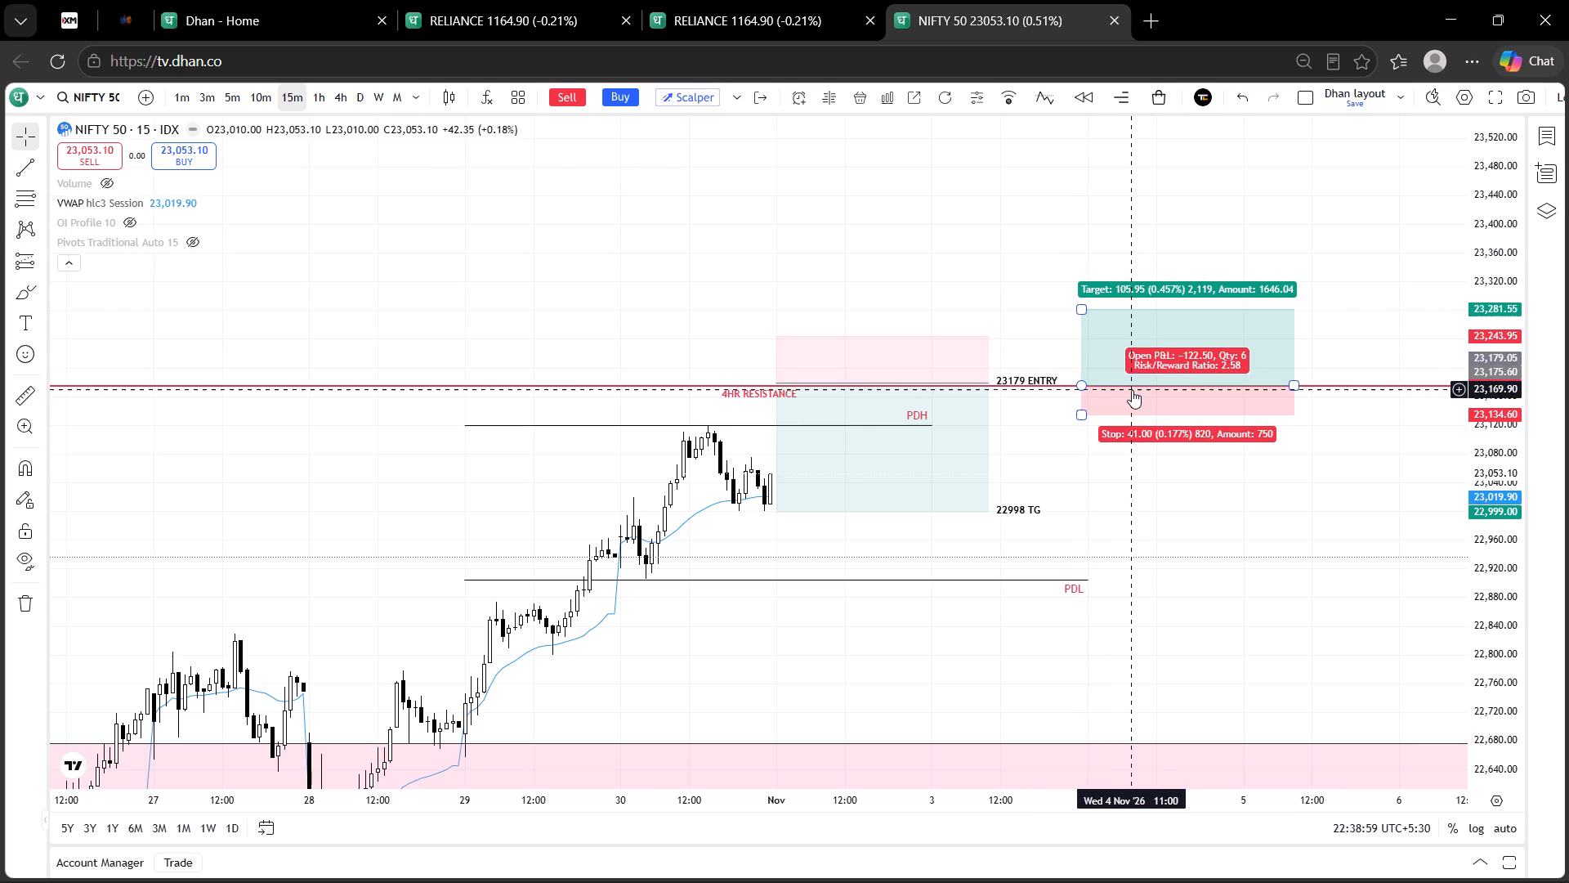
# Move the long position earlier in time, next to the 23179 ENTRY label, with its entry at about 23,174.
pyautogui.moveTo(1132, 390); pyautogui.dragTo(1080, 391)
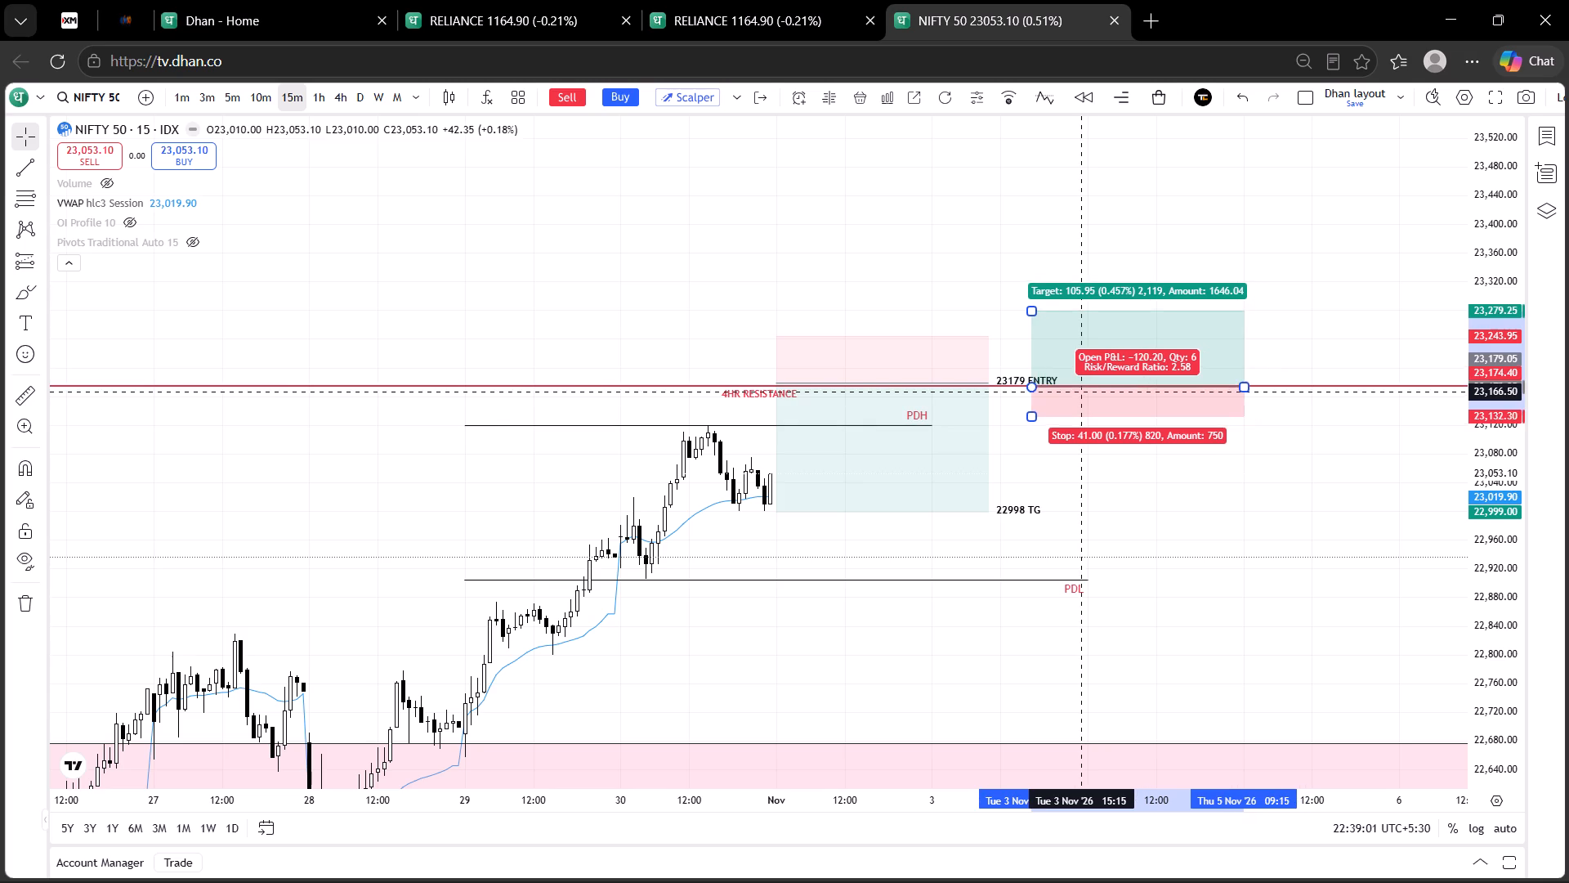
pyautogui.moveTo(1080, 391); pyautogui.dragTo(1099, 388)
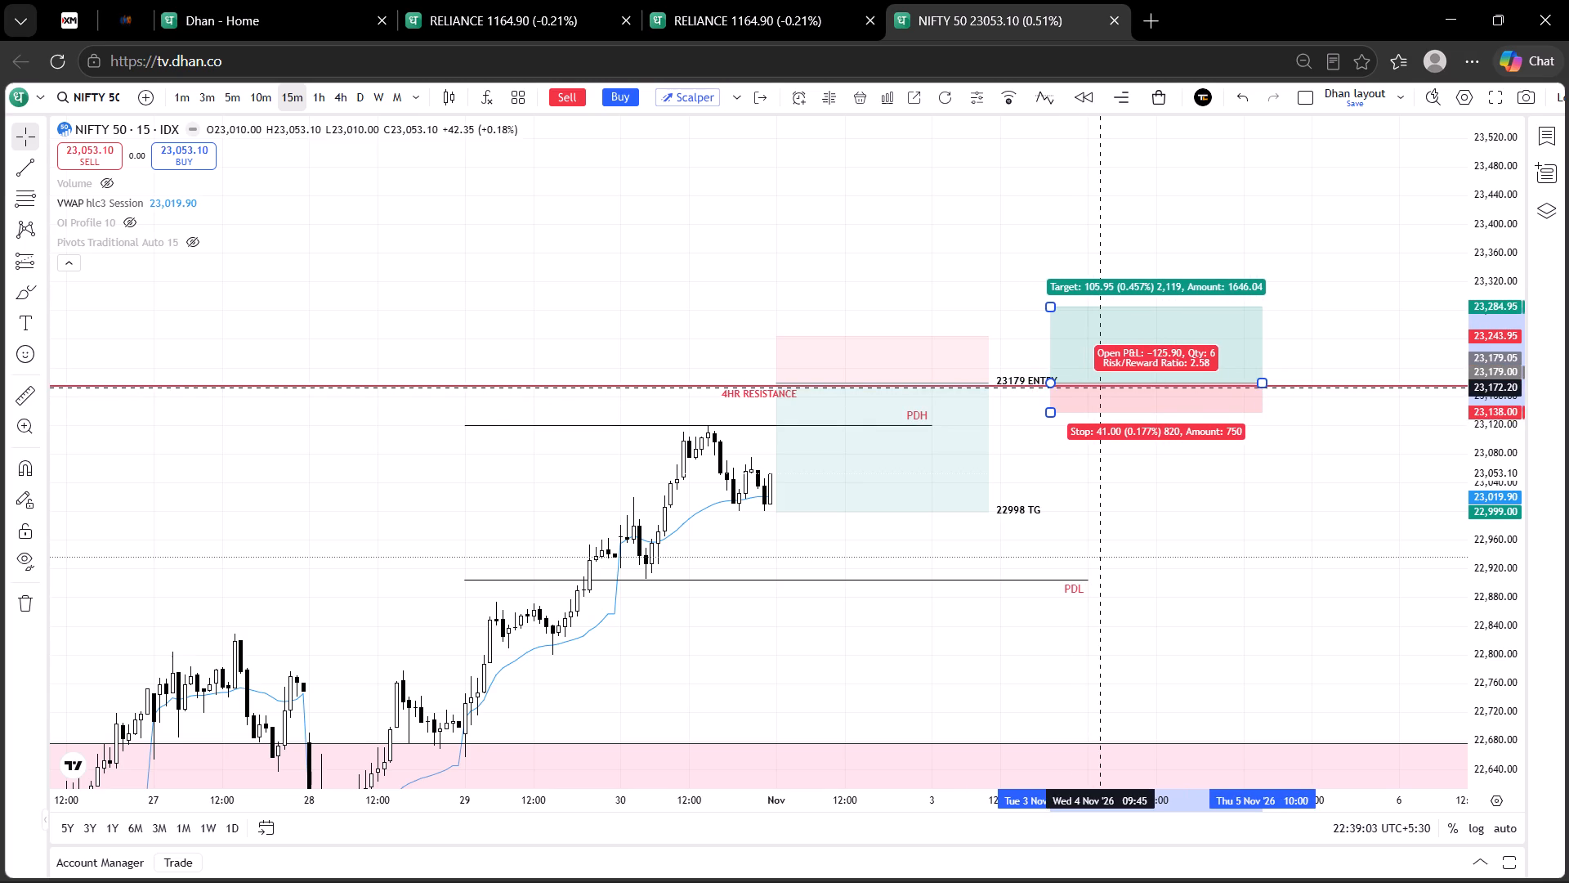
pyautogui.moveTo(1099, 388); pyautogui.dragTo(1108, 385)
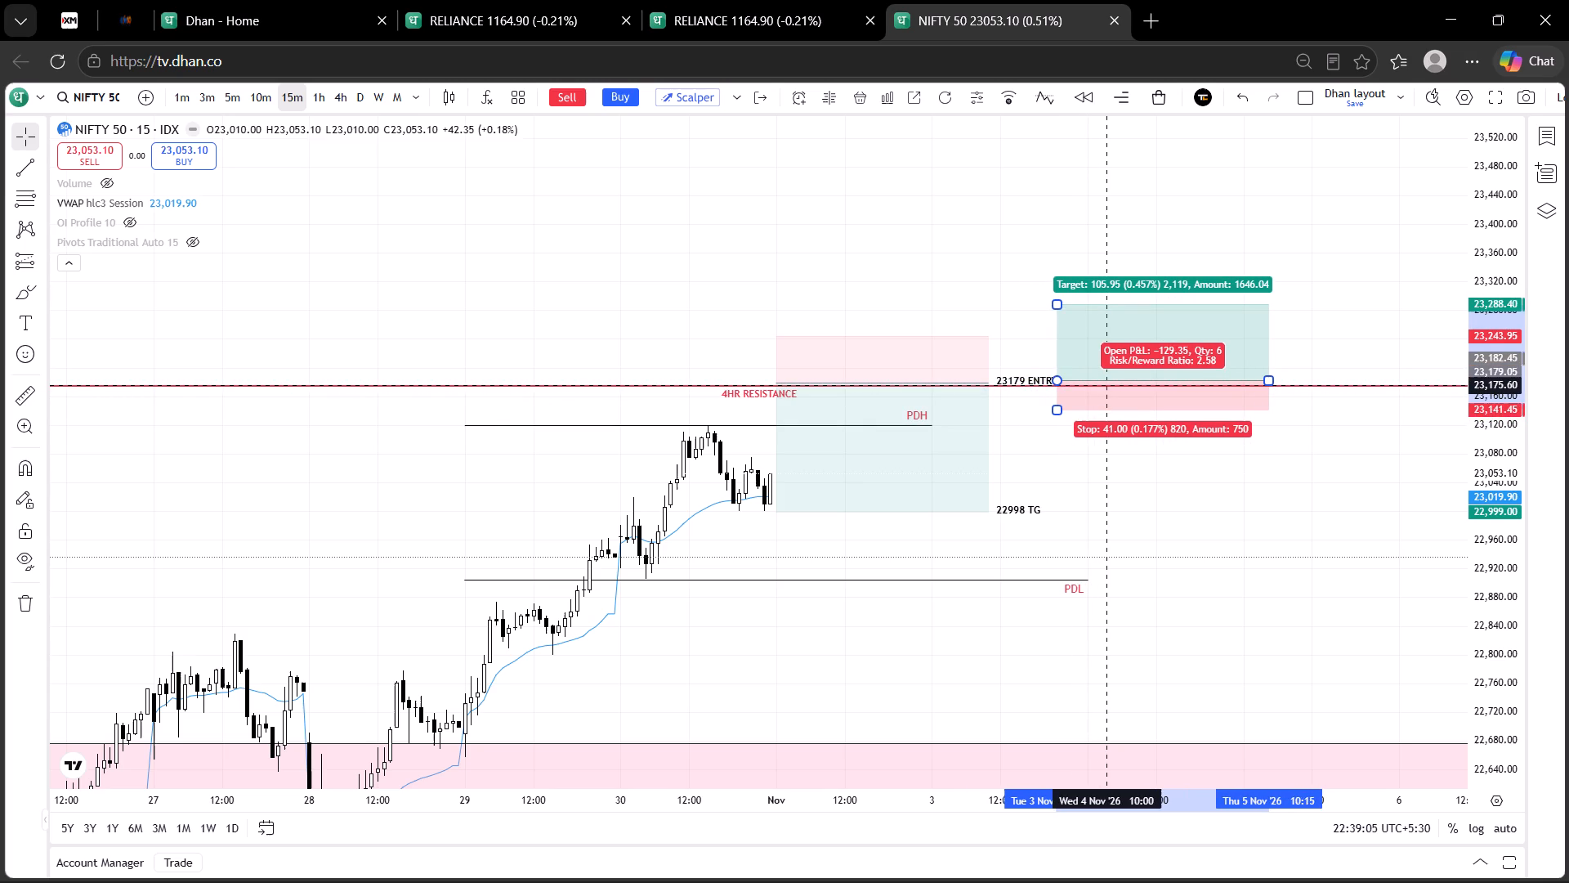
pyautogui.moveTo(1108, 385); pyautogui.dragTo(1097, 391)
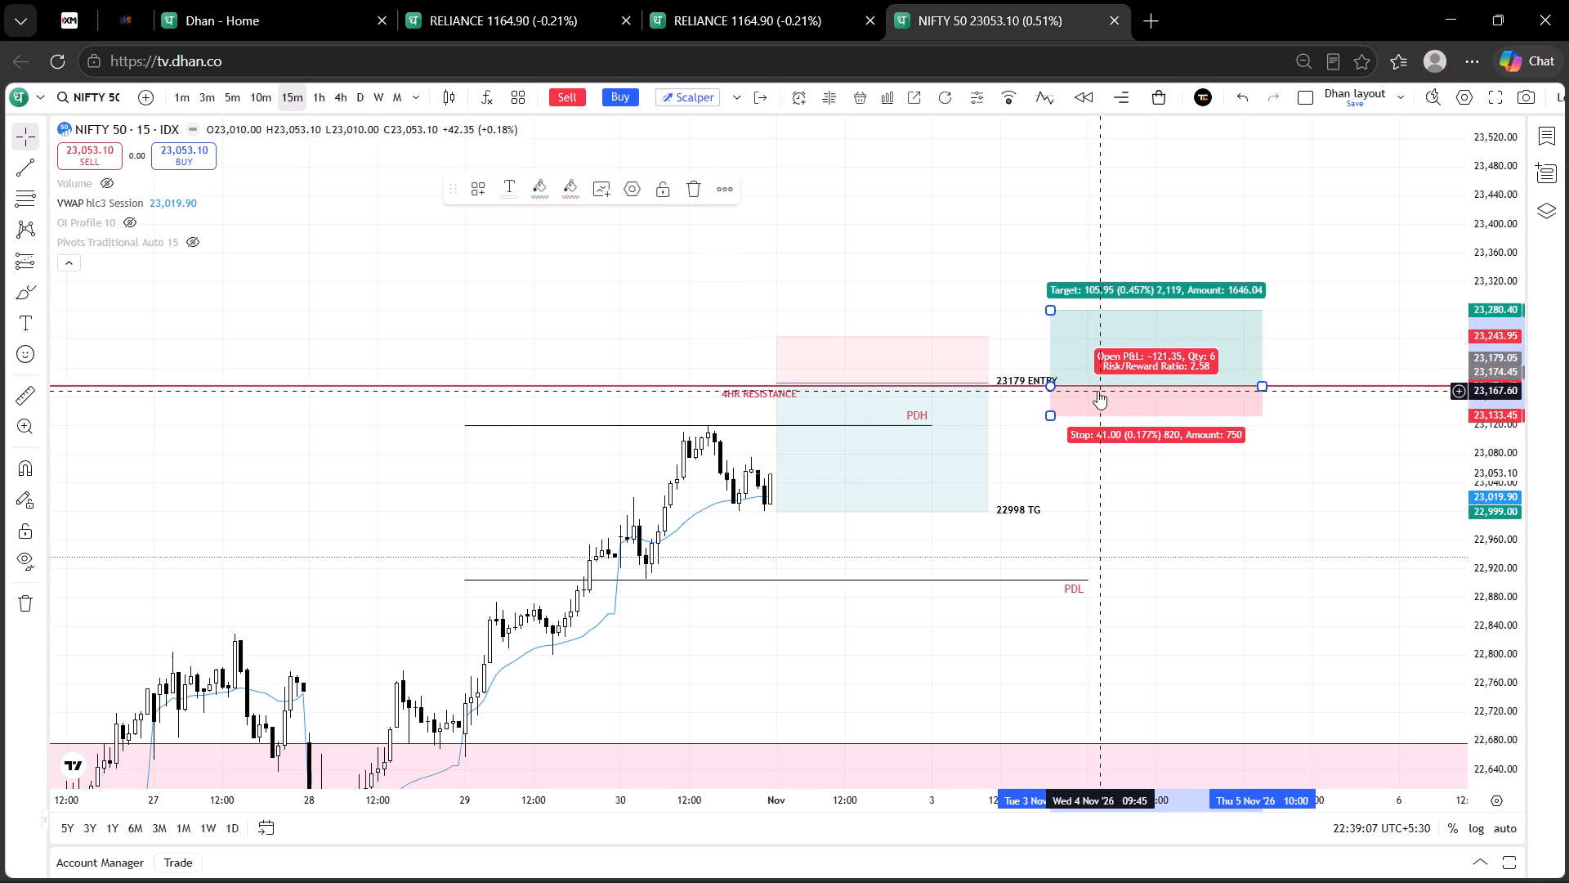
pyautogui.click(969, 312)
# Nudge the 23179 ENTRY label slightly toward the short position so it fits between the two positions.
pyautogui.click(1018, 377)
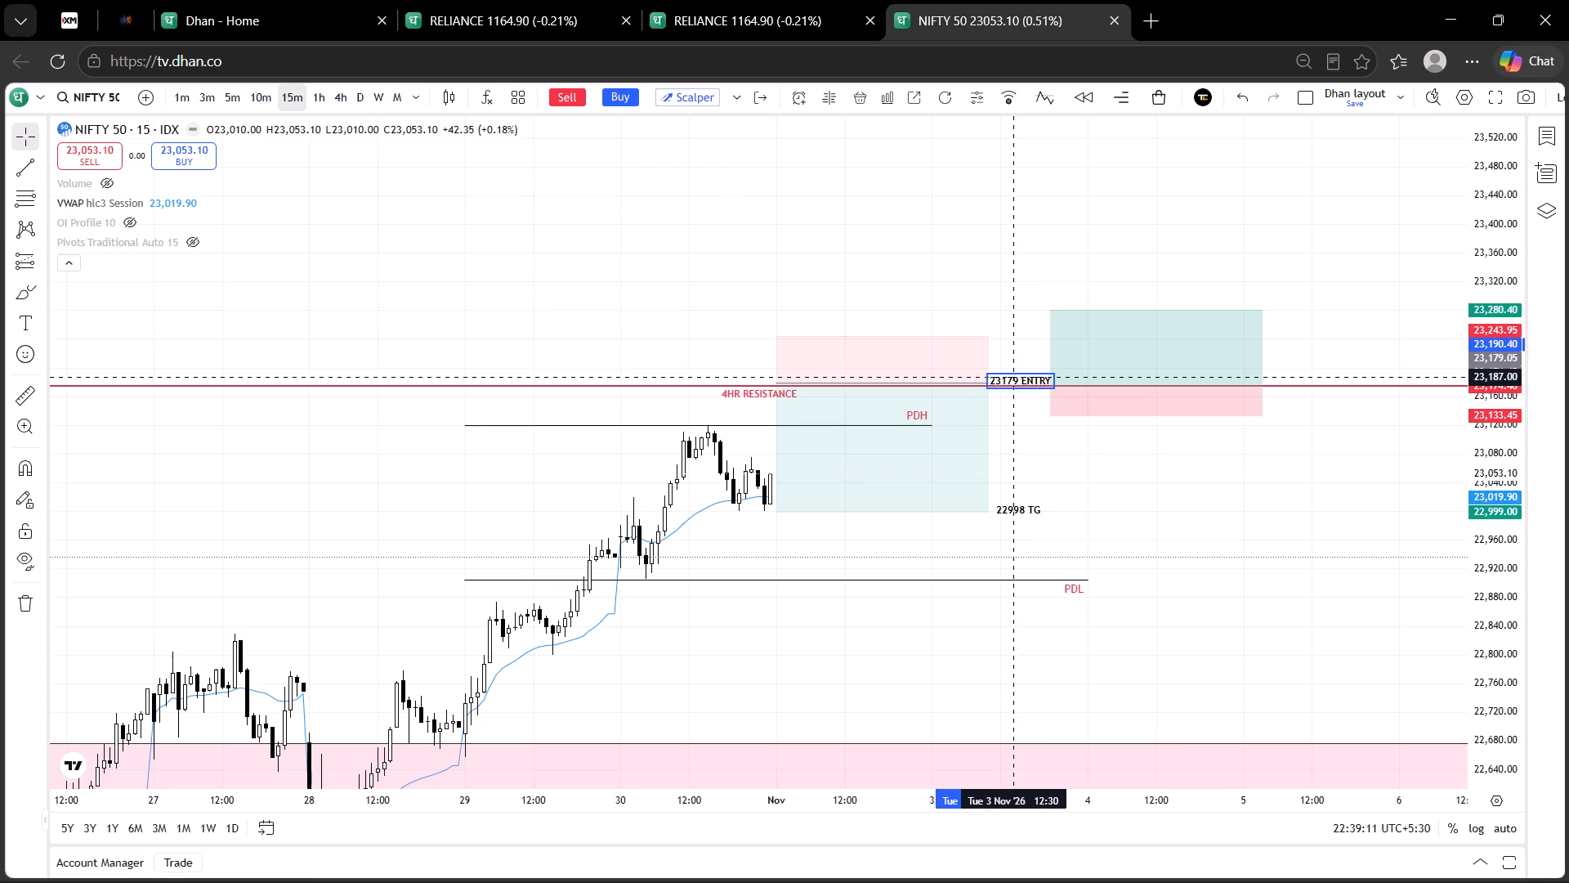
pyautogui.click(1044, 455)
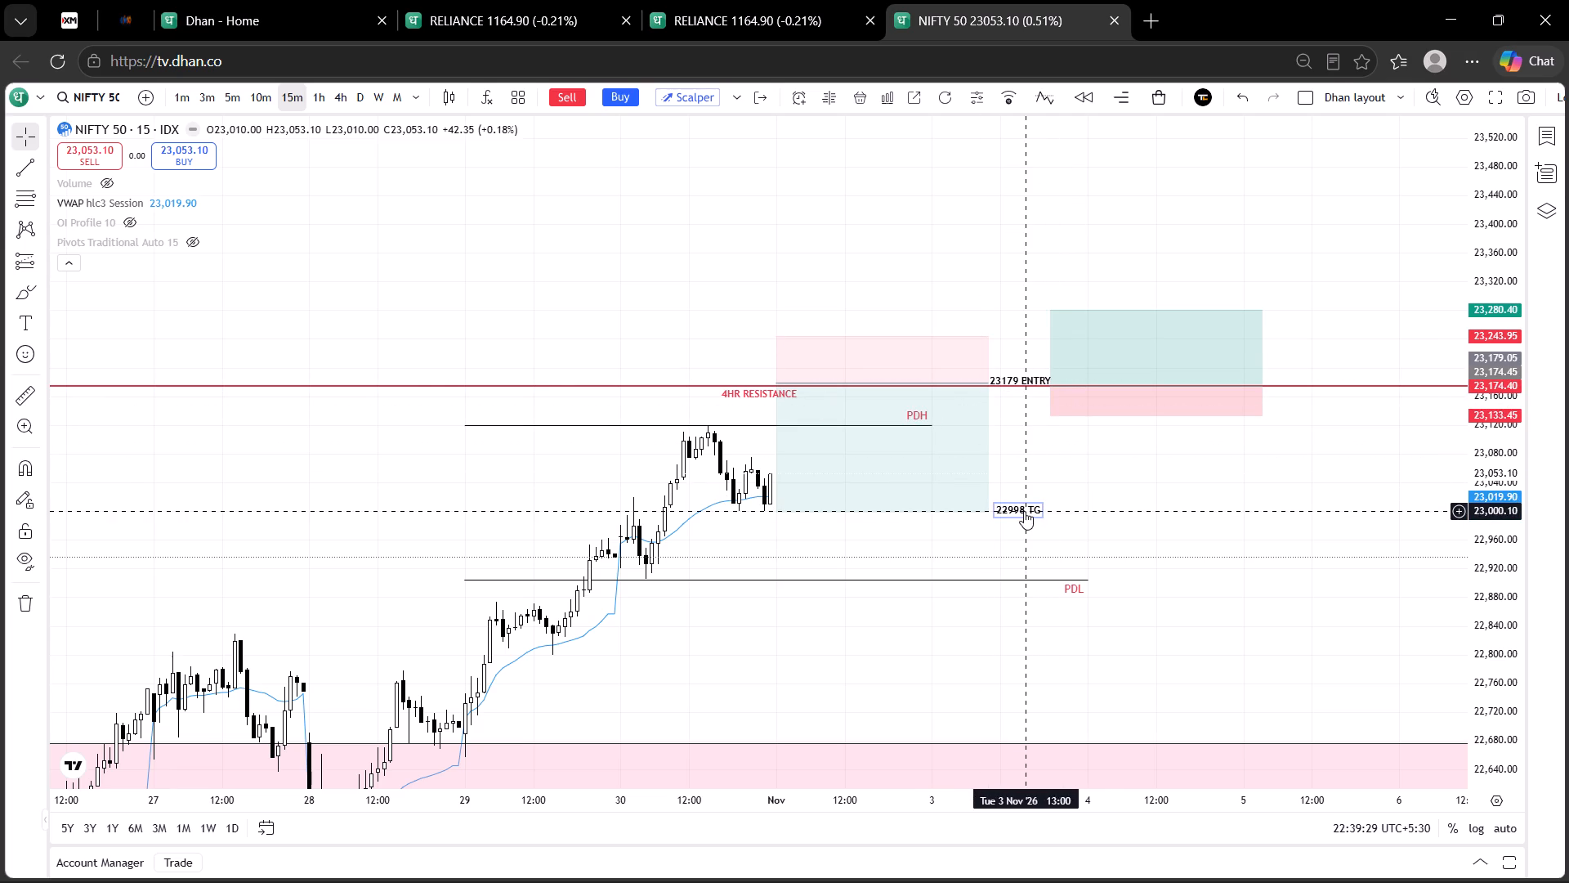
# Clone the 22998 TG label and place the copy at the long position's target level.
pyautogui.keyDown('ctrl'); pyautogui.moveTo(1024, 511); pyautogui.dragTo(1086, 298); pyautogui.keyUp('ctrl')
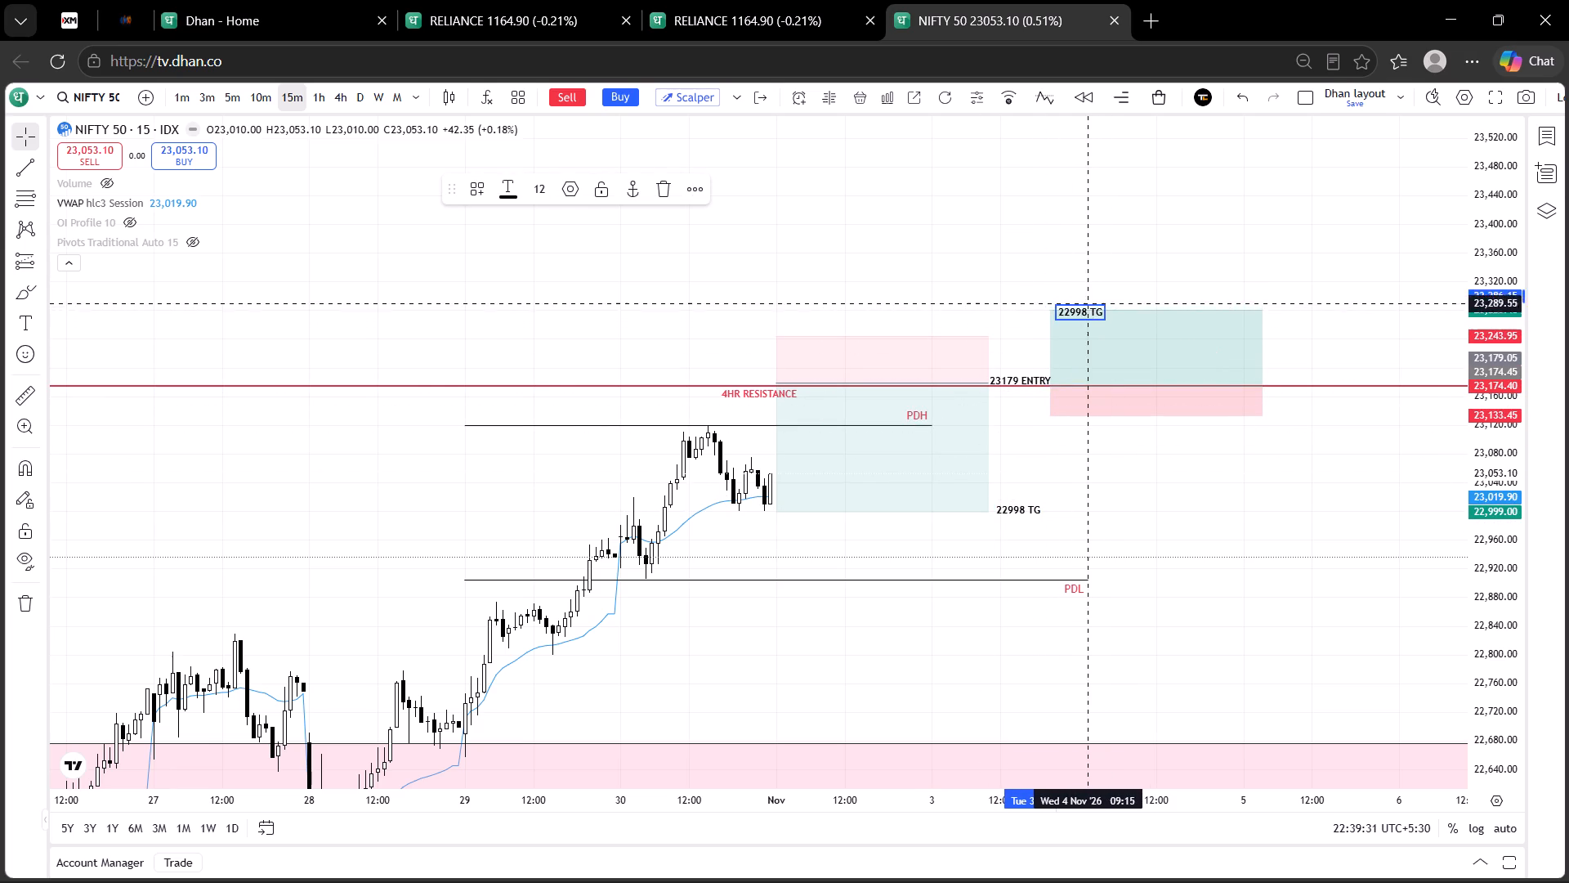
# Nudge the cloned 22998 TG label so it sits just above the long position's target edge, at its starting corner.
pyautogui.keyDown('ctrl'); pyautogui.moveTo(1086, 298); pyautogui.dragTo(1084, 300); pyautogui.keyUp('ctrl')
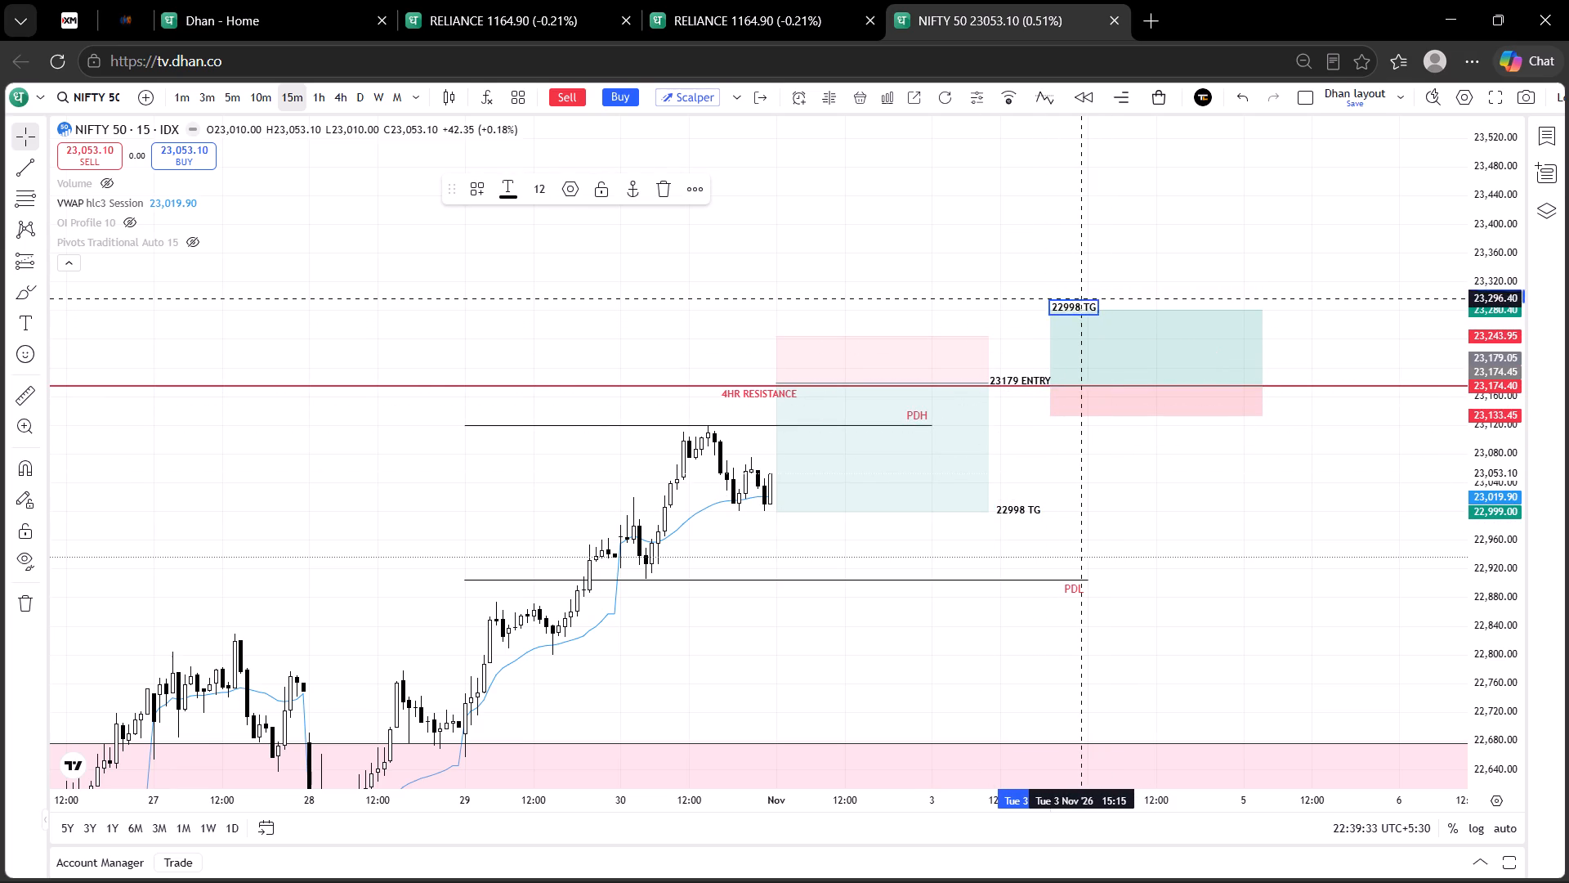
pyautogui.keyDown('ctrl'); pyautogui.moveTo(1084, 300); pyautogui.dragTo(1084, 294); pyautogui.keyUp('ctrl')
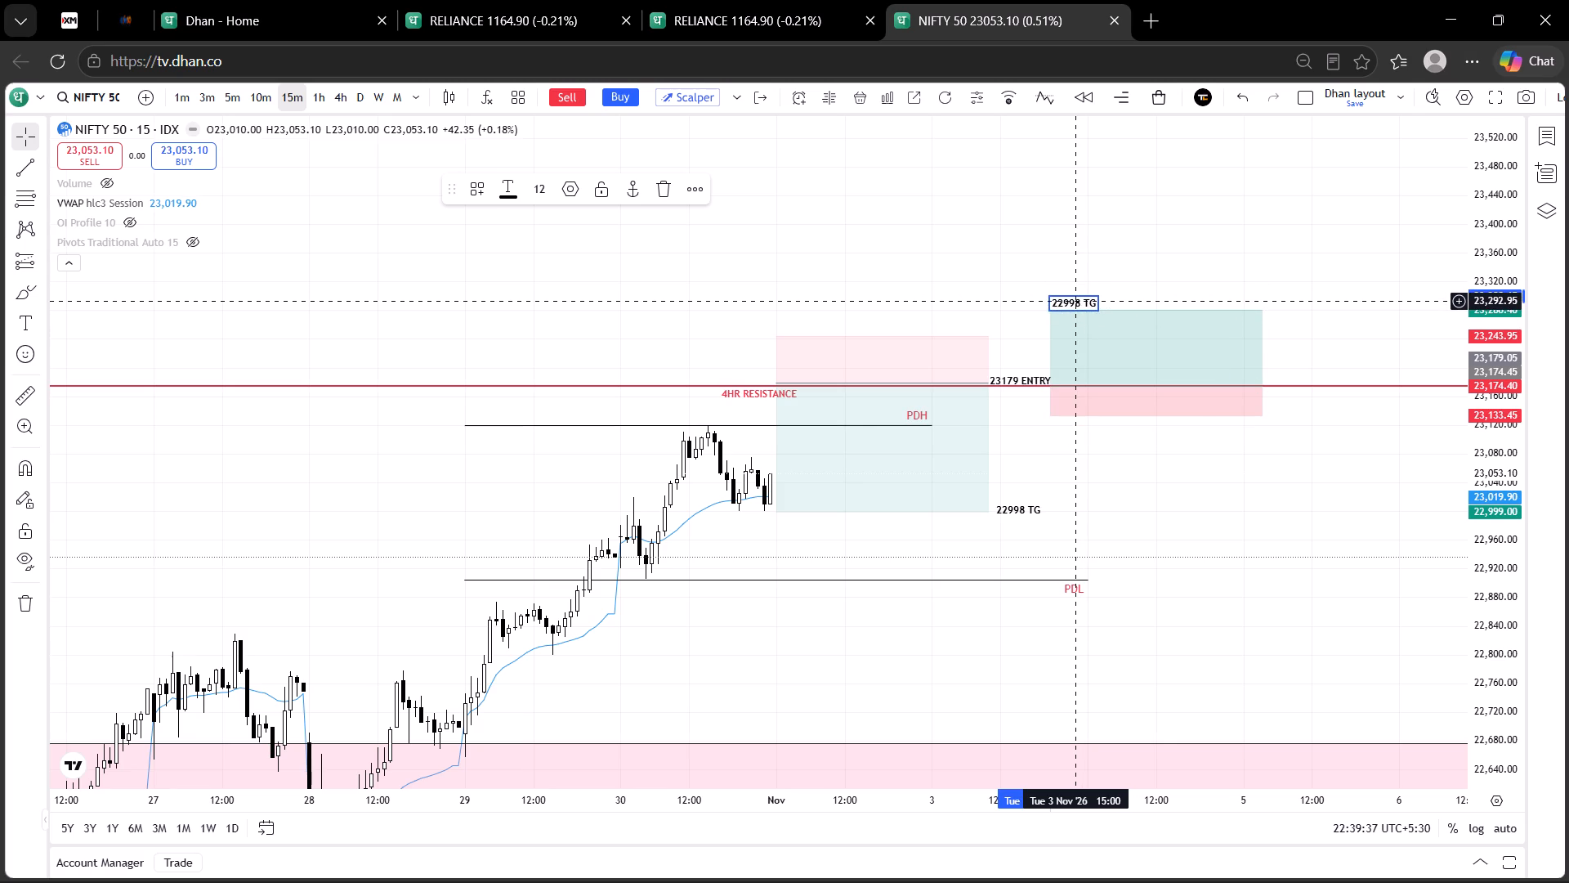
pyautogui.click(1077, 302)
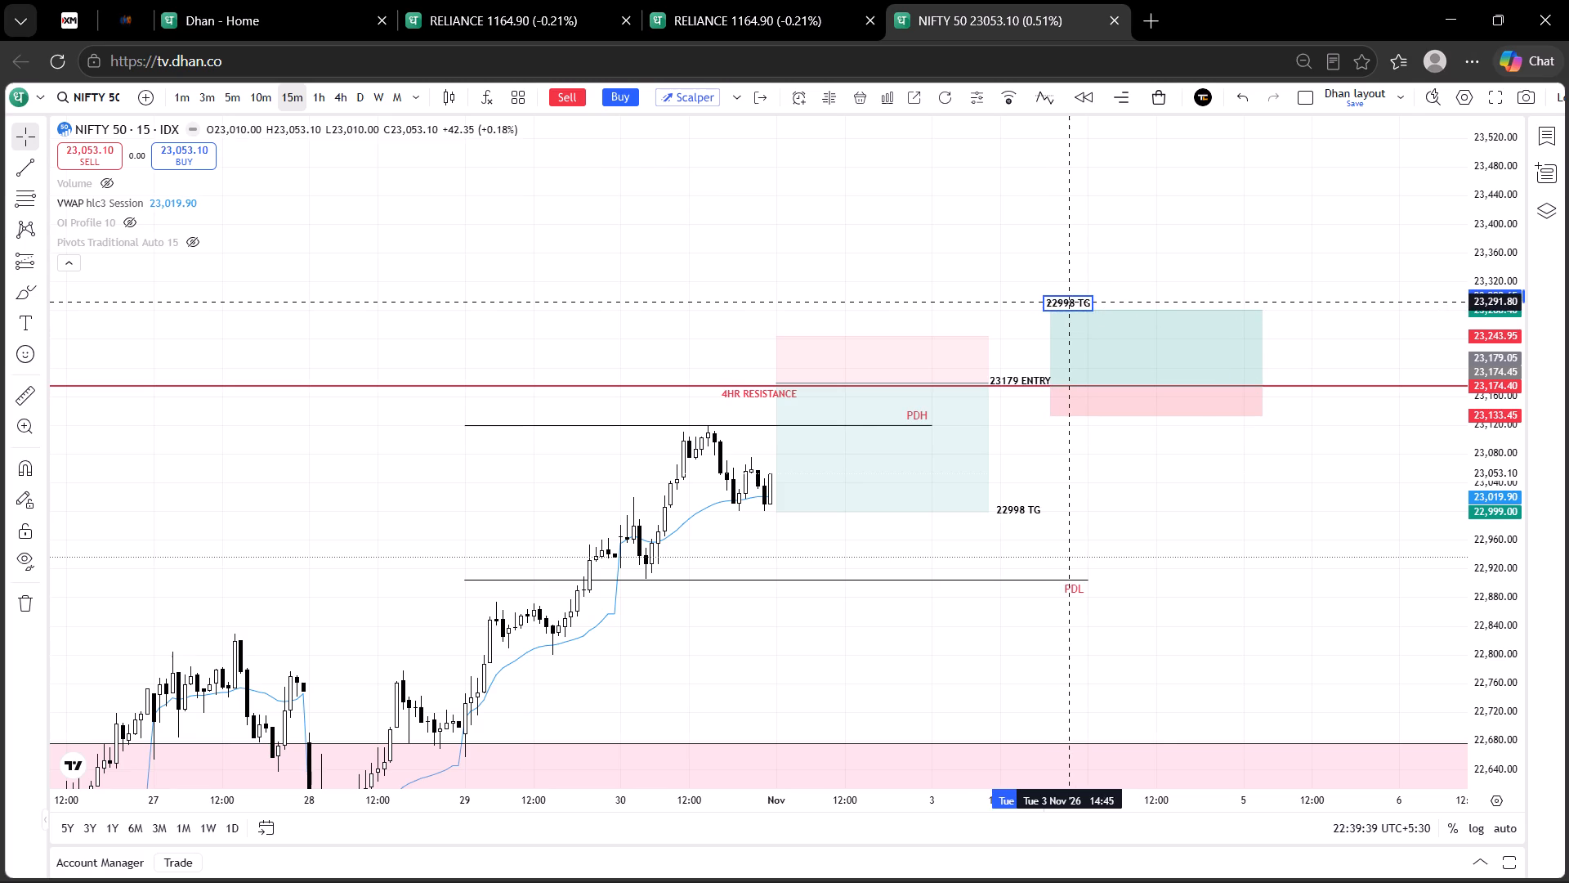
# Change the cloned label above the long position's target to read 23281 TG.
pyautogui.click(1075, 304)
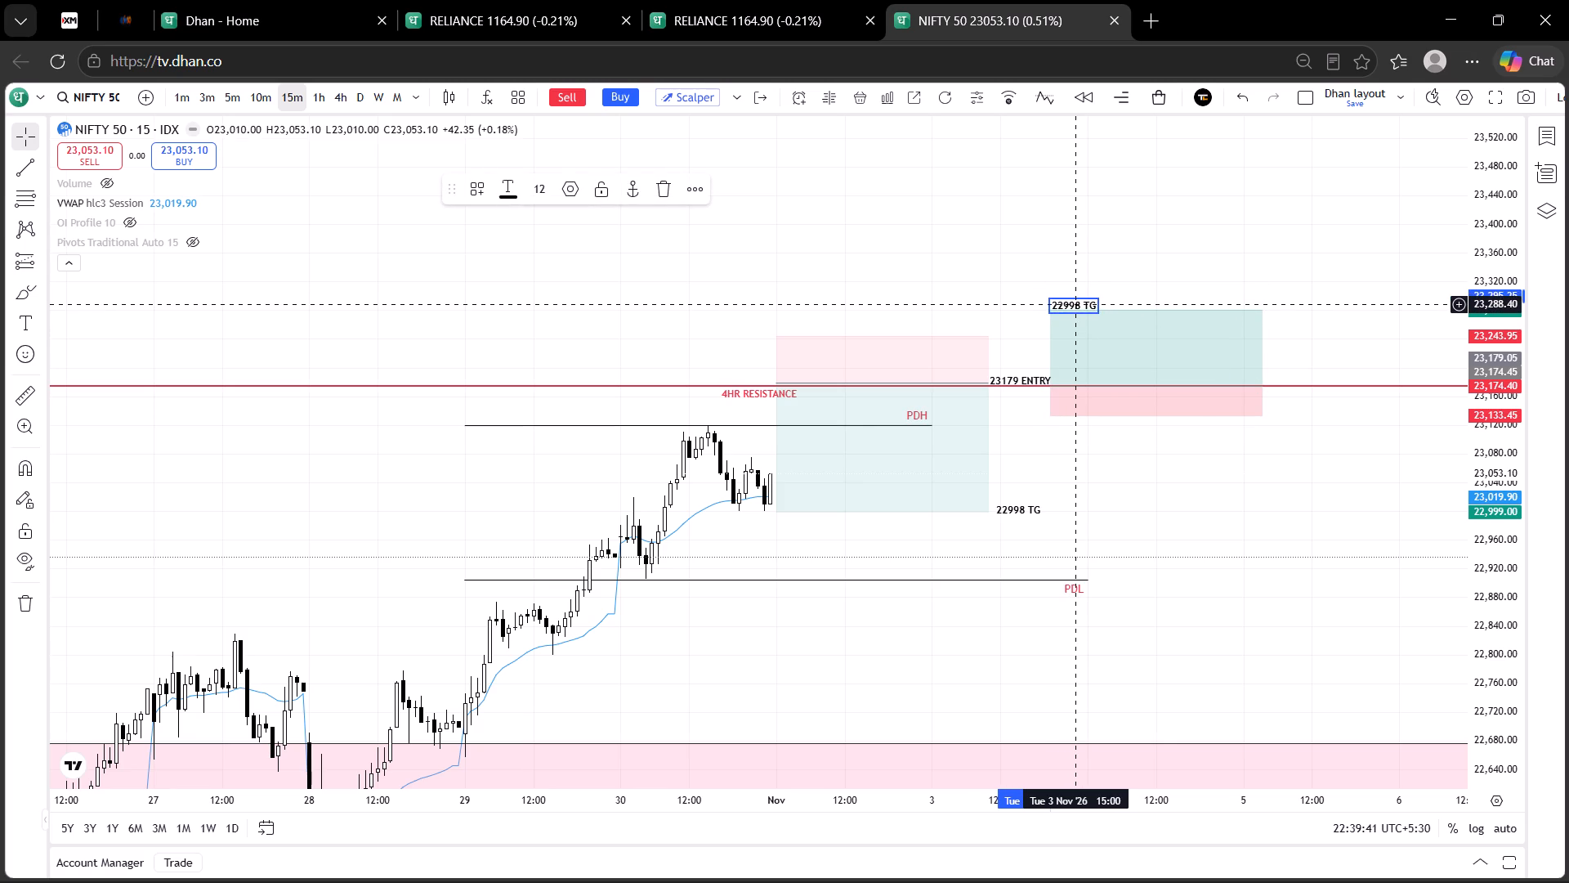
pyautogui.press('Left')
pyautogui.press('Left')
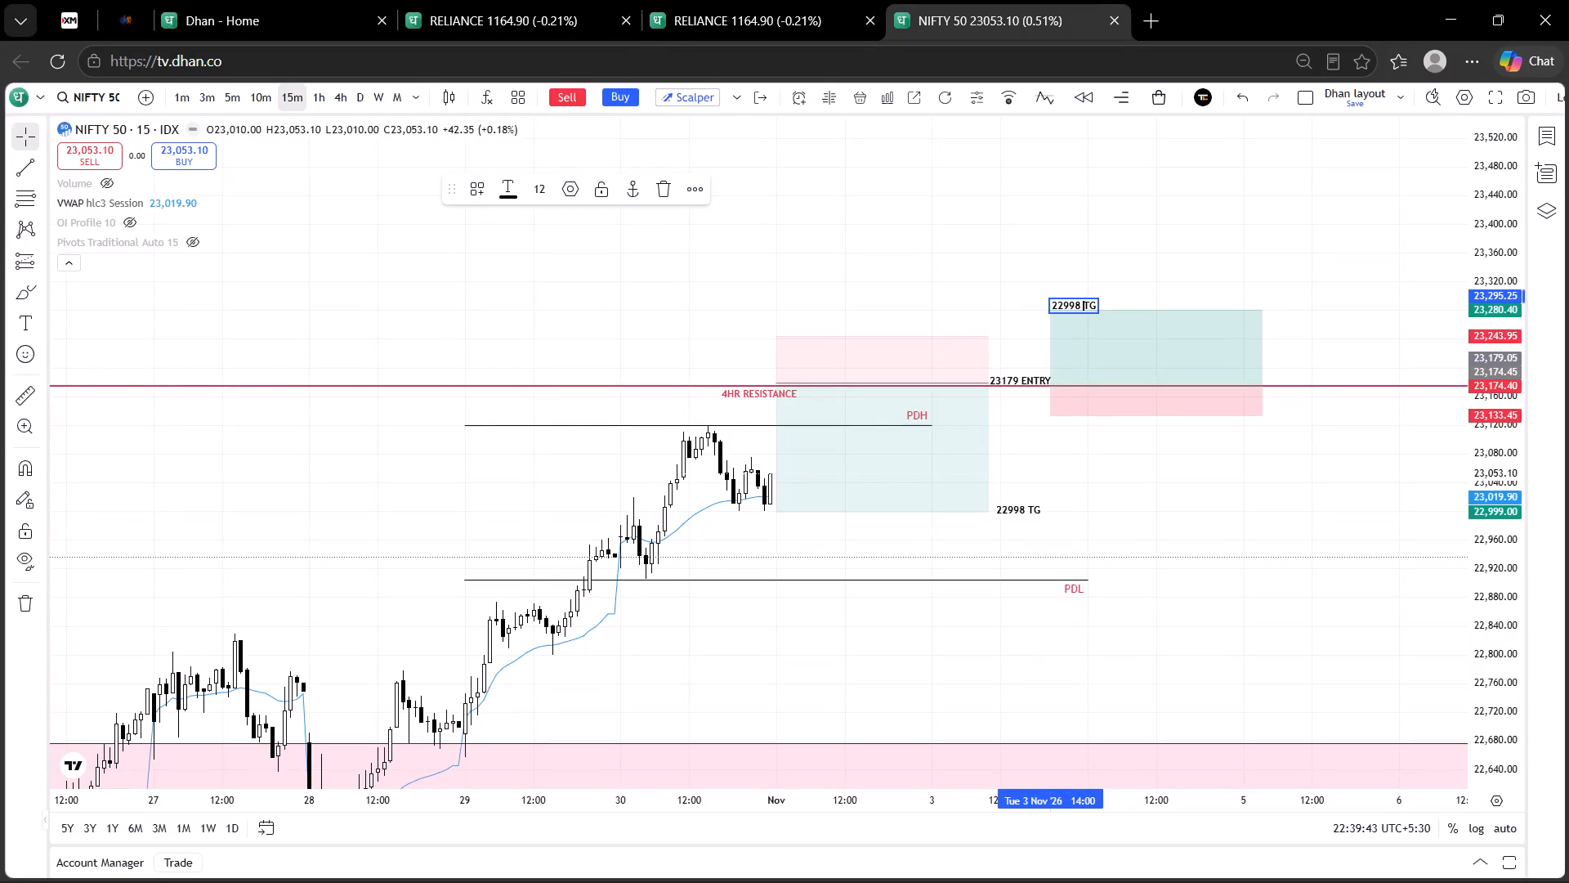
pyautogui.press('Left')
pyautogui.press('BackSpace')
pyautogui.press('BackSpace')
pyautogui.press('BackSpace')
pyautogui.press('BackSpace')
pyautogui.press('3')
pyautogui.press('2')
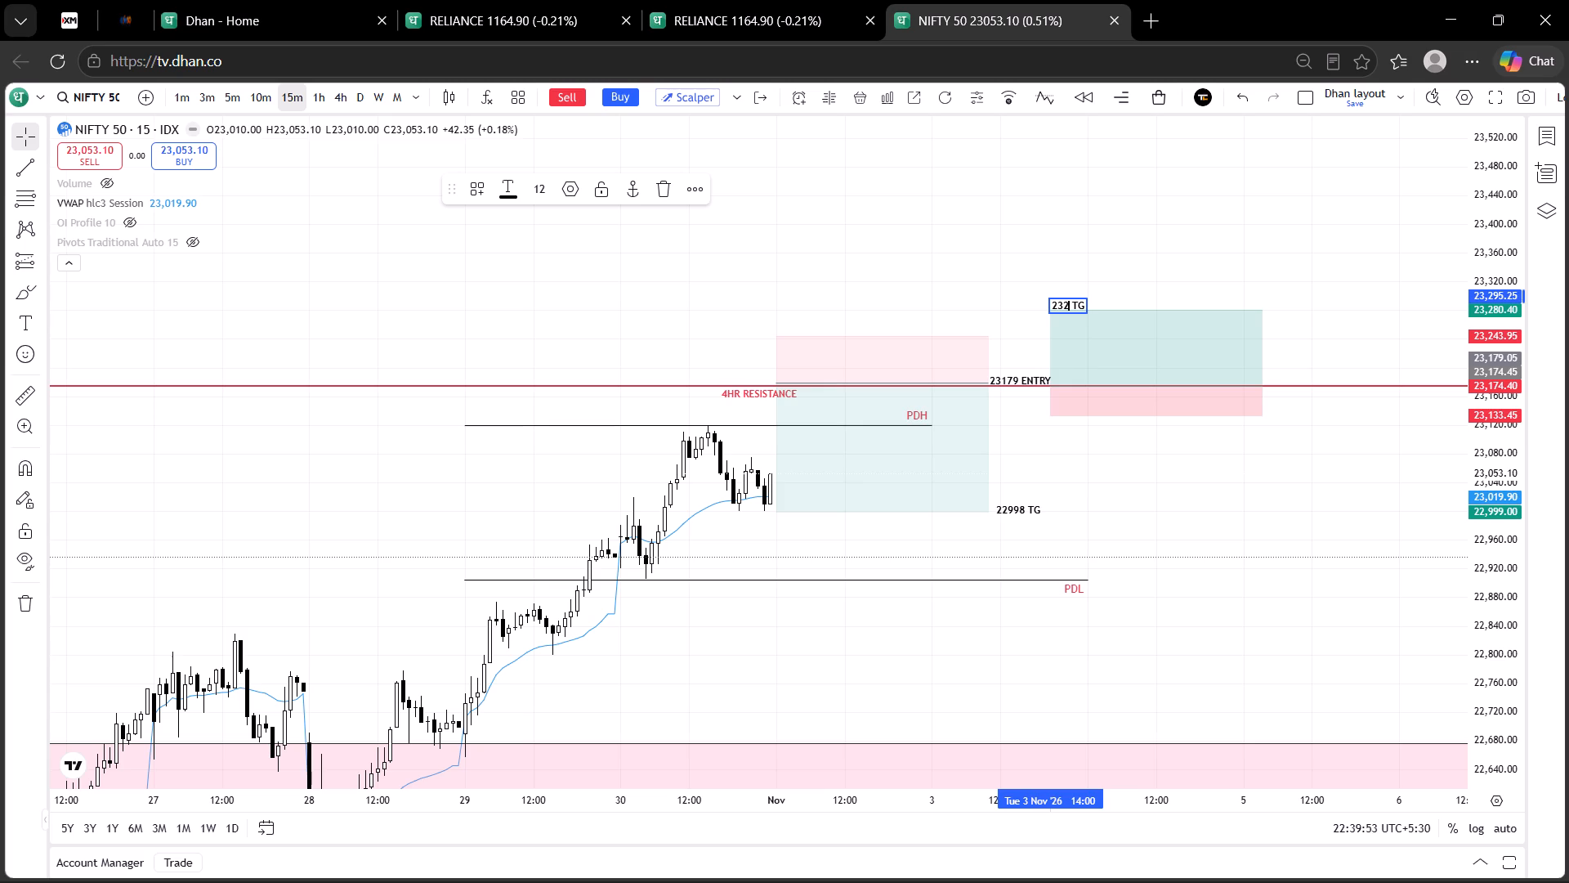
pyautogui.write('81')
pyautogui.click(1088, 495)
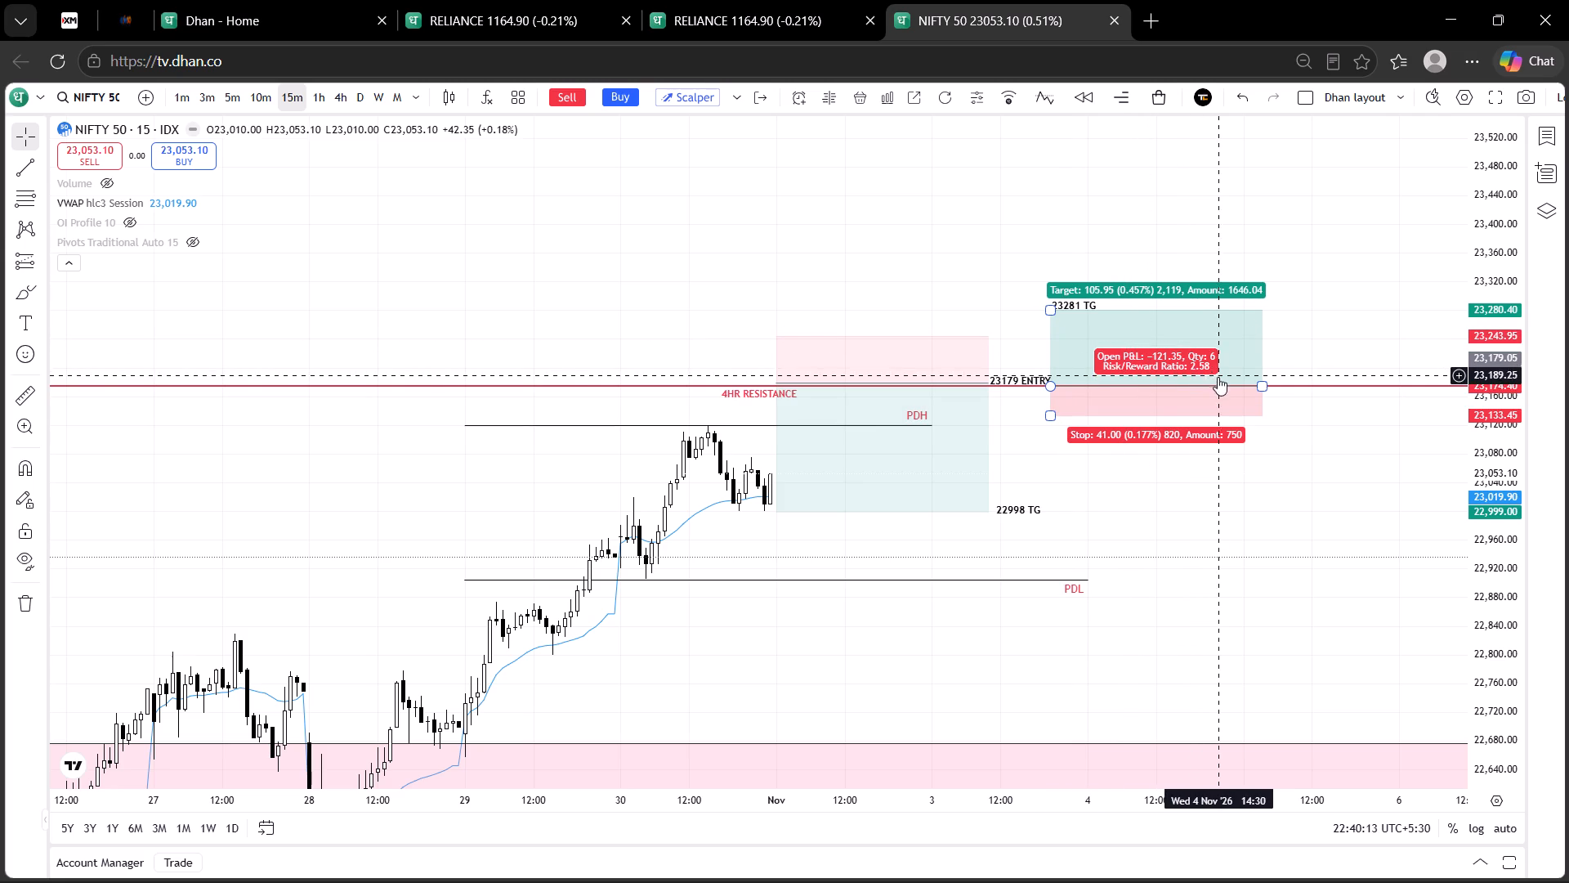
# Clone the 23281 TG label and place the copy above the long position at about 23,346.
pyautogui.moveTo(1188, 536); pyautogui.dragTo(967, 532)
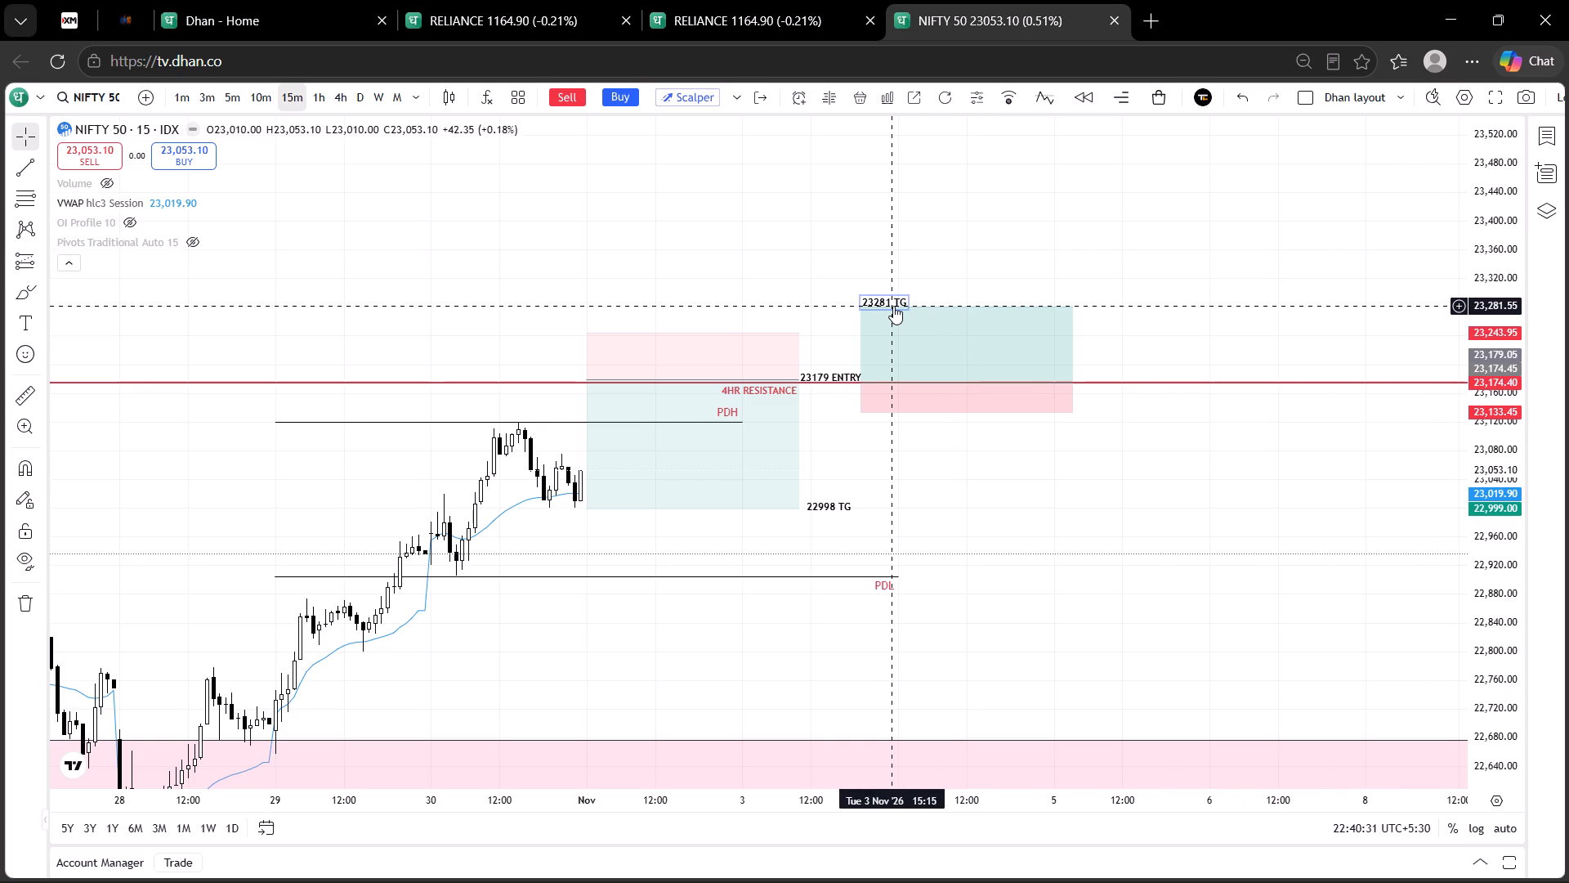
pyautogui.keyDown('ctrl'); pyautogui.moveTo(893, 306); pyautogui.dragTo(886, 269); pyautogui.keyUp('ctrl')
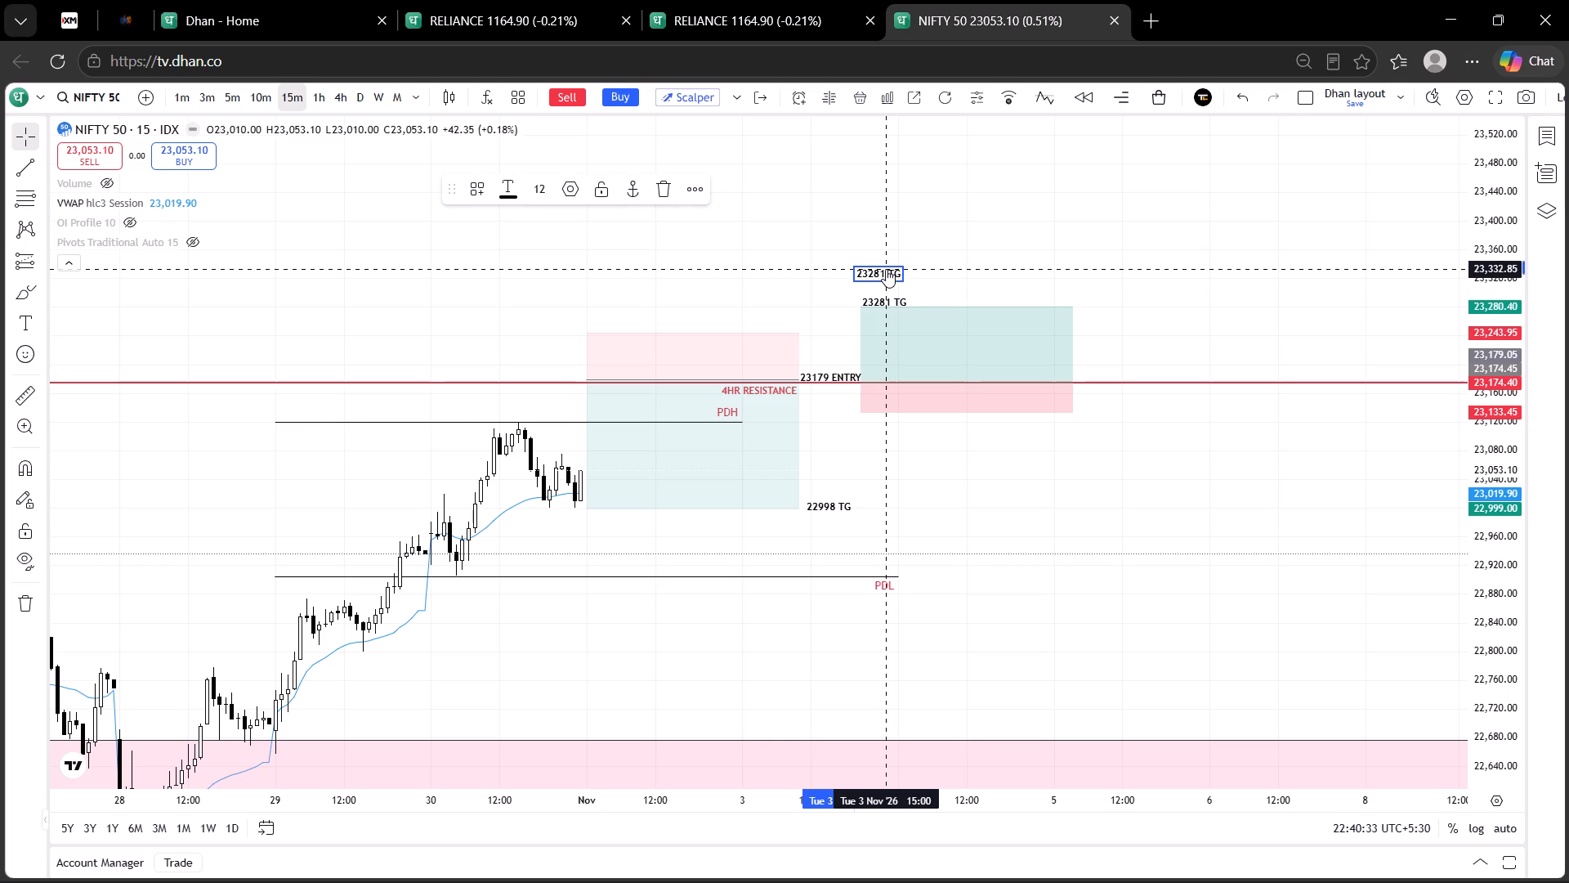
pyautogui.keyDown('ctrl'); pyautogui.moveTo(886, 269); pyautogui.dragTo(887, 261); pyautogui.keyUp('ctrl')
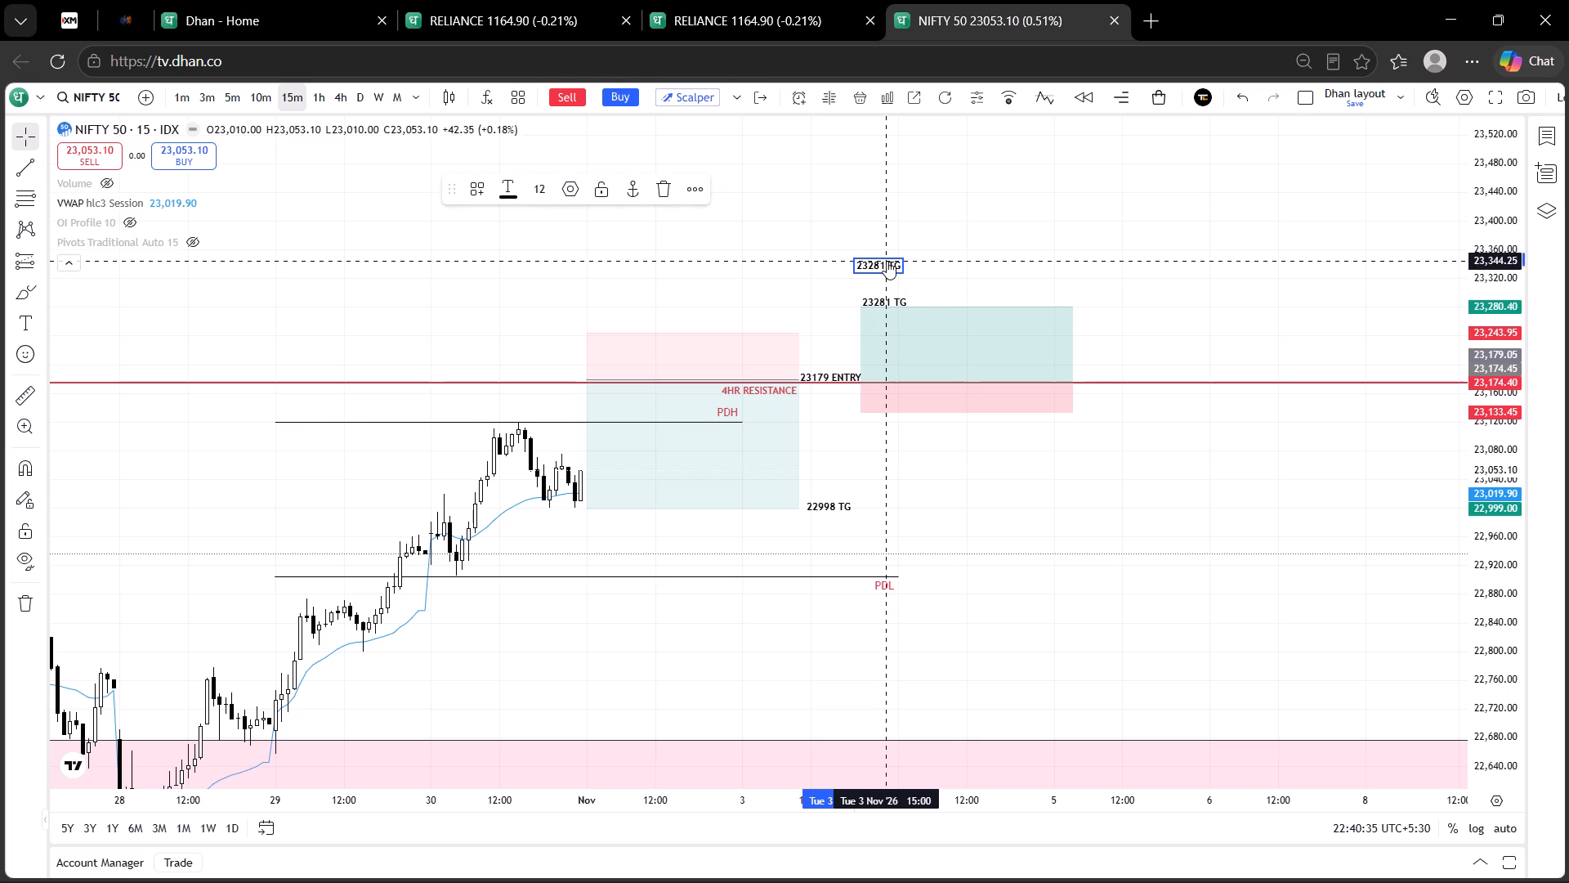
pyautogui.keyDown('ctrl'); pyautogui.moveTo(887, 261); pyautogui.dragTo(888, 260); pyautogui.keyUp('ctrl')
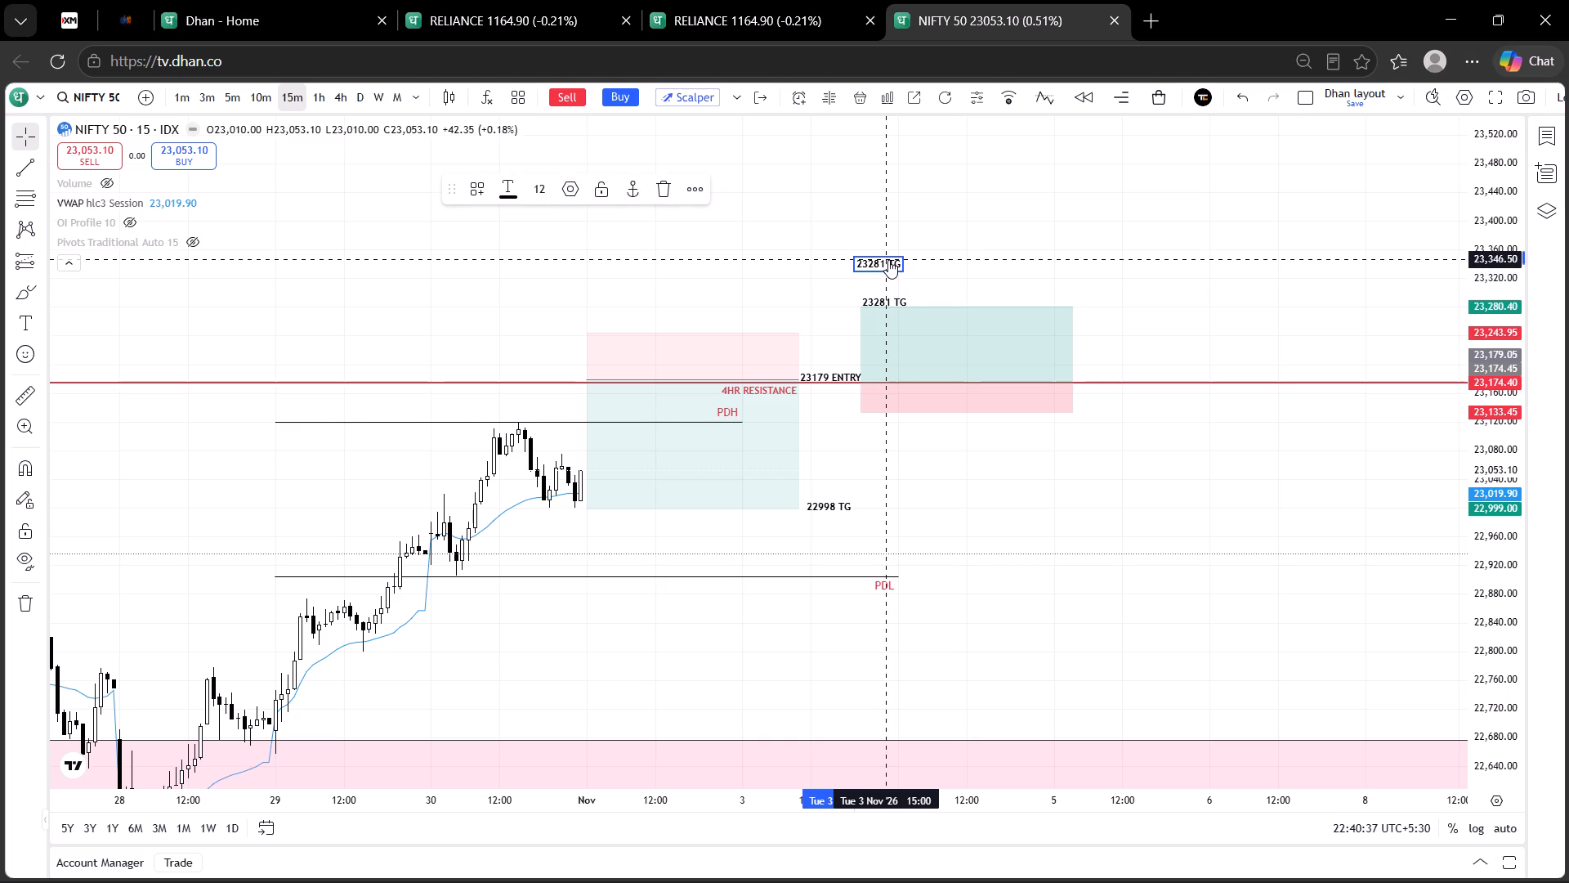
pyautogui.keyDown('ctrl'); pyautogui.moveTo(888, 260); pyautogui.dragTo(888, 261); pyautogui.keyUp('ctrl')
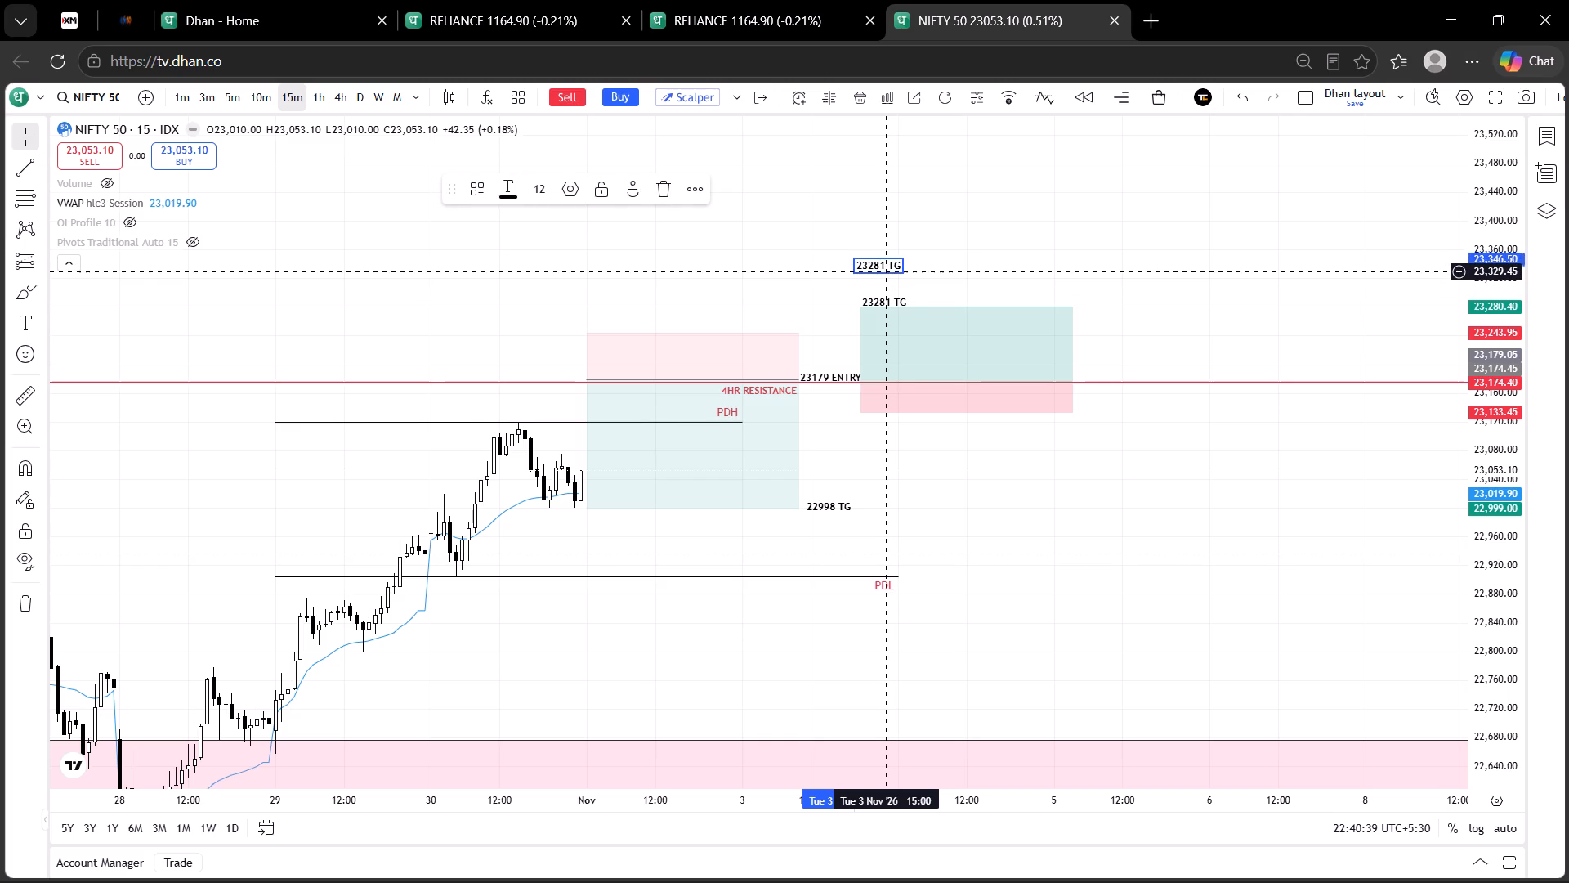
# Change the upper copy of the 23281 TG label to read 23346 2ND TG.
pyautogui.click(885, 271)
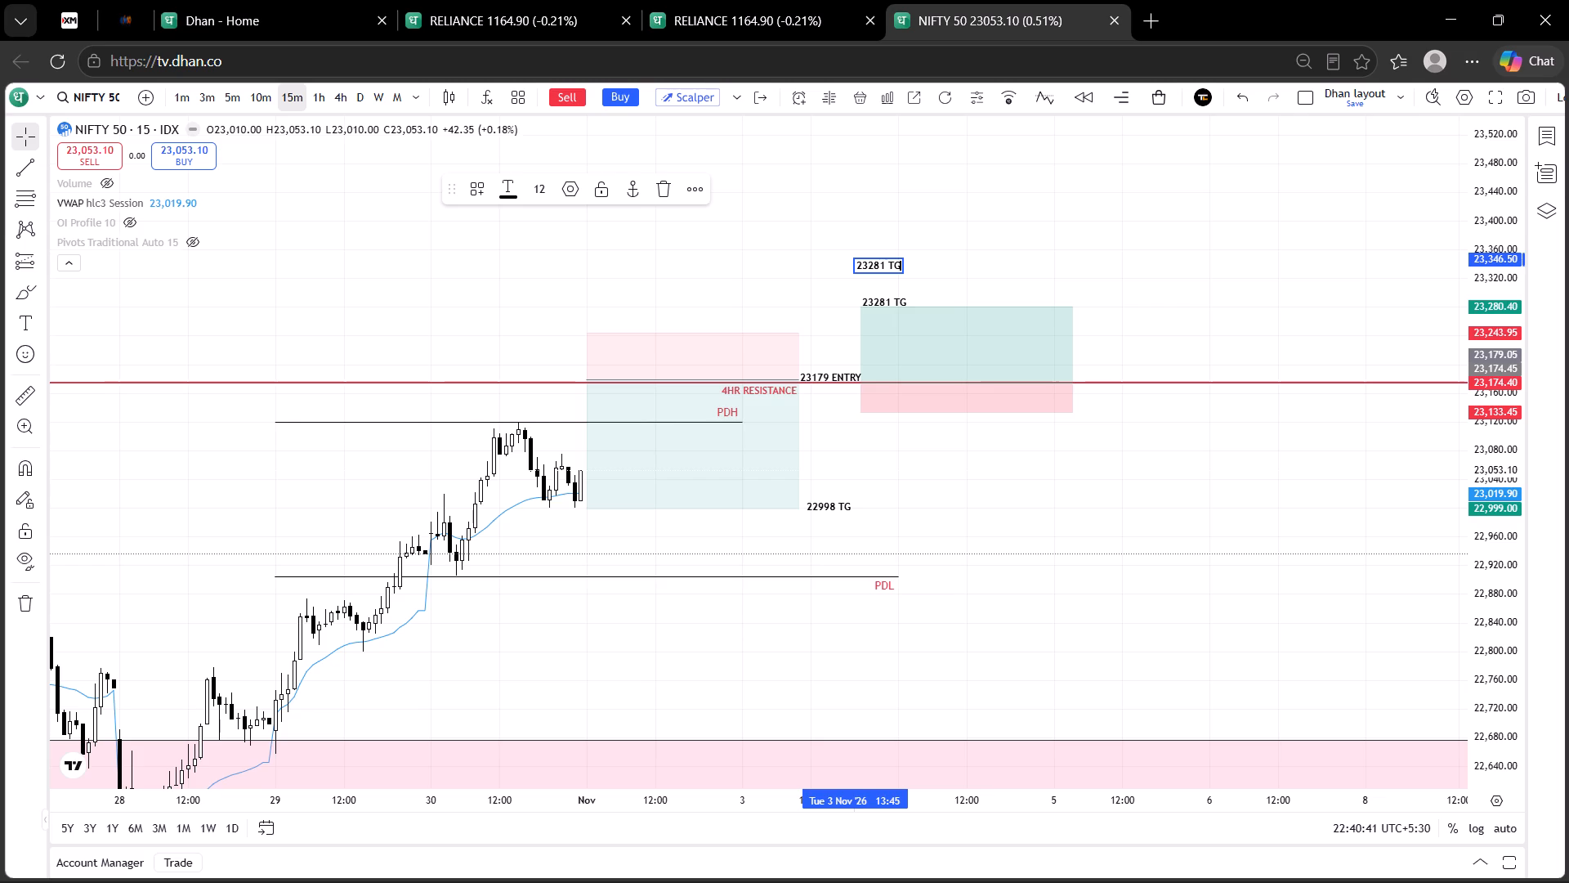
pyautogui.click(883, 267)
pyautogui.press('BackSpace')
pyautogui.press('BackSpace')
pyautogui.press('BackSpace')
pyautogui.write('346')
pyautogui.press('Right')
pyautogui.press('Right')
pyautogui.press('Left')
pyautogui.press('space')
pyautogui.press('space')
pyautogui.press('2')
pyautogui.write('ND')
pyautogui.press('space')
pyautogui.press('space')
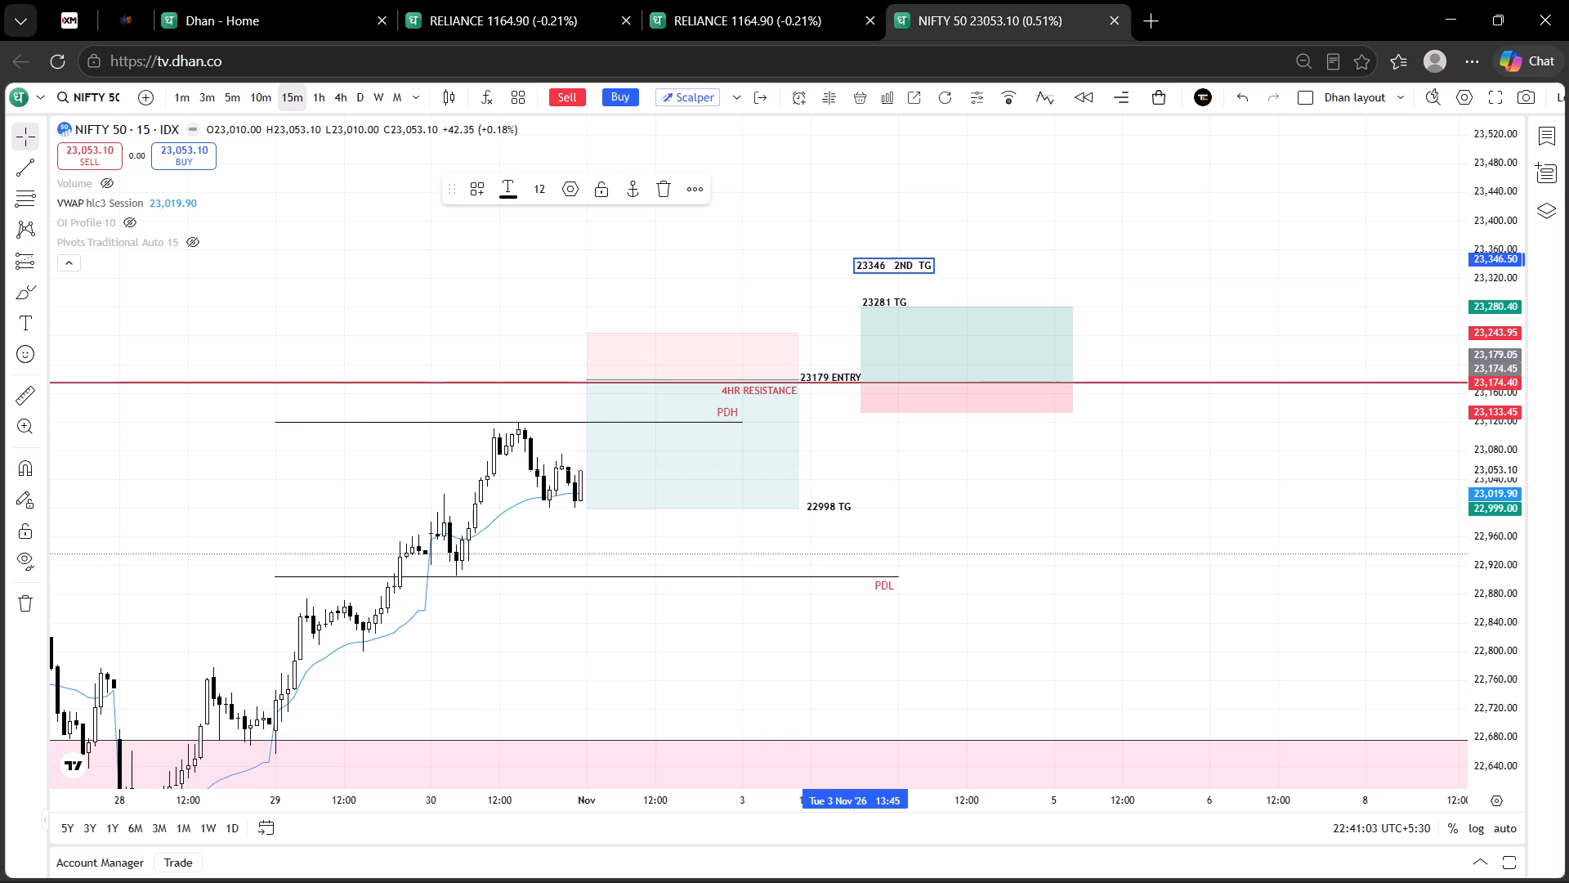
pyautogui.press('BackSpace')
pyautogui.click(1126, 171)
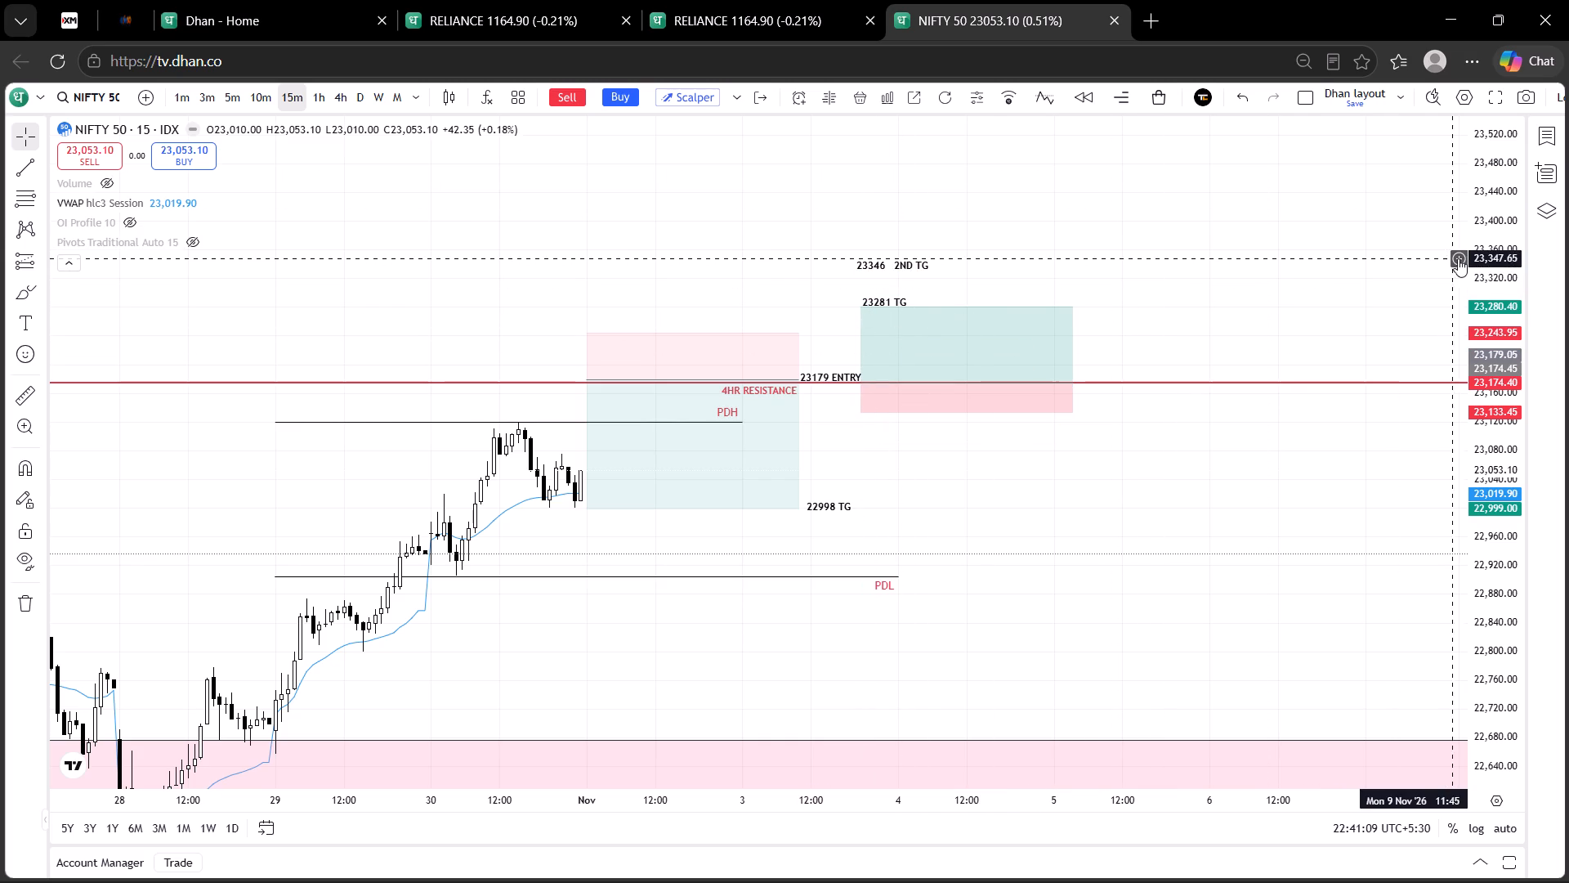
# Draw a horizontal line at 23,346.50, at the second target level.
pyautogui.click(1460, 259)
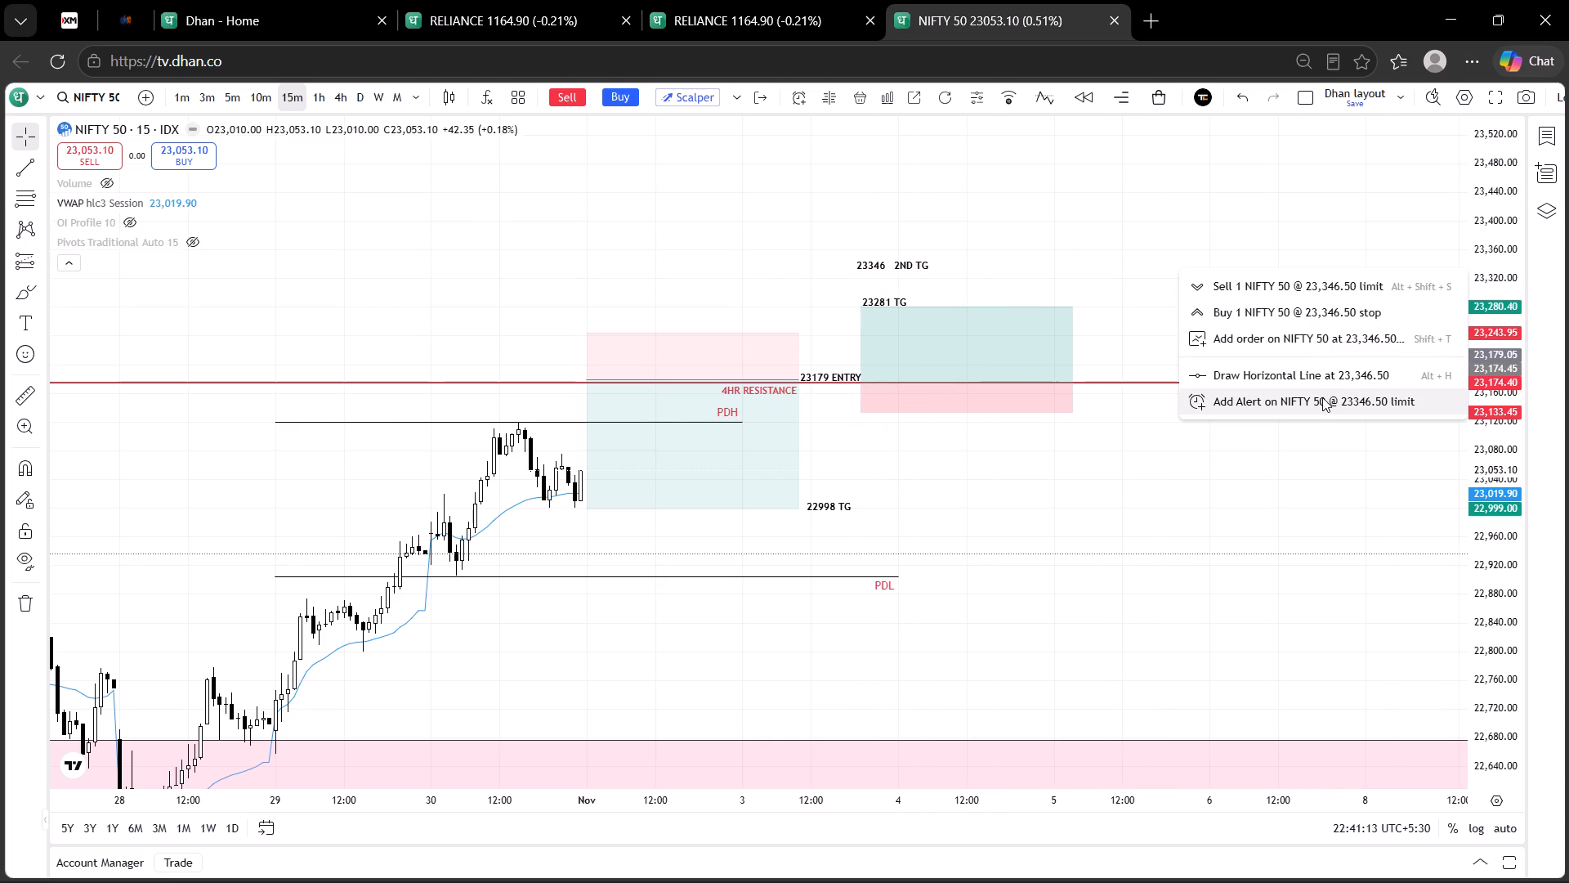
pyautogui.click(1331, 382)
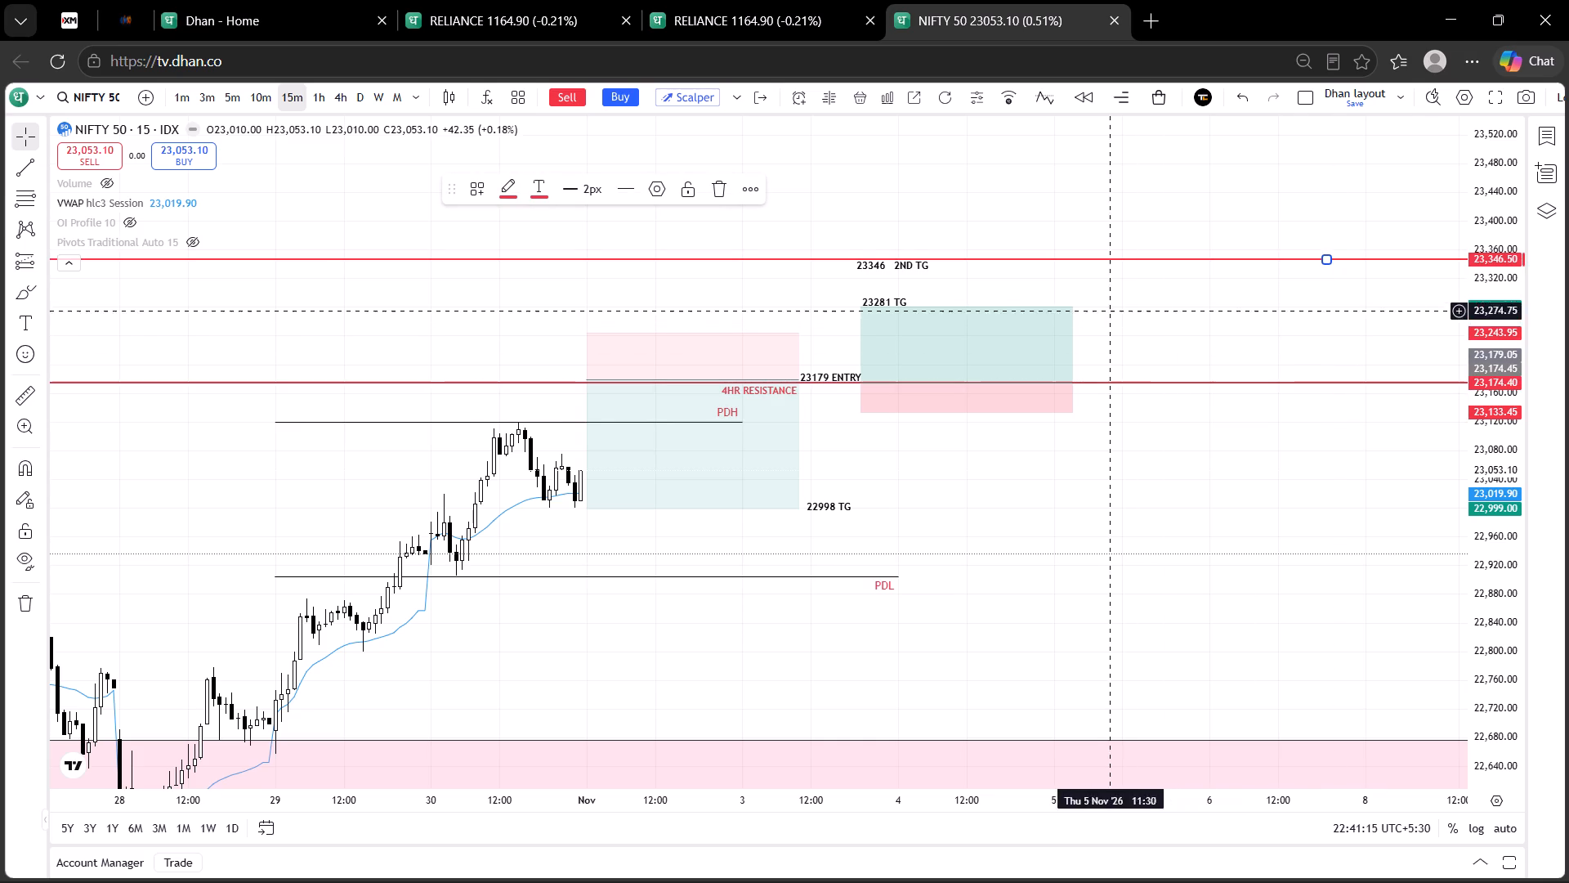
pyautogui.doubleClick(1024, 261)
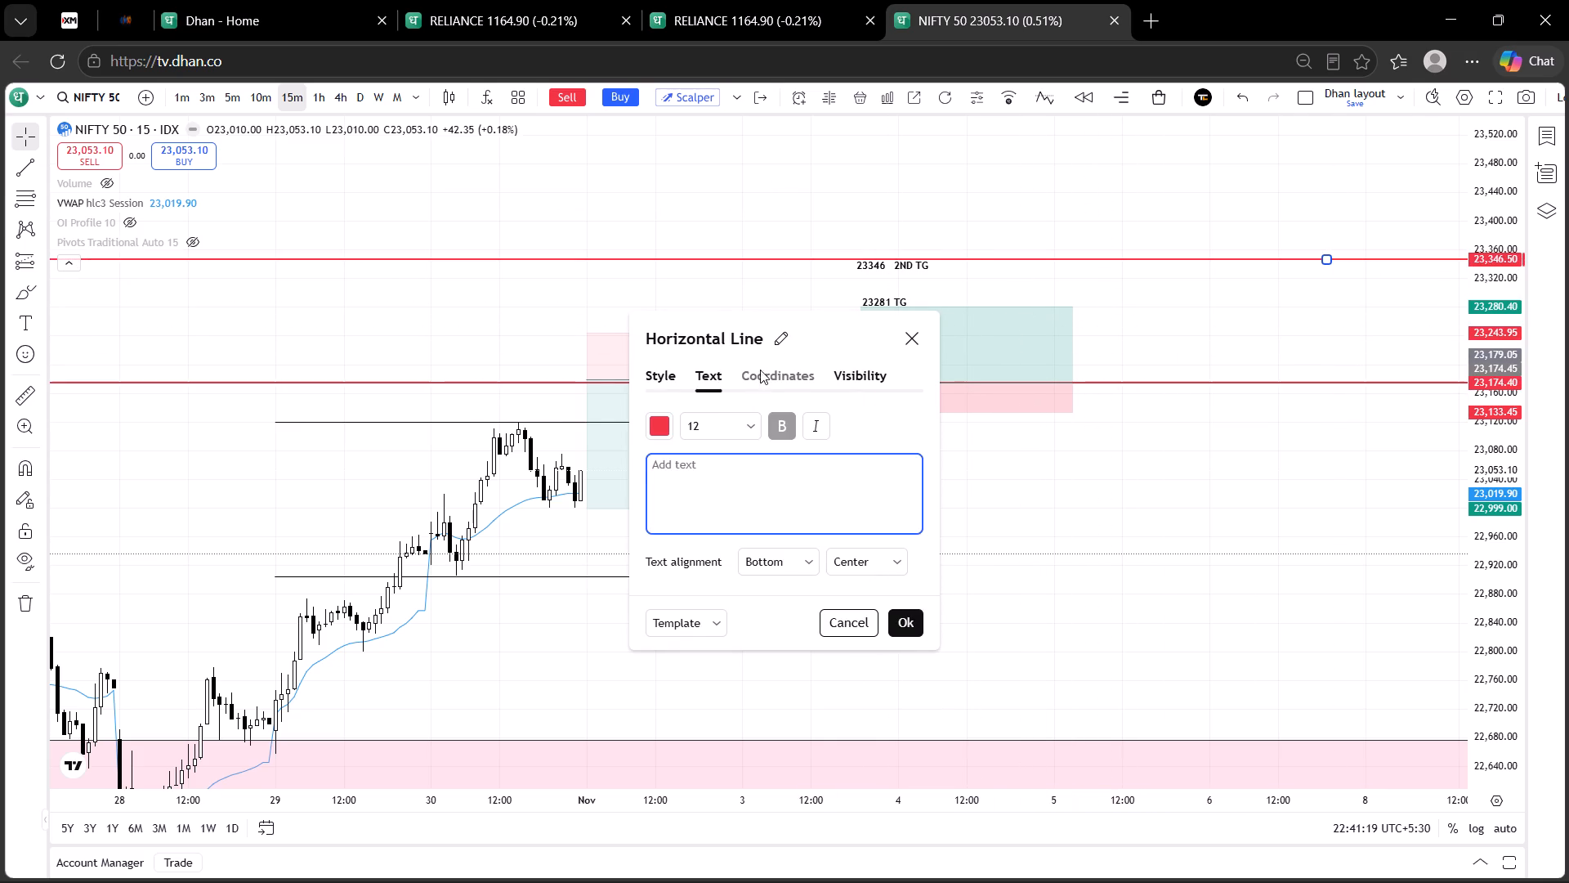
# Move the 23346 2ND TG label slightly lower and earlier in time, clear of the second-target line, to about 23,328.
pyautogui.click(919, 268)
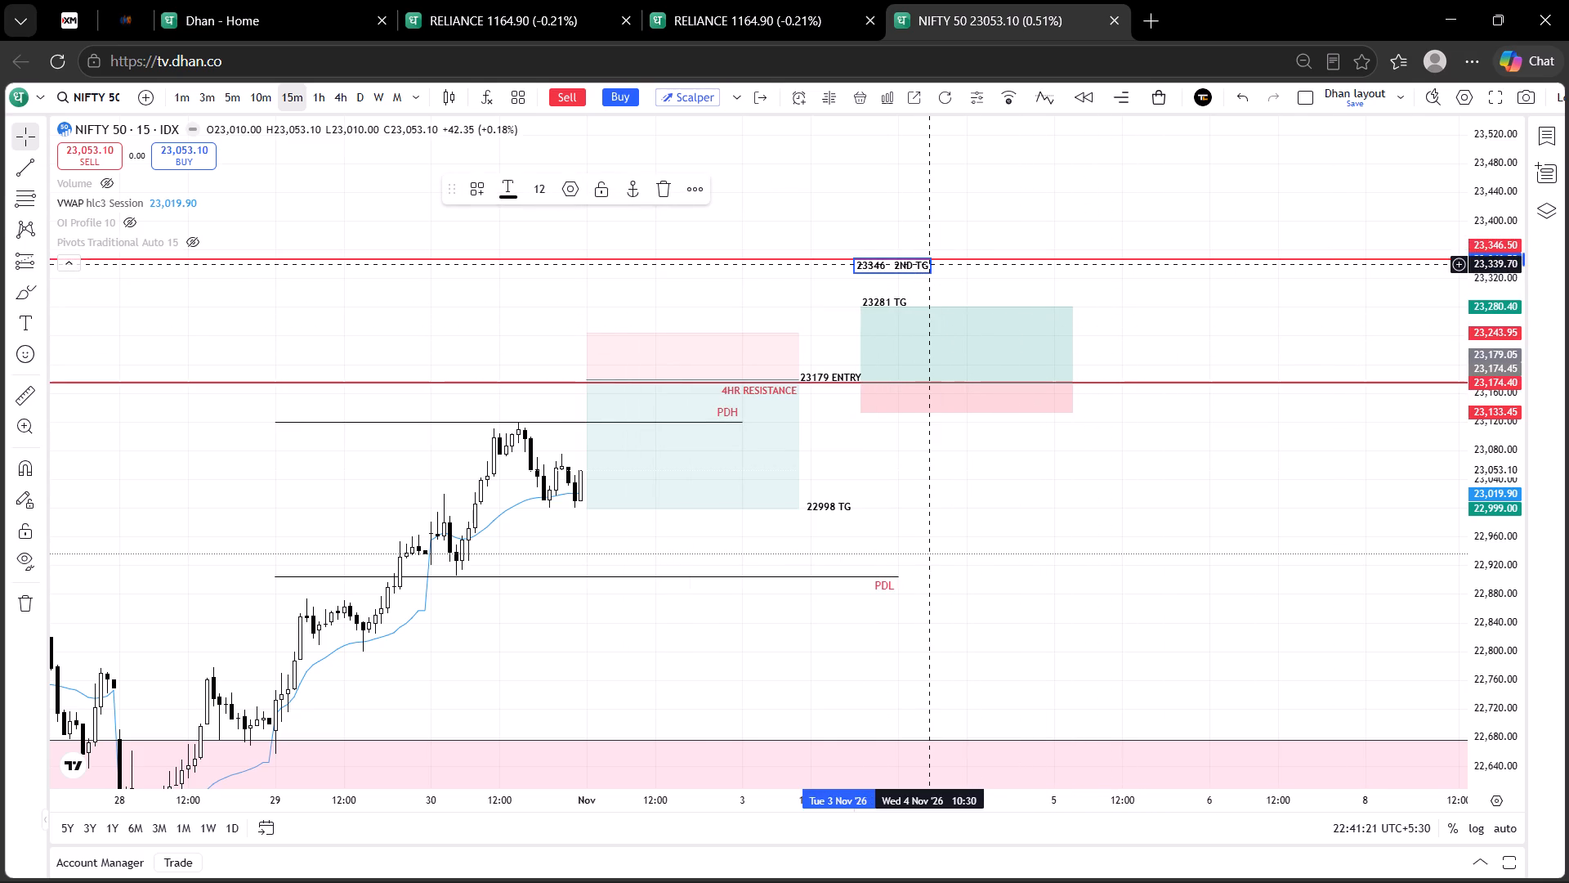
pyautogui.moveTo(927, 264); pyautogui.dragTo(890, 277)
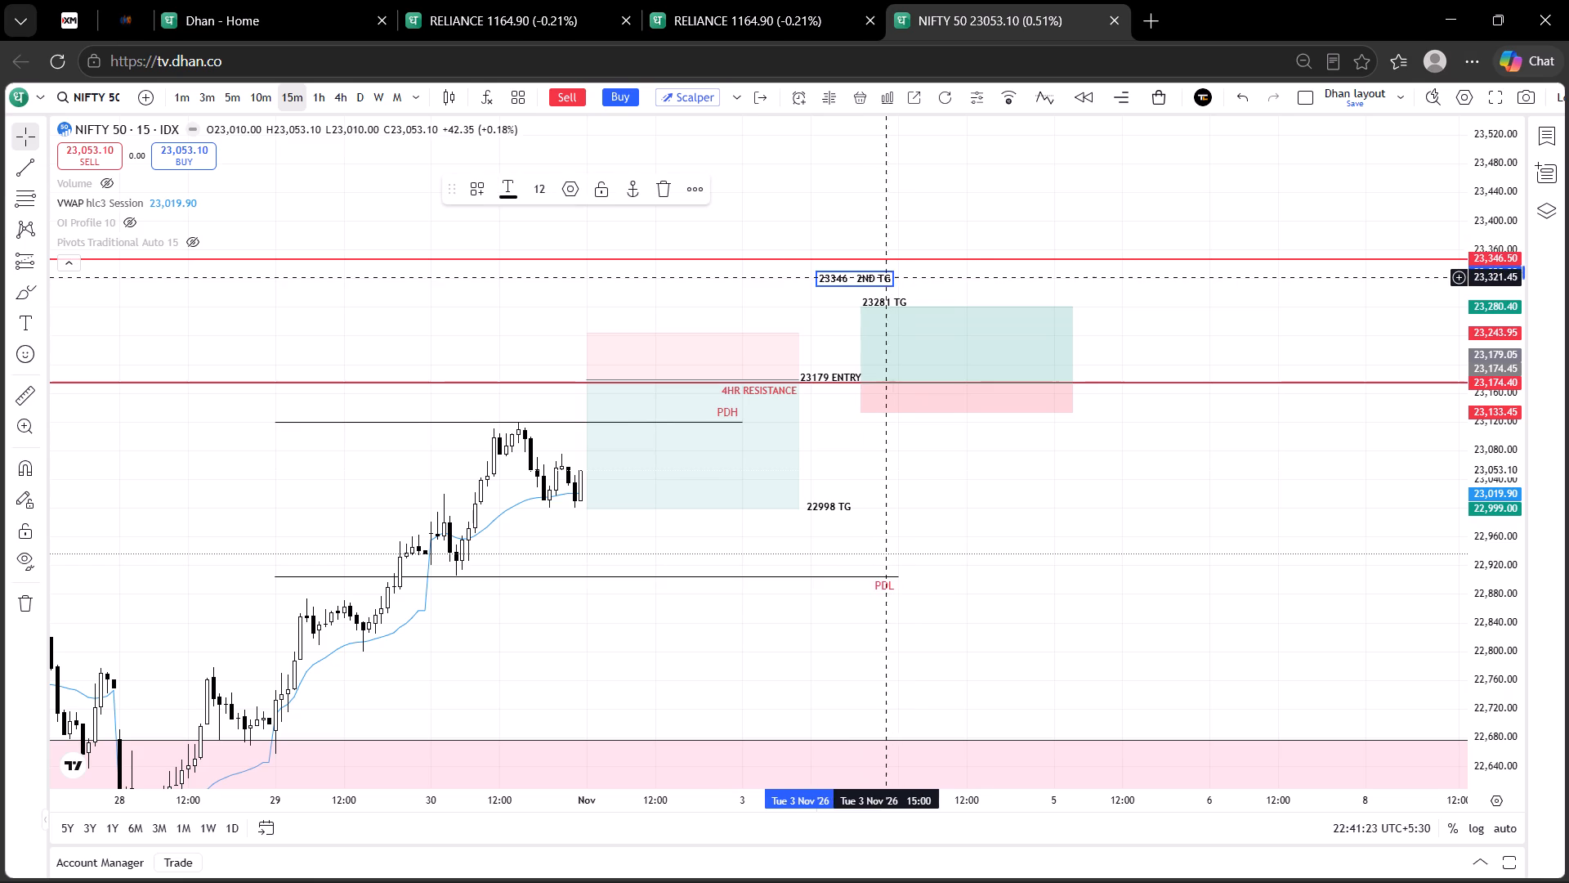
# Label the 23,346.50 horizontal line with the text 23346 2ND TG, copied from the text label, and colour it black.
pyautogui.doubleClick(874, 279)
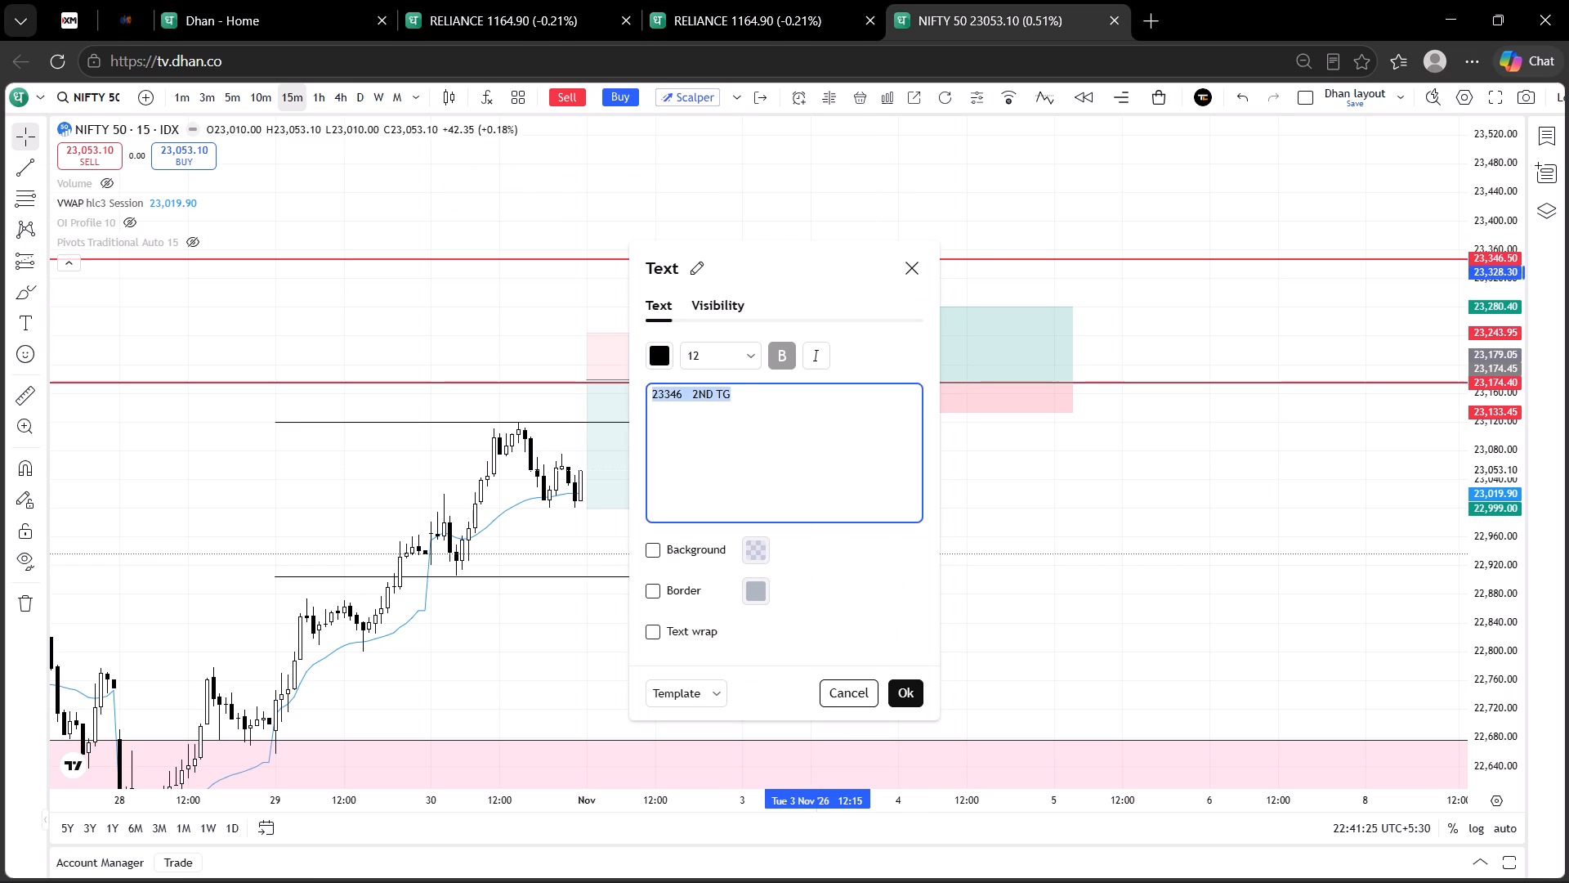
pyautogui.rightClick(691, 398)
pyautogui.click(739, 410)
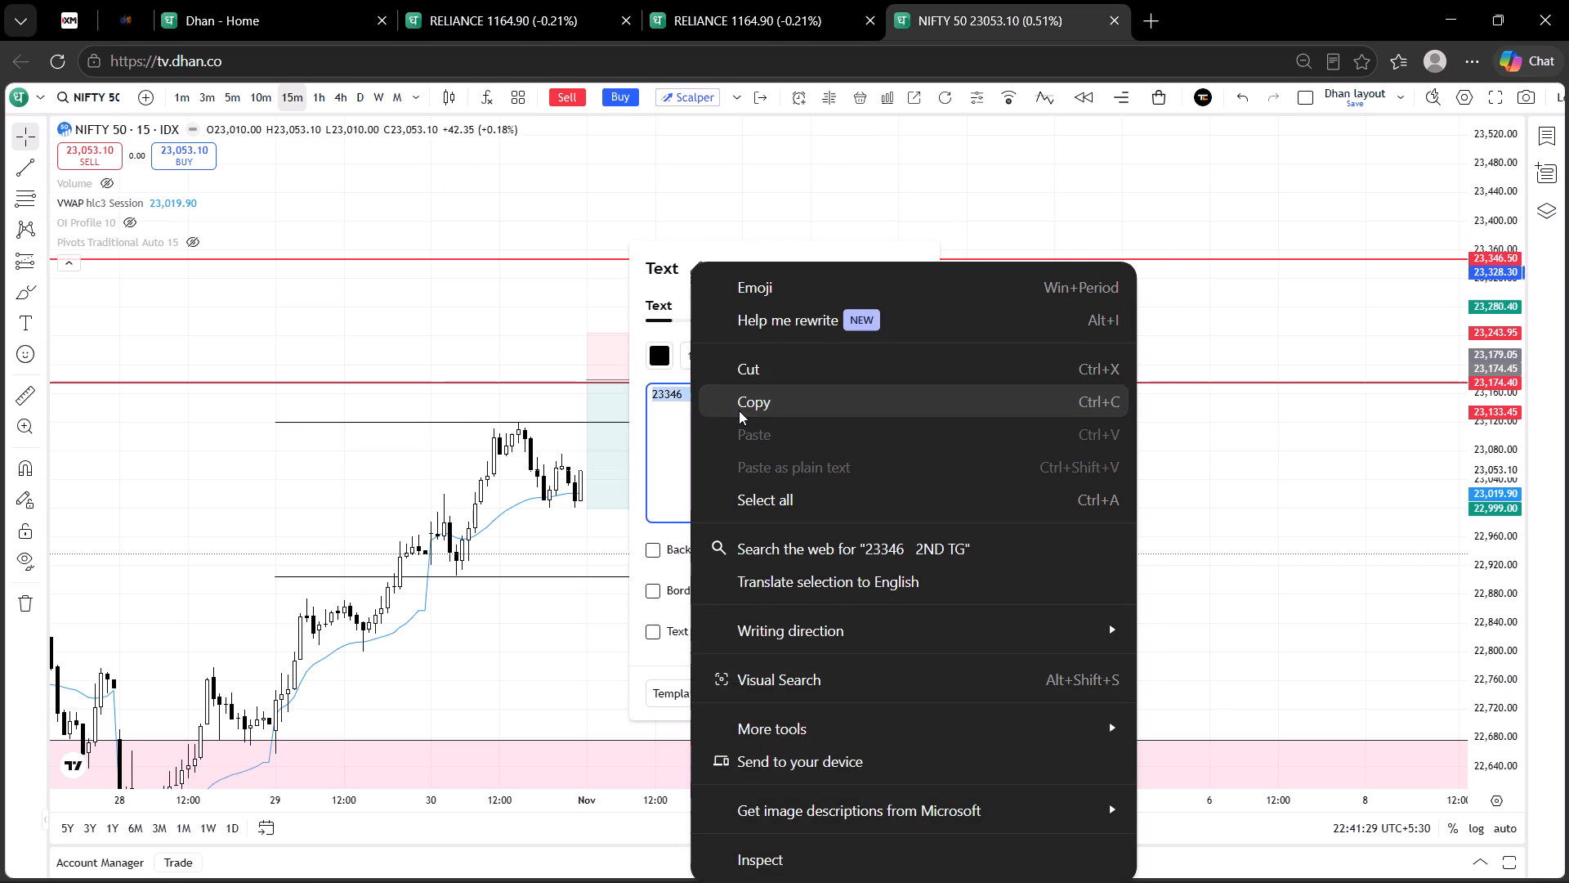
pyautogui.click(909, 270)
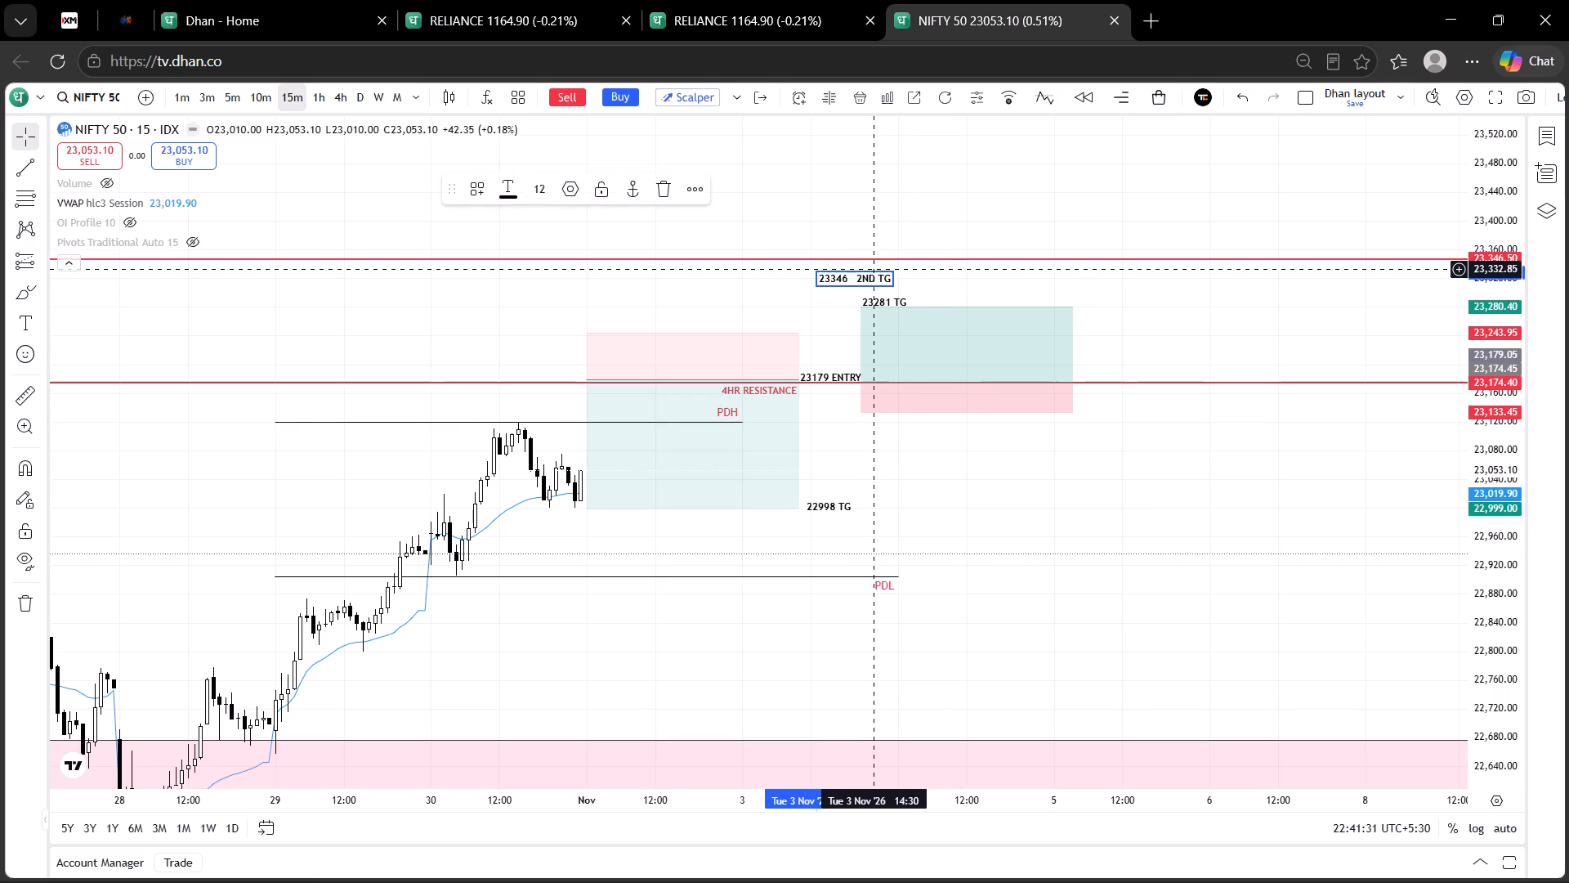
pyautogui.doubleClick(871, 259)
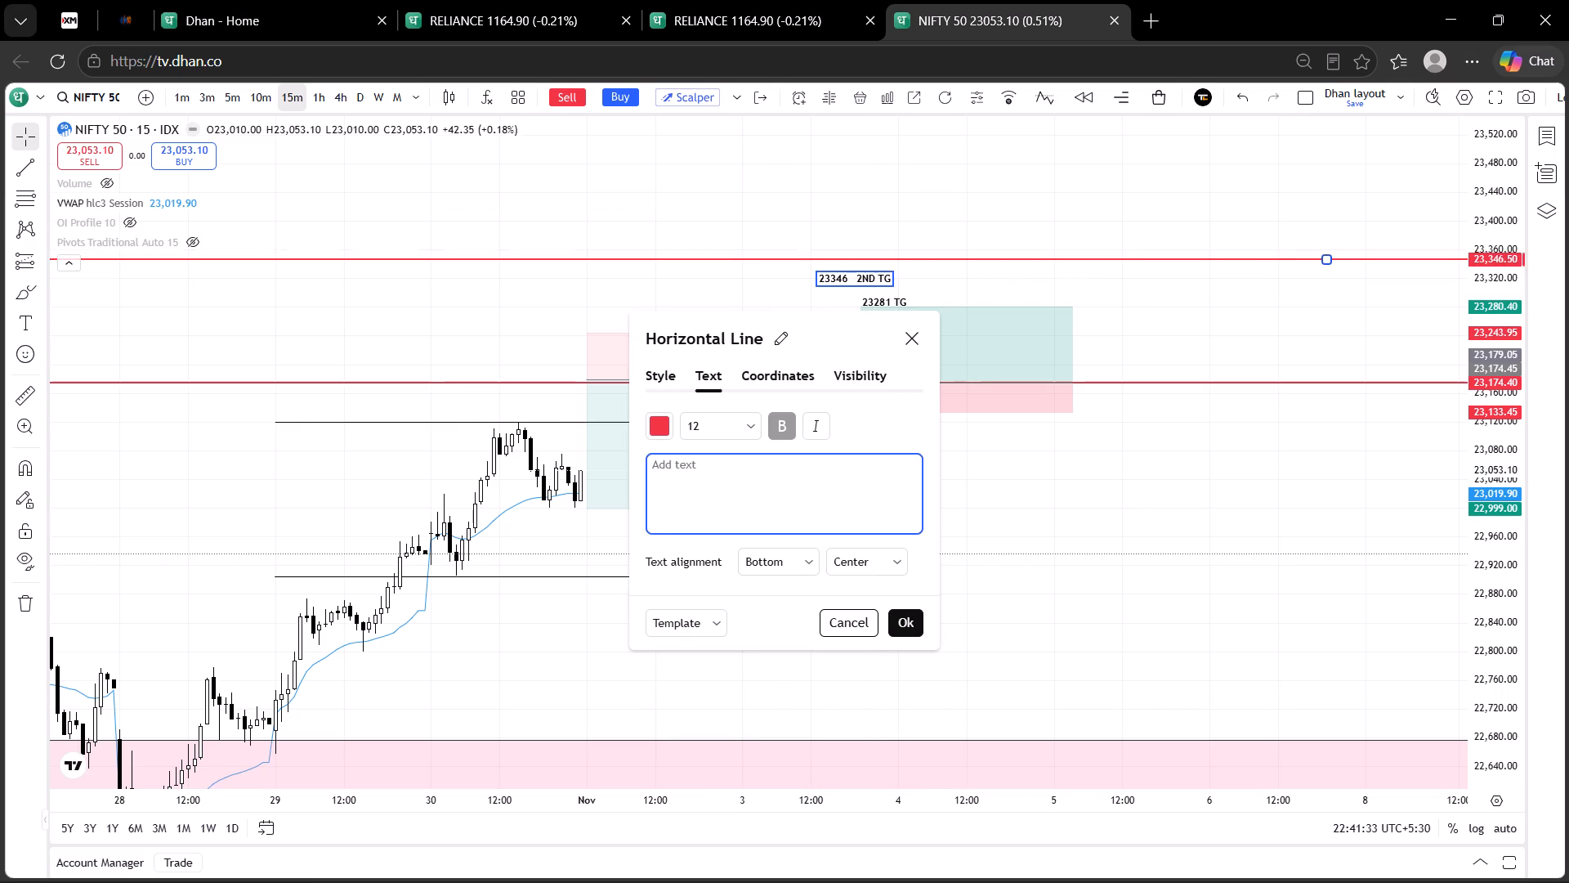
pyautogui.rightClick(705, 476)
pyautogui.click(758, 522)
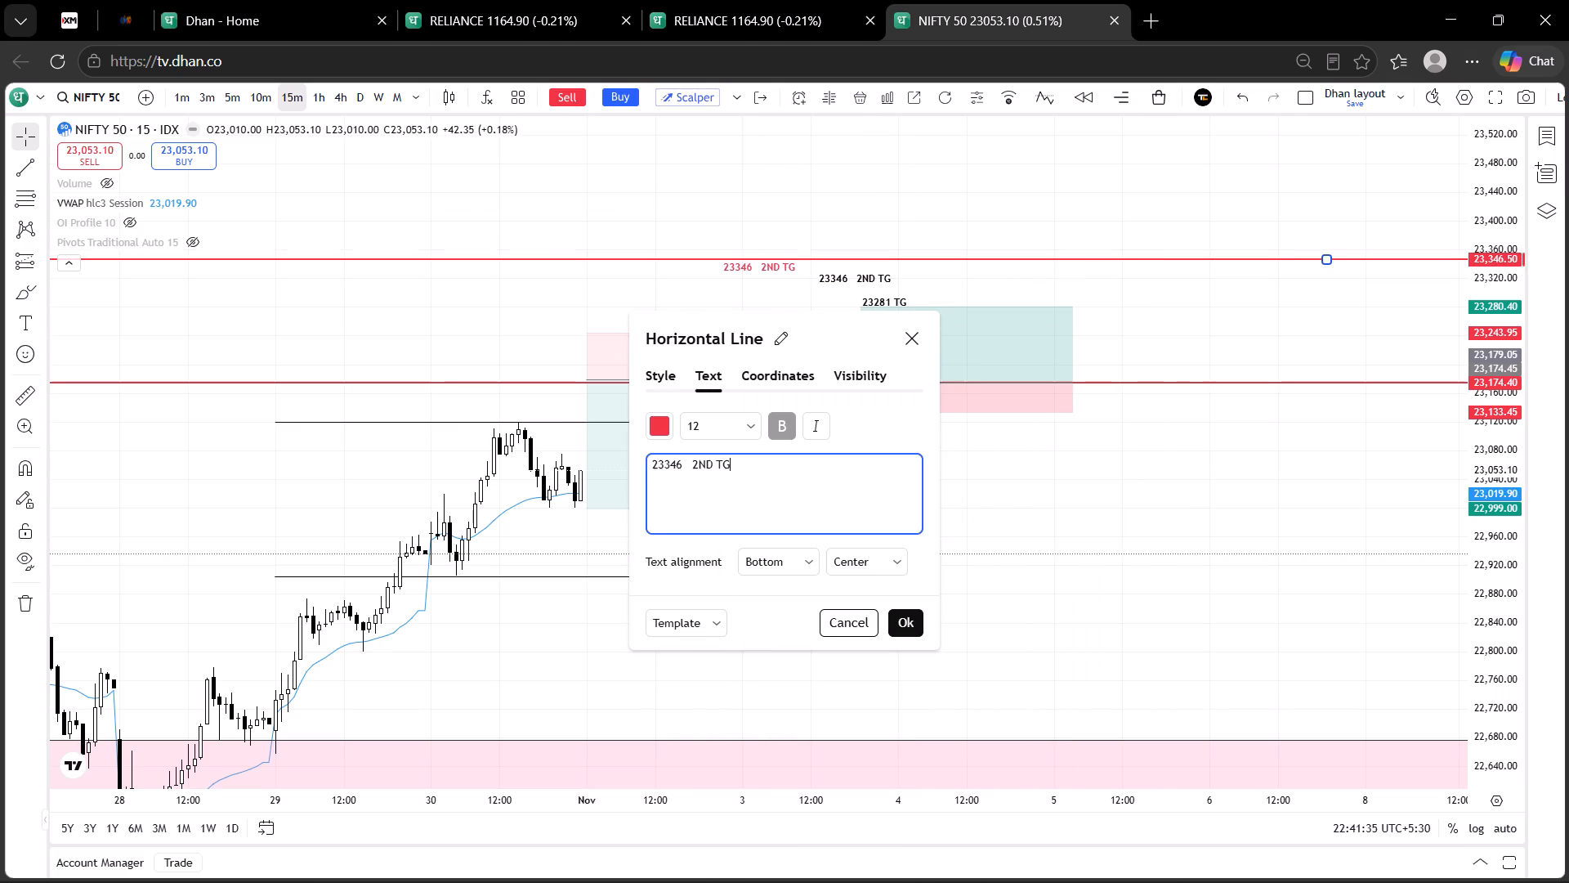
pyautogui.click(659, 413)
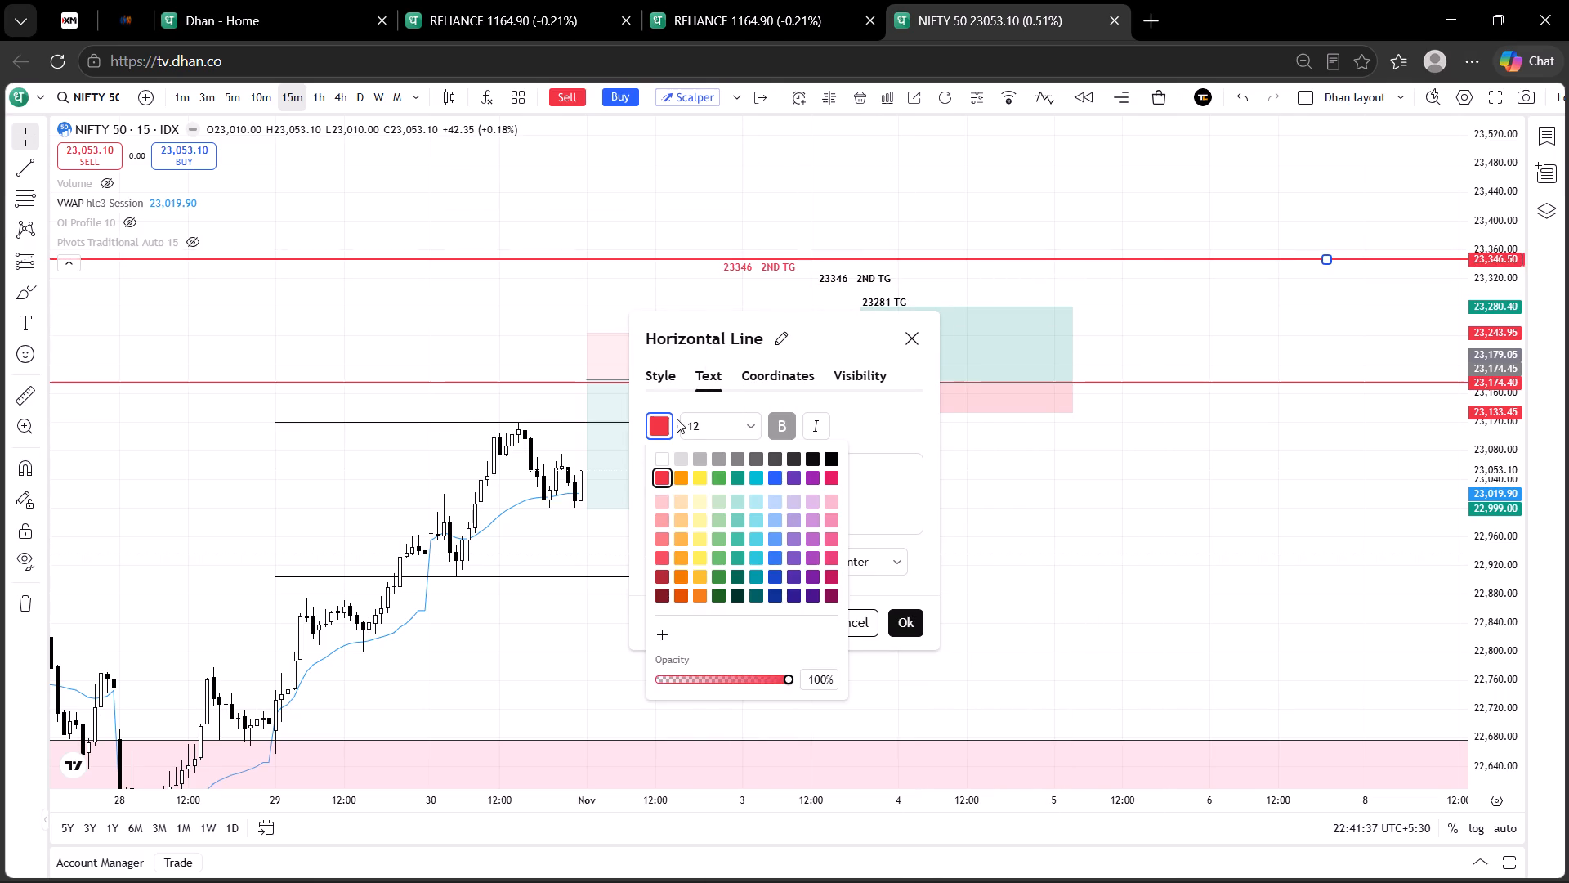
pyautogui.click(828, 458)
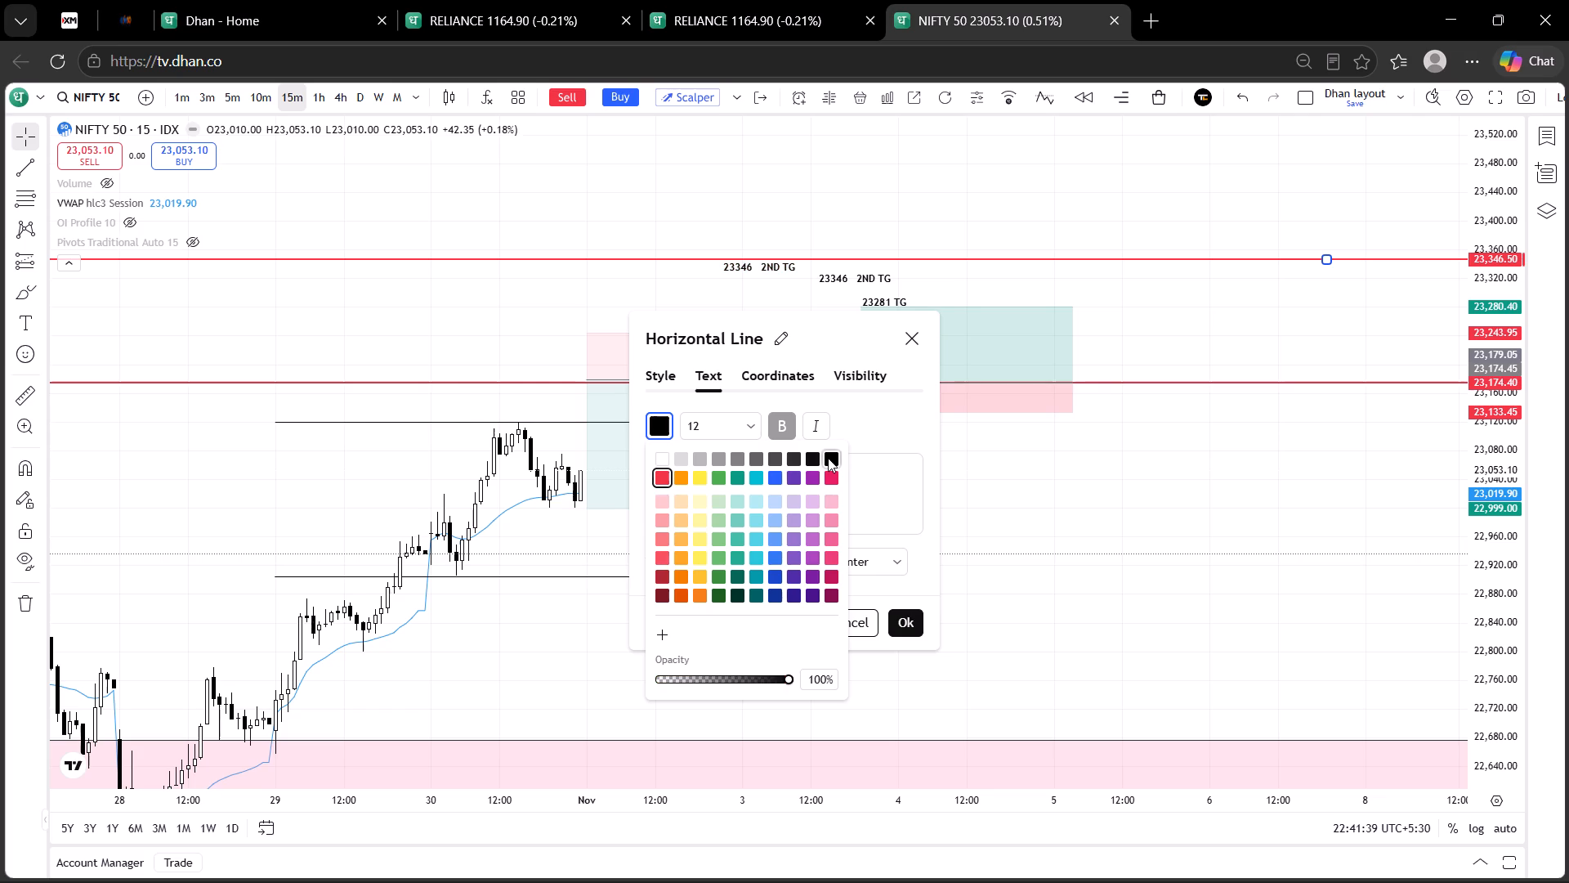
pyautogui.click(777, 424)
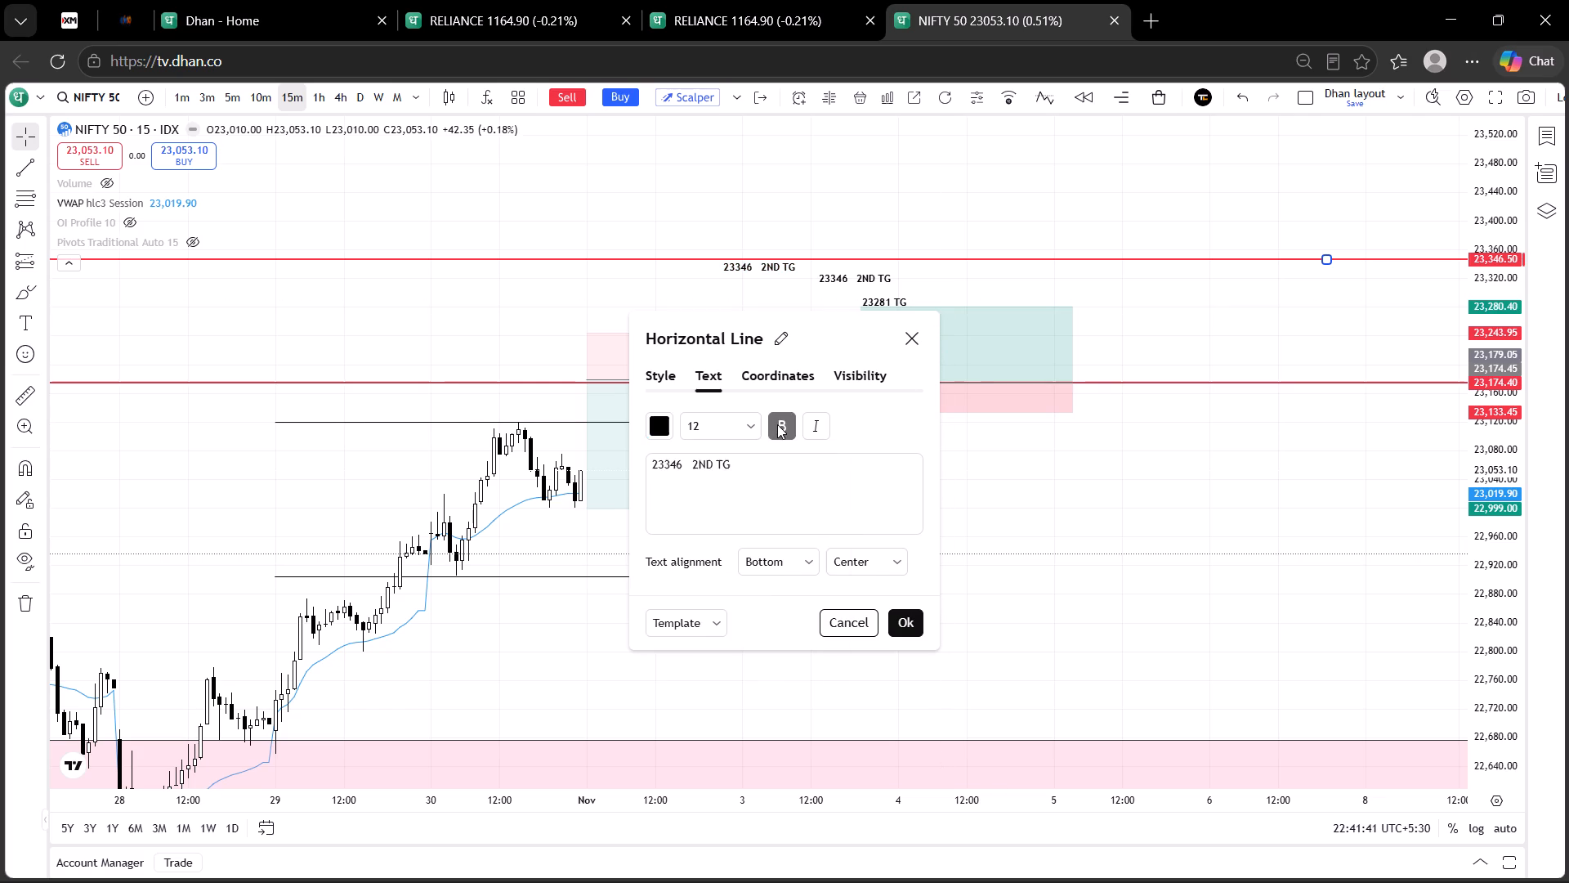
pyautogui.click(777, 424)
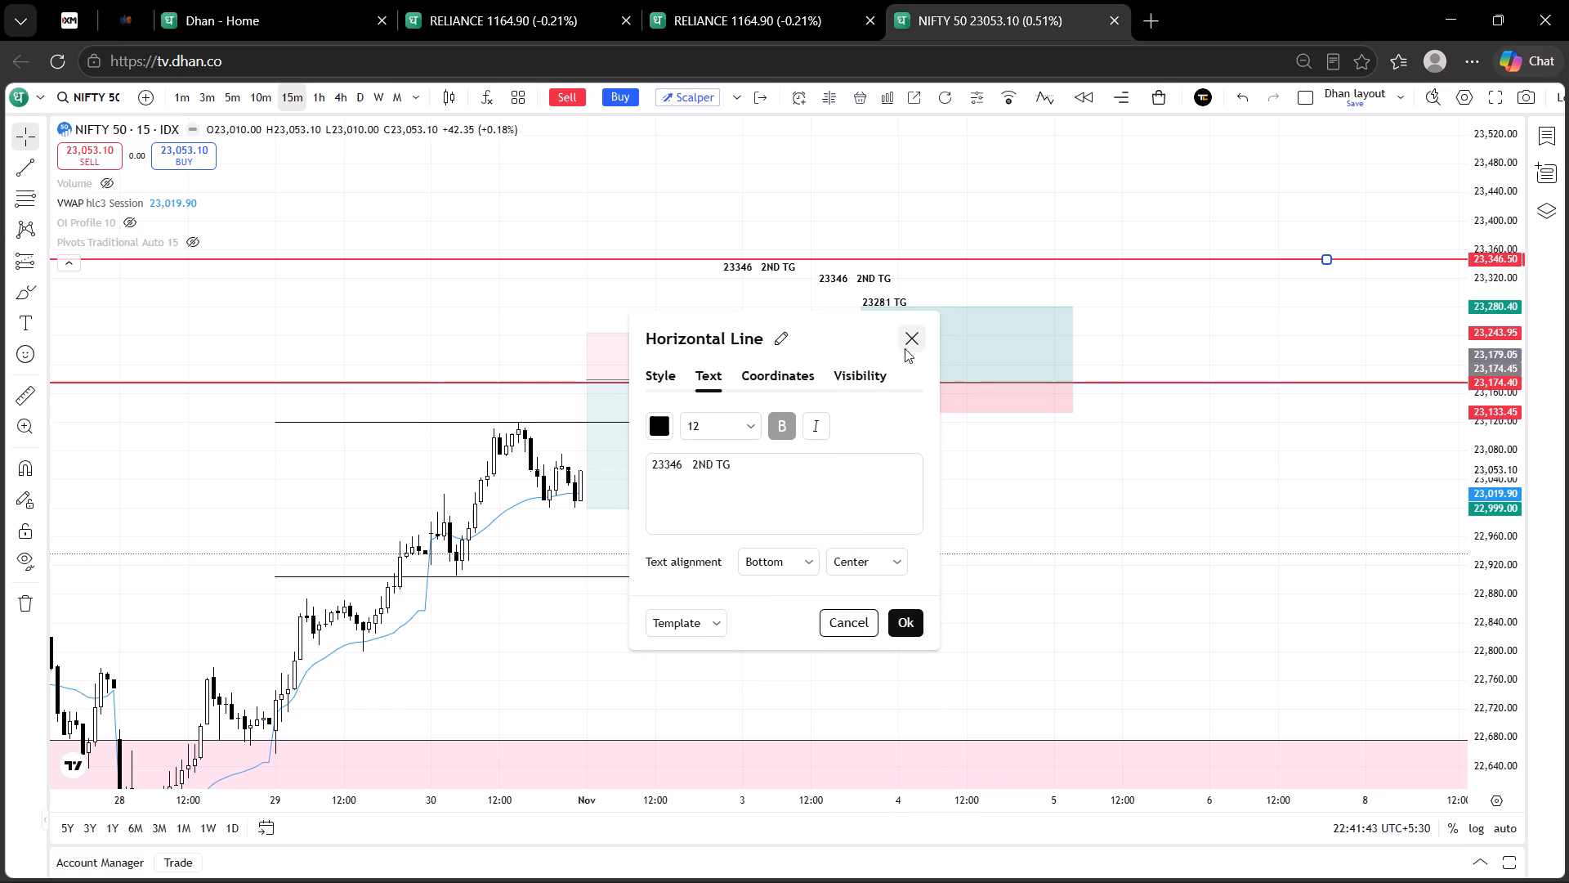
pyautogui.click(905, 348)
# Delete the standalone 23346 2ND TG text label below the second-target line.
pyautogui.click(854, 276)
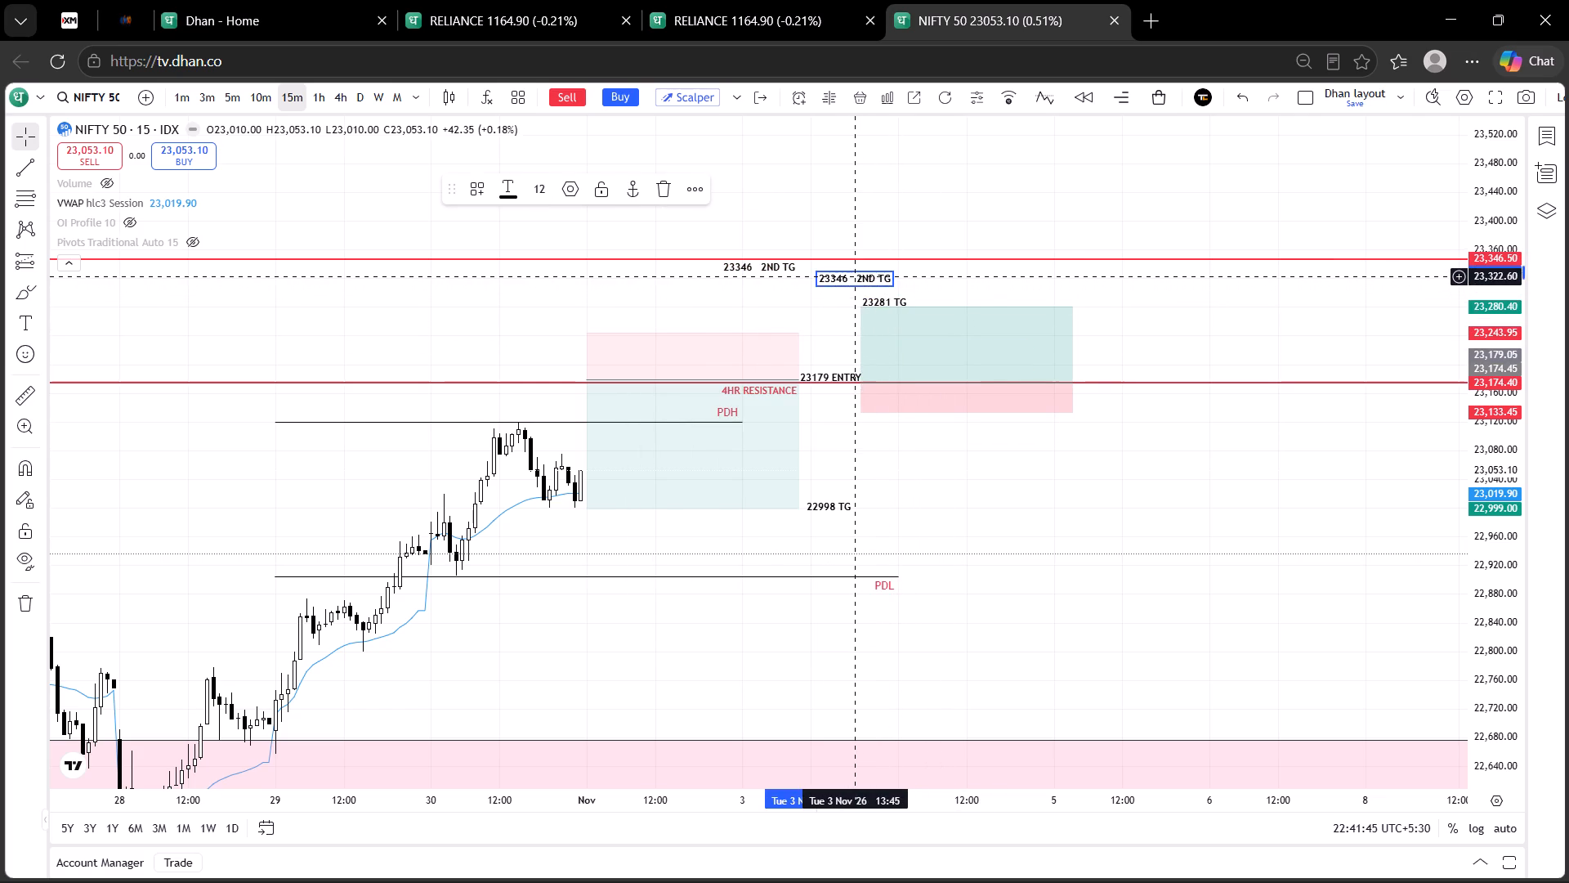
pyautogui.press('BackSpace')
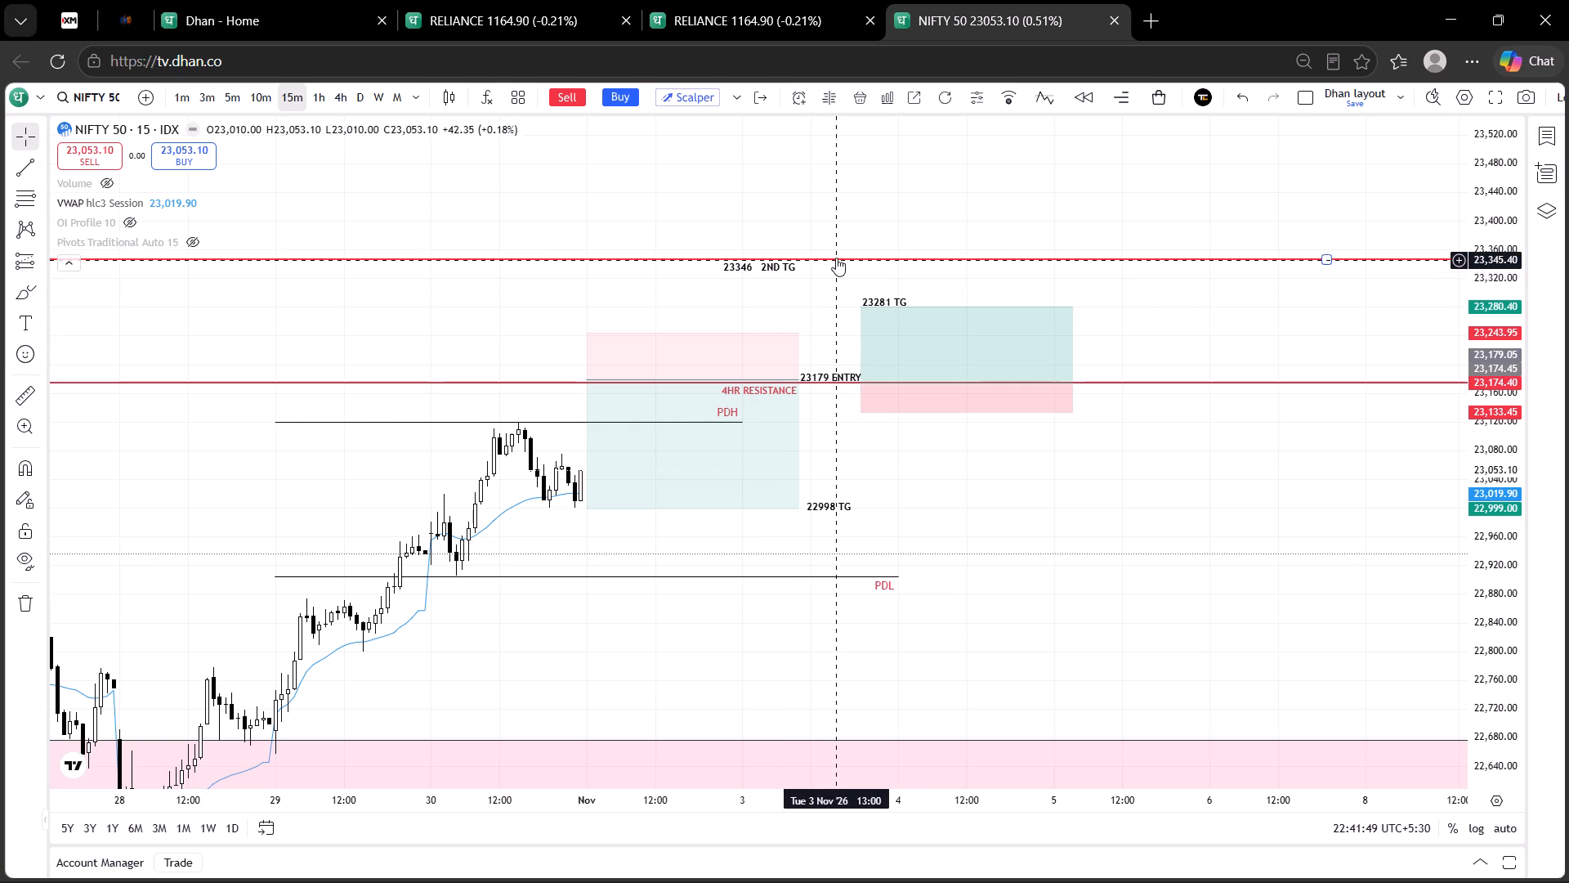
# Move the second-target line with its 23346 2ND TG text up slightly to 23,347.65.
pyautogui.moveTo(772, 267); pyautogui.dragTo(794, 266)
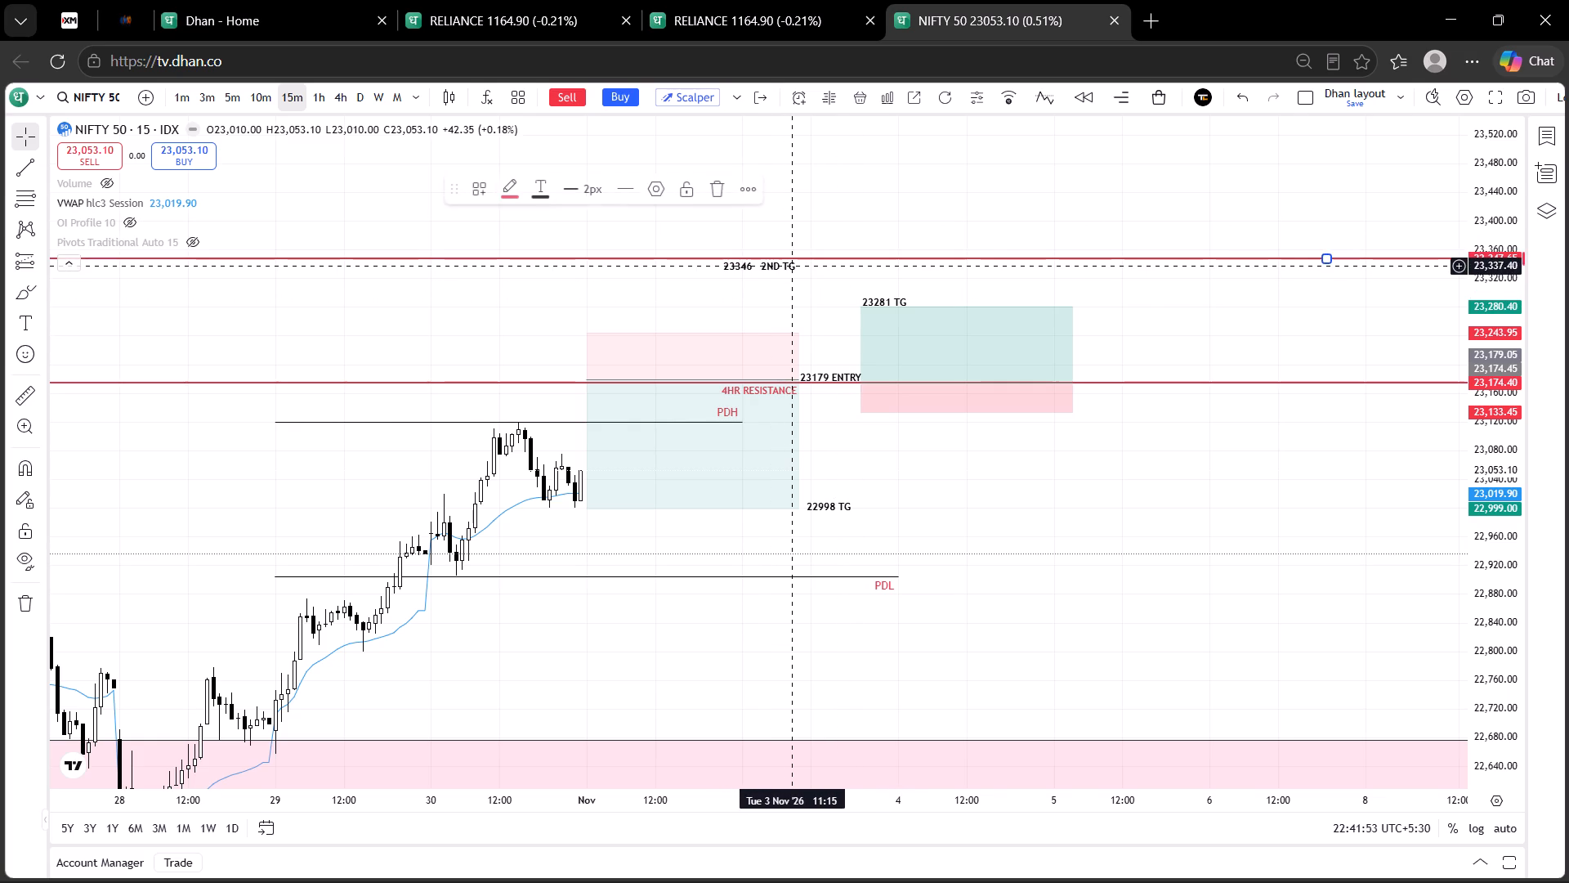
pyautogui.click(1021, 287)
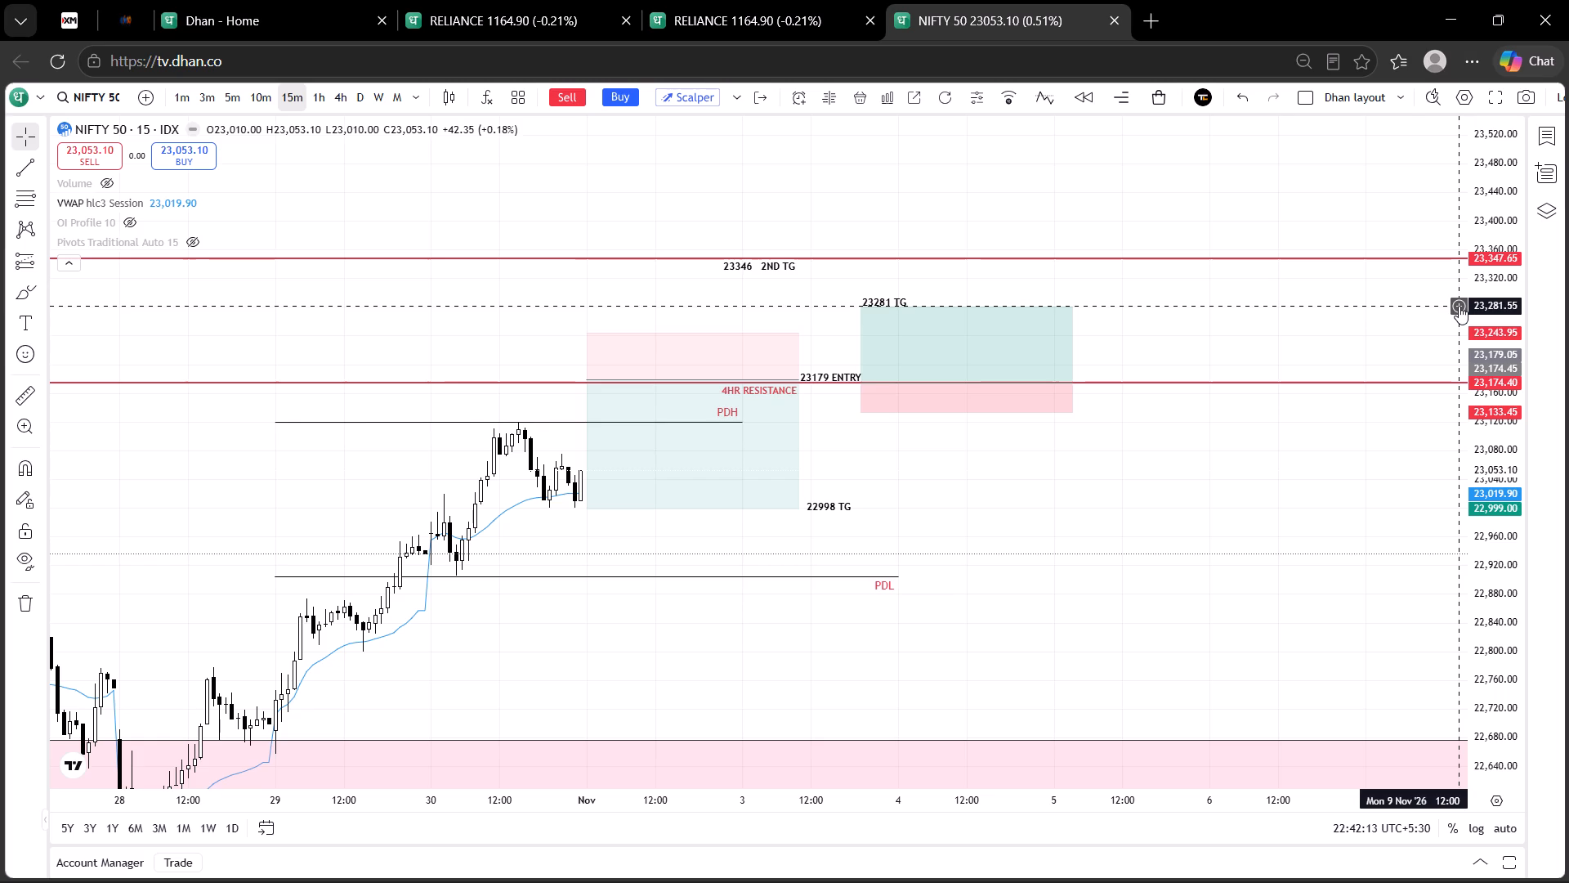
# Draw a horizontal line at 23,281.55, at the long position's first target.
pyautogui.click(1459, 306)
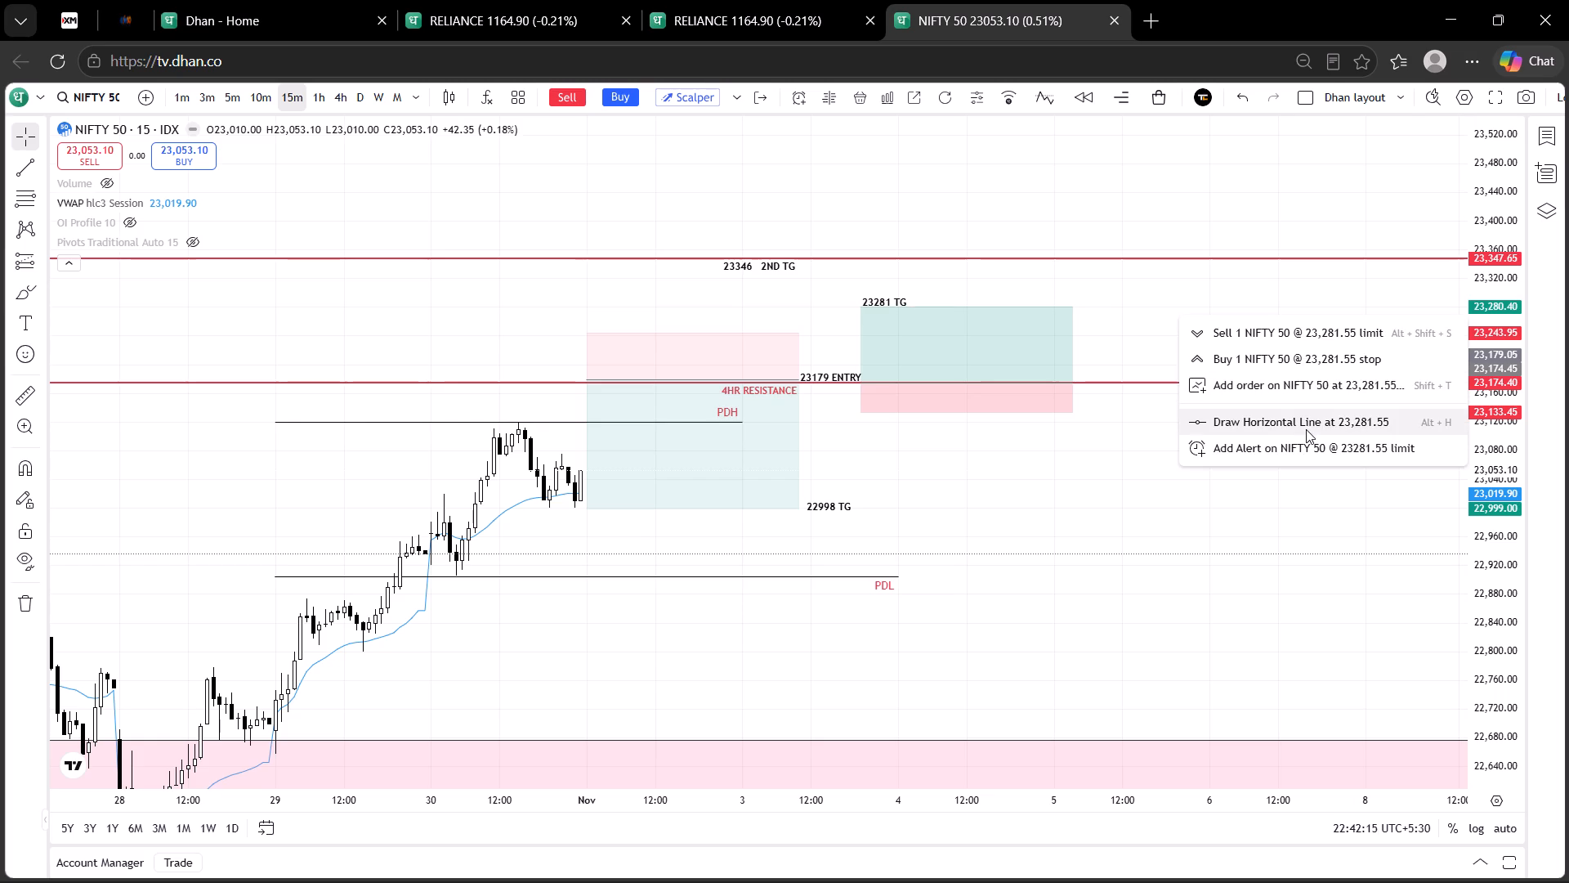
pyautogui.click(1306, 429)
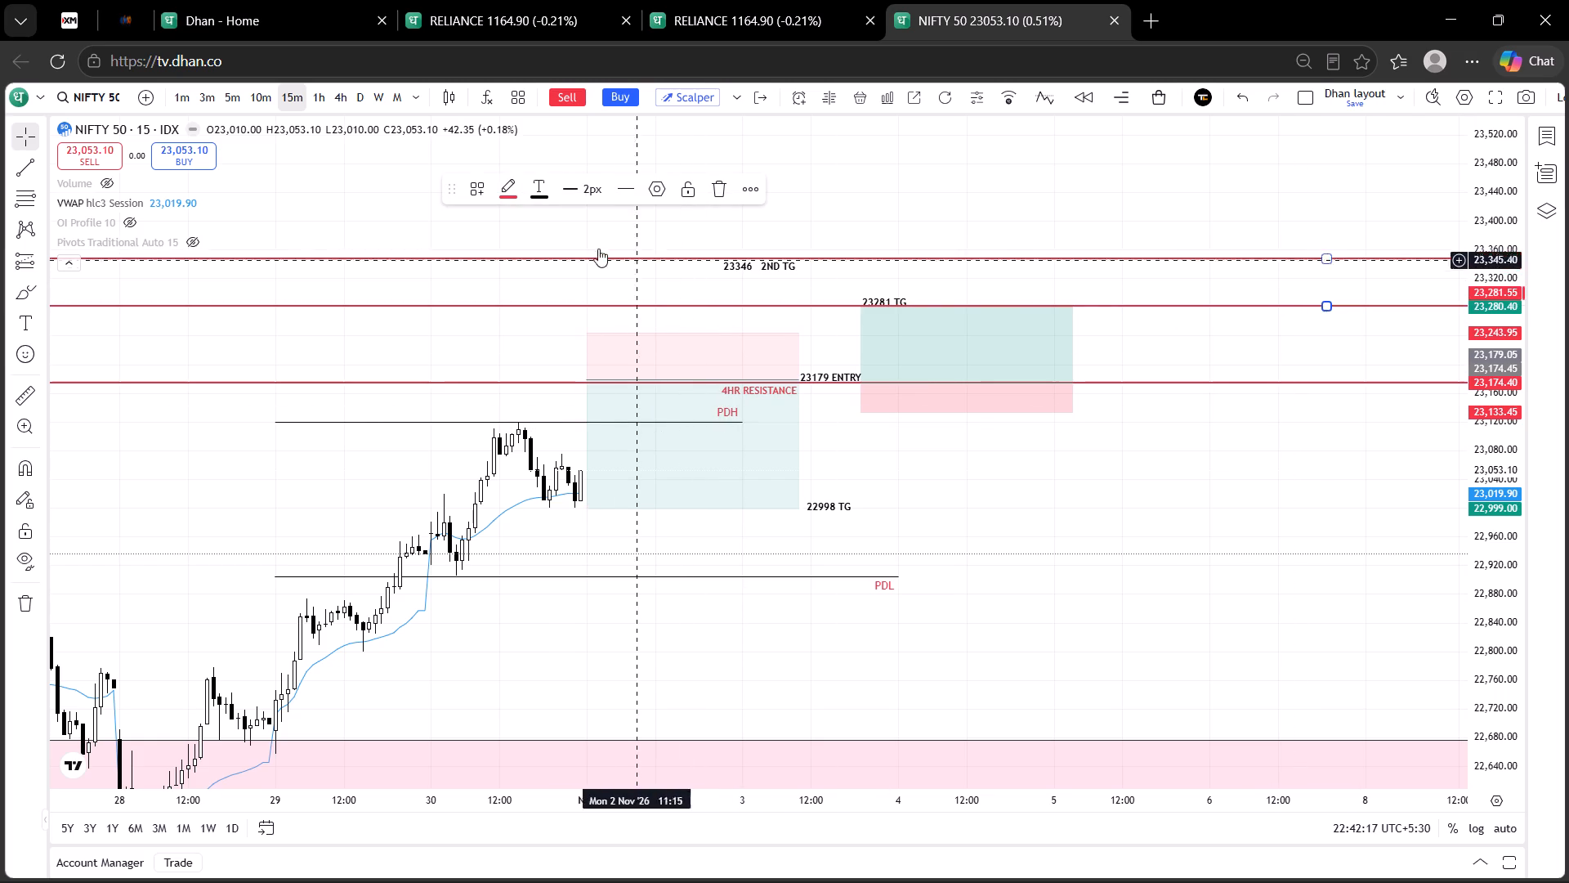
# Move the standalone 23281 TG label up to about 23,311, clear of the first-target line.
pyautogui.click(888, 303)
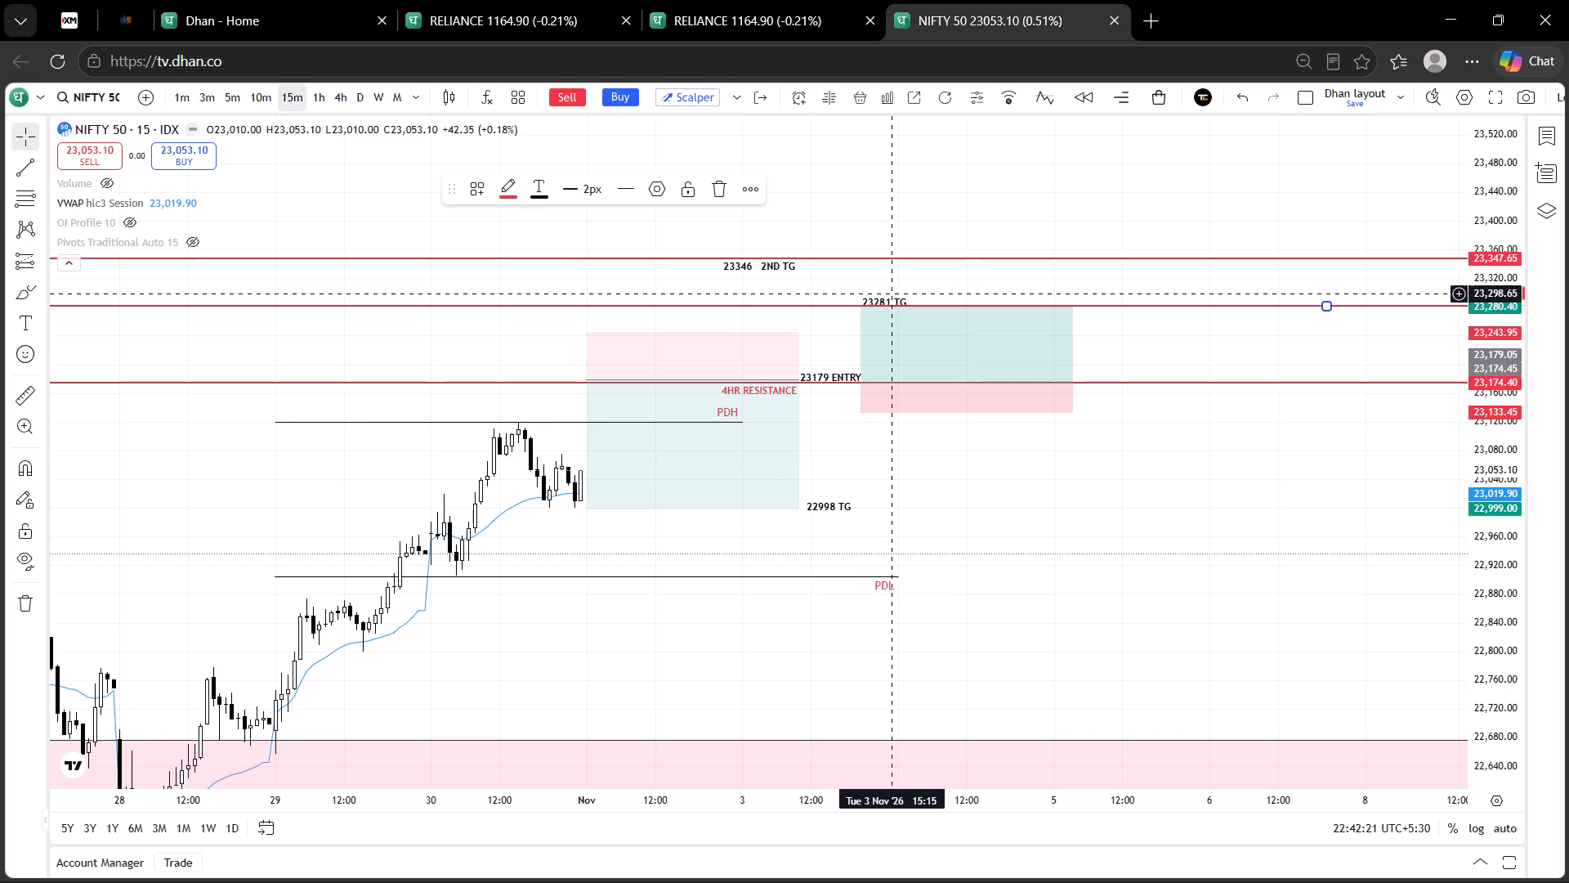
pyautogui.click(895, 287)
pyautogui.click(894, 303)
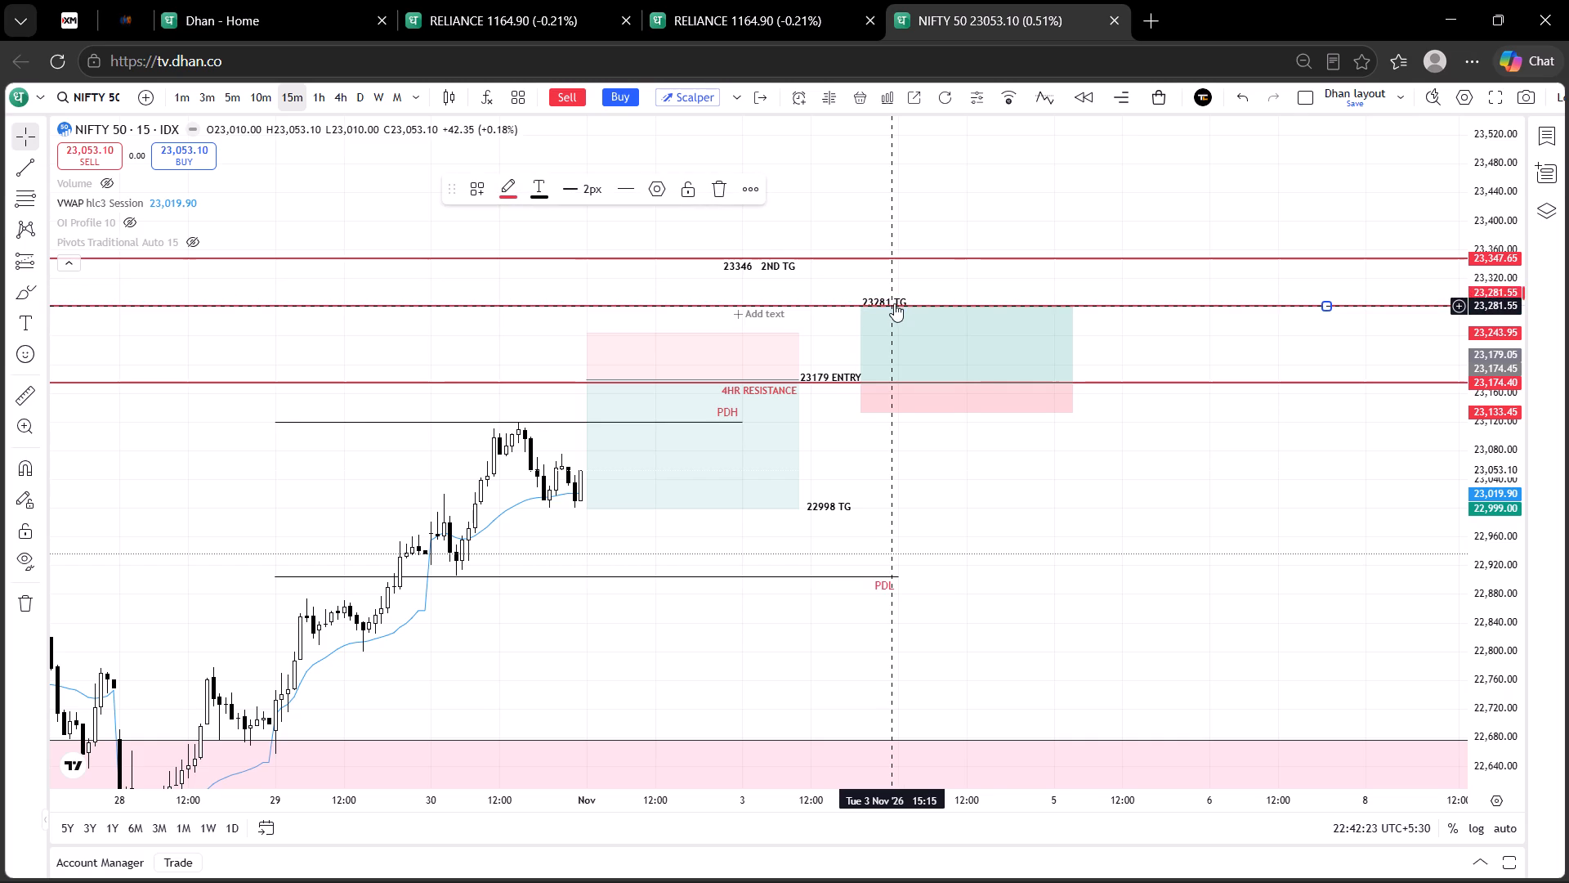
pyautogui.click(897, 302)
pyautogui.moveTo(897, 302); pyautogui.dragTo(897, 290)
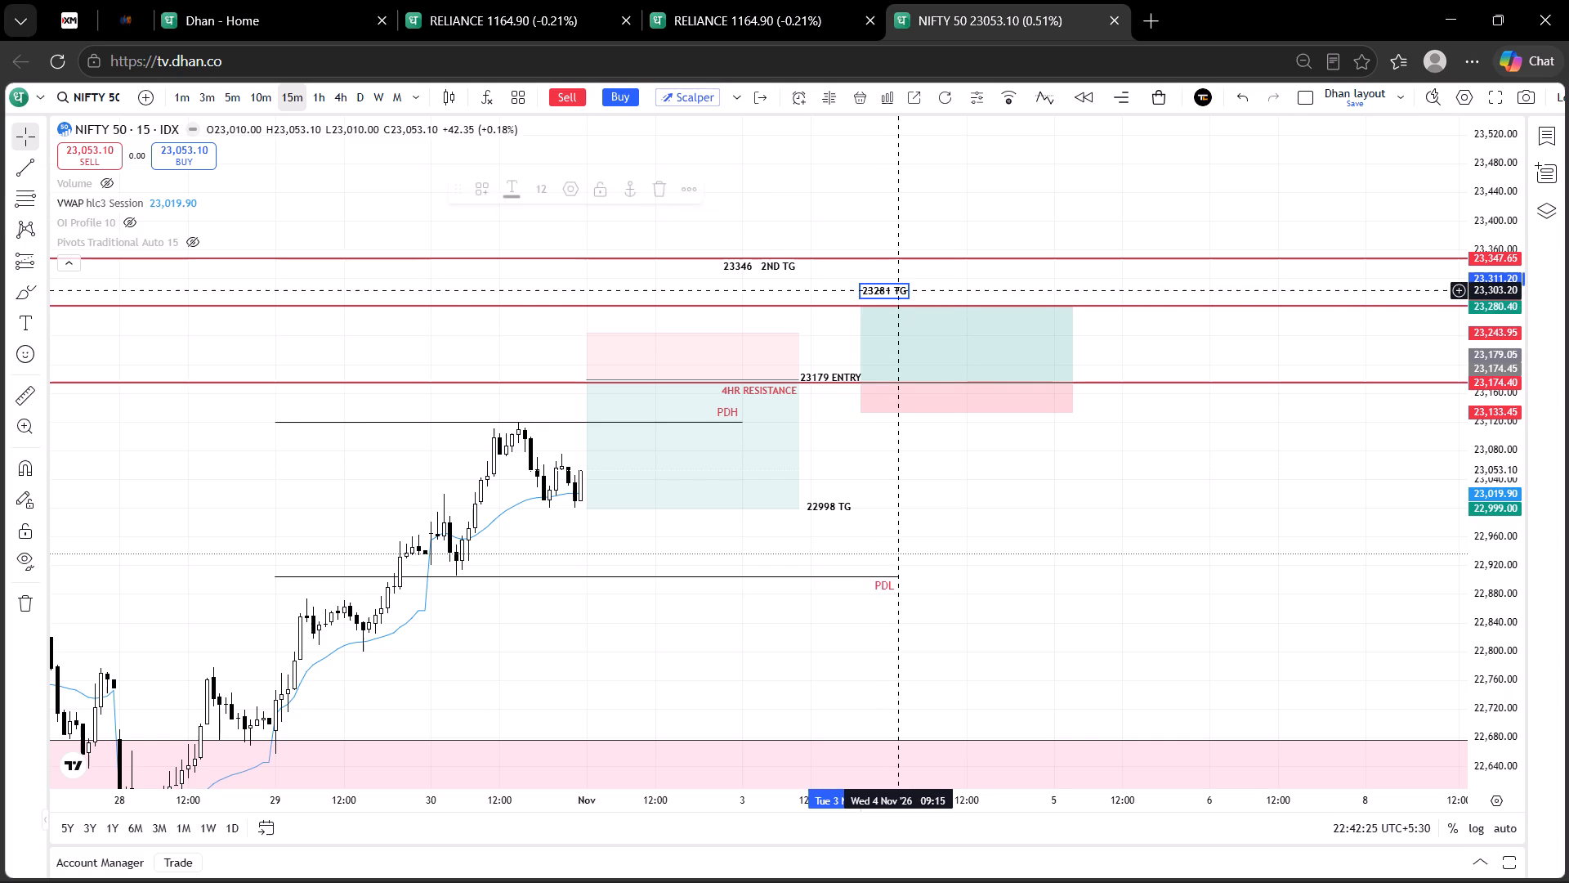
# Label the 23,281.55 horizontal line with the text 23281 TG, copied from the standalone label, keeping it bold.
pyautogui.doubleClick(897, 290)
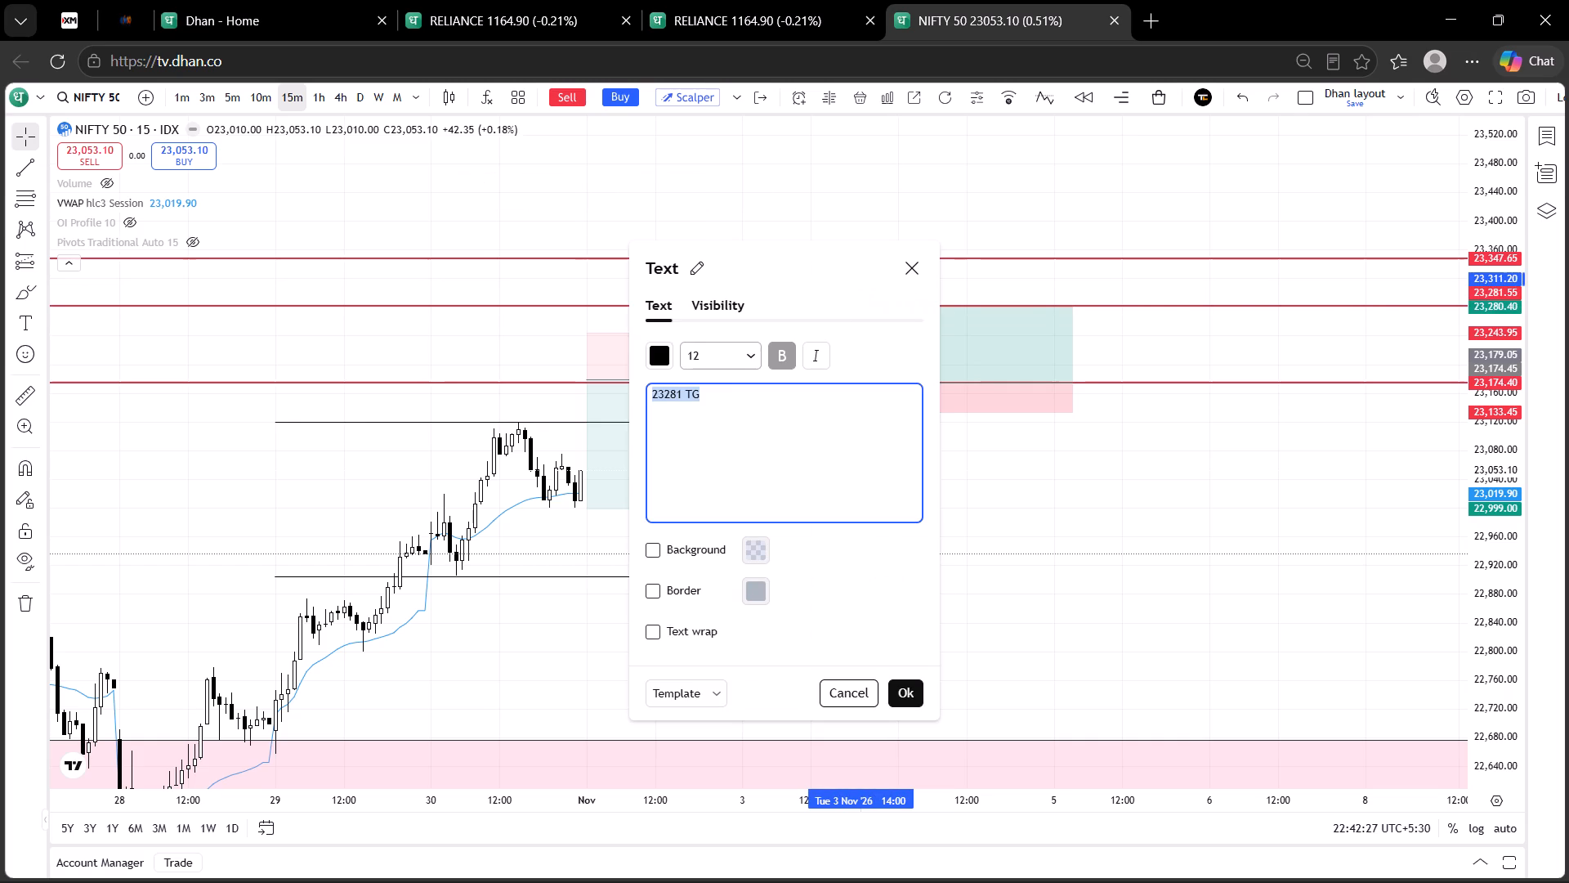
pyautogui.rightClick(686, 391)
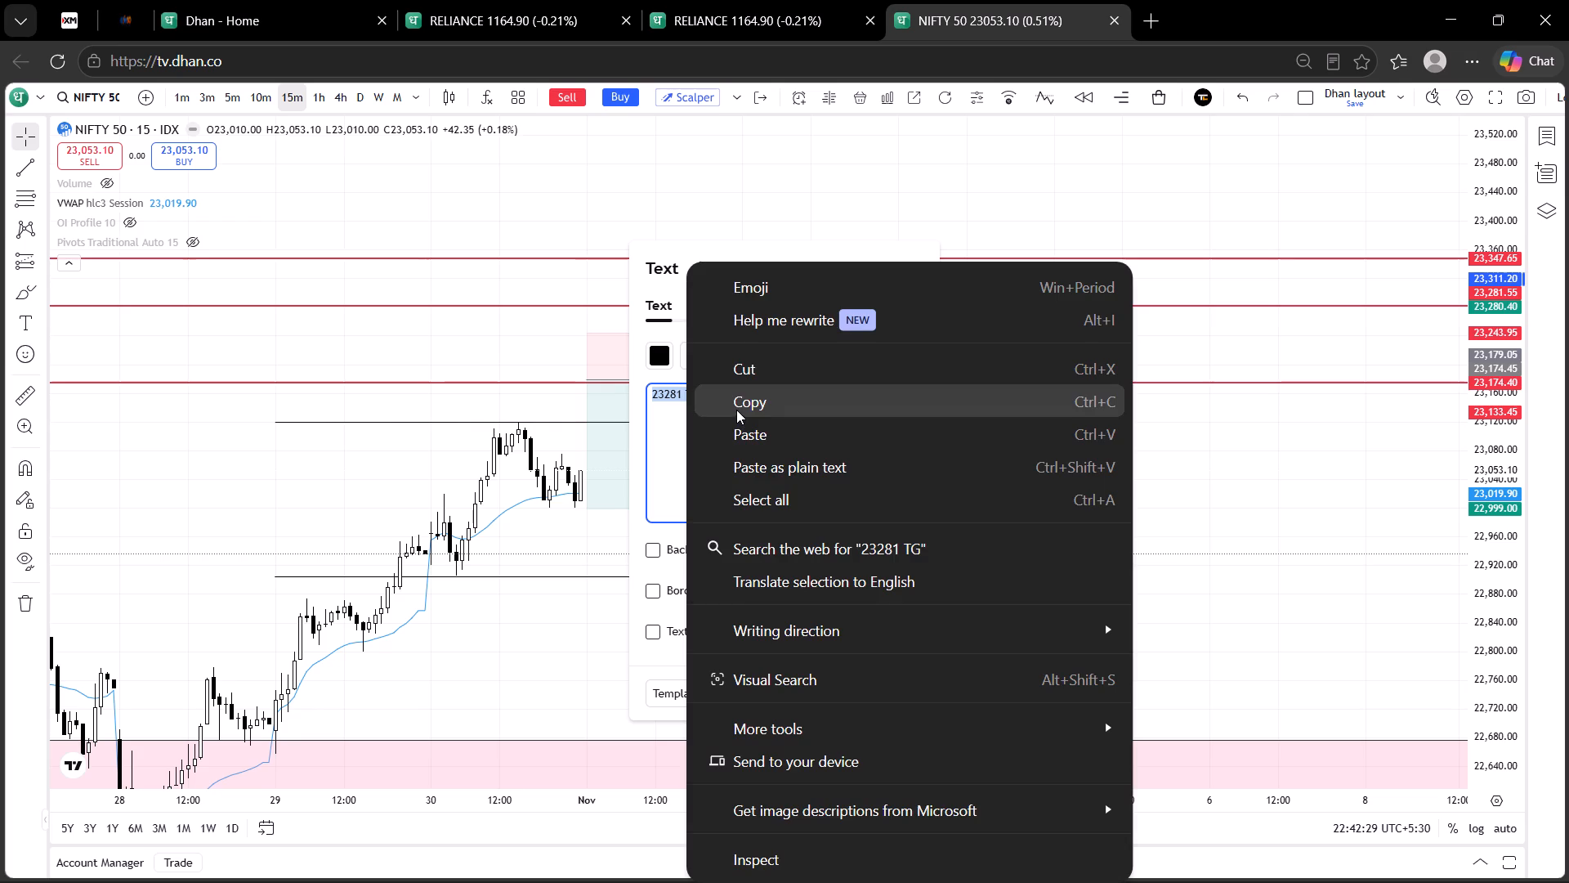
pyautogui.click(736, 410)
pyautogui.click(913, 277)
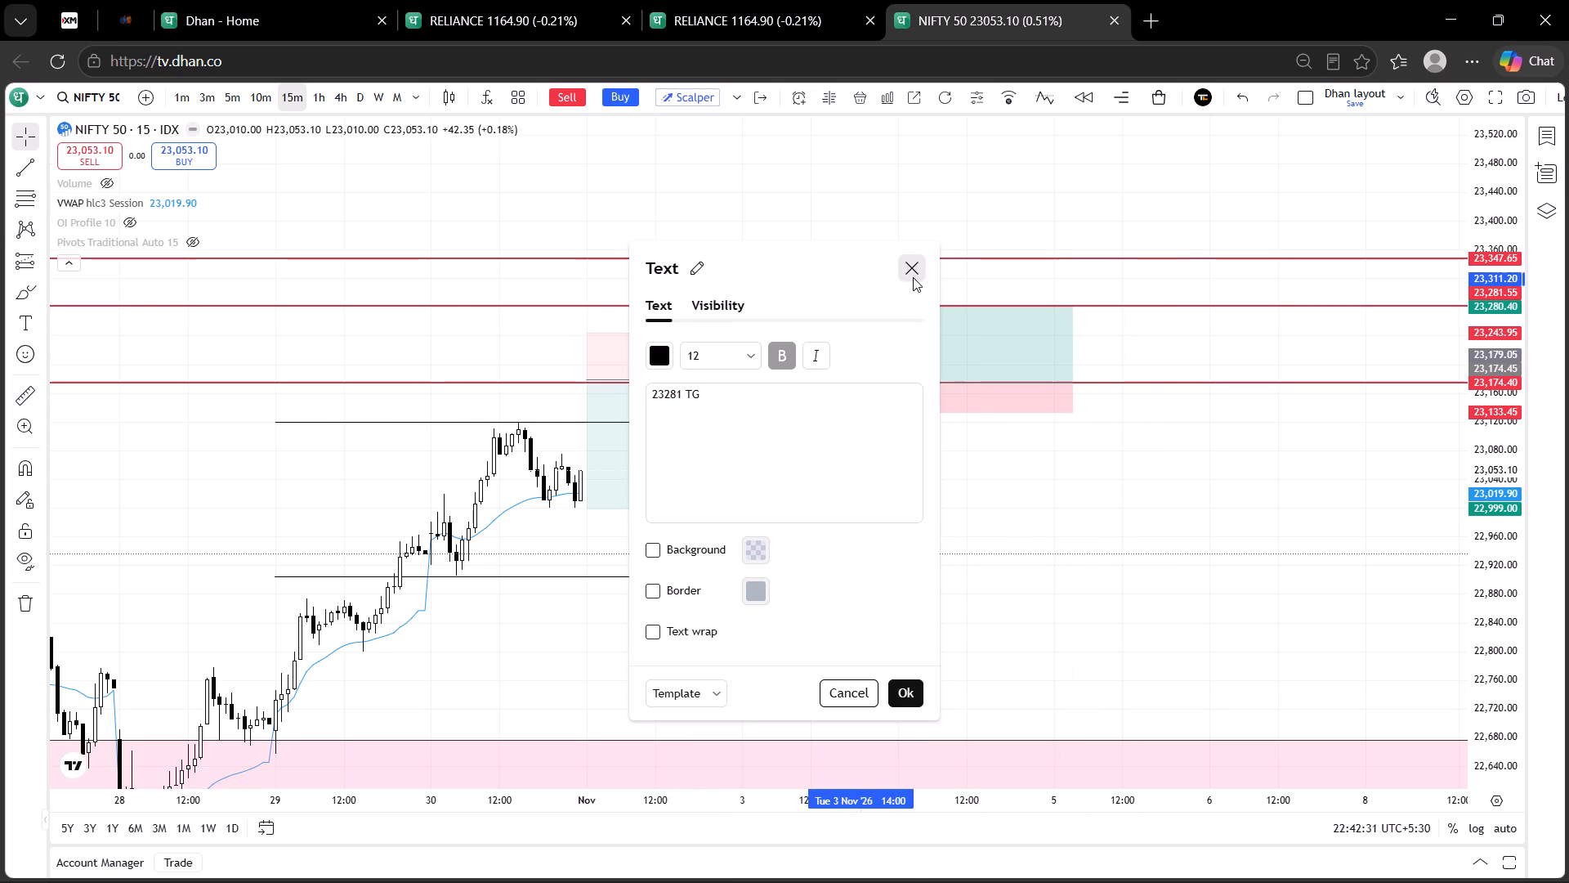
pyautogui.click(917, 280)
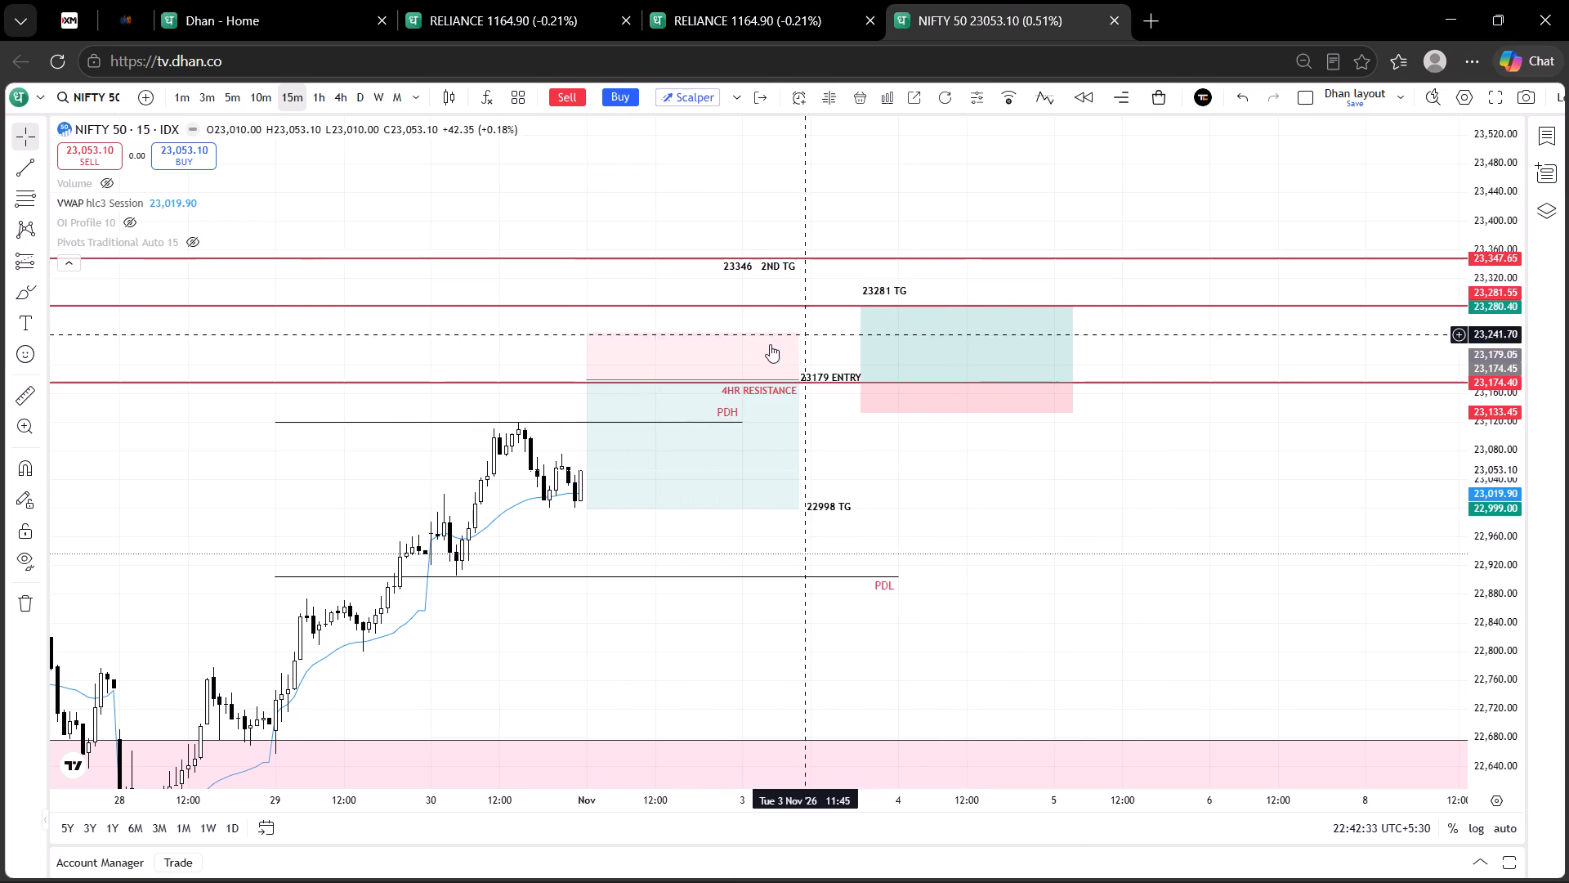
pyautogui.doubleClick(755, 304)
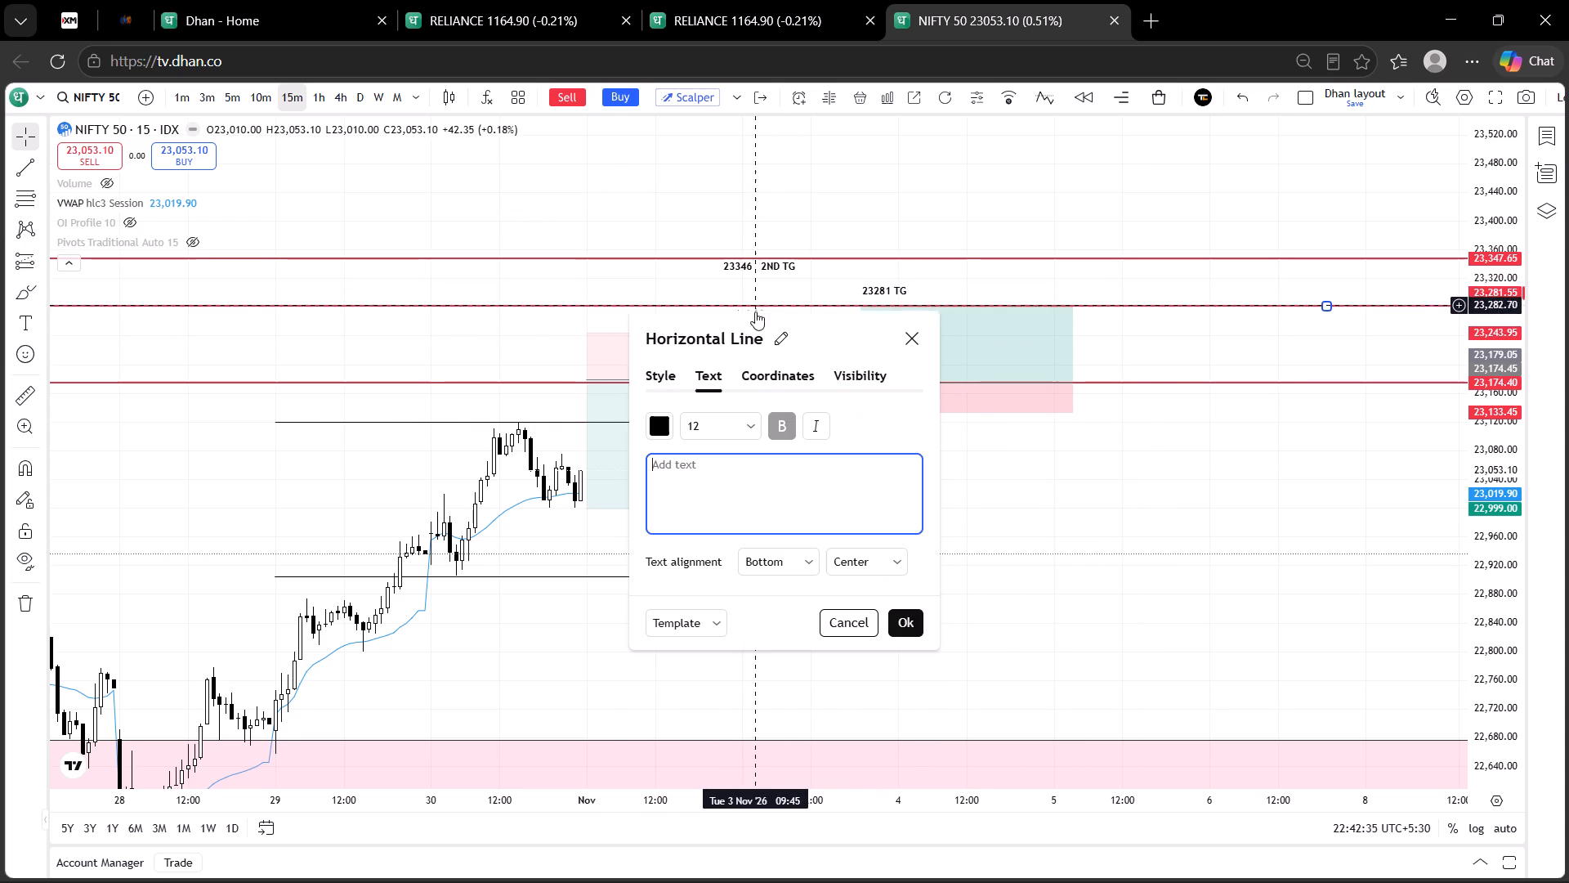
pyautogui.rightClick(721, 489)
pyautogui.click(780, 520)
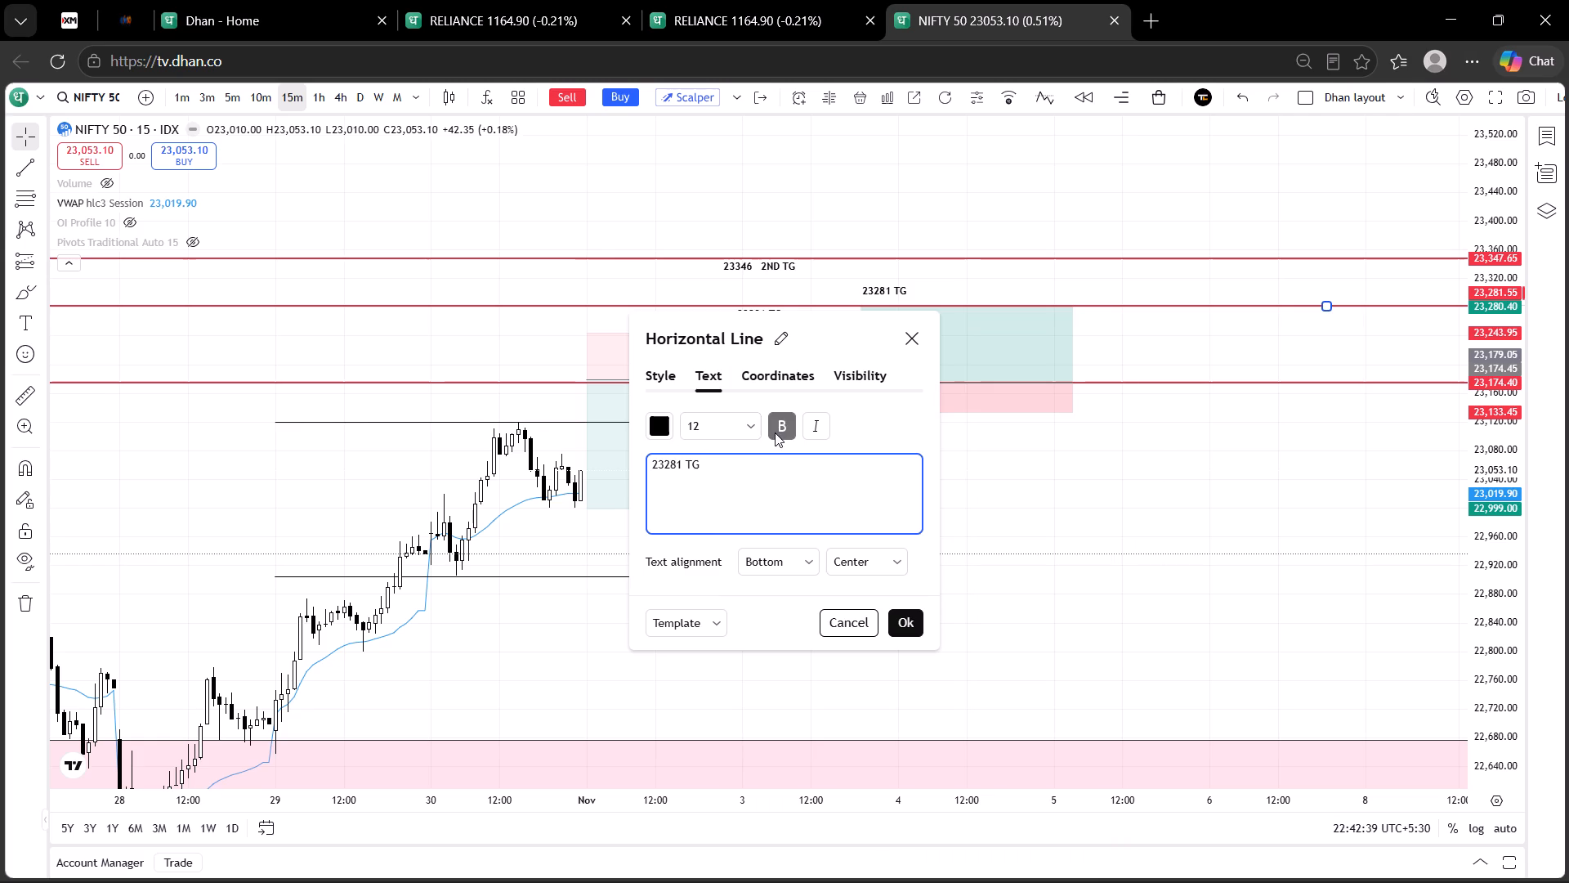
pyautogui.click(775, 433)
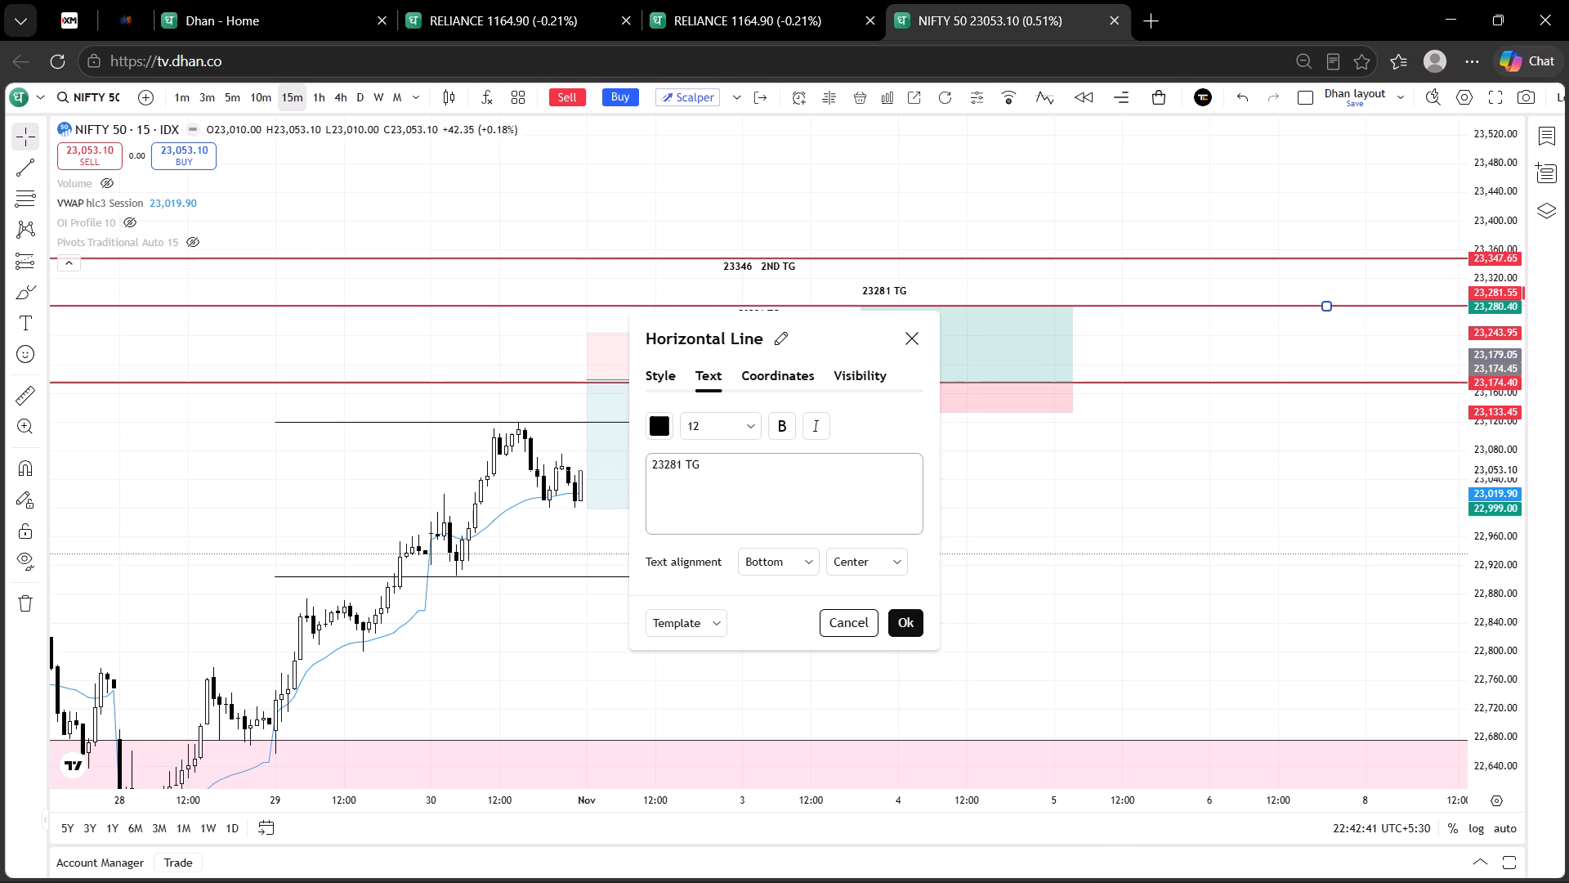
pyautogui.click(789, 424)
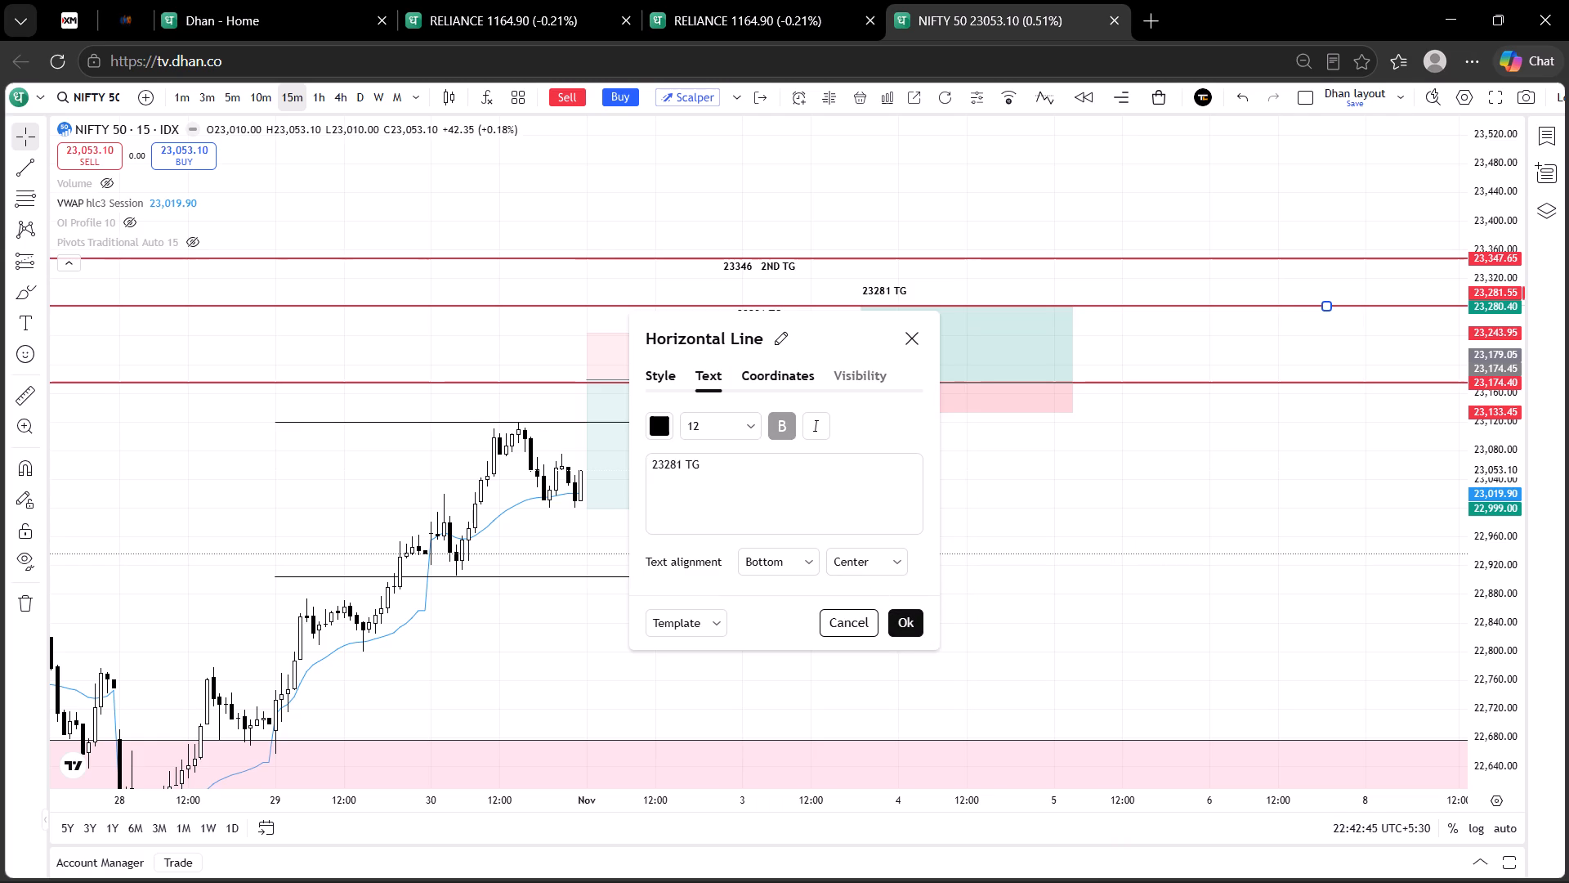
# Set the font size of the 23,281.55 line's text to 14, keeping it bold, and apply the line settings.
pyautogui.moveTo(838, 342); pyautogui.dragTo(836, 408)
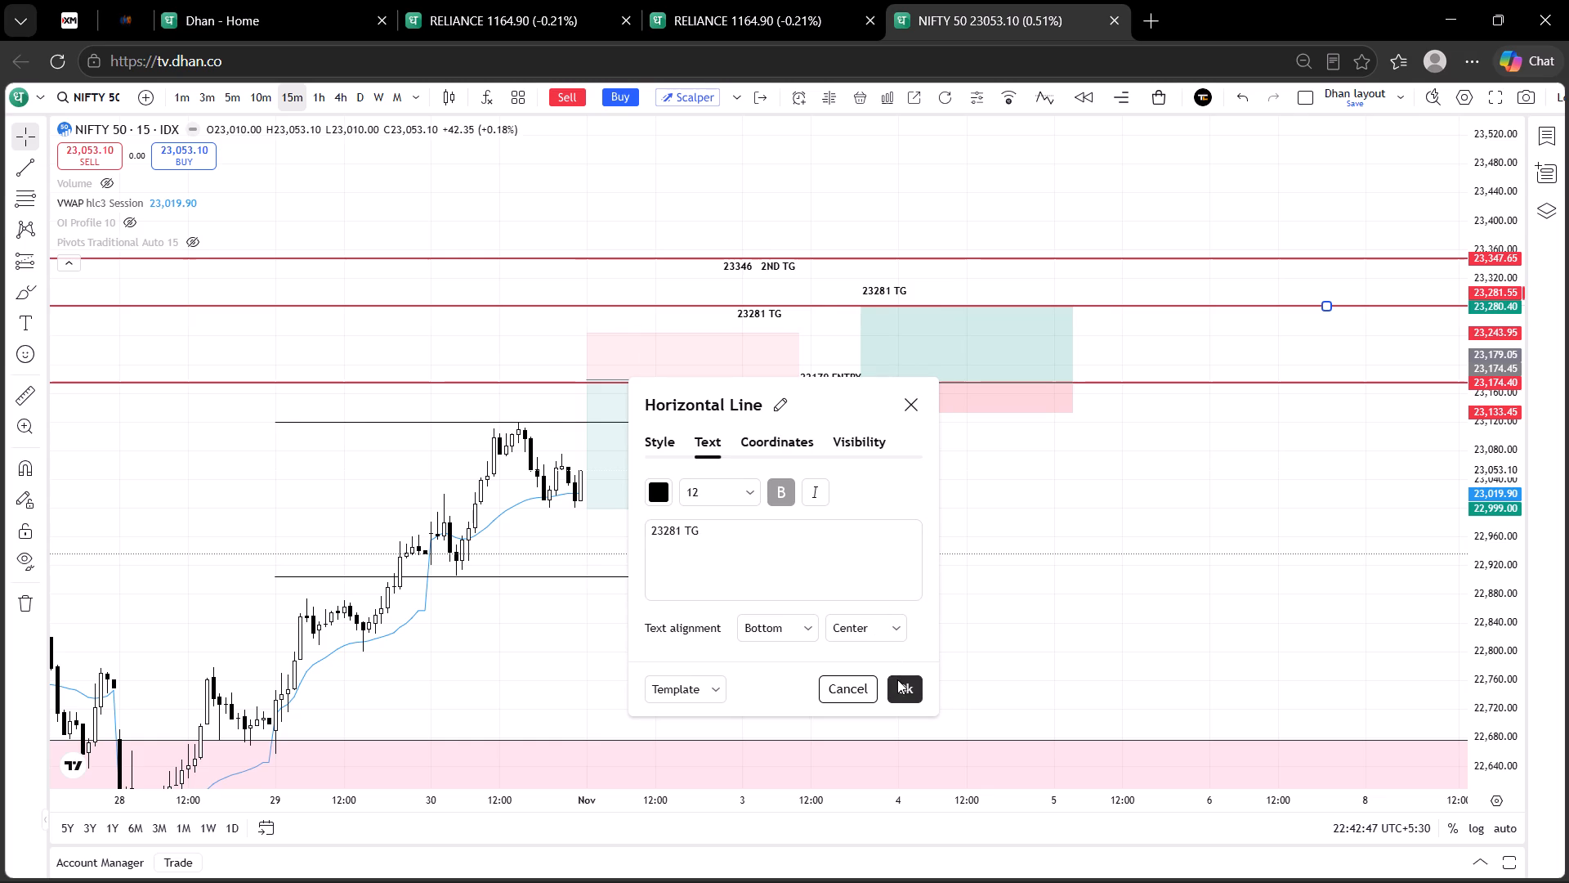
pyautogui.click(788, 492)
pyautogui.click(788, 492)
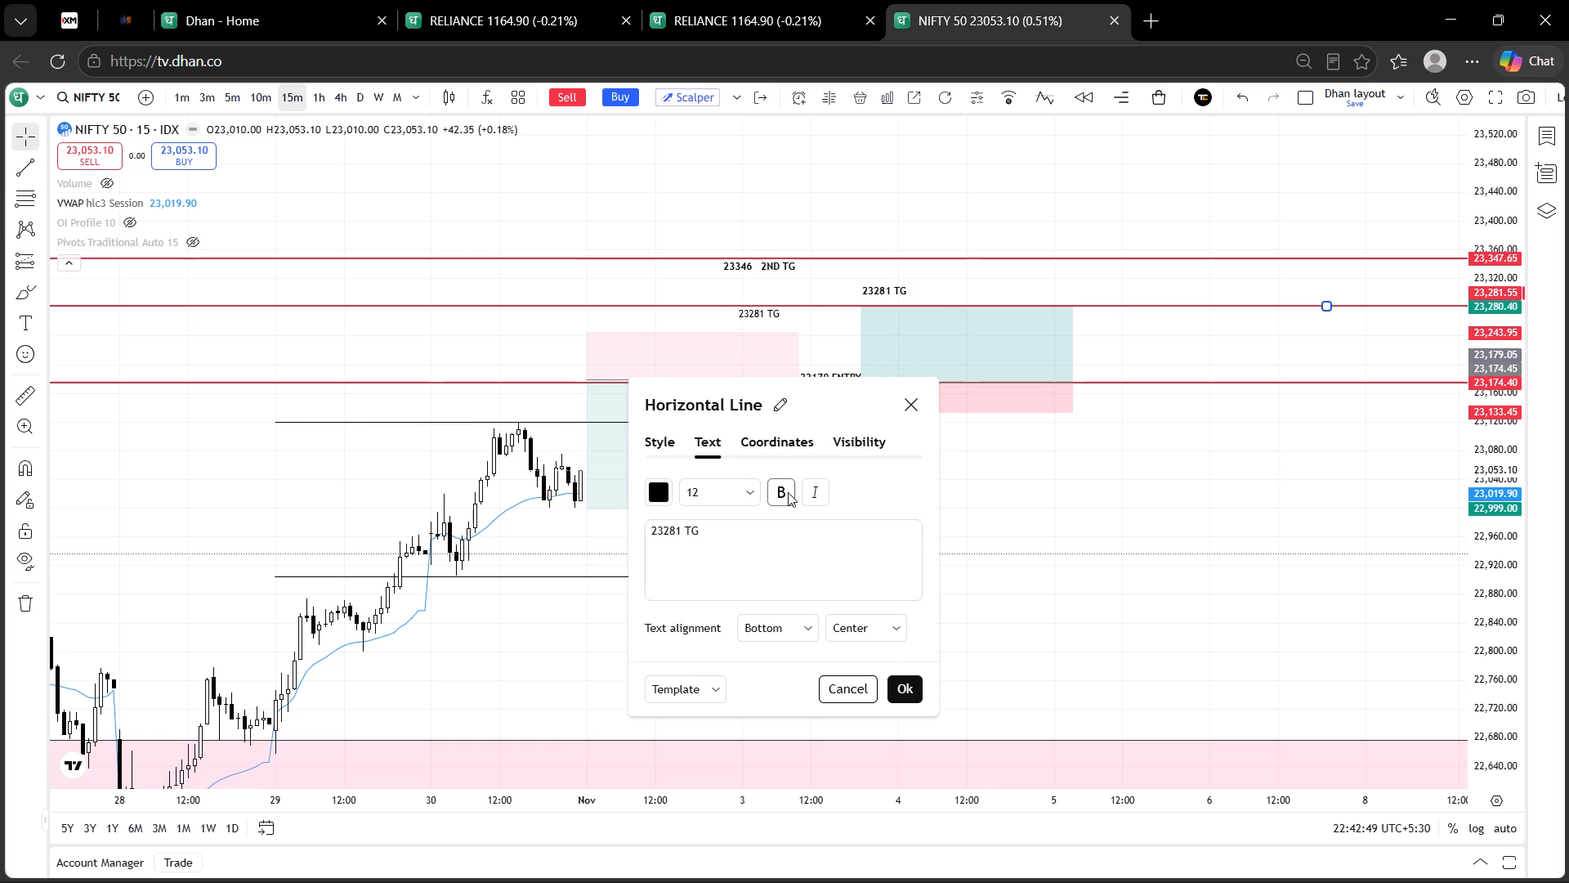
pyautogui.click(752, 486)
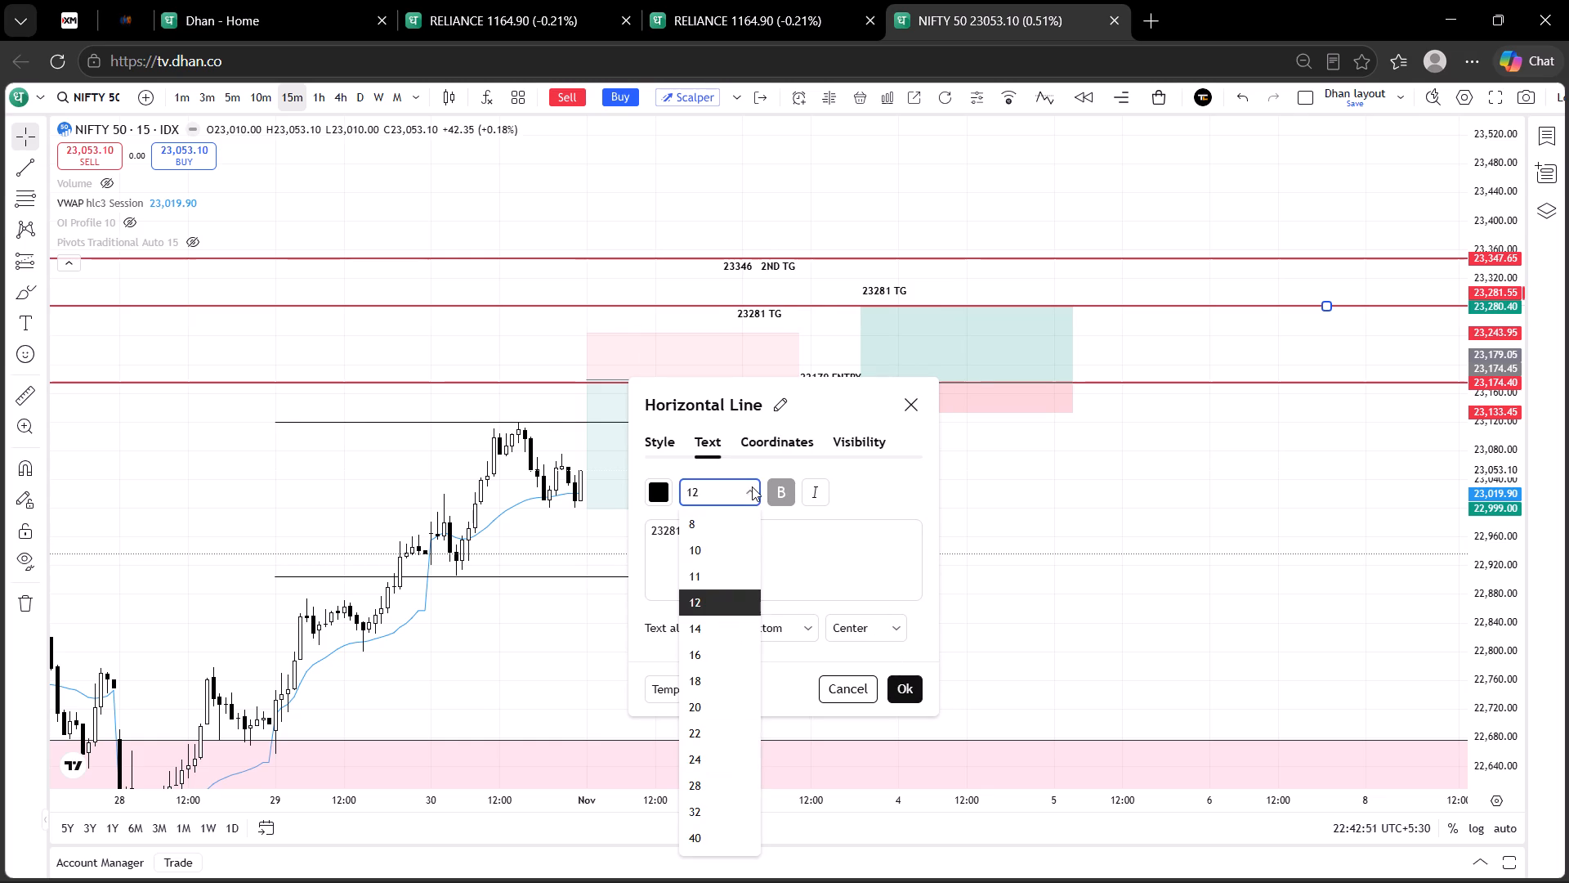
pyautogui.click(715, 635)
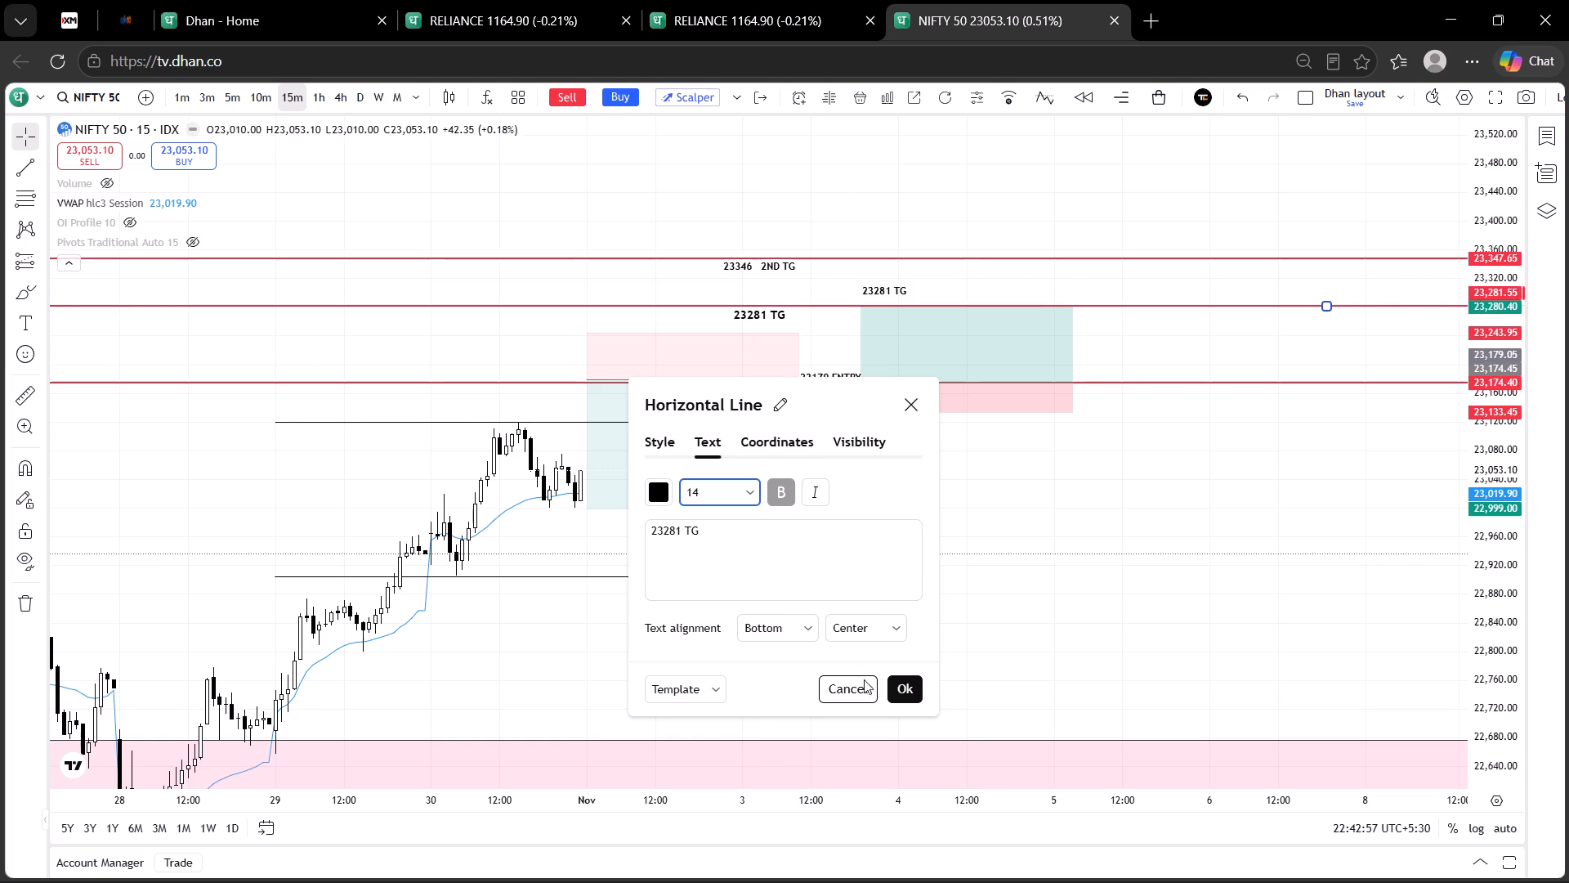
pyautogui.click(903, 695)
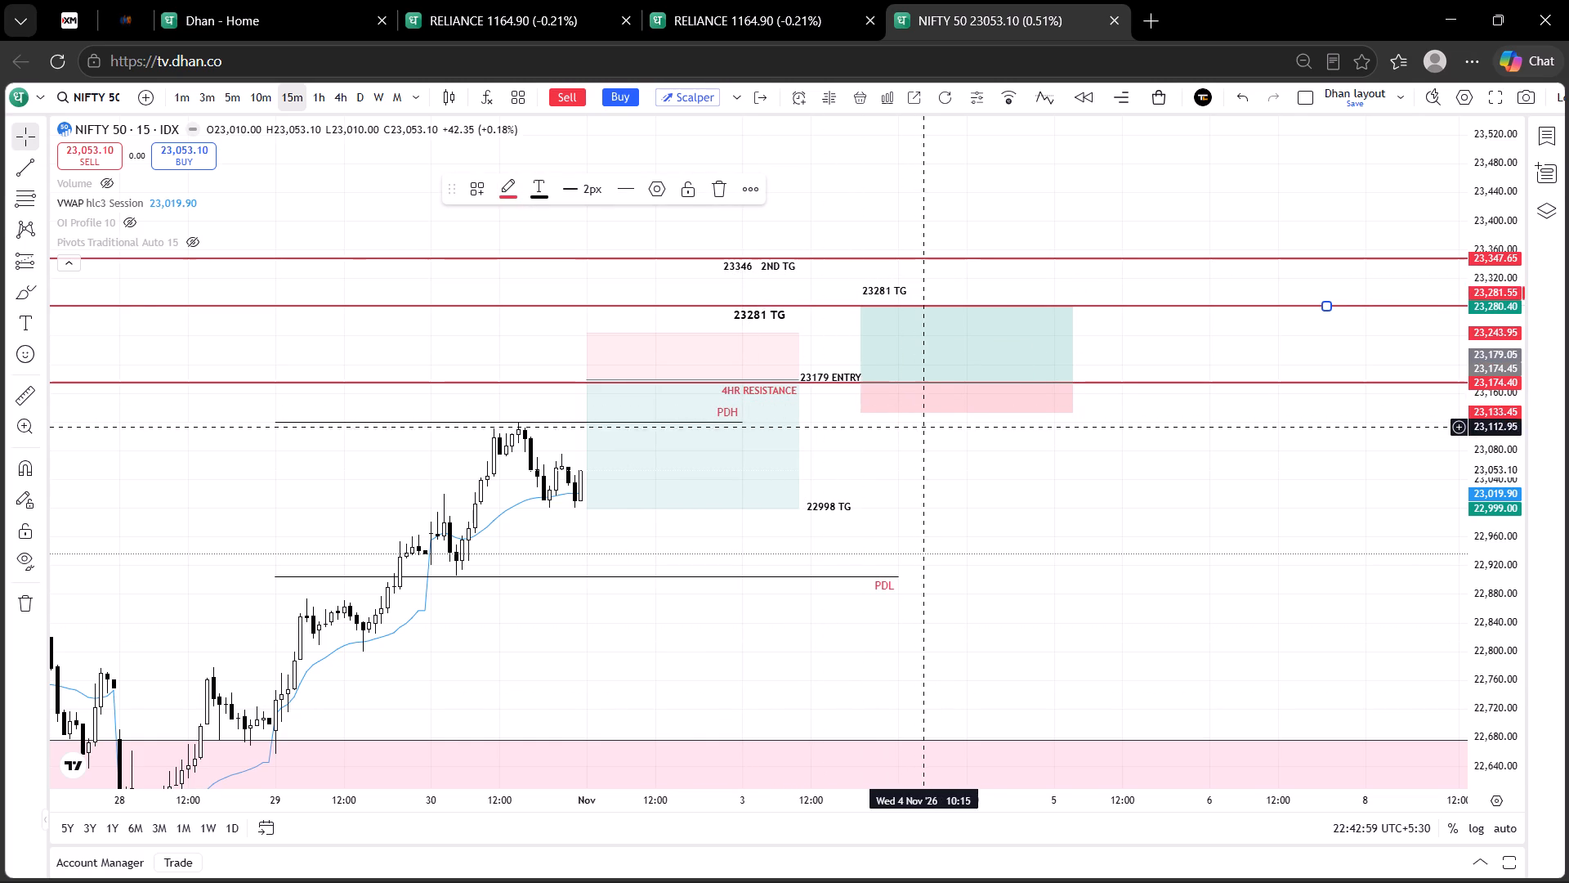
pyautogui.click(972, 464)
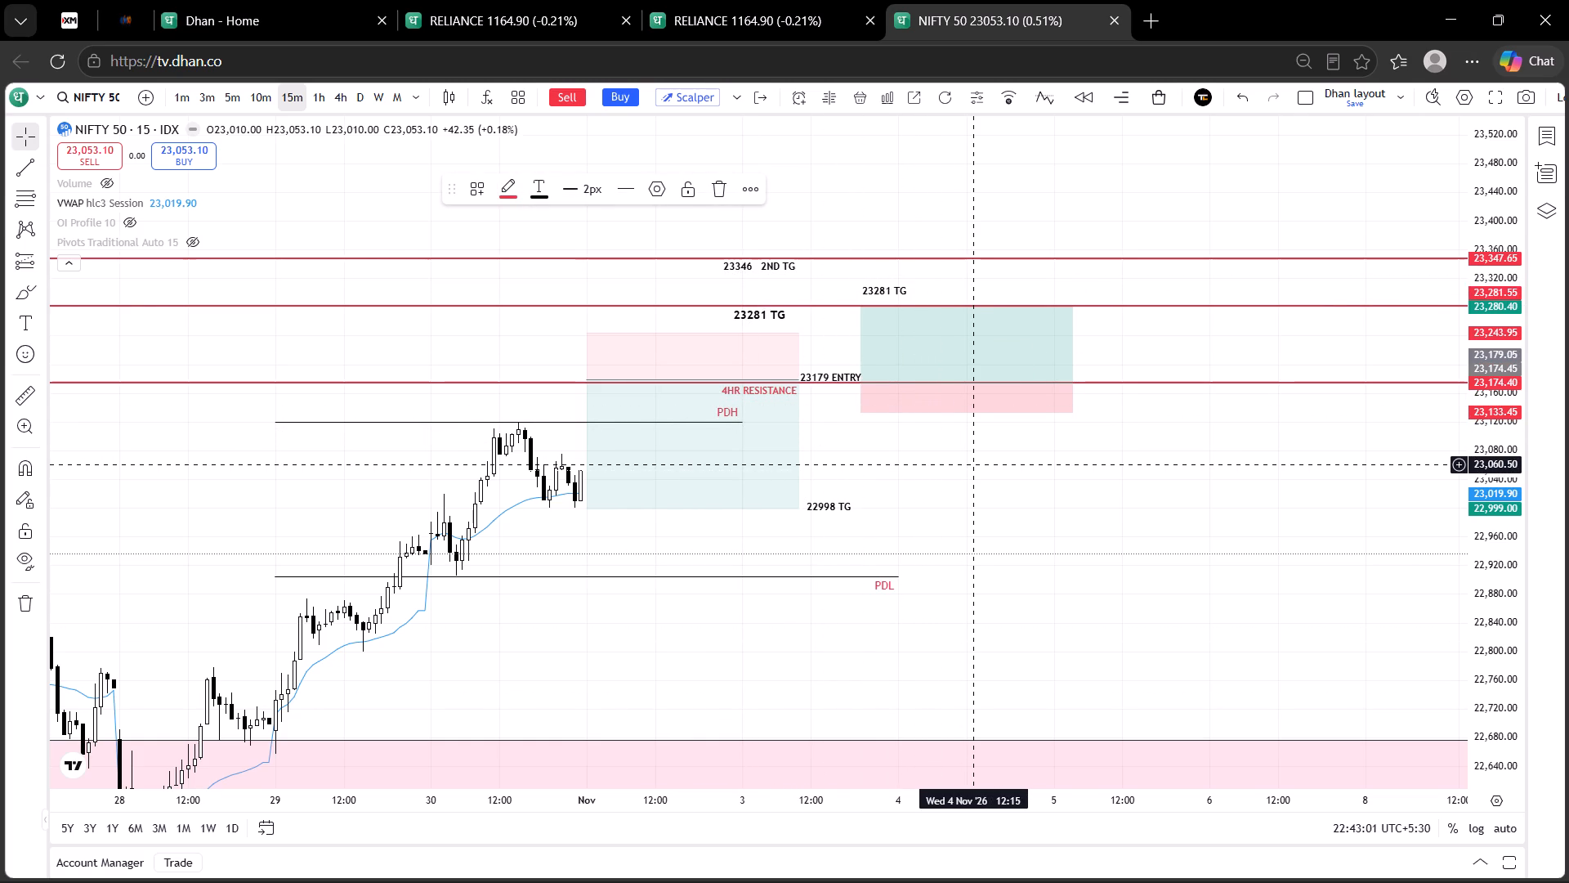
# Delete the standalone 23281 TG text label above the long position.
pyautogui.click(896, 289)
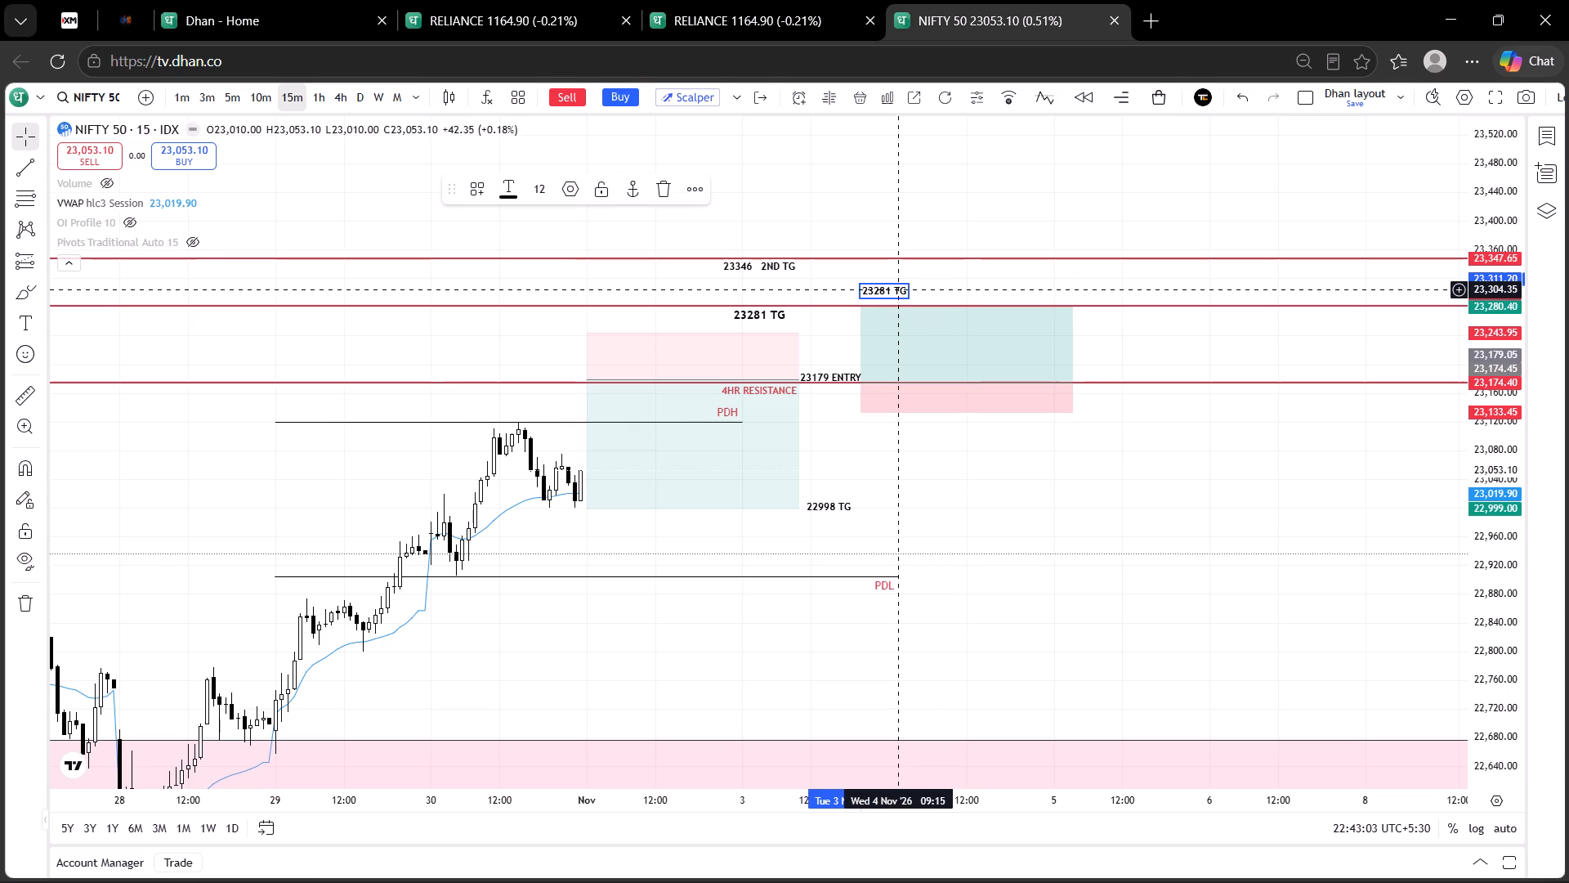
pyautogui.press('BackSpace')
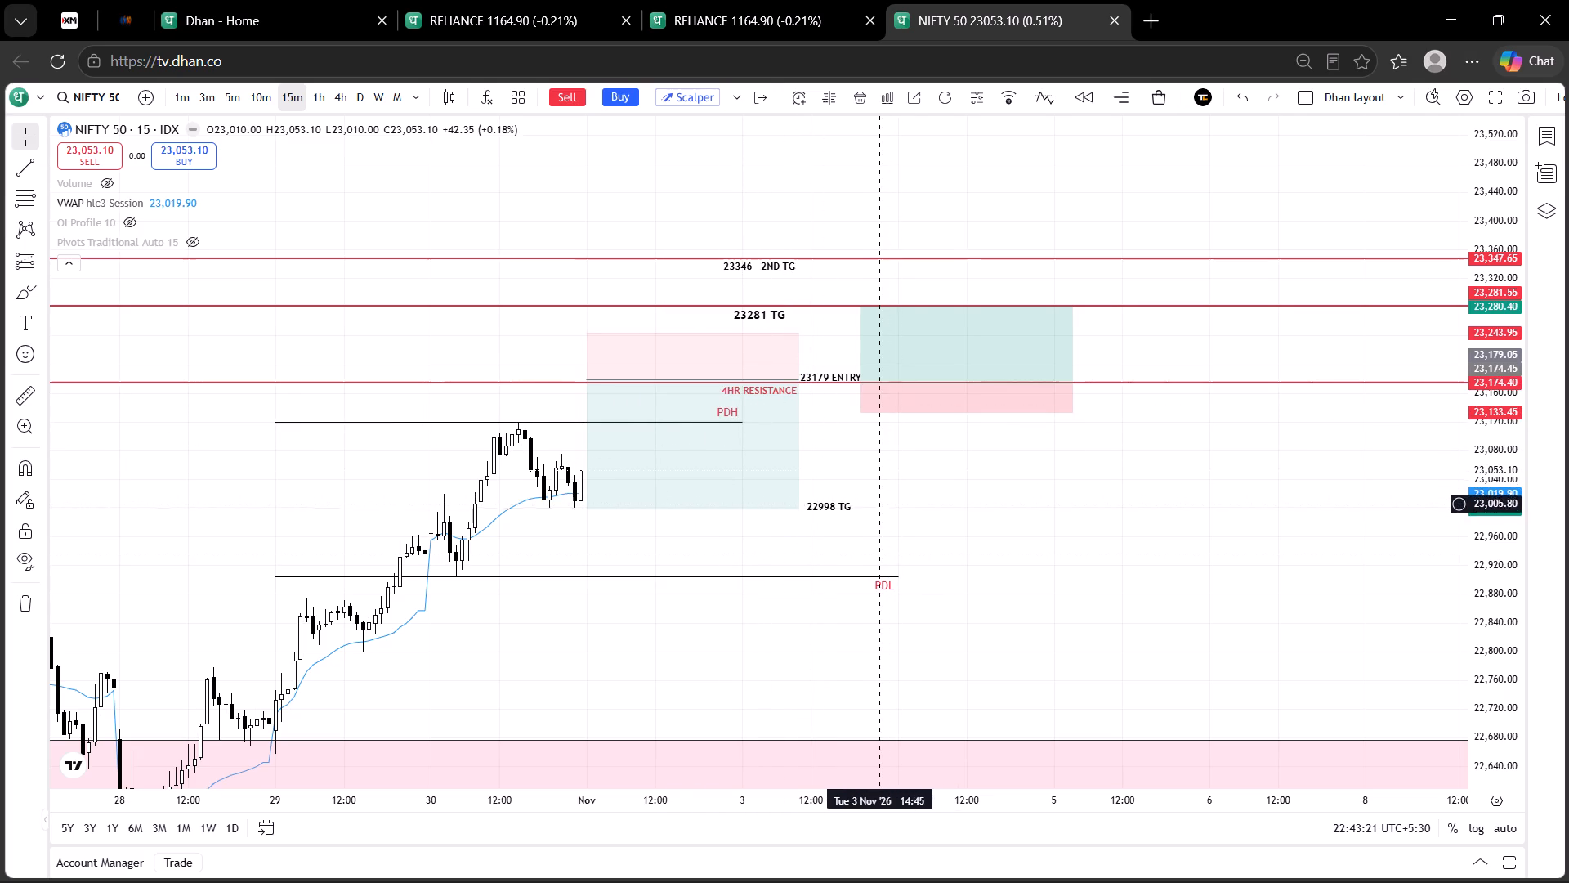
# Recolour the 23,347.65 second-target line and the 23,281.55 first-target line green.
pyautogui.click(820, 508)
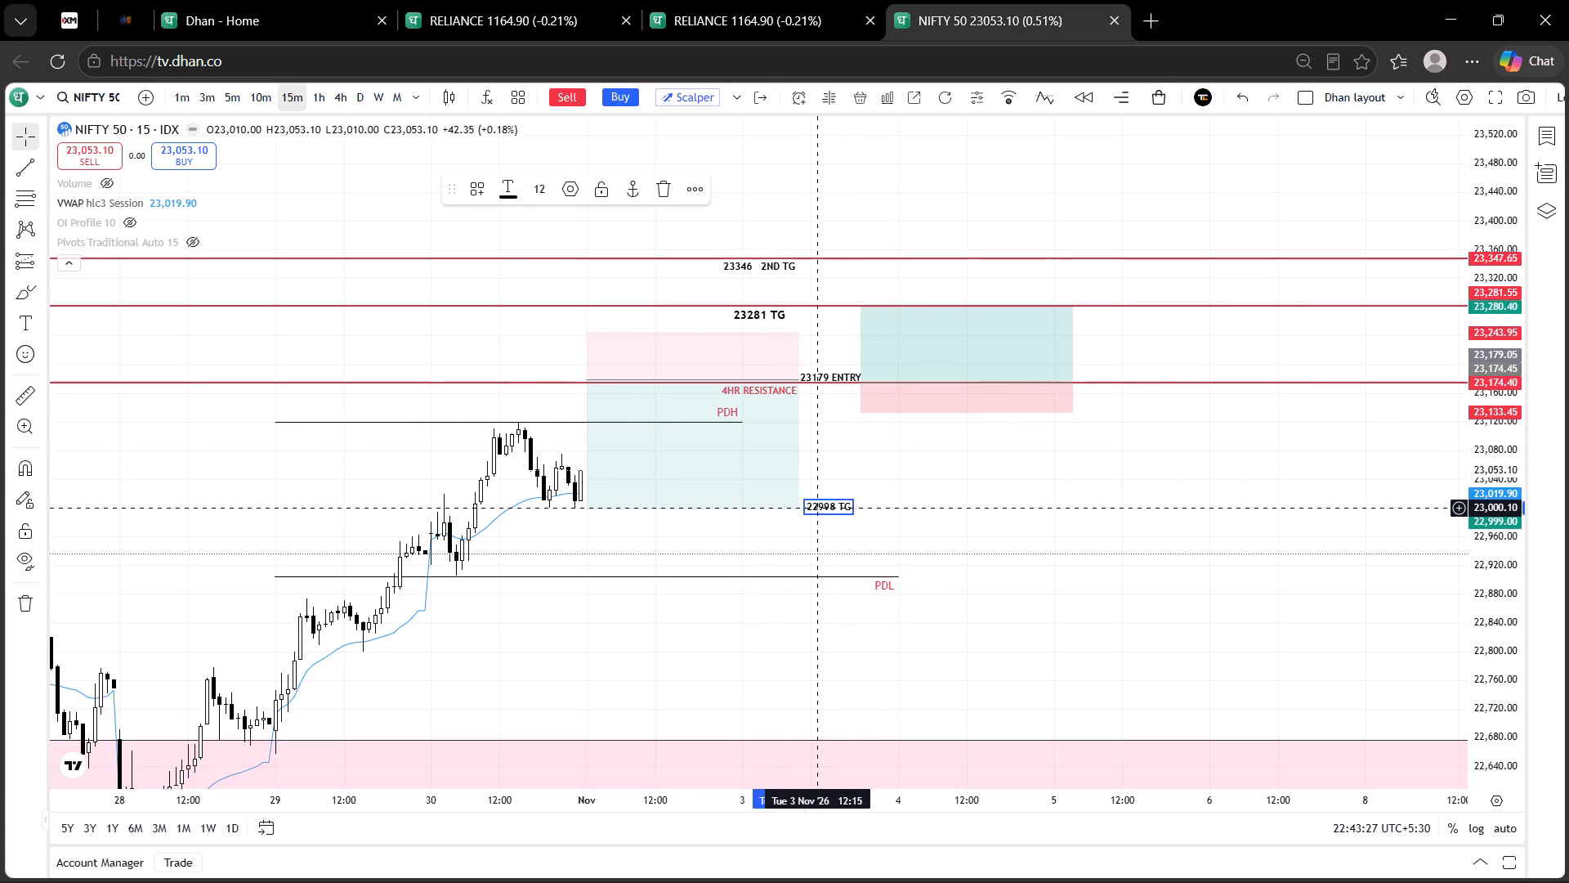
pyautogui.click(825, 258)
pyautogui.click(517, 195)
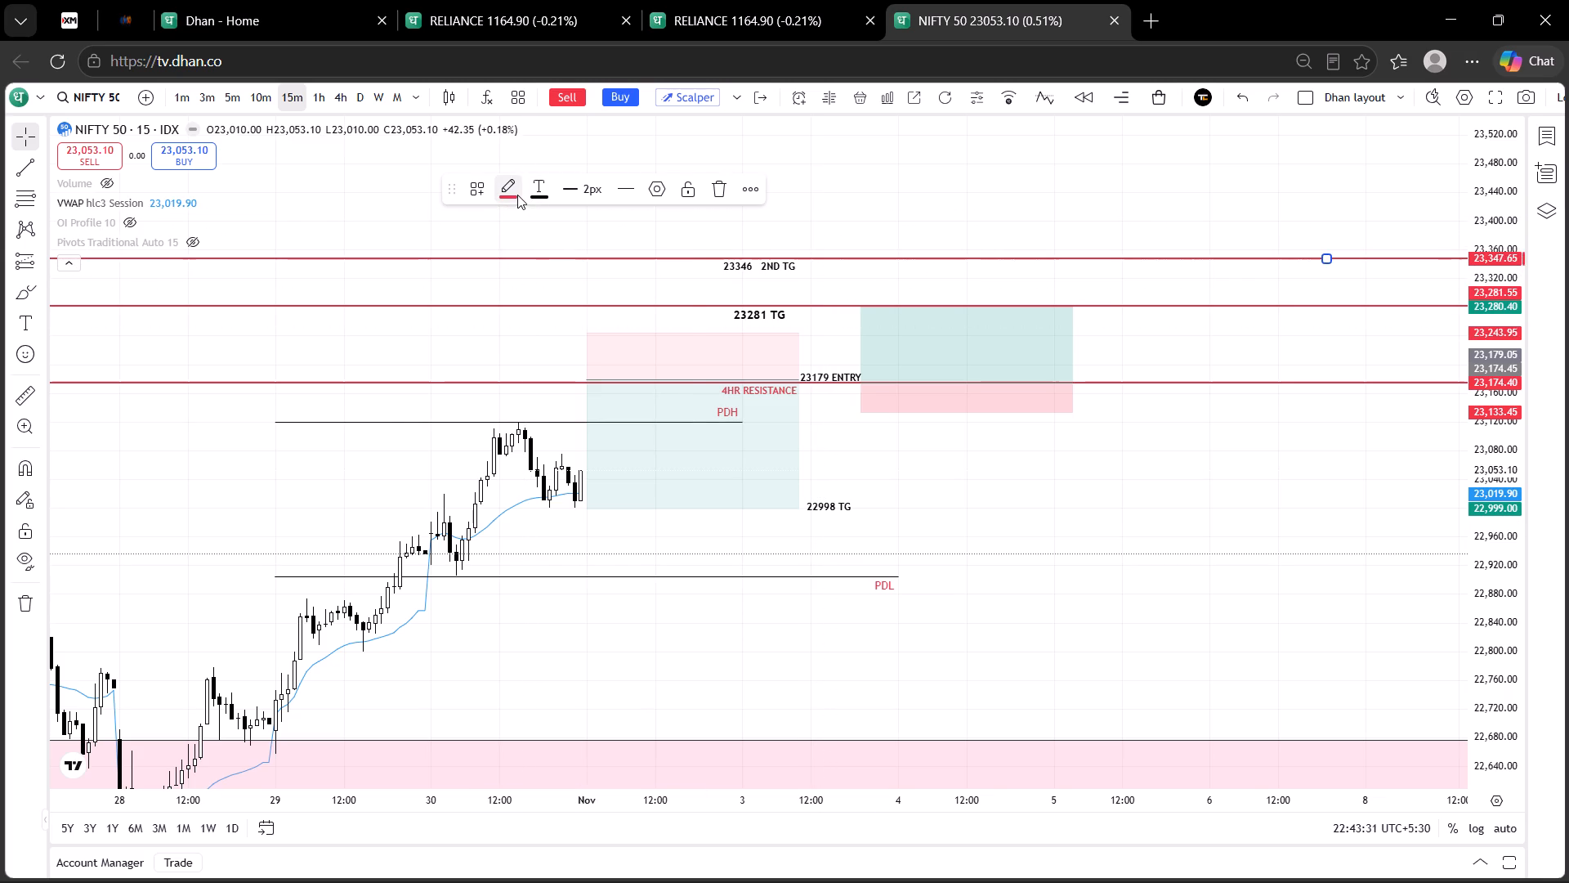
pyautogui.click(568, 240)
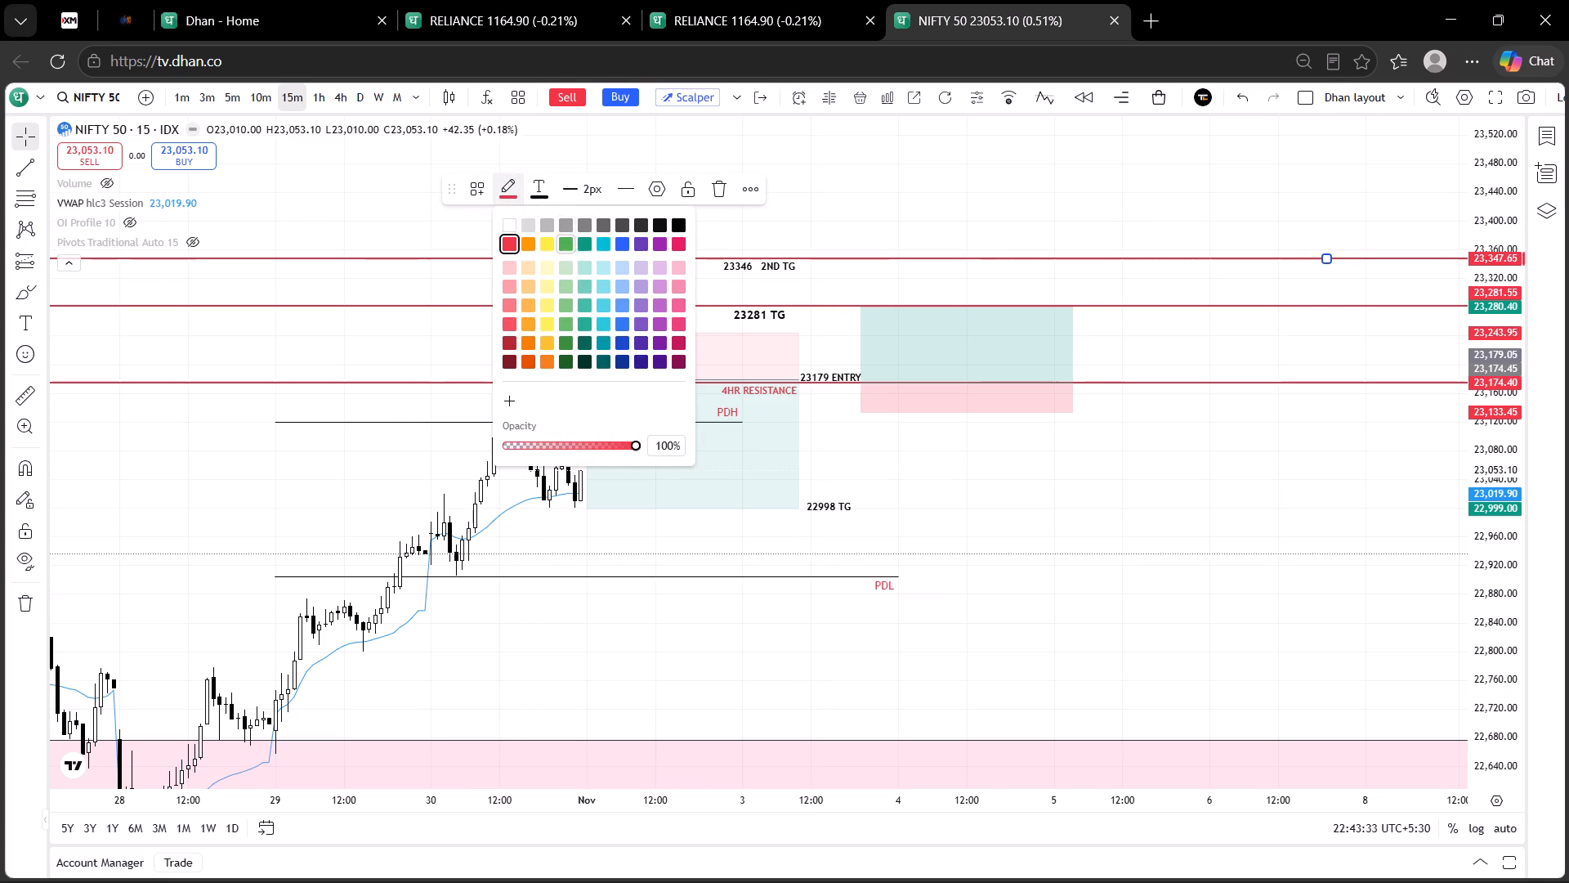
pyautogui.click(684, 303)
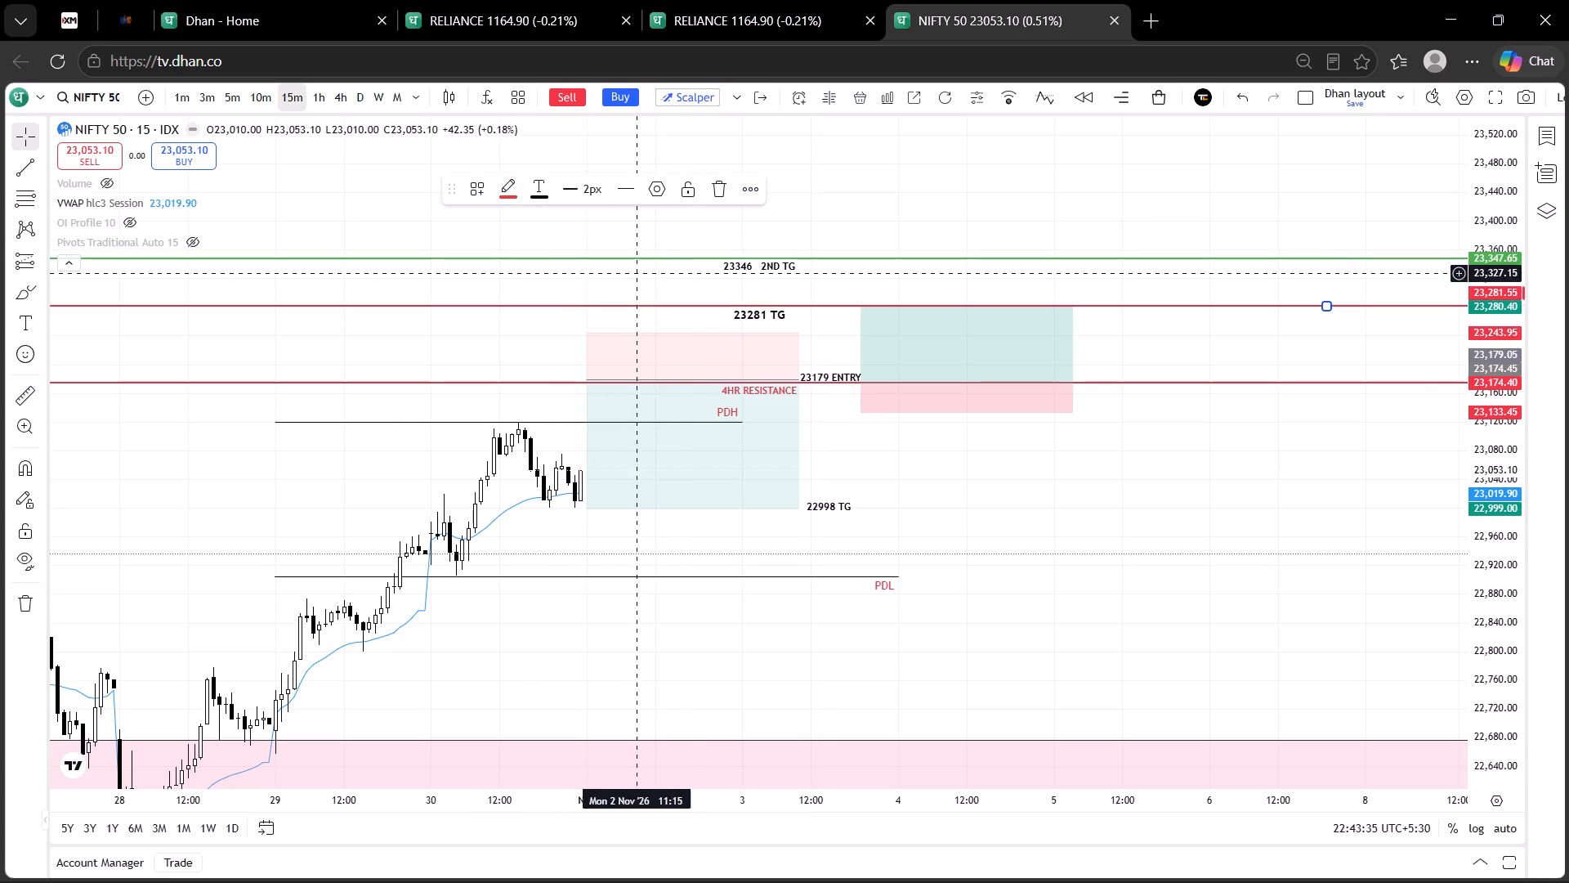
pyautogui.click(511, 194)
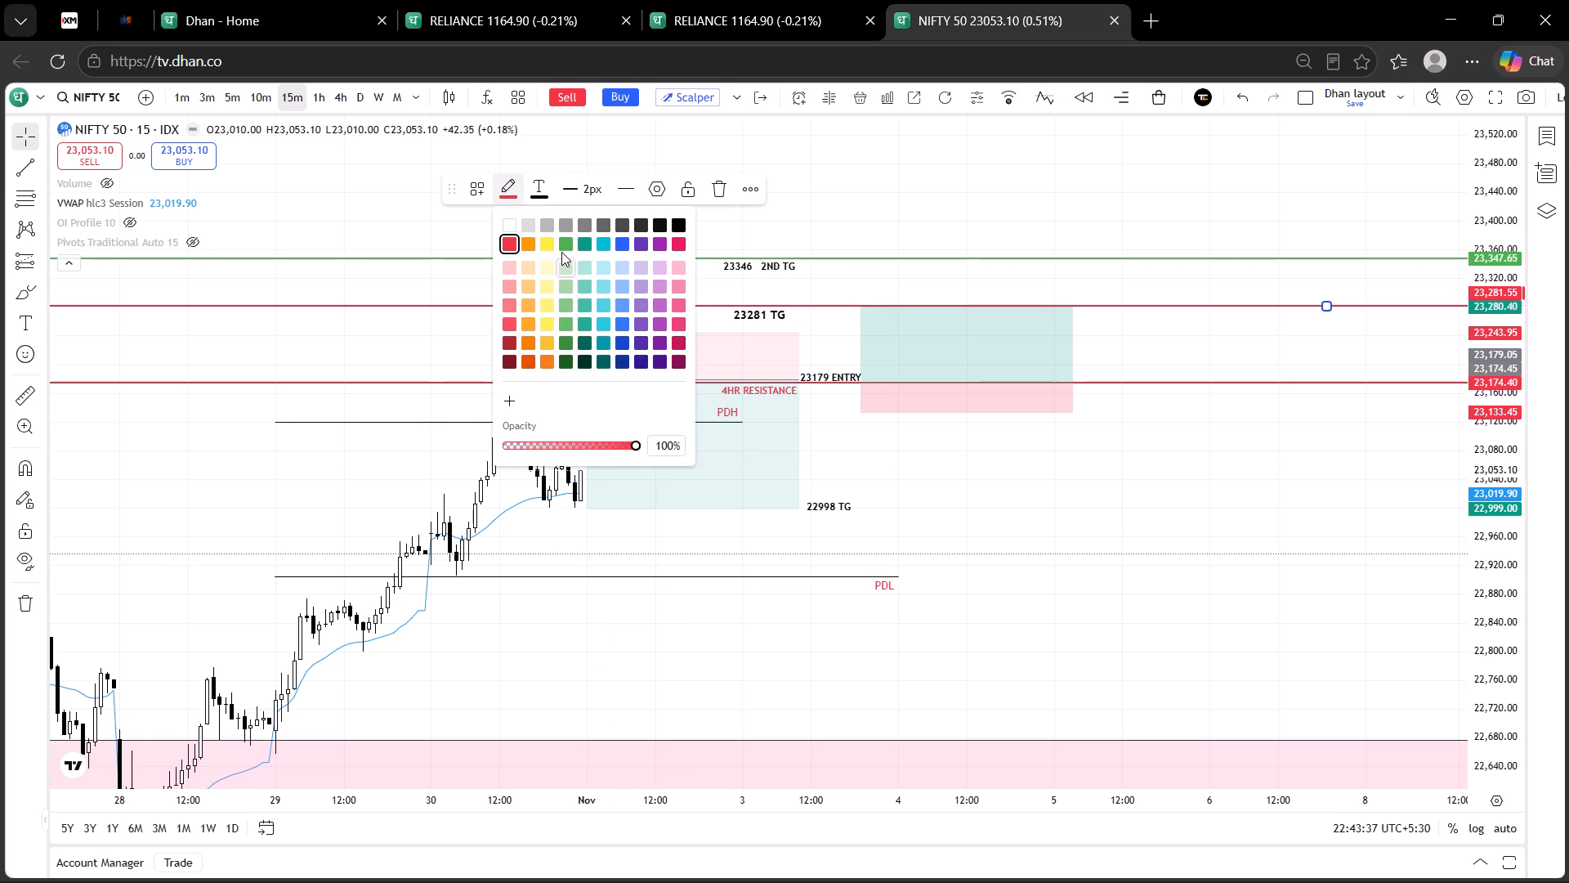
pyautogui.click(562, 248)
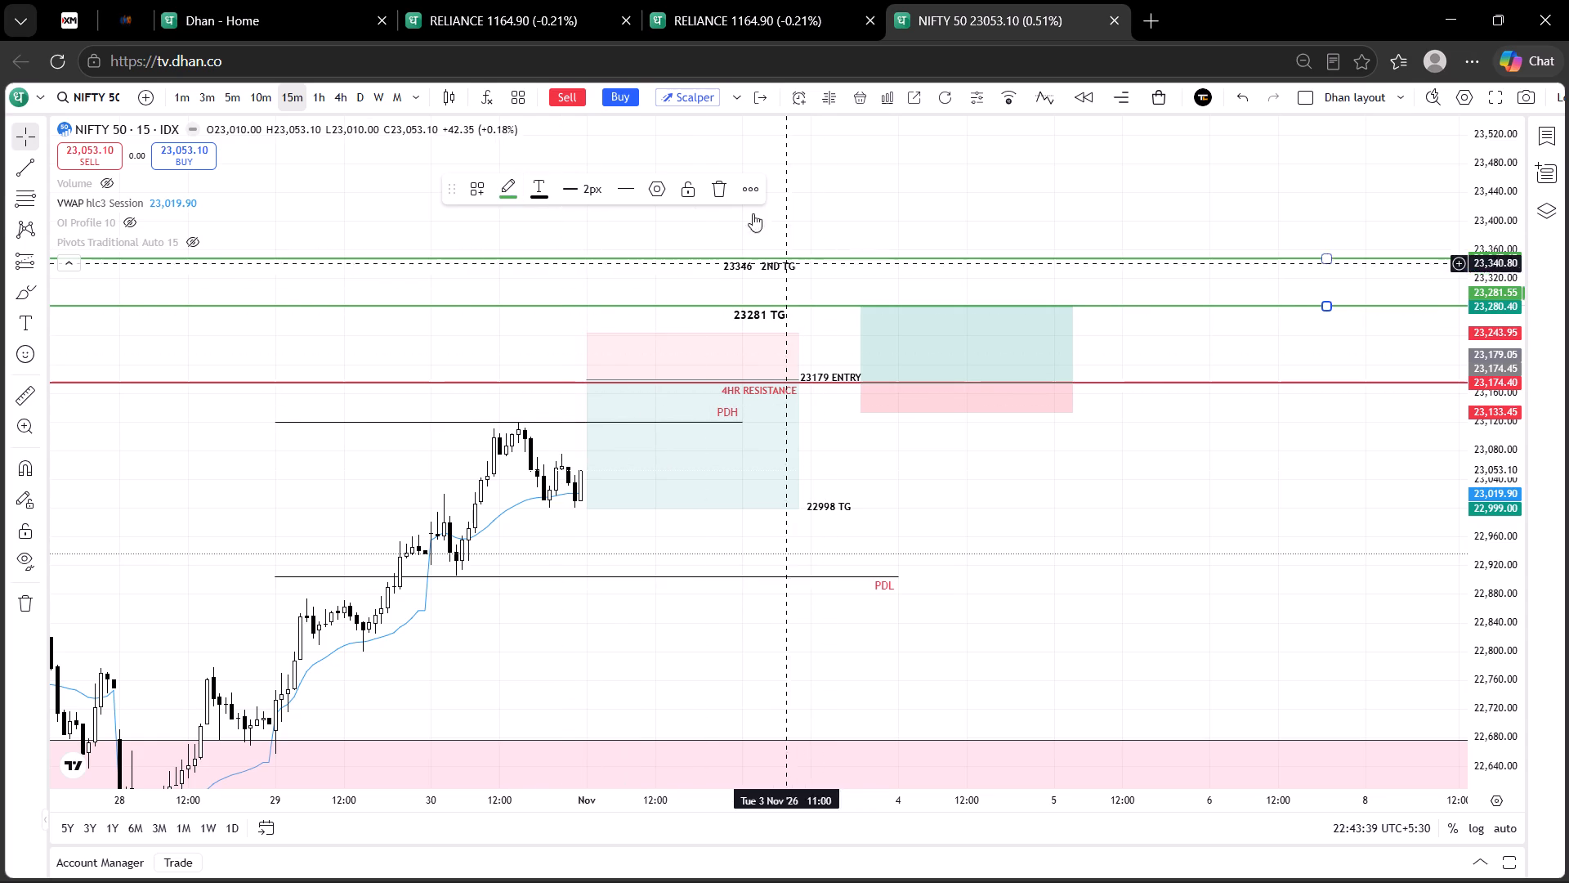
# Set the thickness of the green 23,281.55 and 23,347.65 target lines to 1px.
pyautogui.click(582, 184)
pyautogui.click(595, 232)
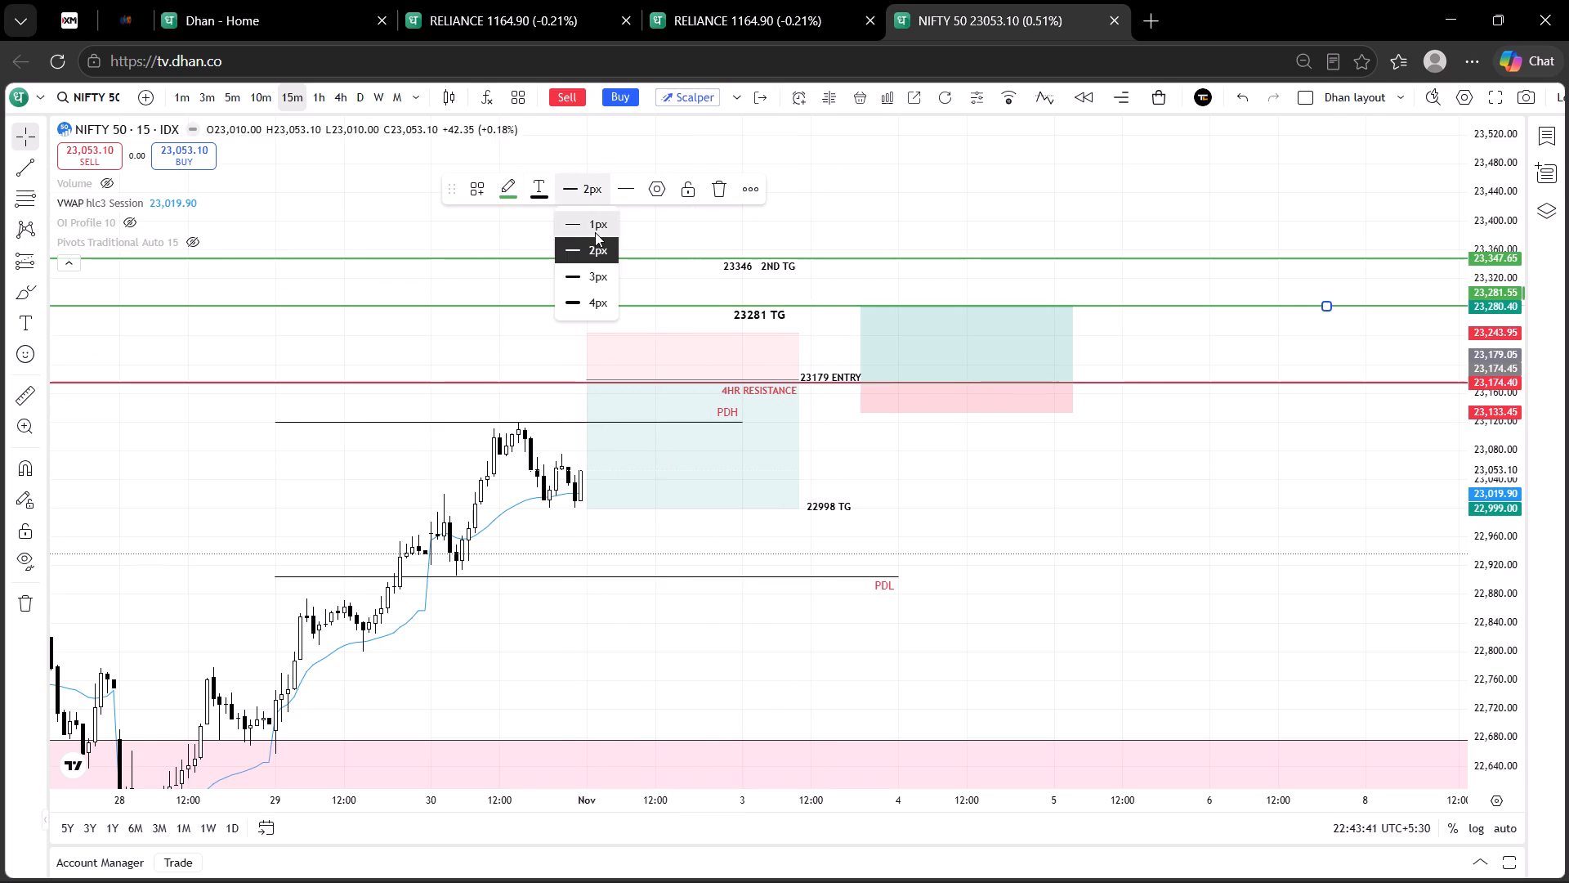
pyautogui.click(643, 258)
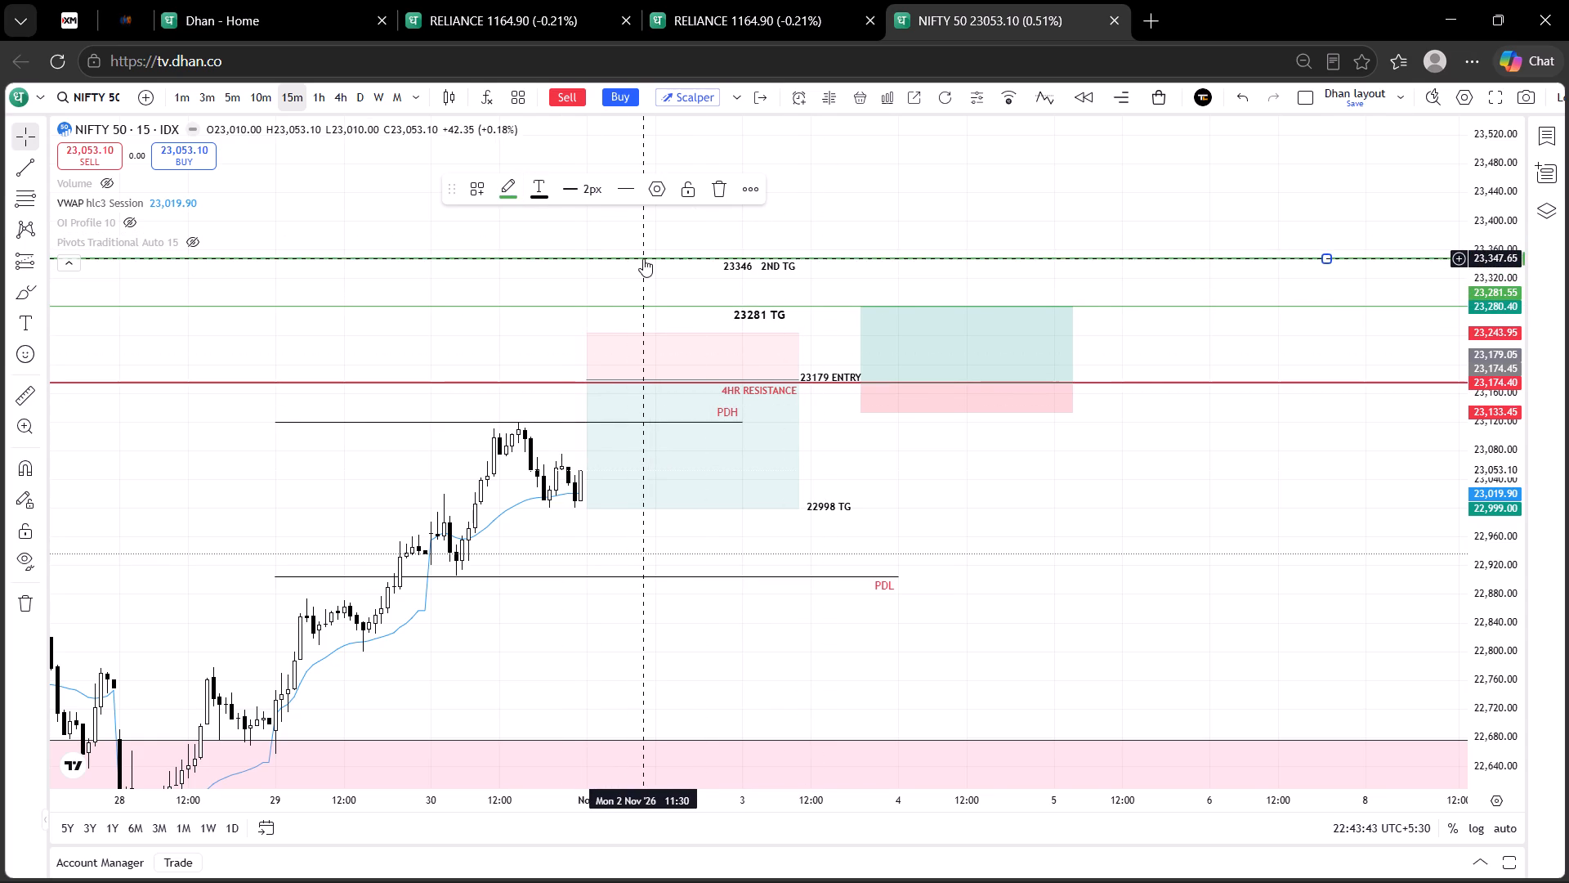
pyautogui.click(584, 196)
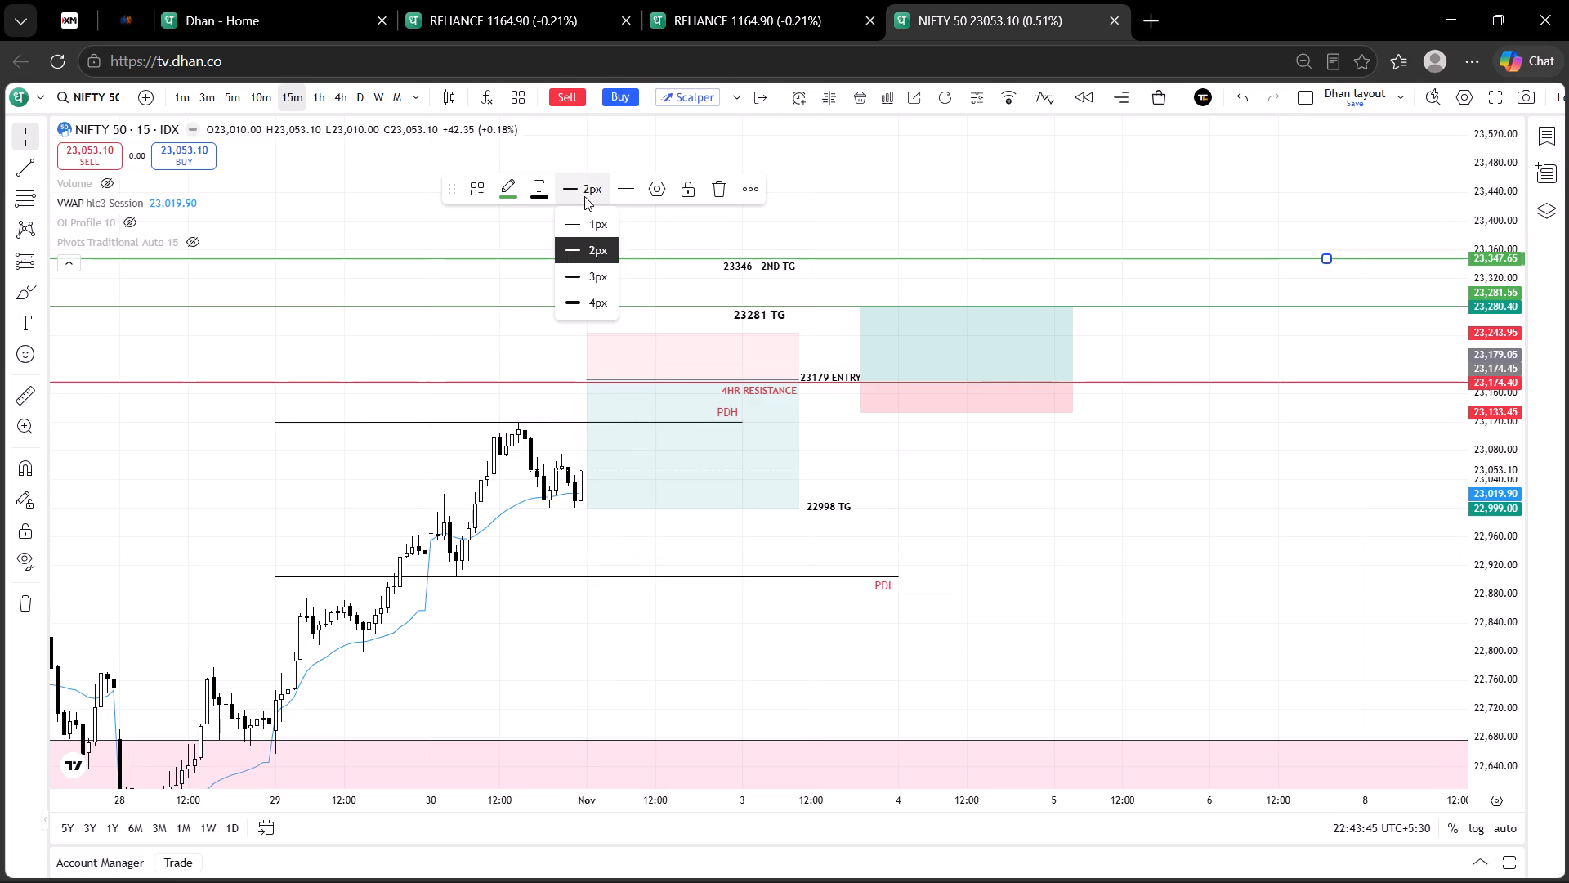
pyautogui.click(597, 225)
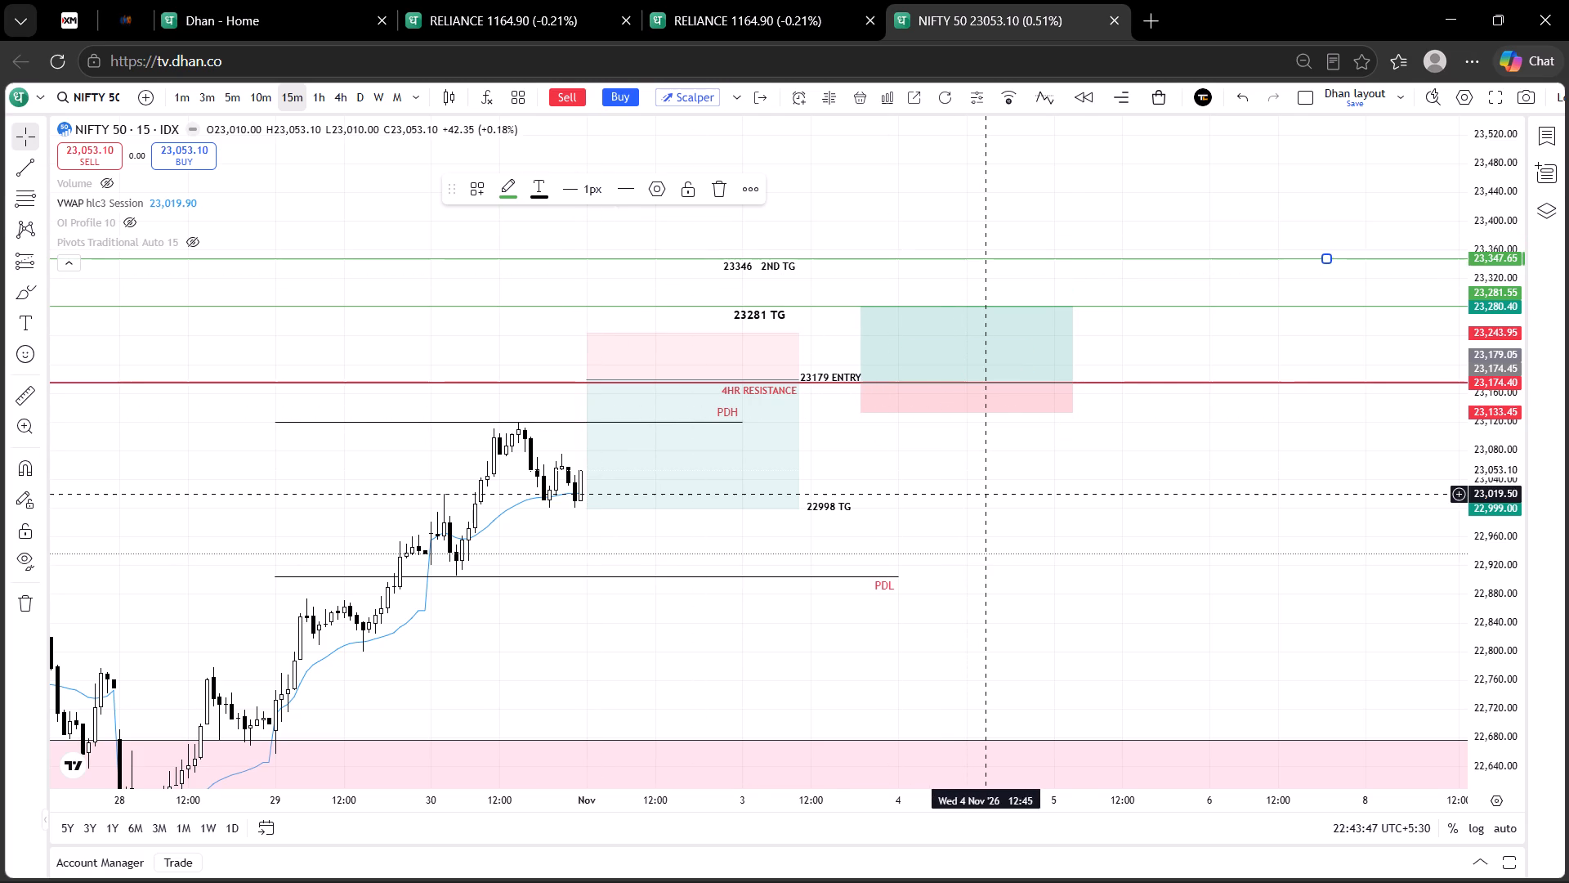
pyautogui.click(984, 495)
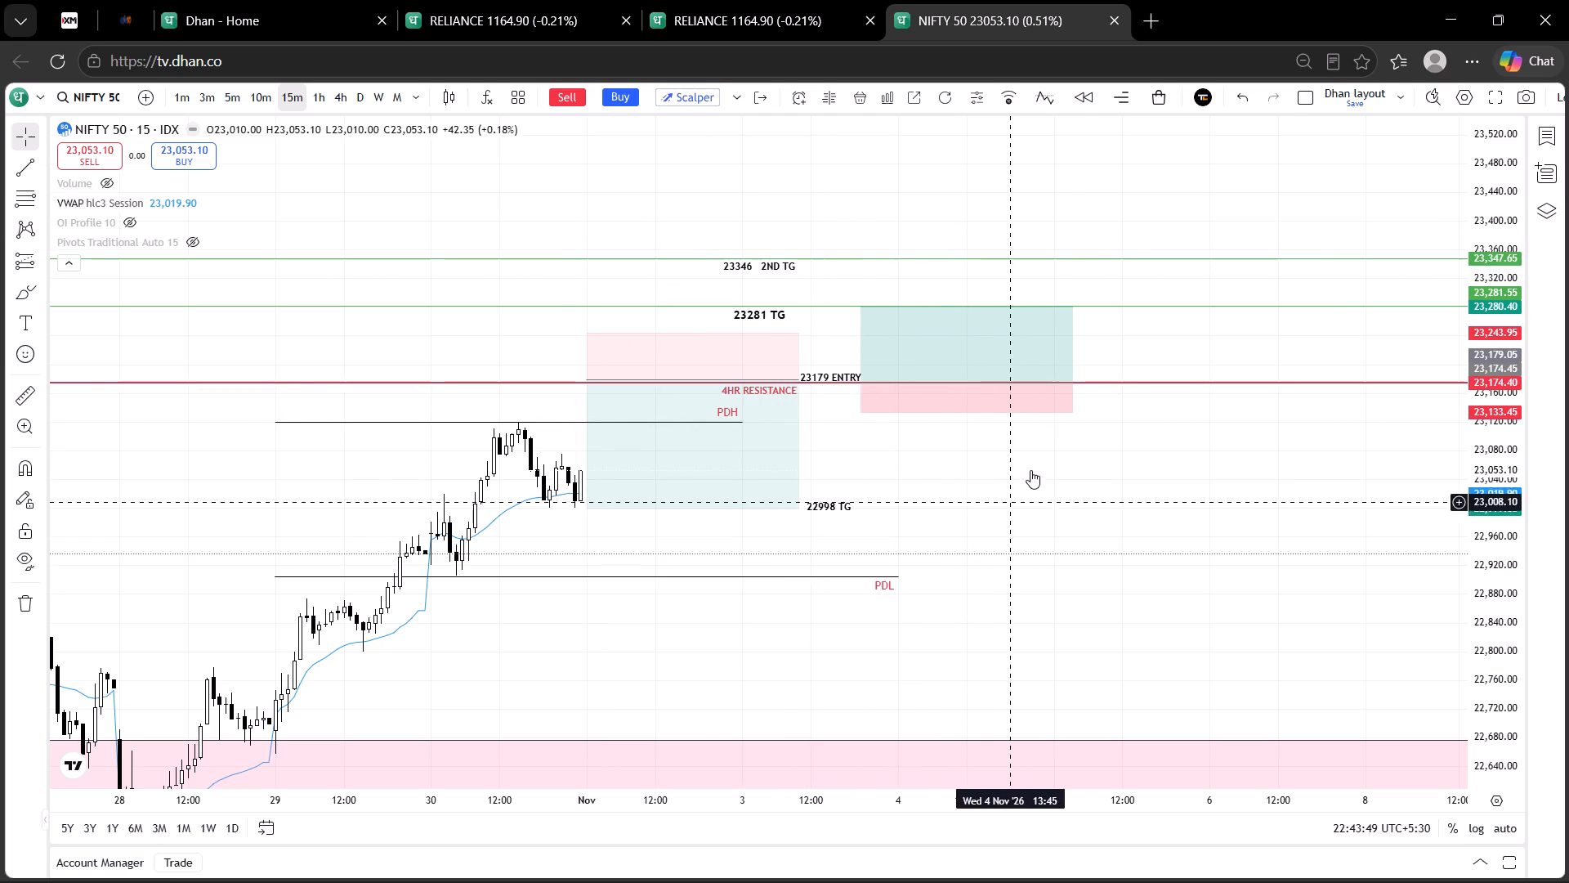
# Draw a horizontal line at 22,999.00 along the short position's target and colour it red.
pyautogui.click(822, 509)
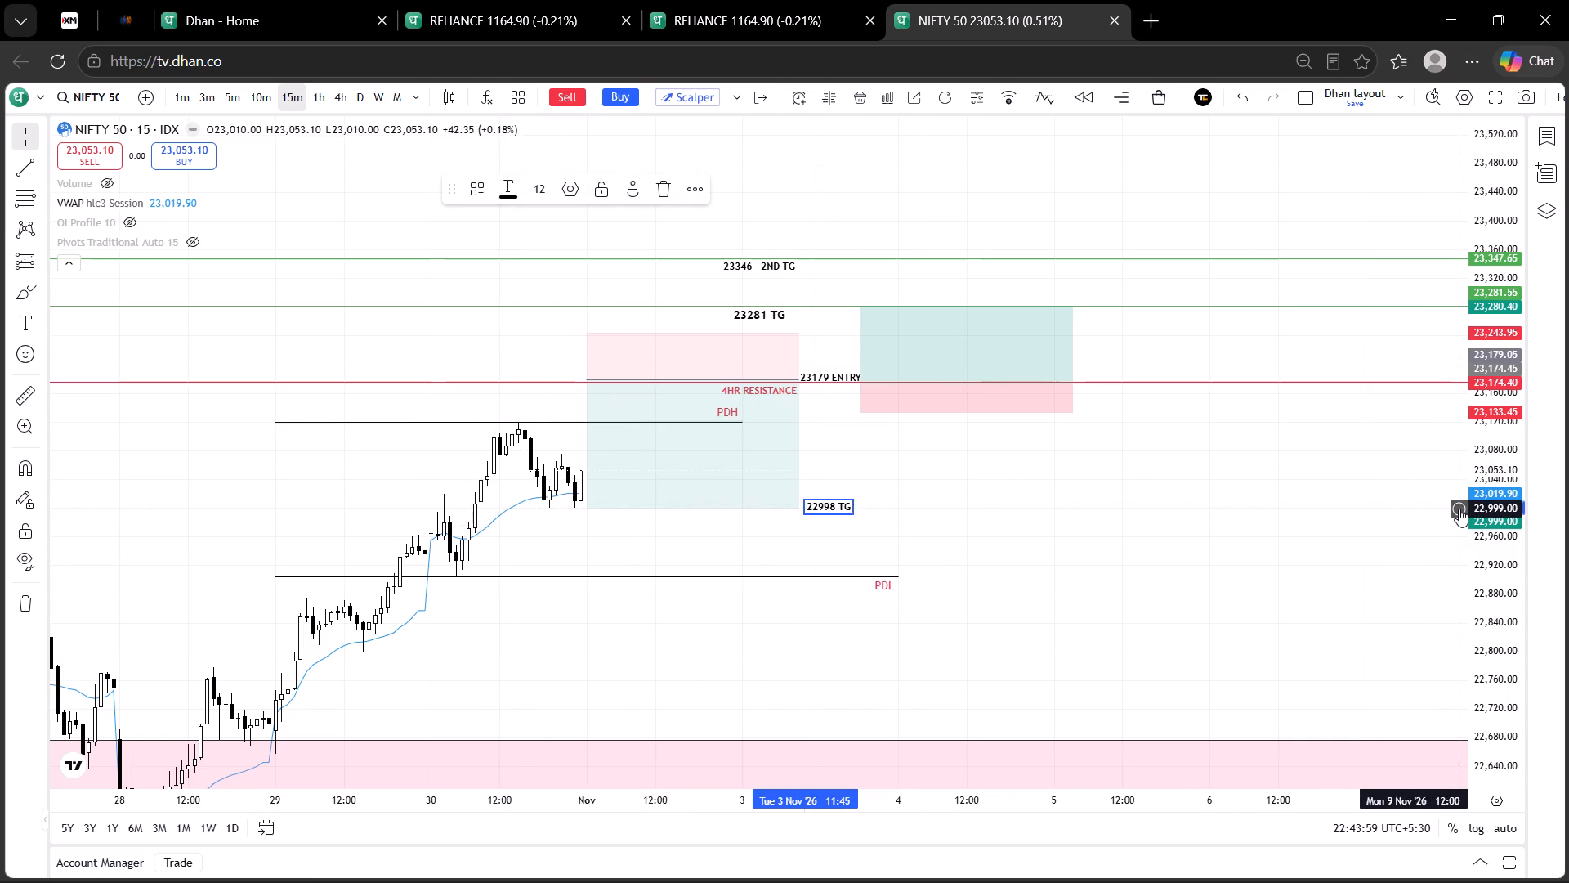
pyautogui.click(1459, 509)
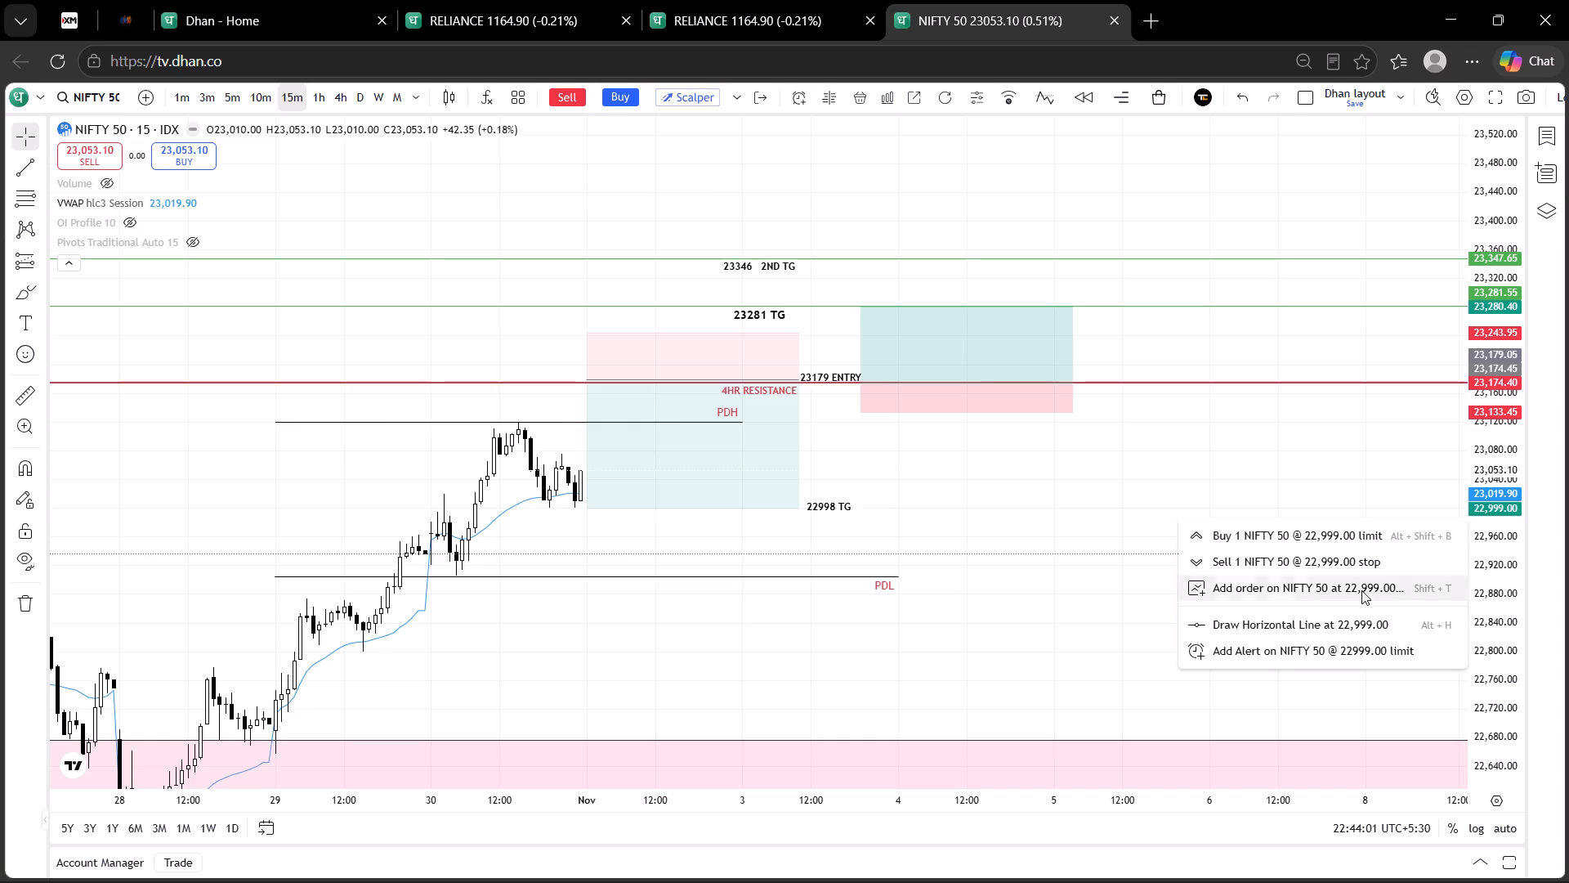
pyautogui.click(1326, 624)
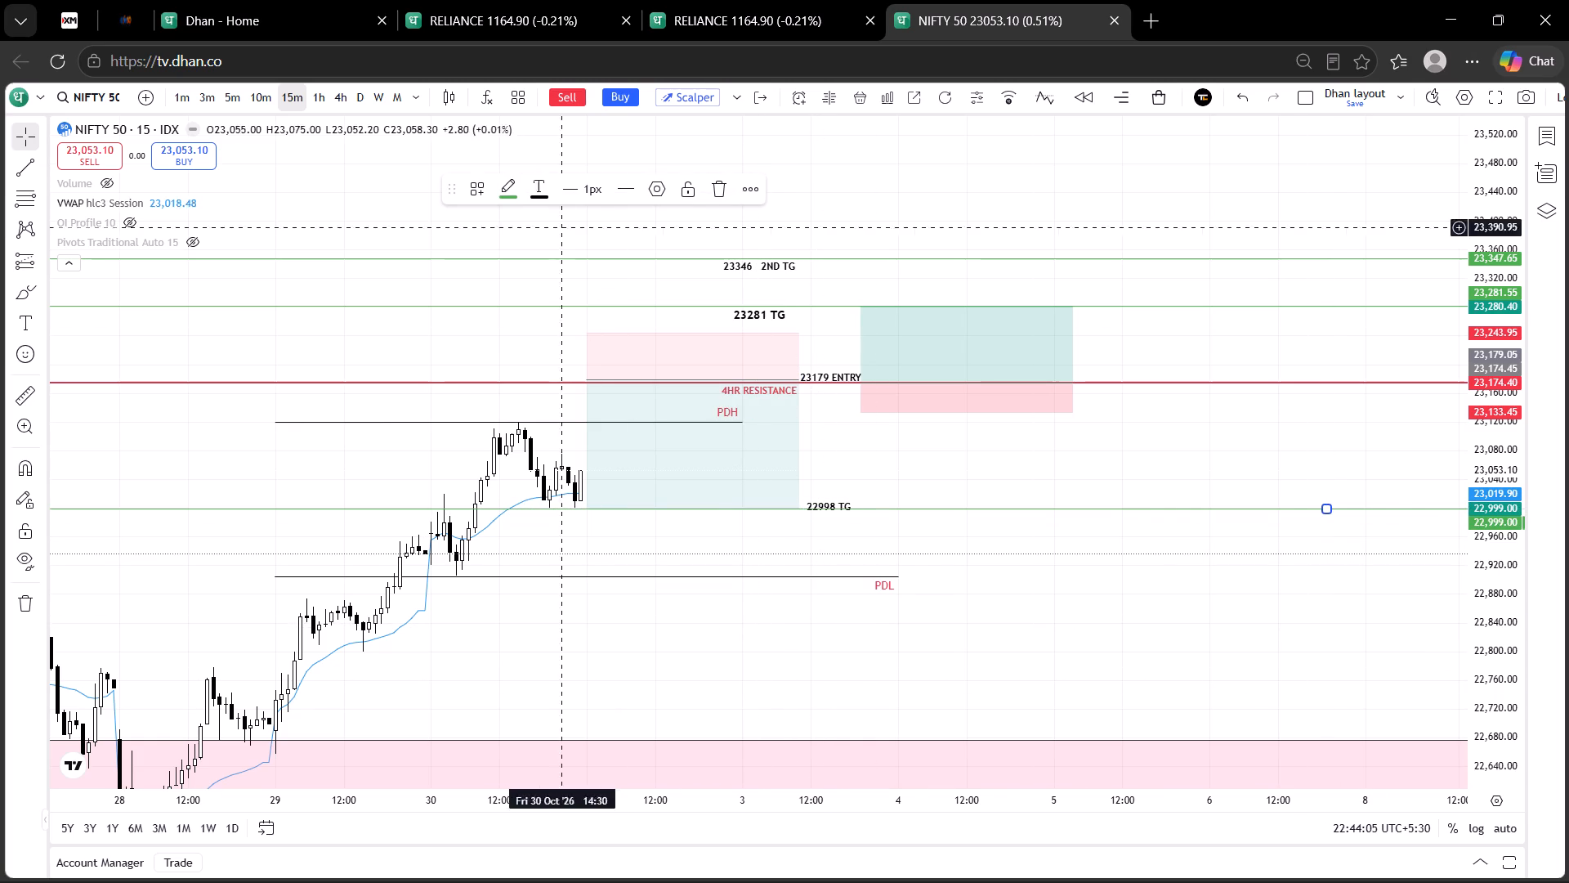
pyautogui.click(515, 192)
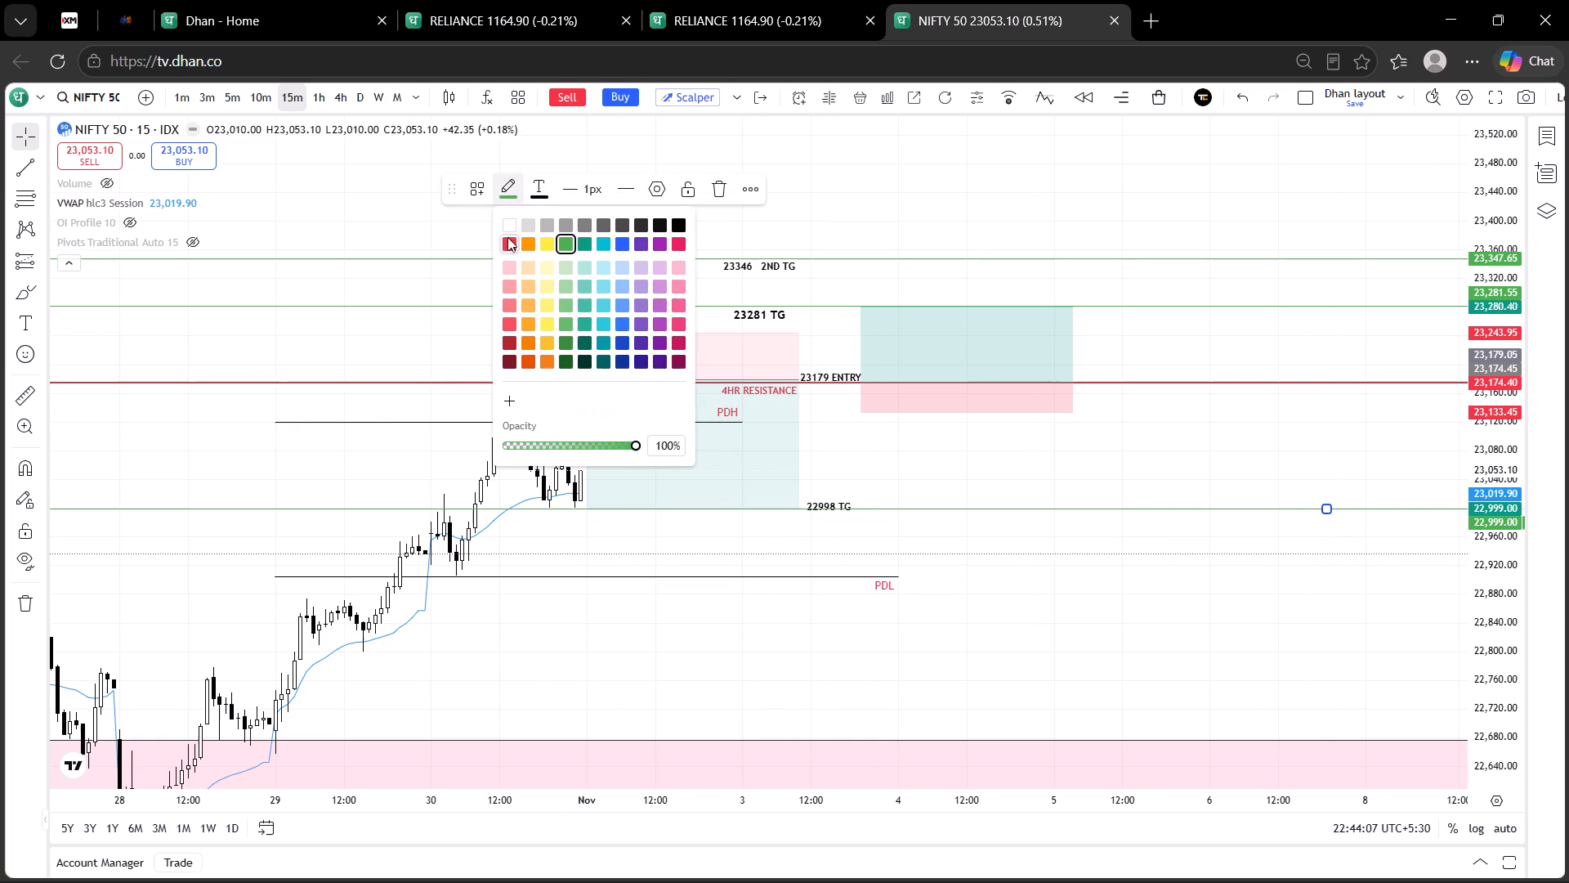
pyautogui.click(503, 240)
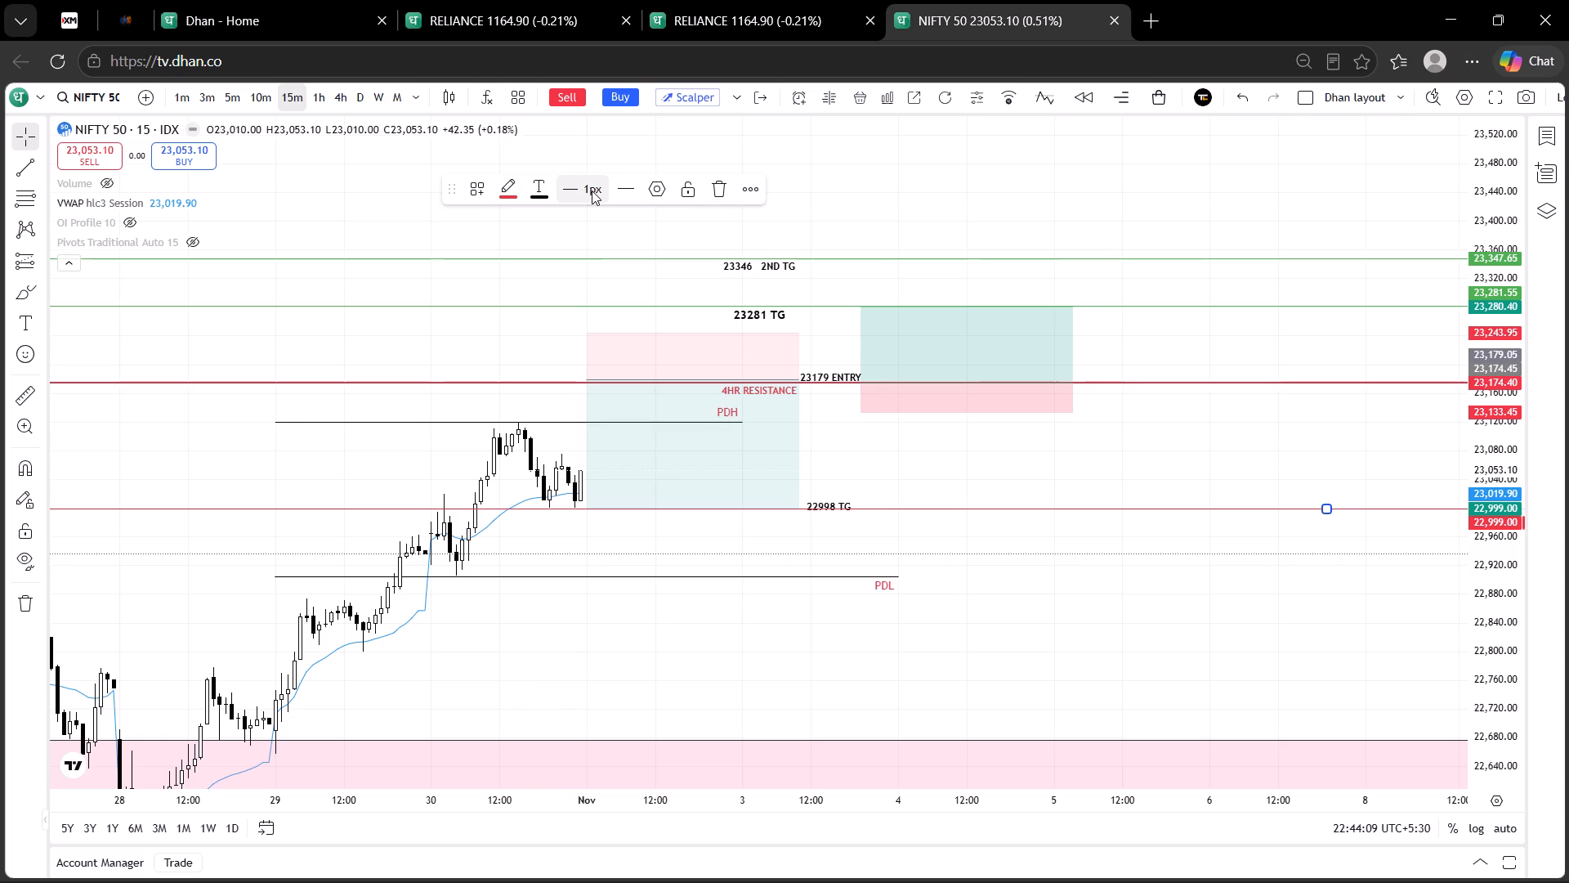
# Copy the standalone 22998 TG label and try to paste its text as the 22,999.00 line's label.
pyautogui.click(829, 504)
pyautogui.rightClick(829, 504)
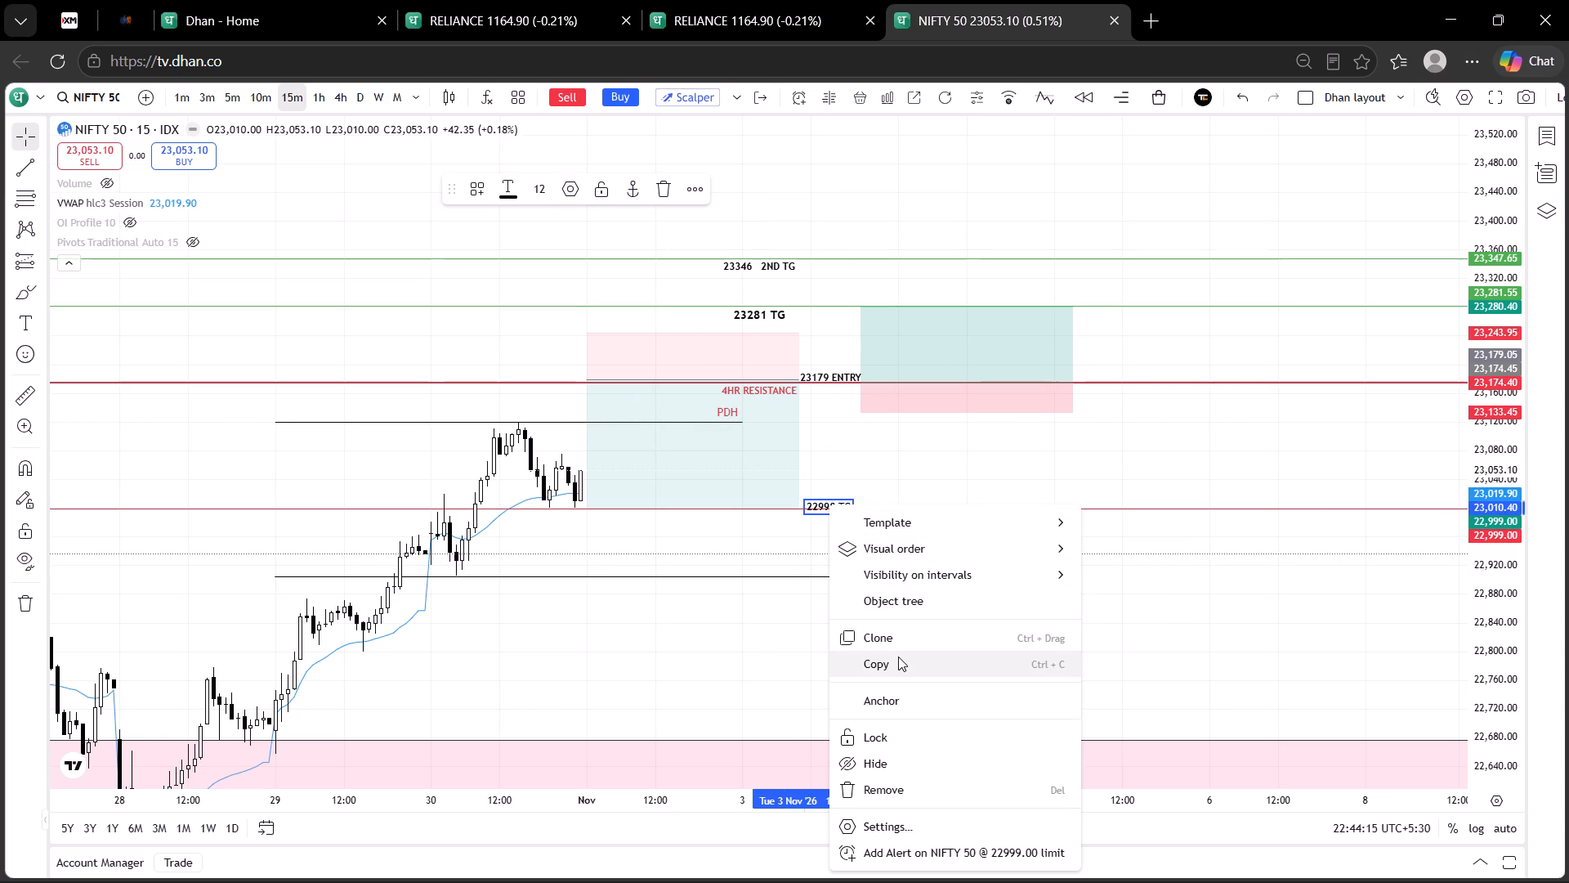
pyautogui.click(898, 657)
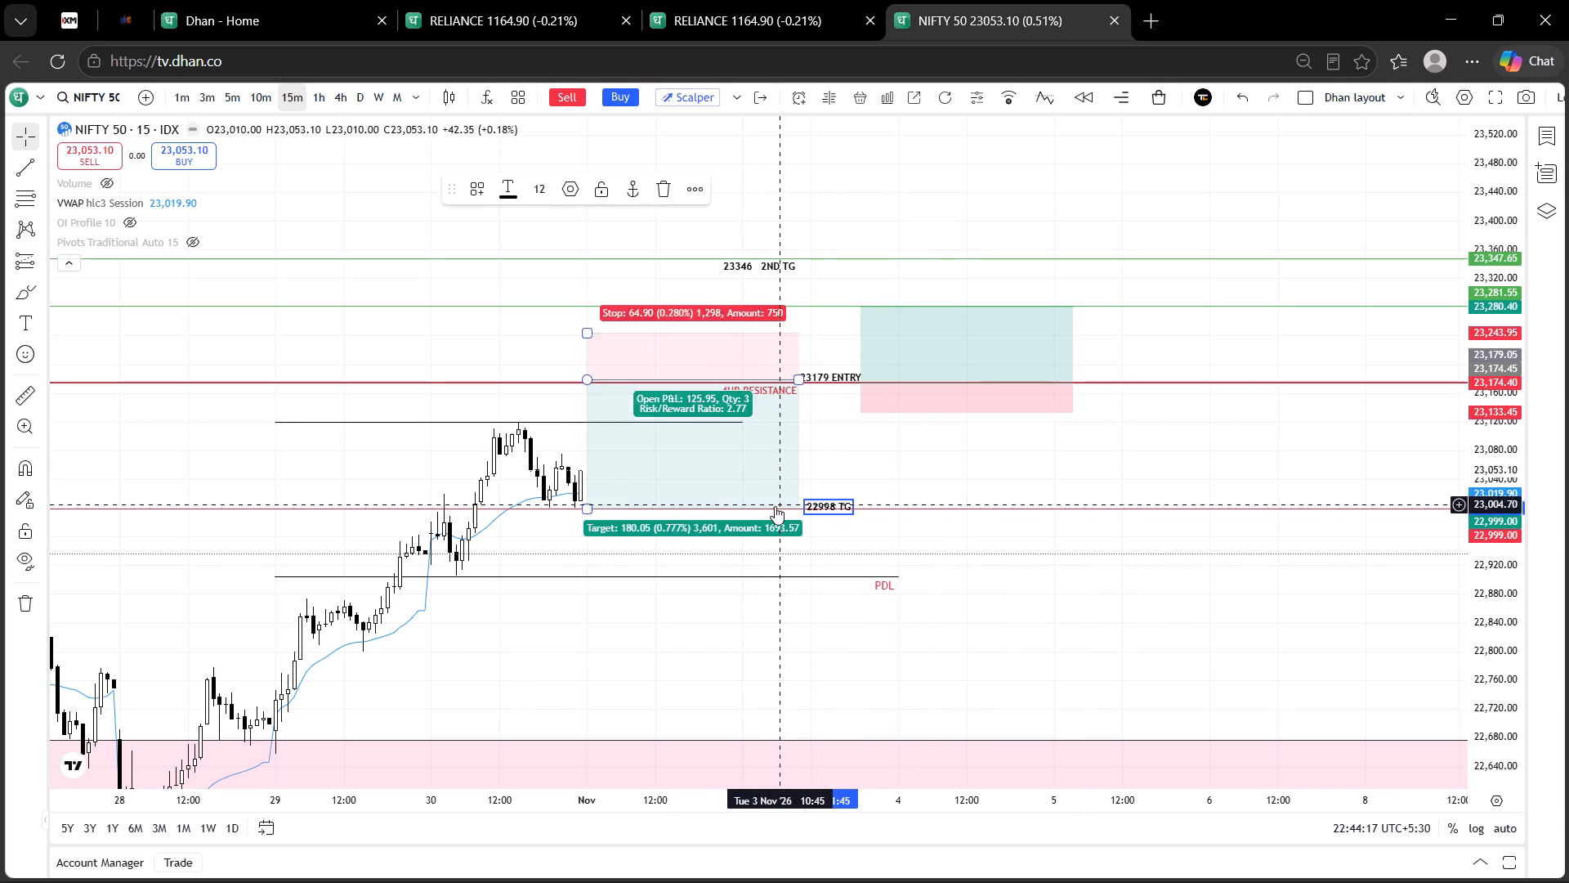
pyautogui.doubleClick(894, 510)
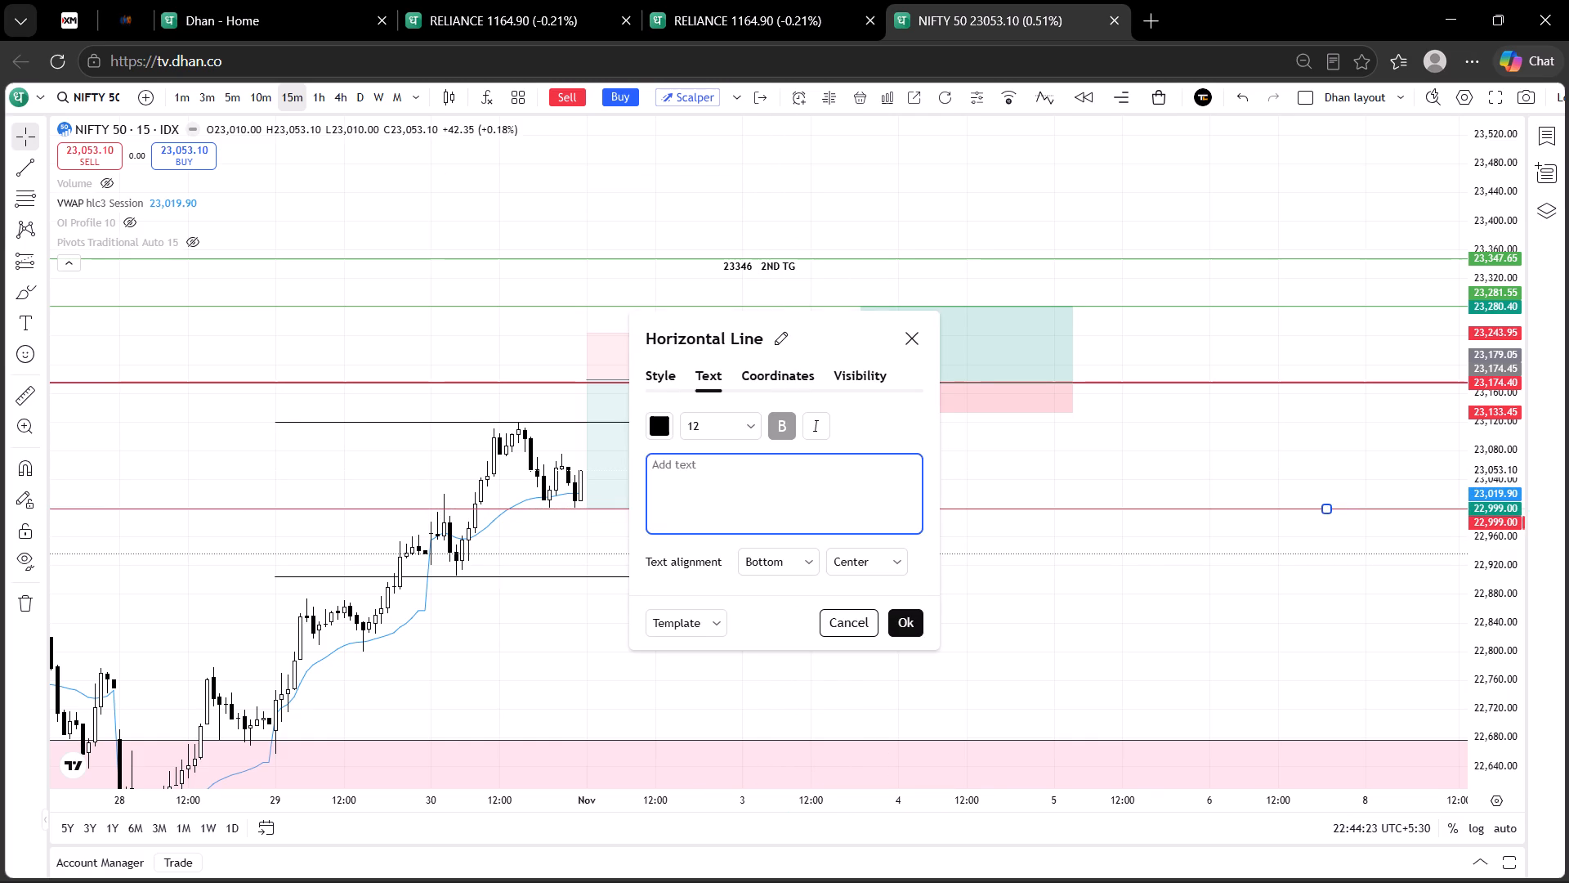
pyautogui.rightClick(700, 498)
pyautogui.click(754, 521)
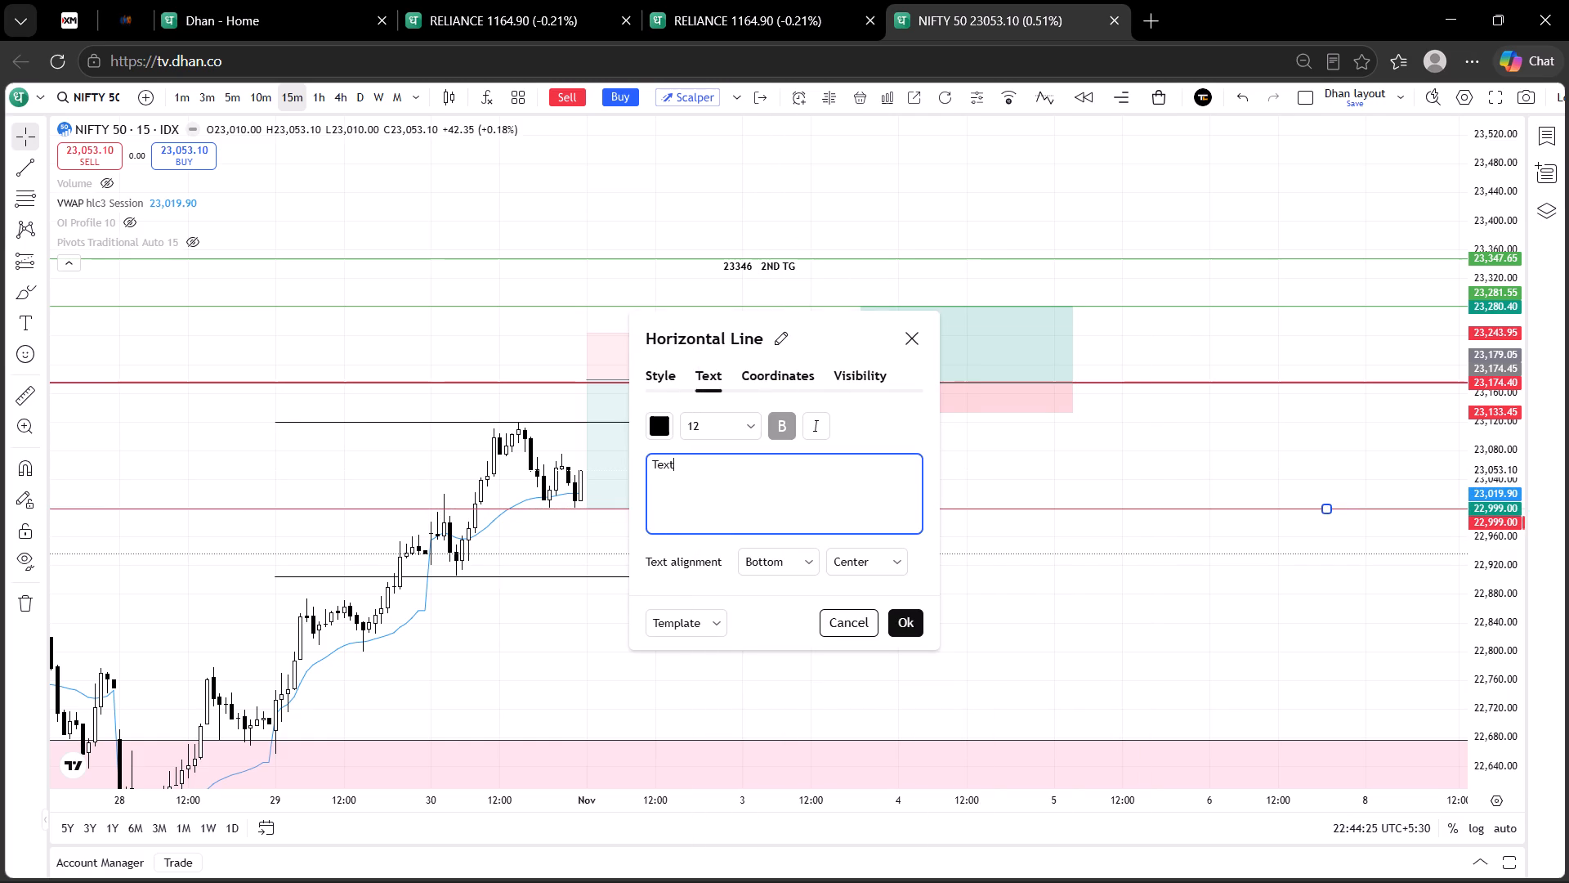
pyautogui.click(909, 344)
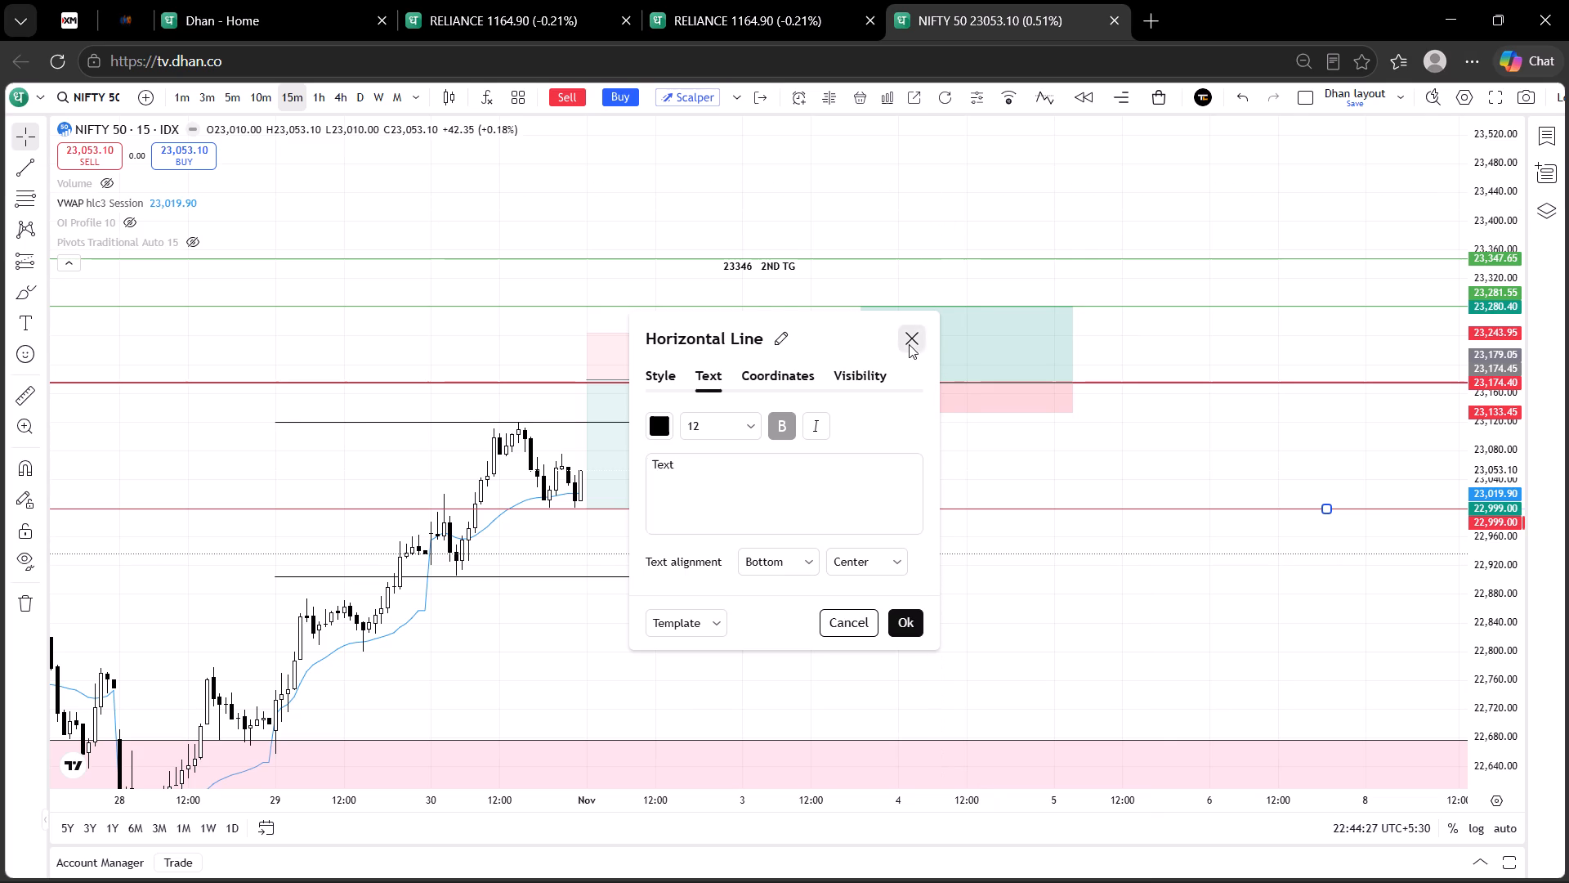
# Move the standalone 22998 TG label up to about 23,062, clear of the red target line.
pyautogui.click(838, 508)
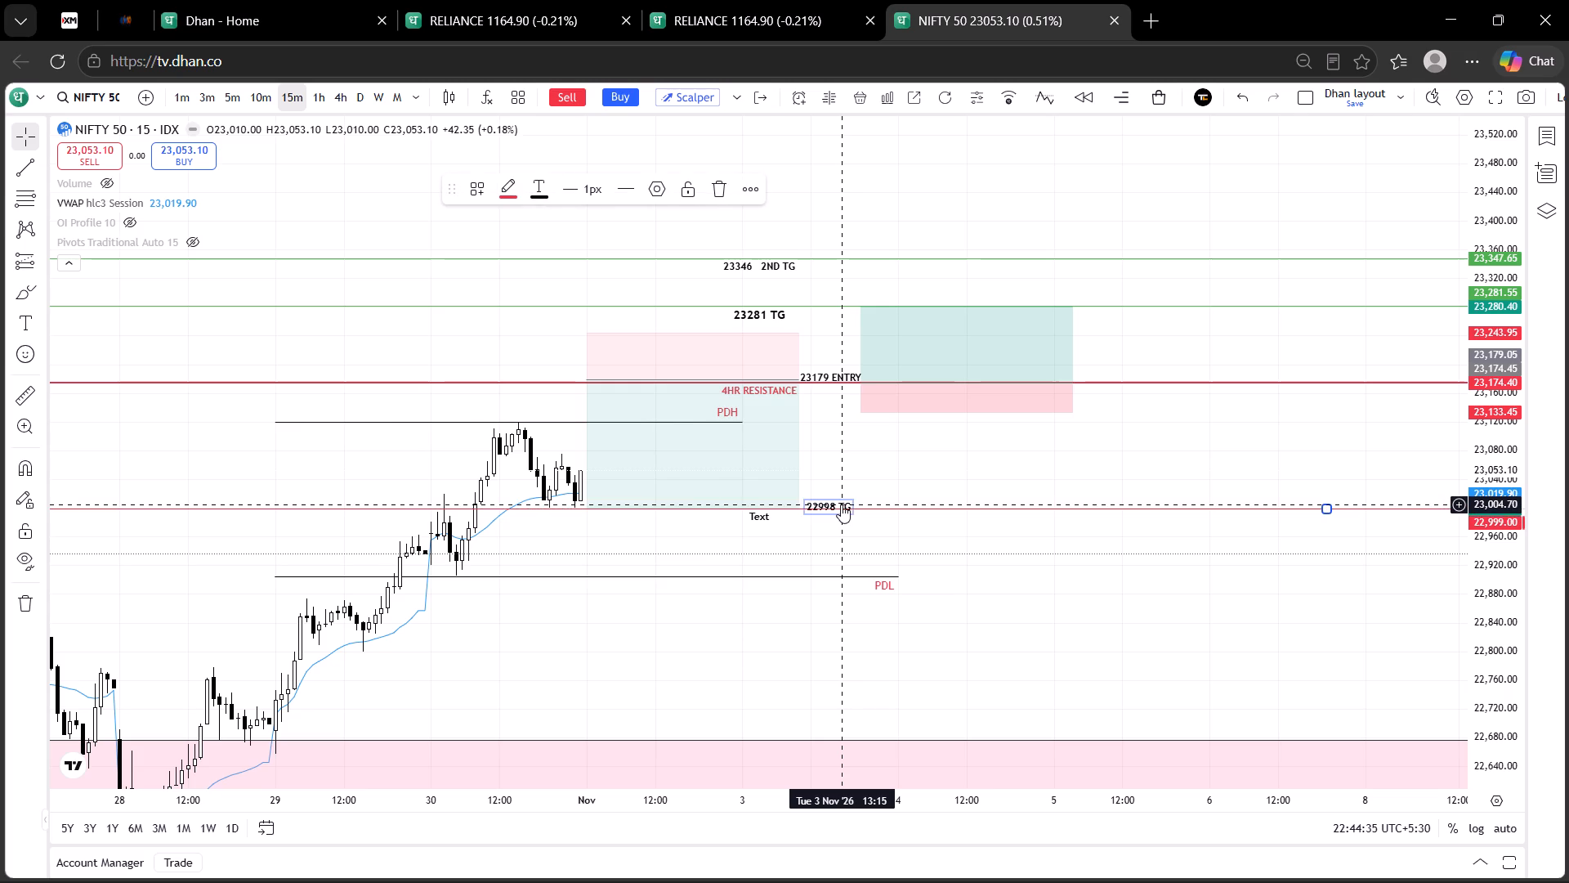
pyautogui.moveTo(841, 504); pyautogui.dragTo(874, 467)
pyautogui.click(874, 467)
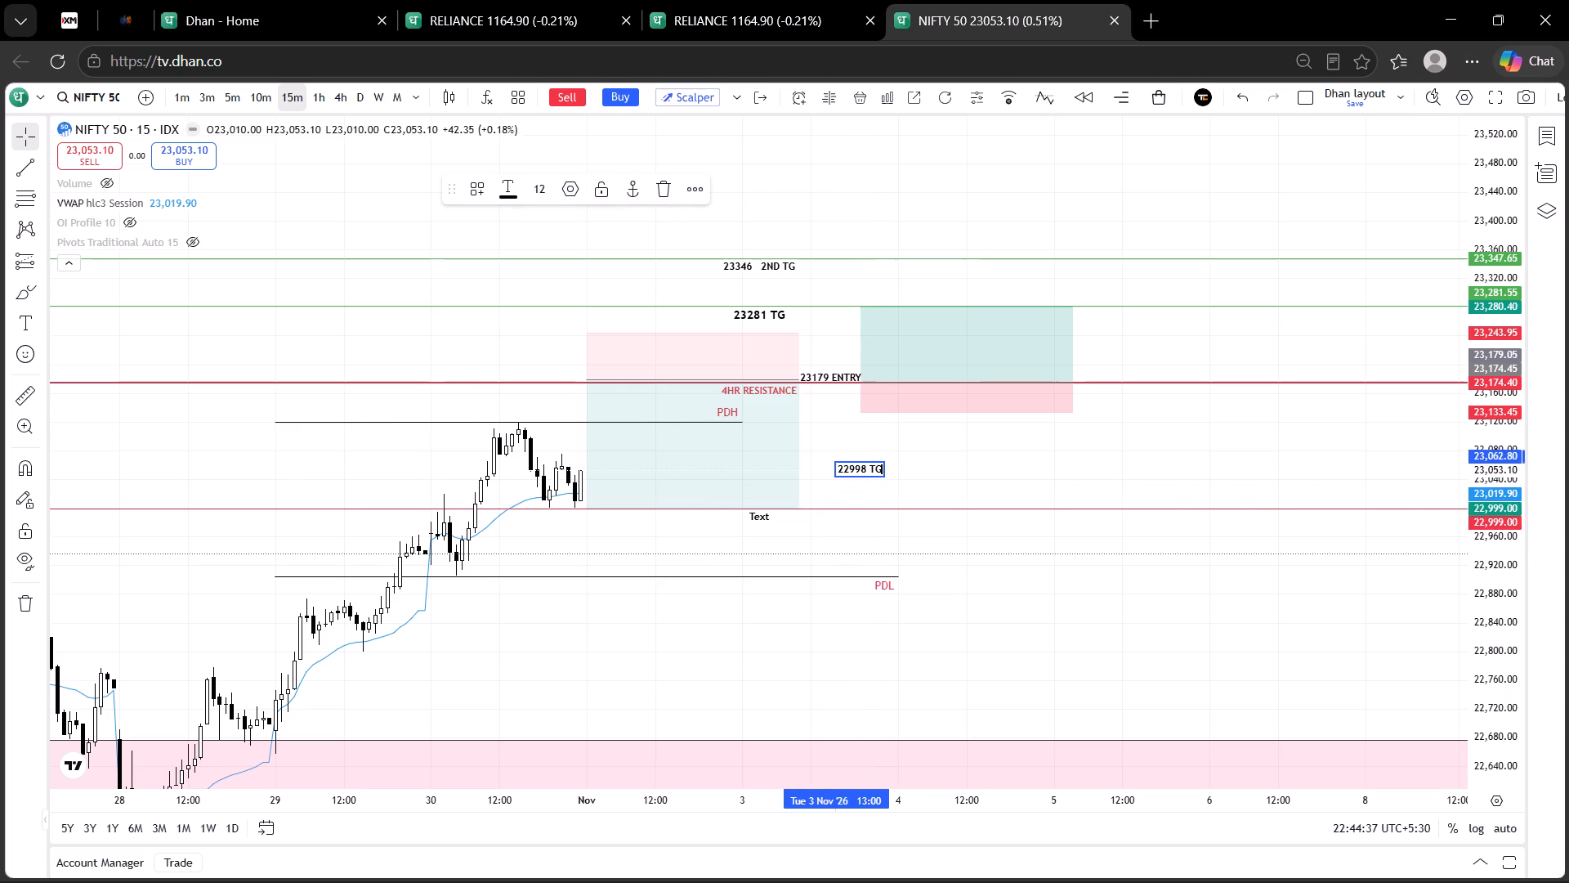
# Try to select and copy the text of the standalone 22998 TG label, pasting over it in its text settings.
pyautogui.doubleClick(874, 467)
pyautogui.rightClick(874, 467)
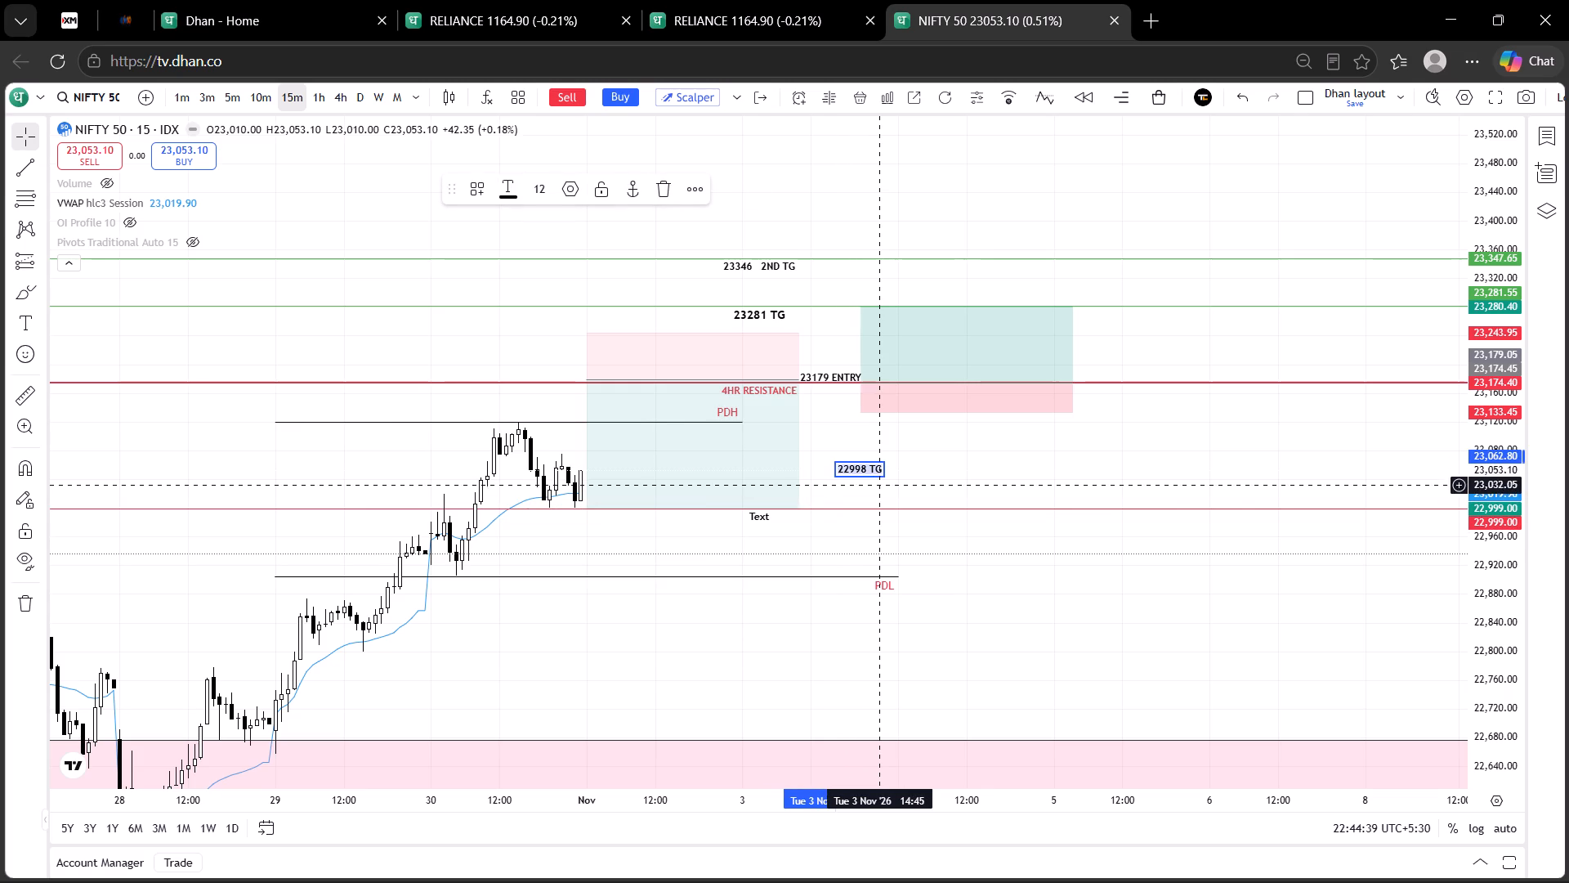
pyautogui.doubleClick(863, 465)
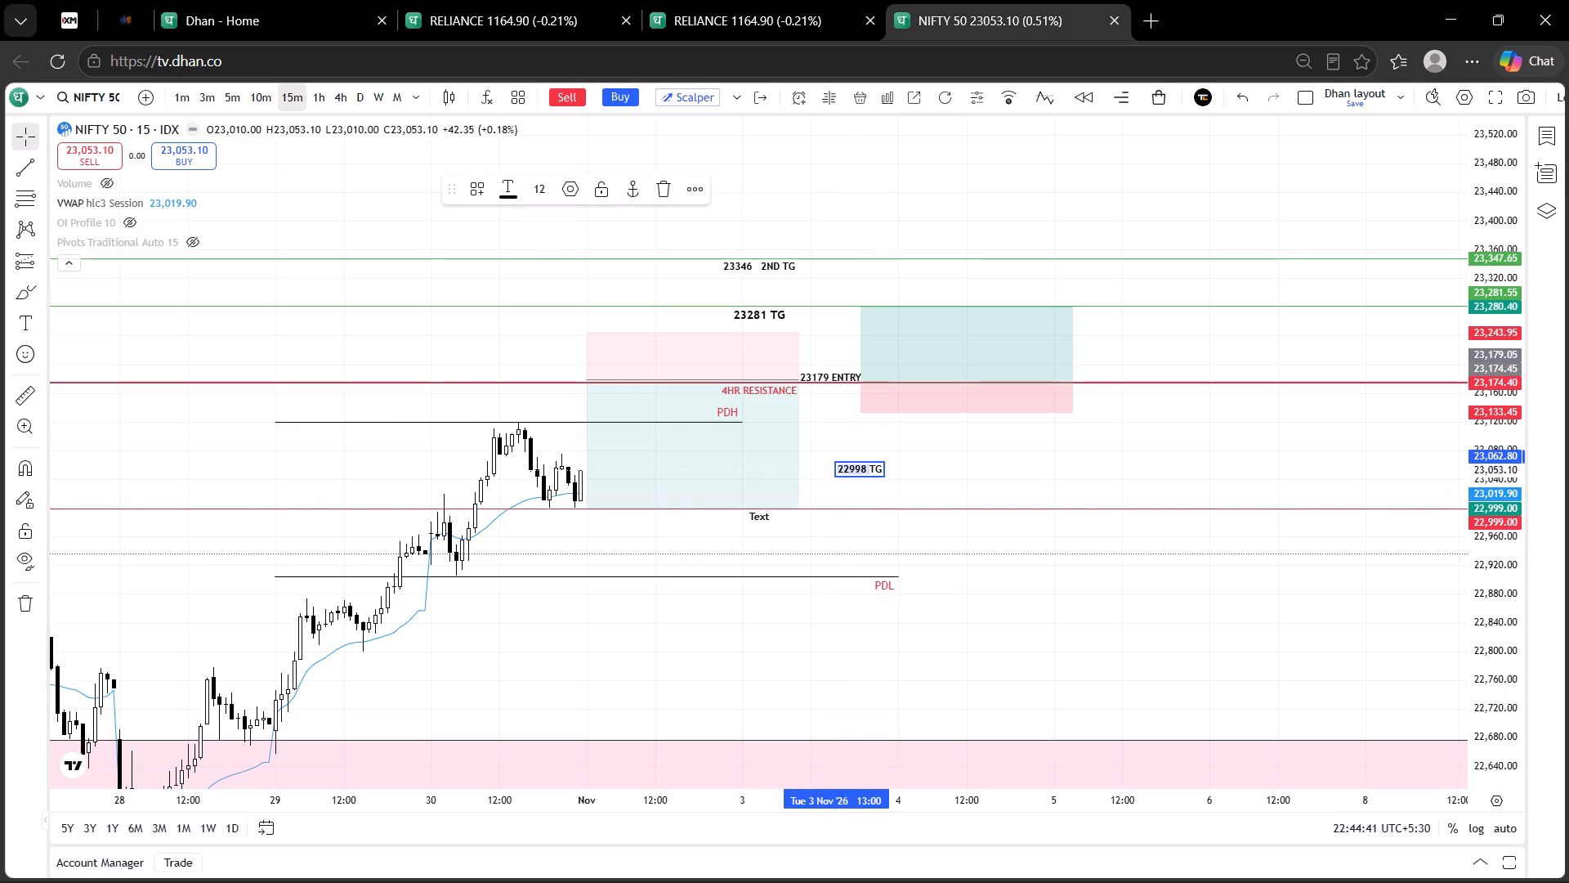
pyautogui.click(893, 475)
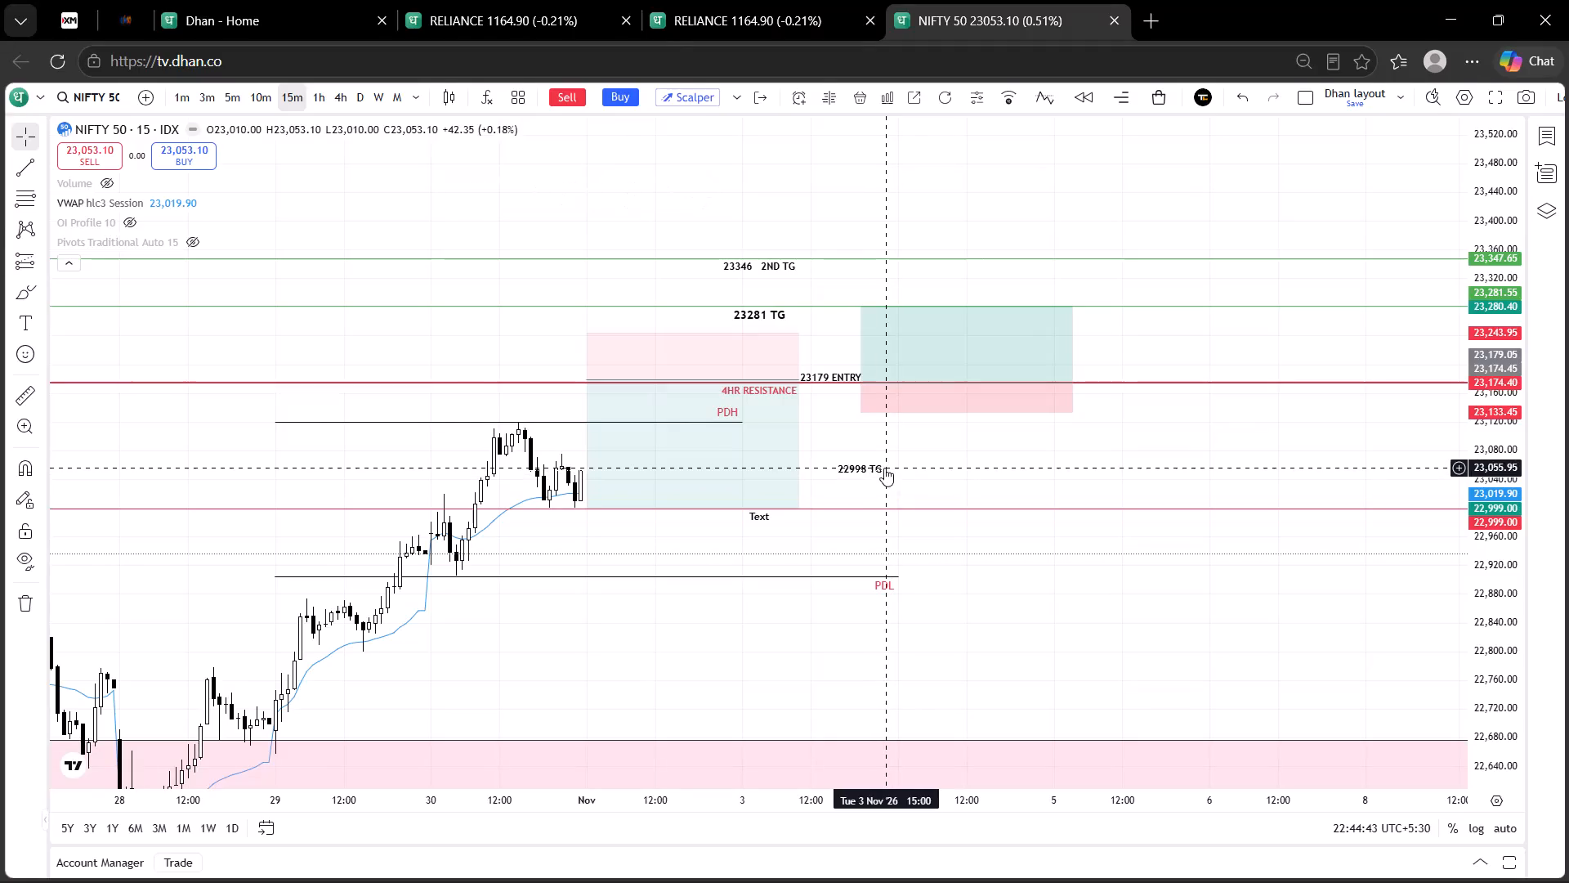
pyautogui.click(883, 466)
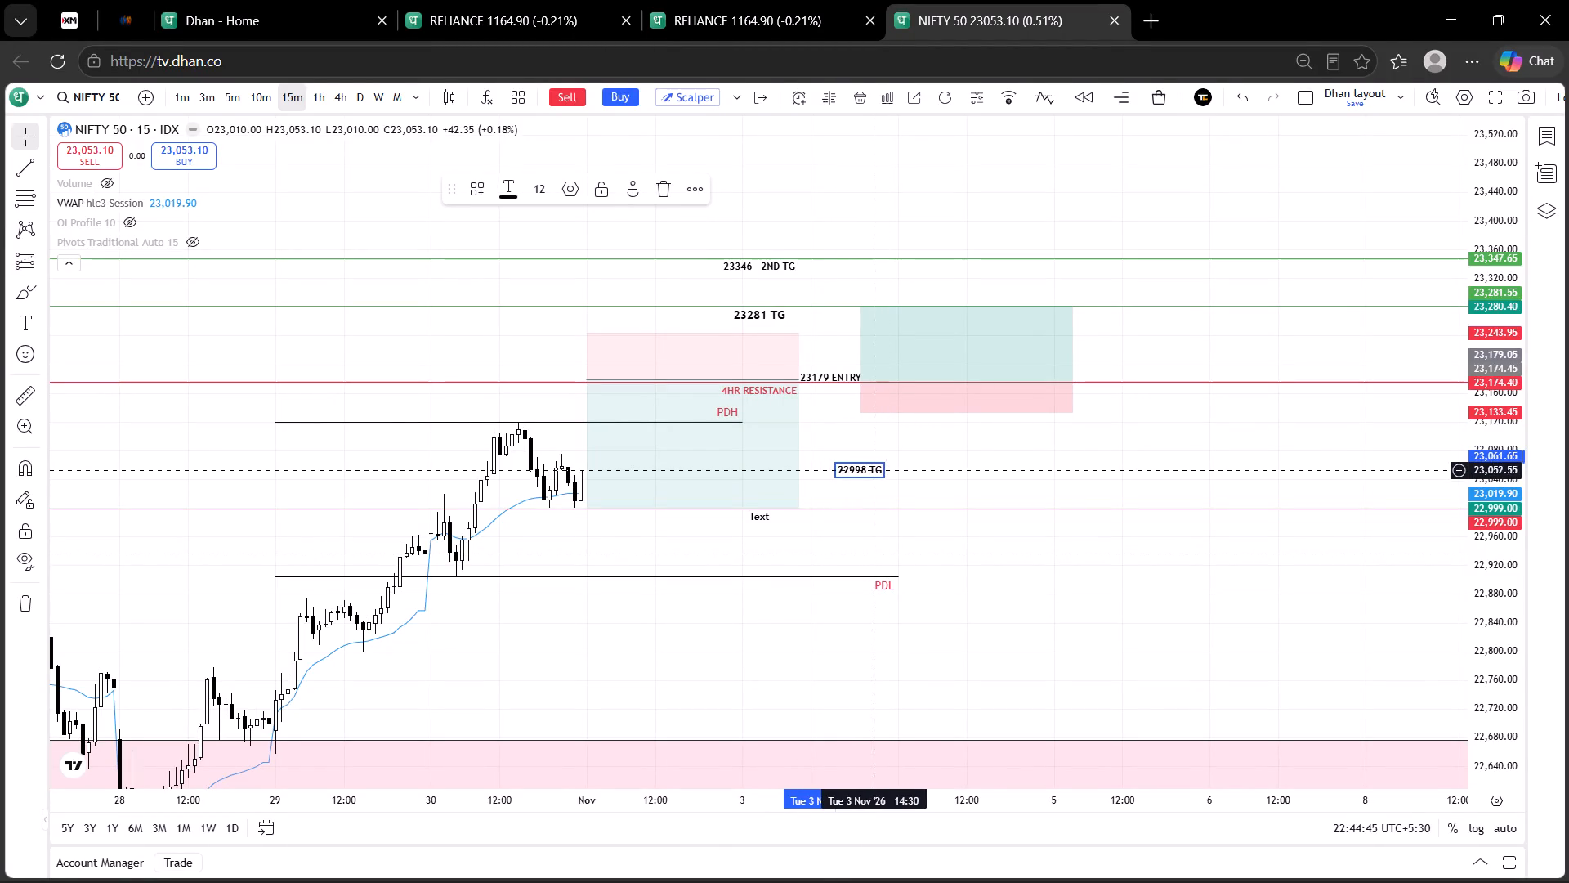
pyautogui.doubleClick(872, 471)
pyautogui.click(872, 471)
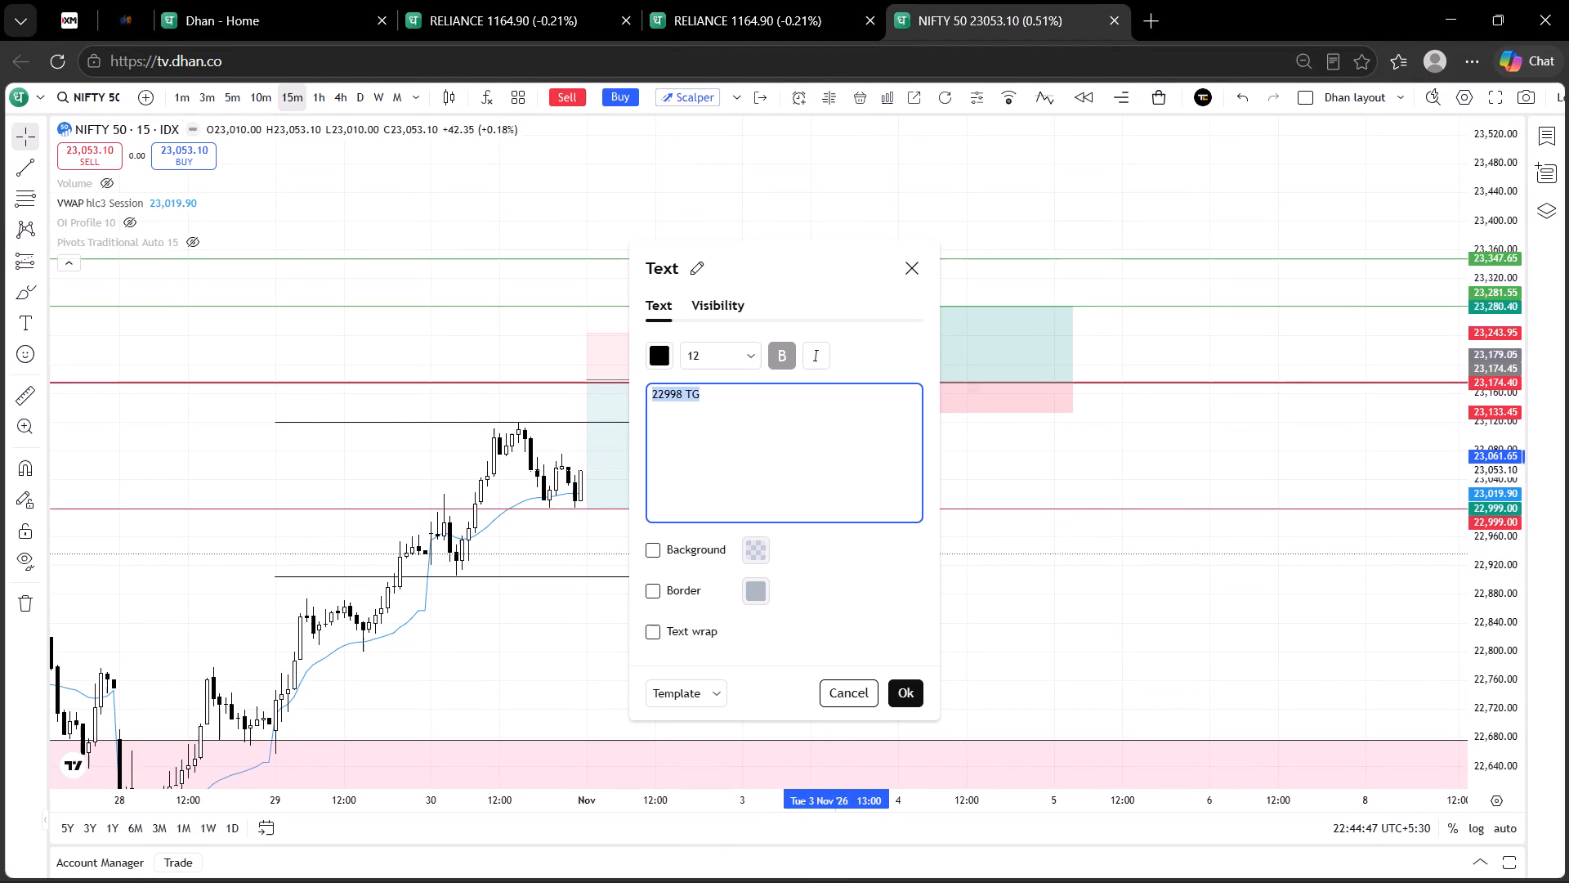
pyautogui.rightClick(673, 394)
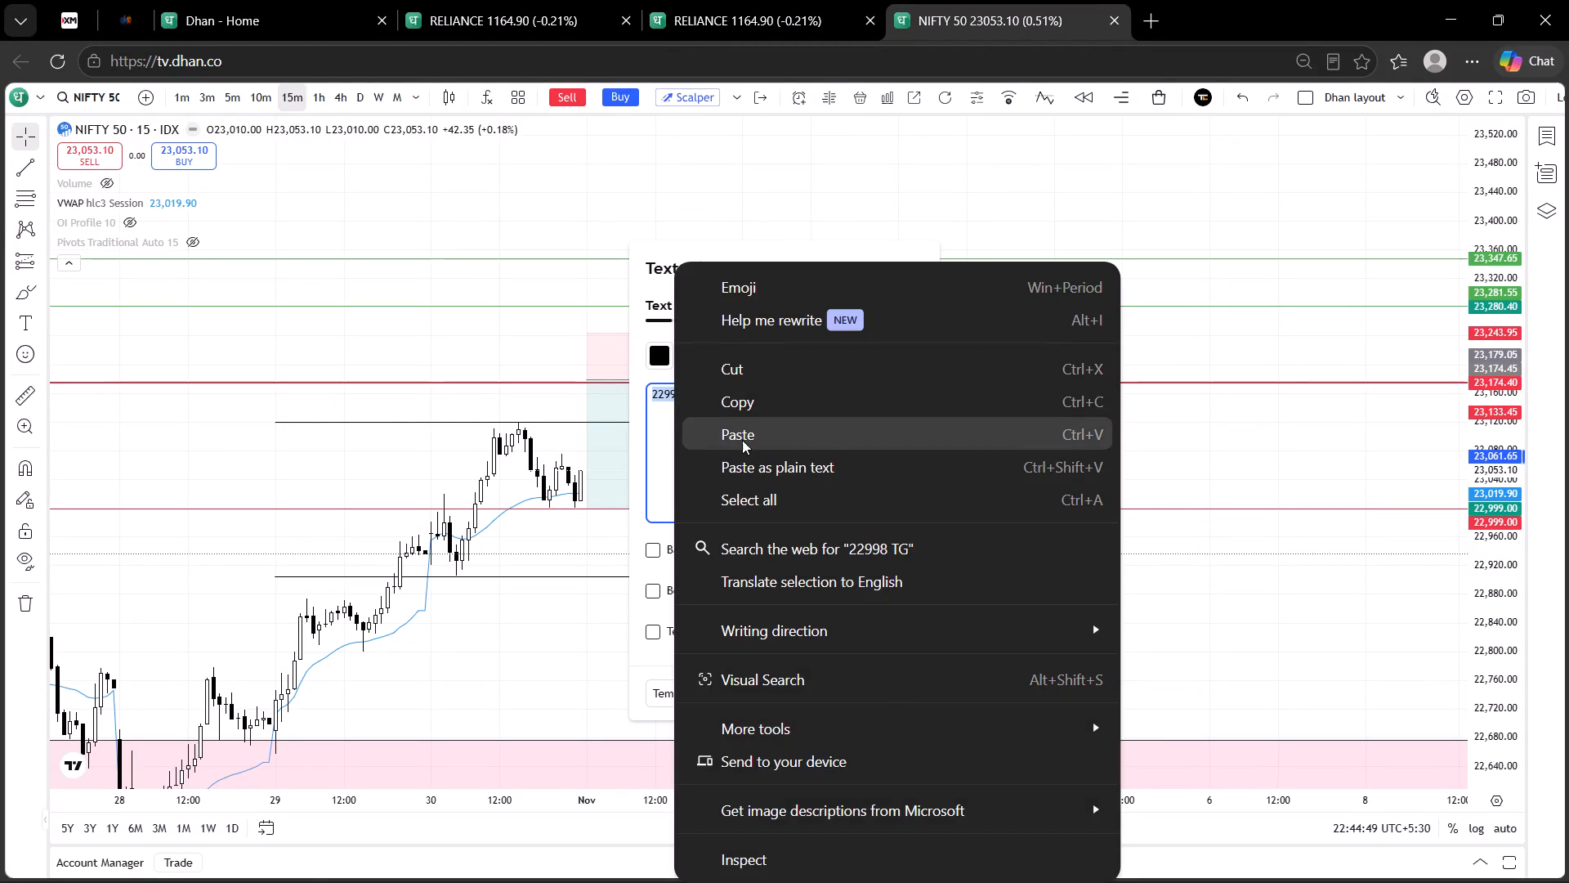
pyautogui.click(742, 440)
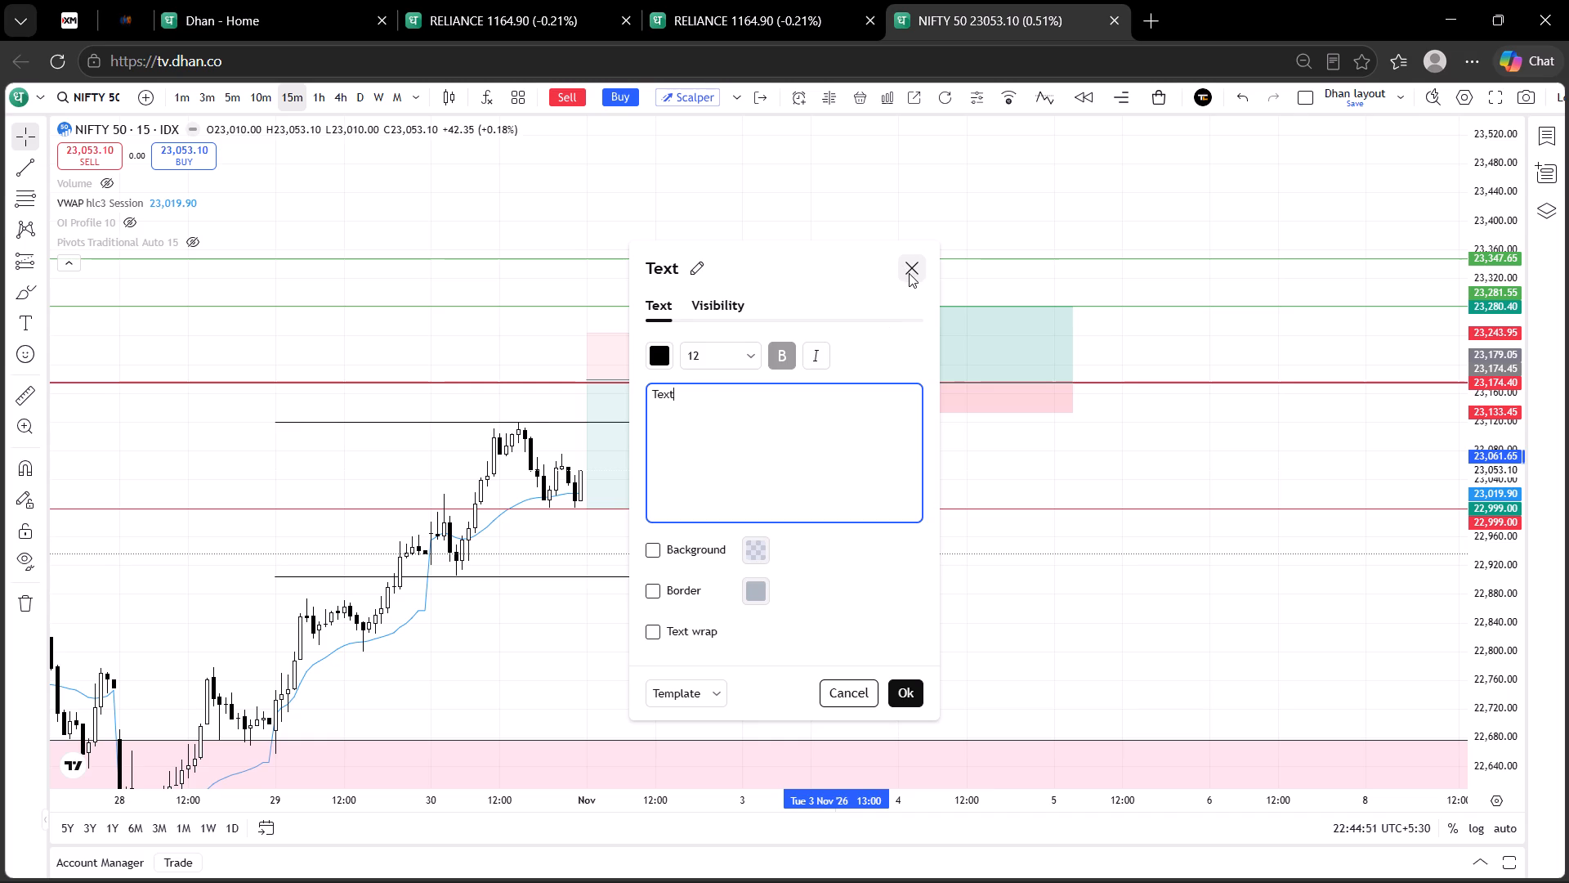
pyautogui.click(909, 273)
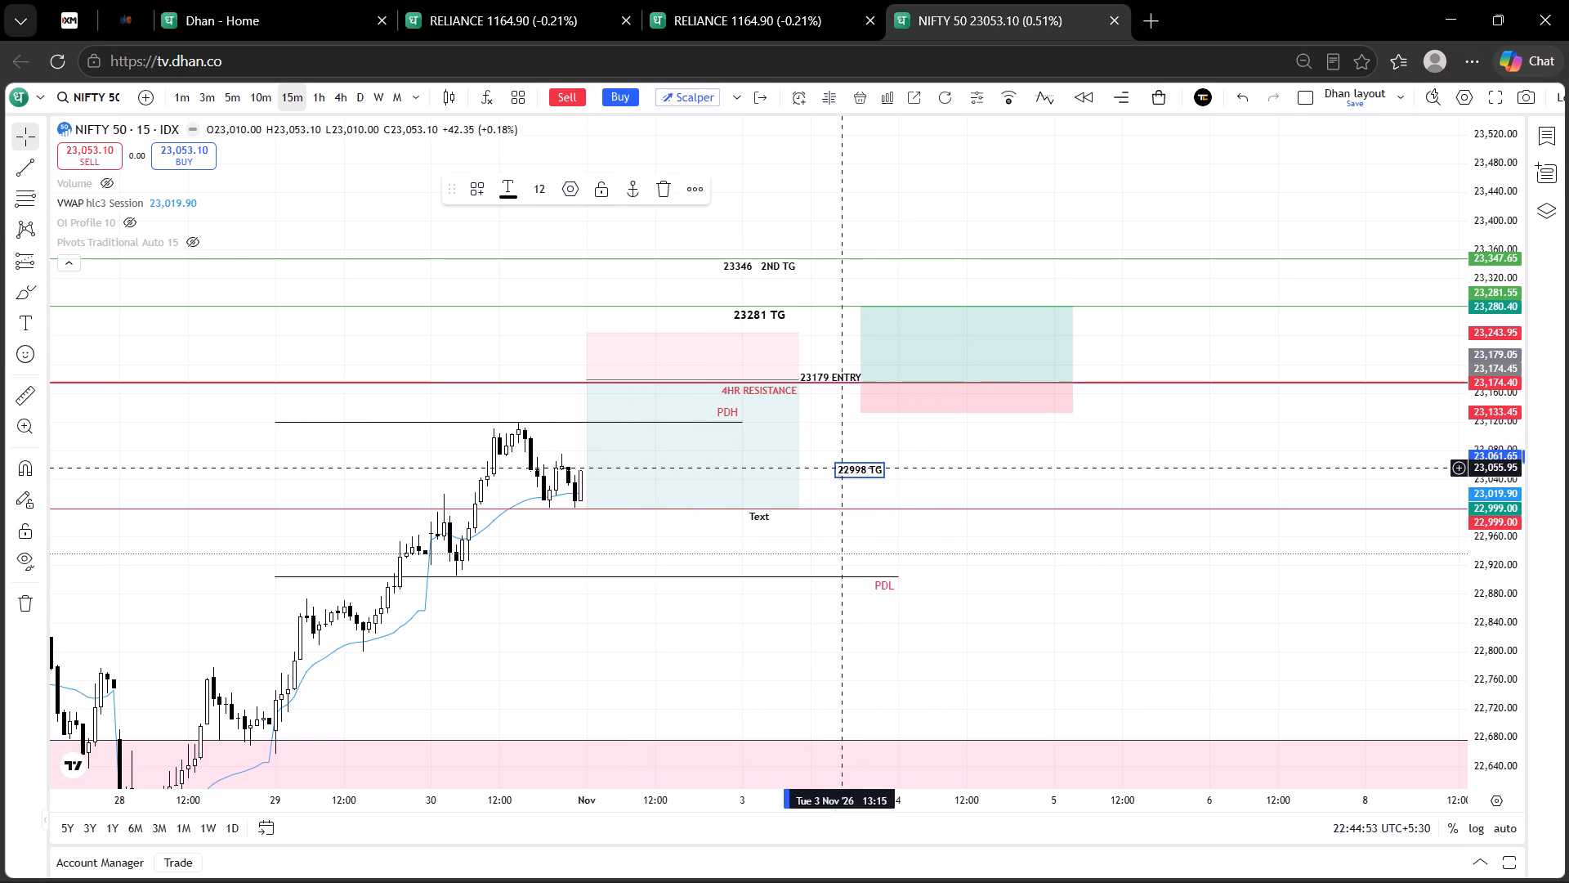
# Delete the standalone text label above the red 22,999.00 line.
pyautogui.rightClick(840, 468)
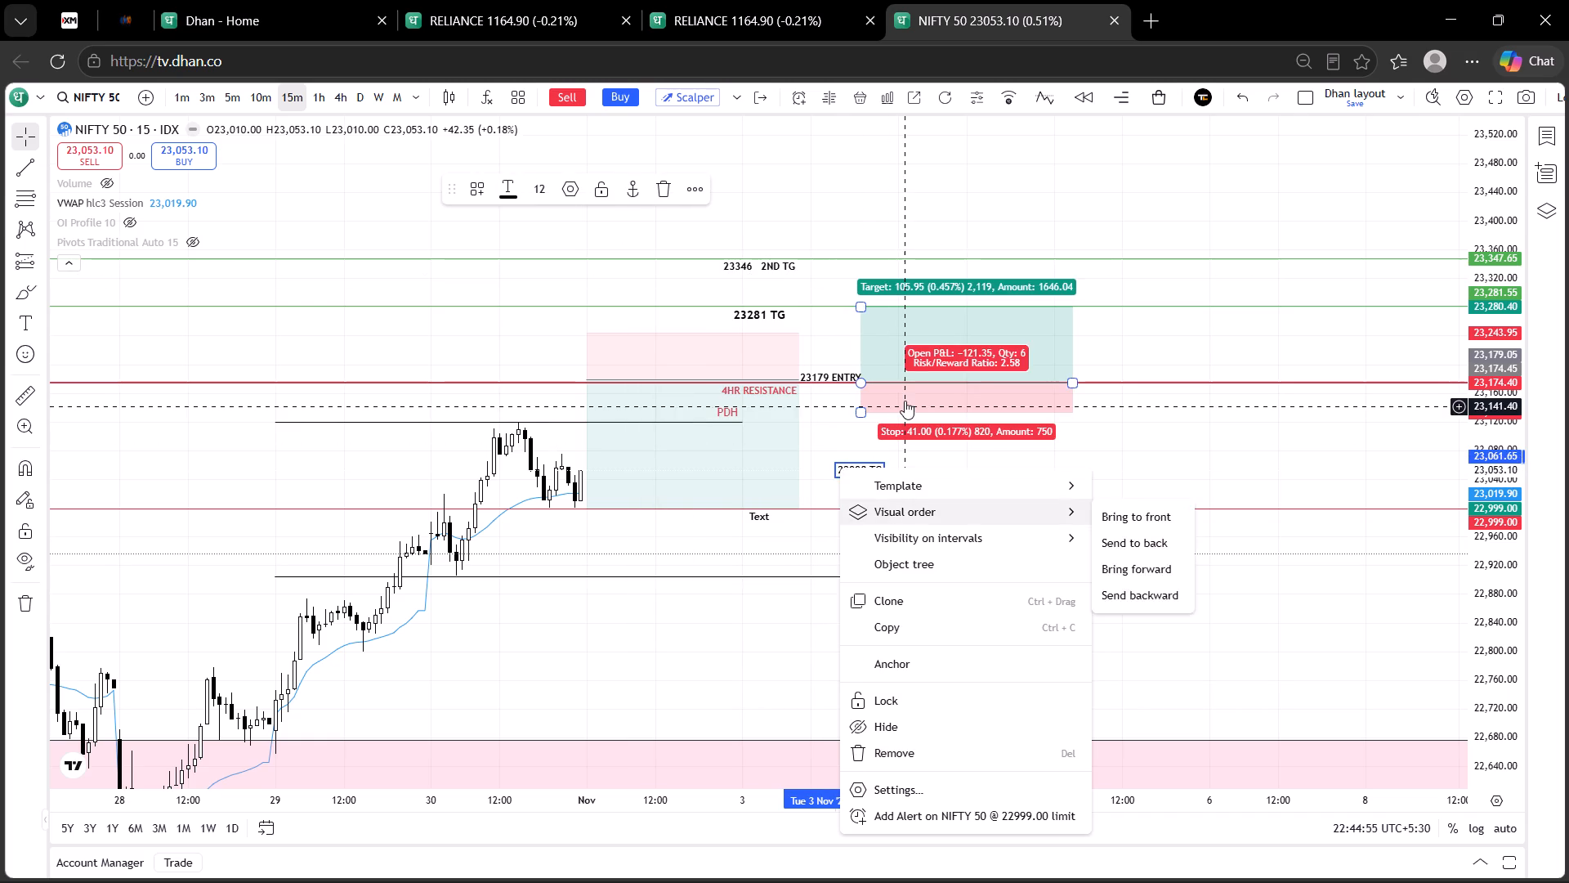
pyautogui.click(905, 401)
pyautogui.click(905, 401)
pyautogui.click(853, 470)
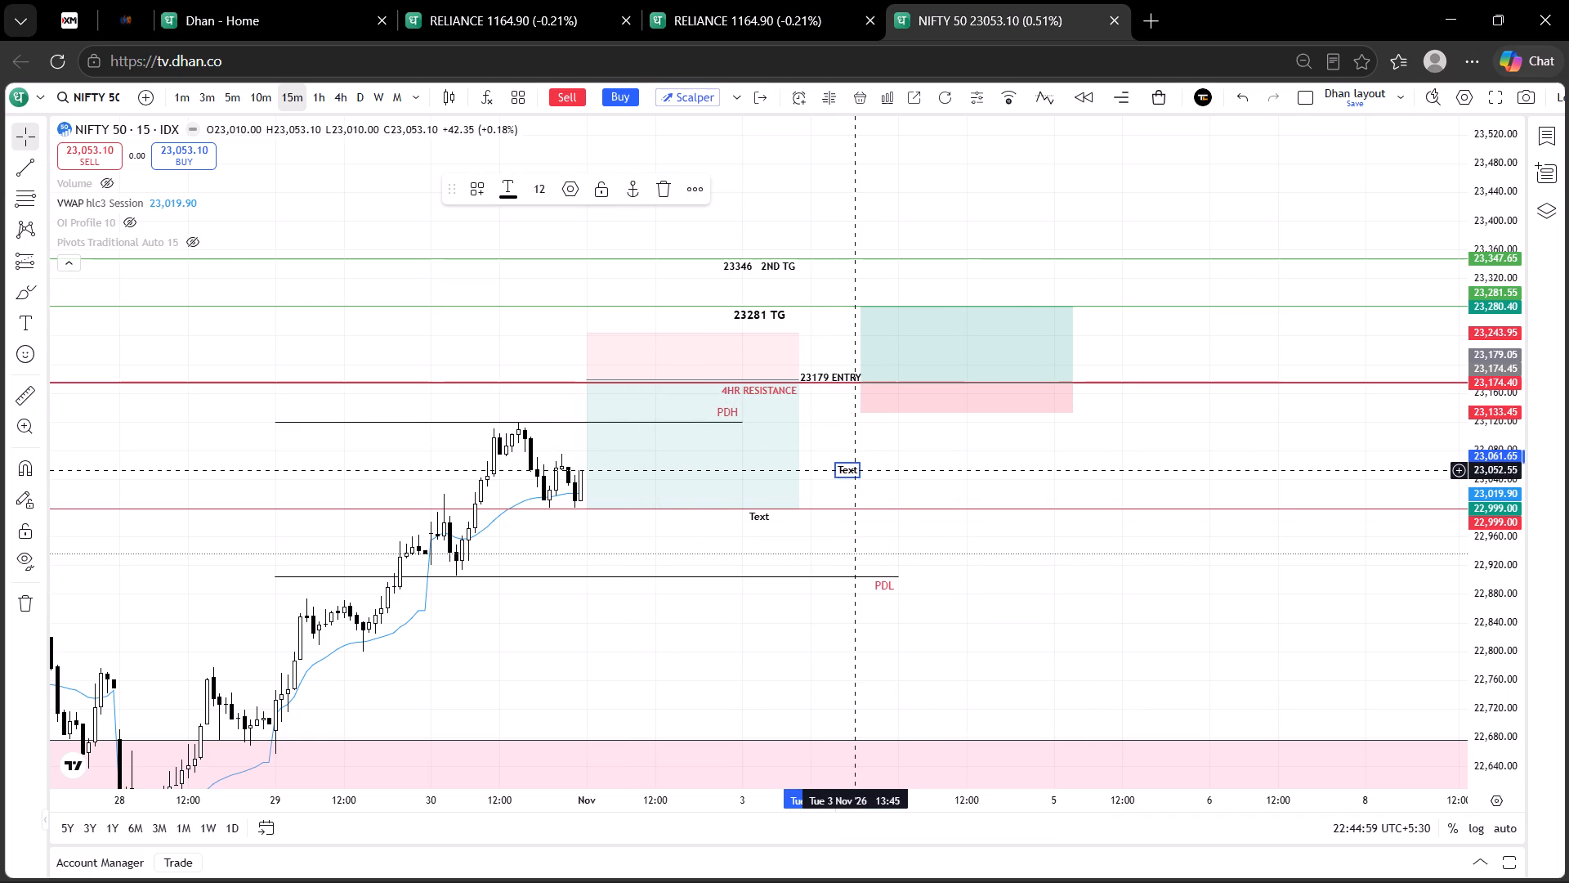
pyautogui.press('BackSpace')
# Replace the placeholder text on the red 22,999.00 horizontal line with the label 22998 TG.
pyautogui.click(761, 514)
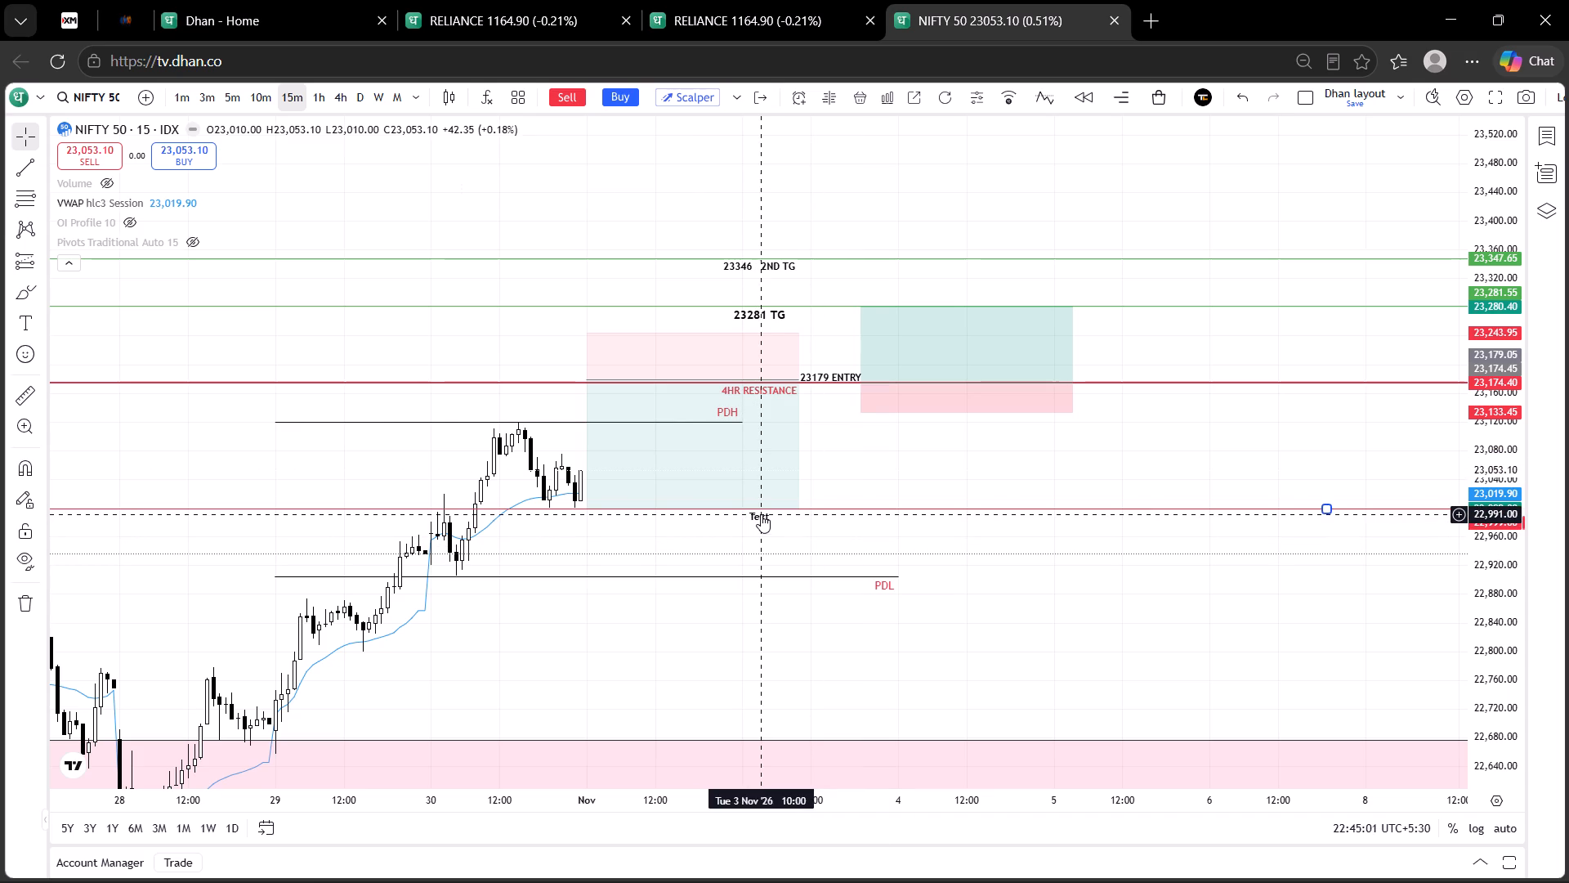
pyautogui.doubleClick(761, 514)
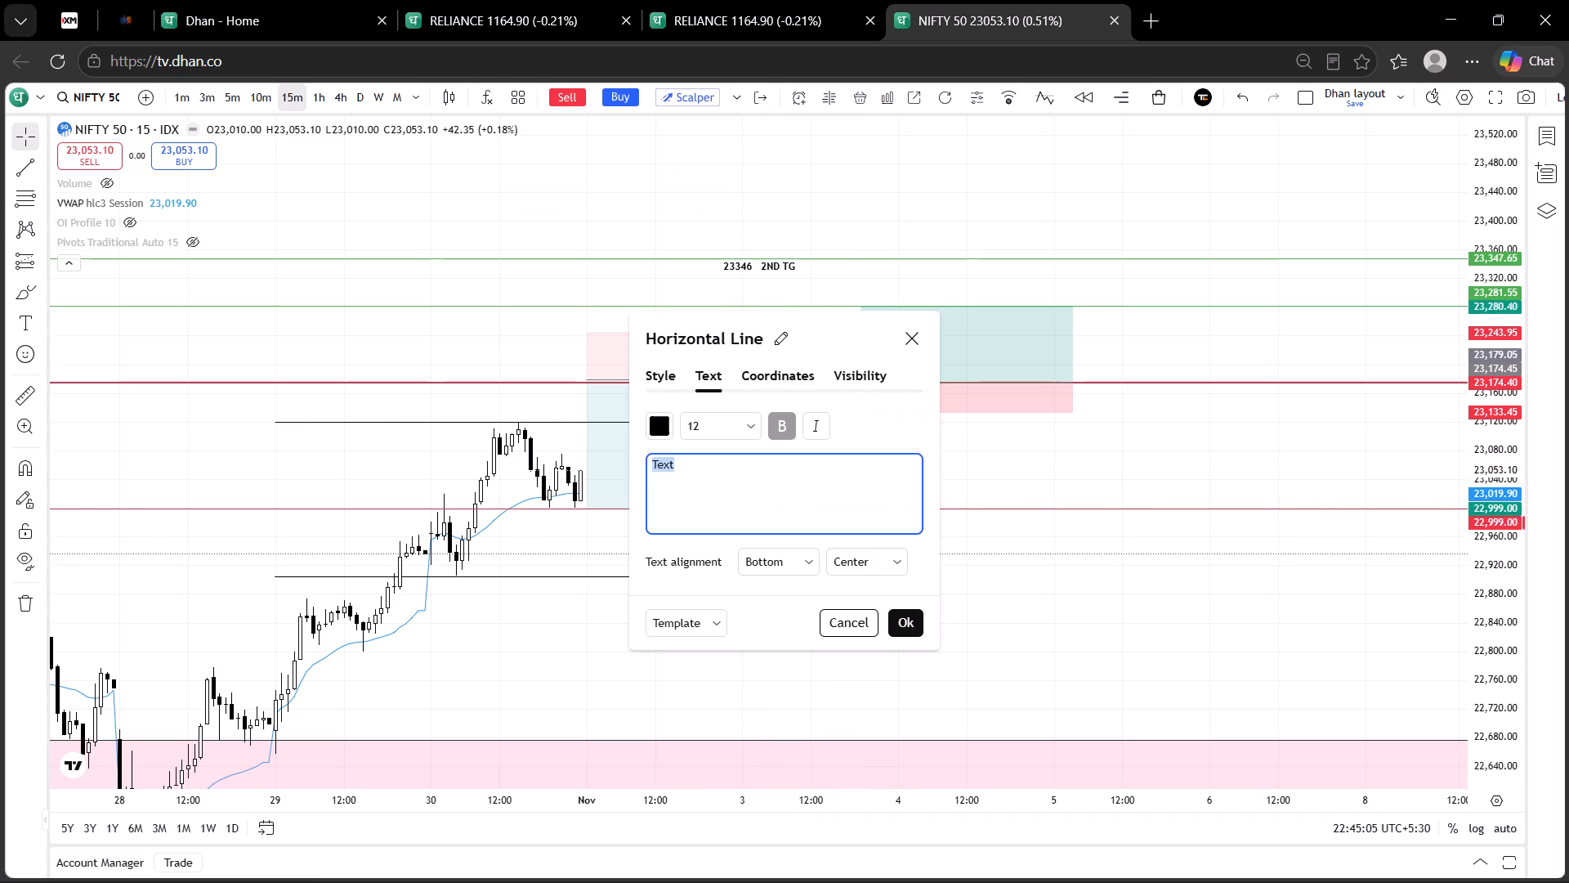
pyautogui.press('BackSpace')
pyautogui.write('22')
pyautogui.write('998')
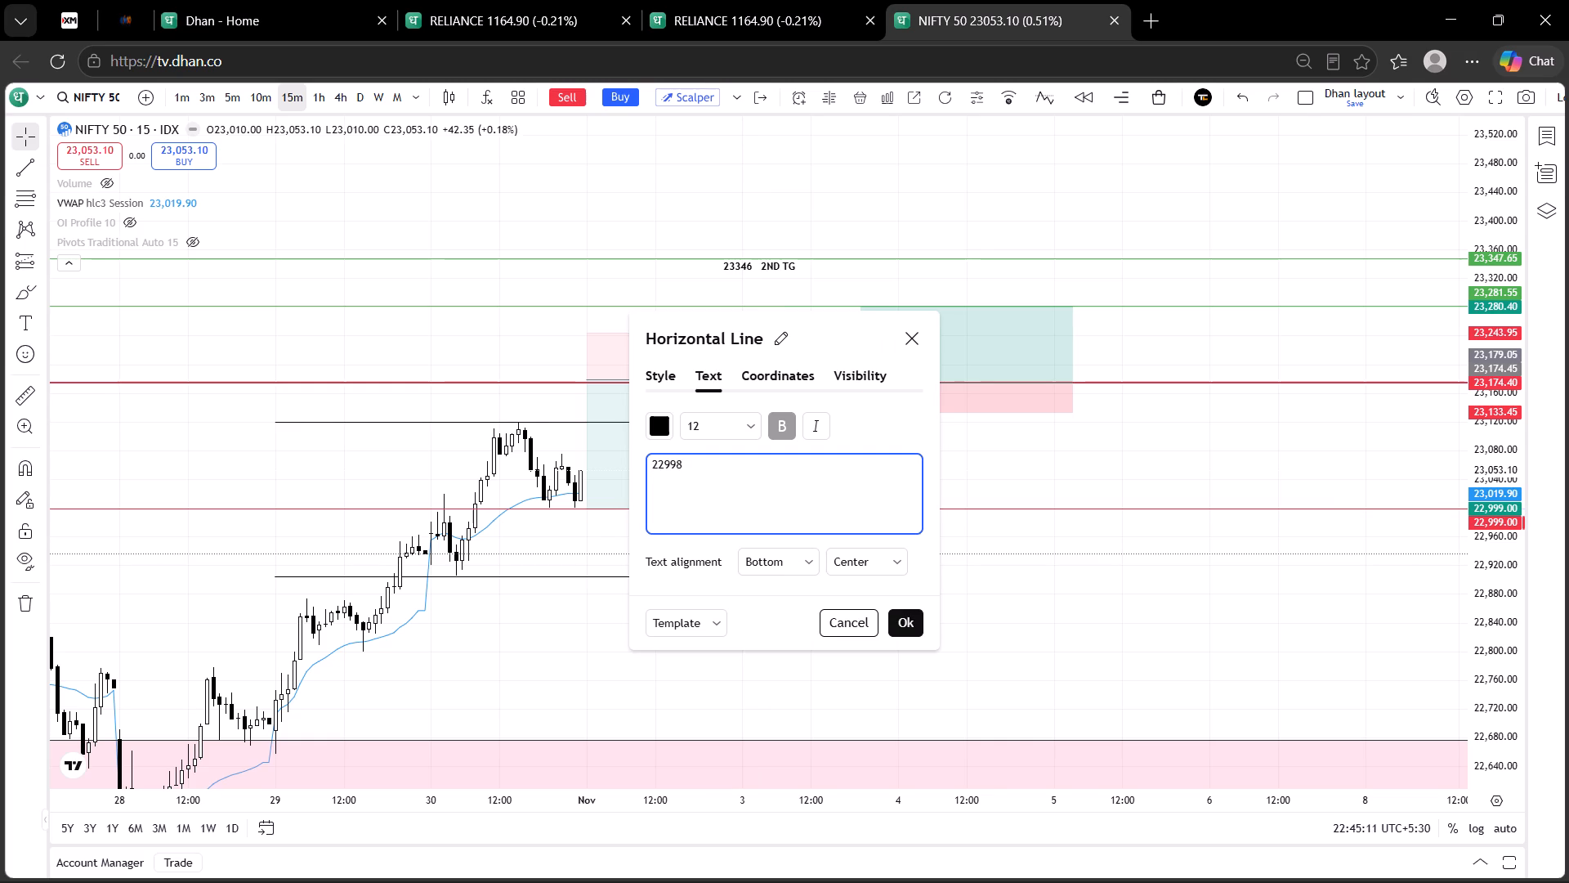
pyautogui.press('space')
pyautogui.write('TG')
pyautogui.click(906, 625)
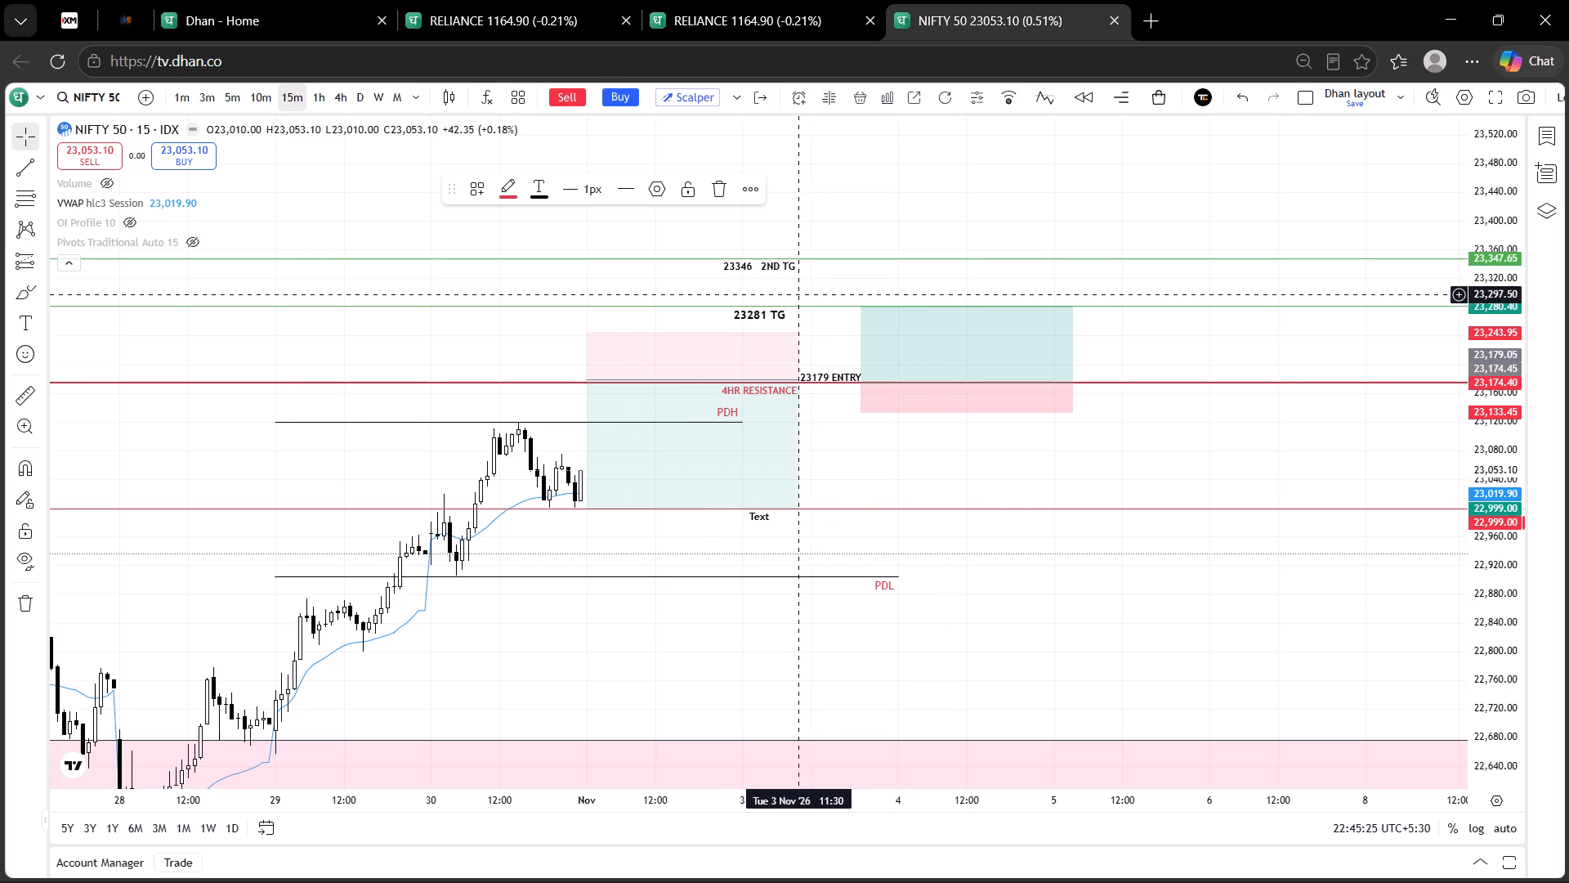
# Set the font size of the 23179 ENTRY text label to 14.
pyautogui.click(824, 379)
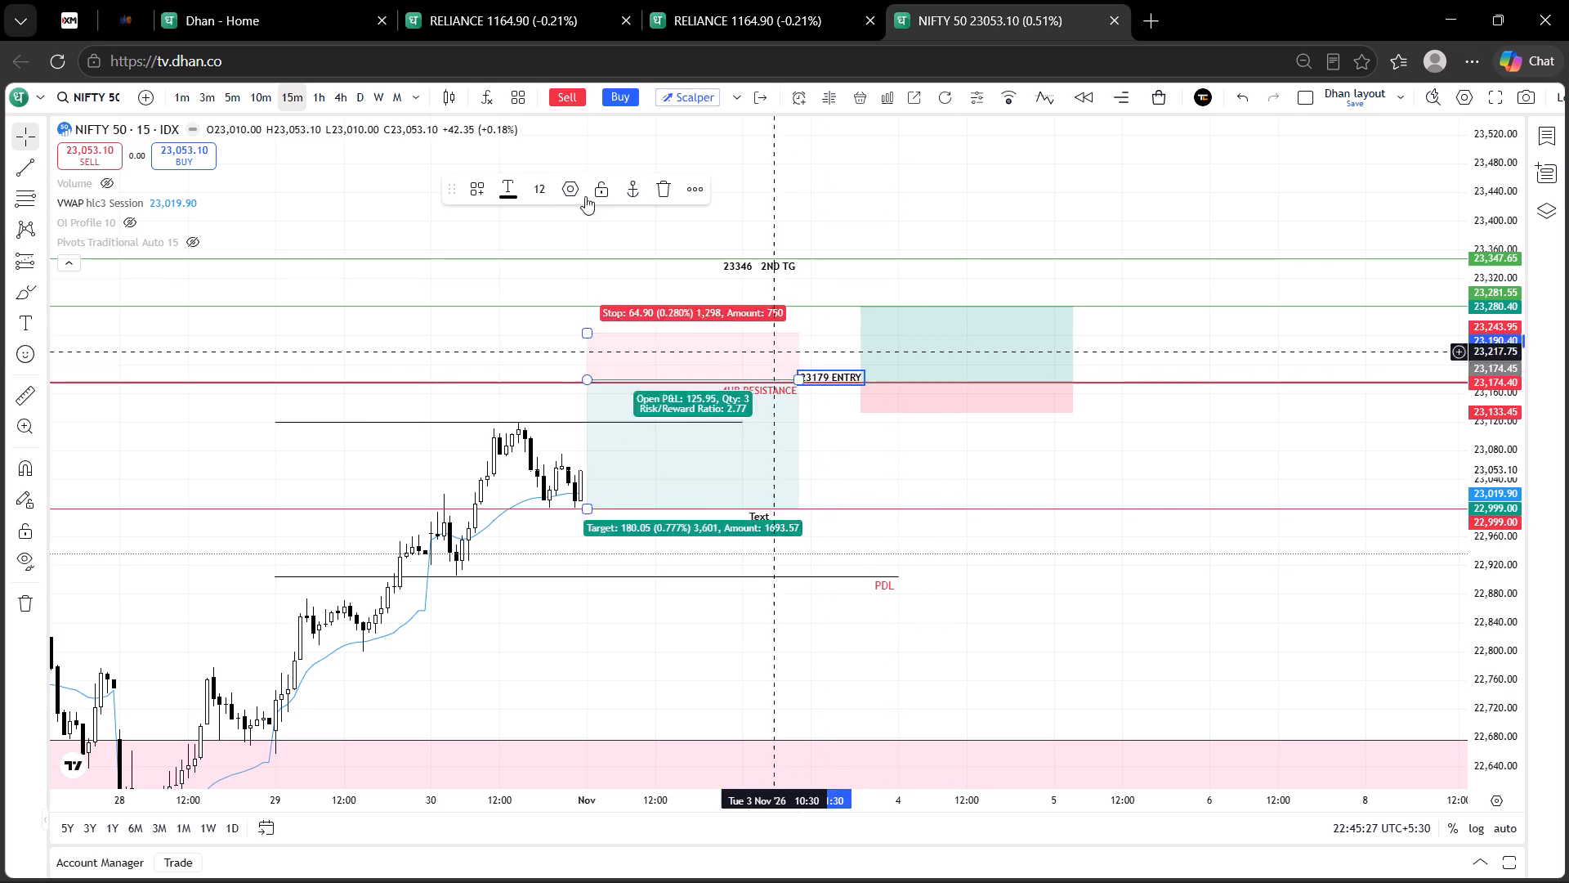
pyautogui.click(543, 183)
pyautogui.click(534, 333)
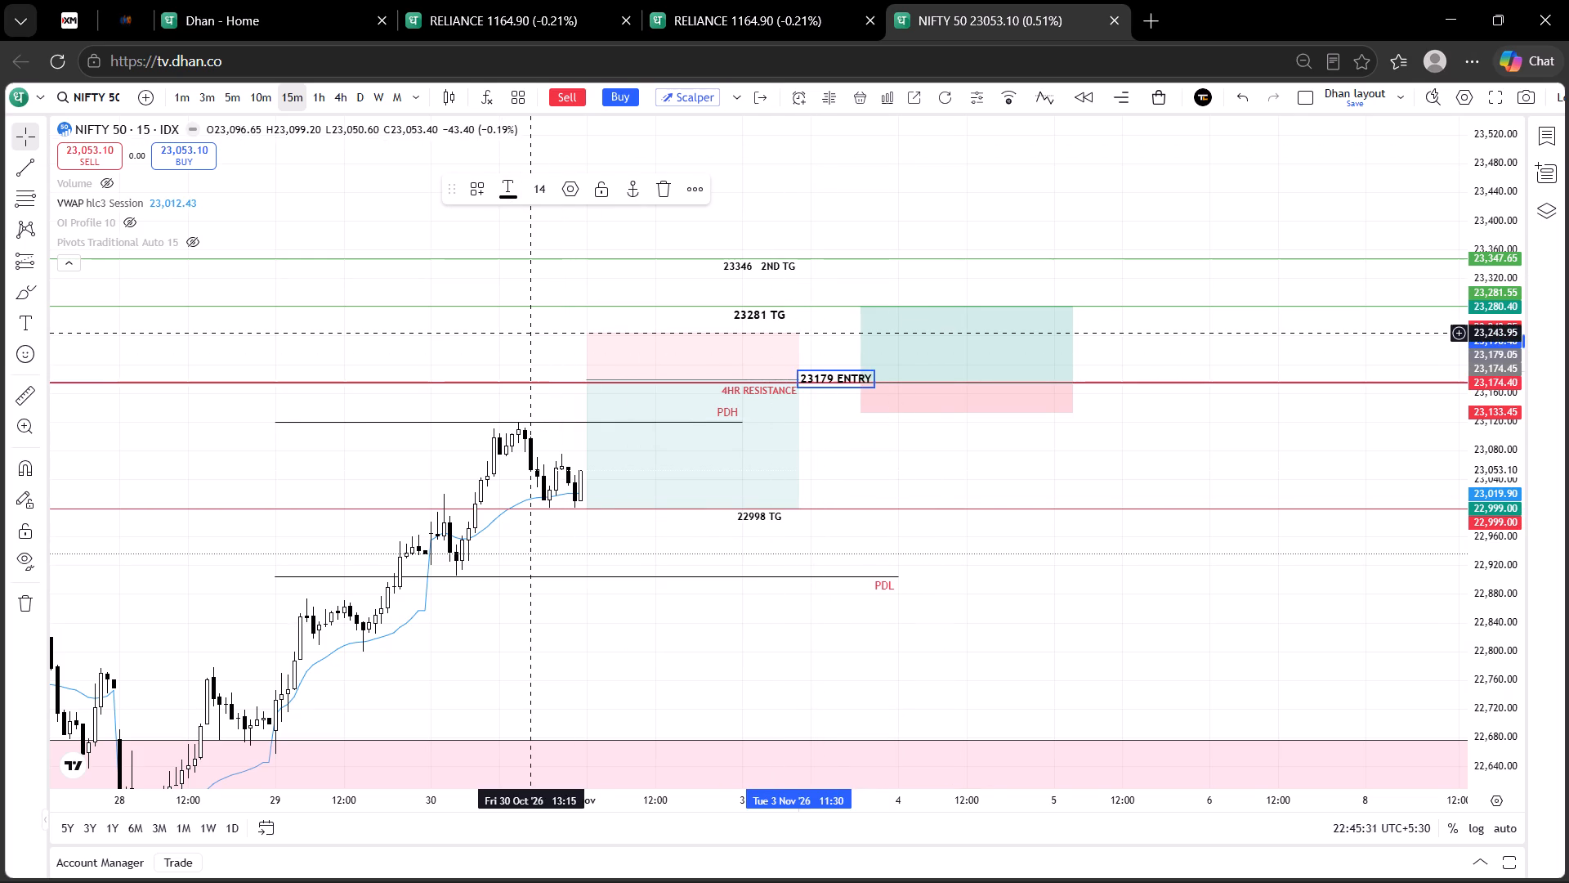
pyautogui.click(817, 464)
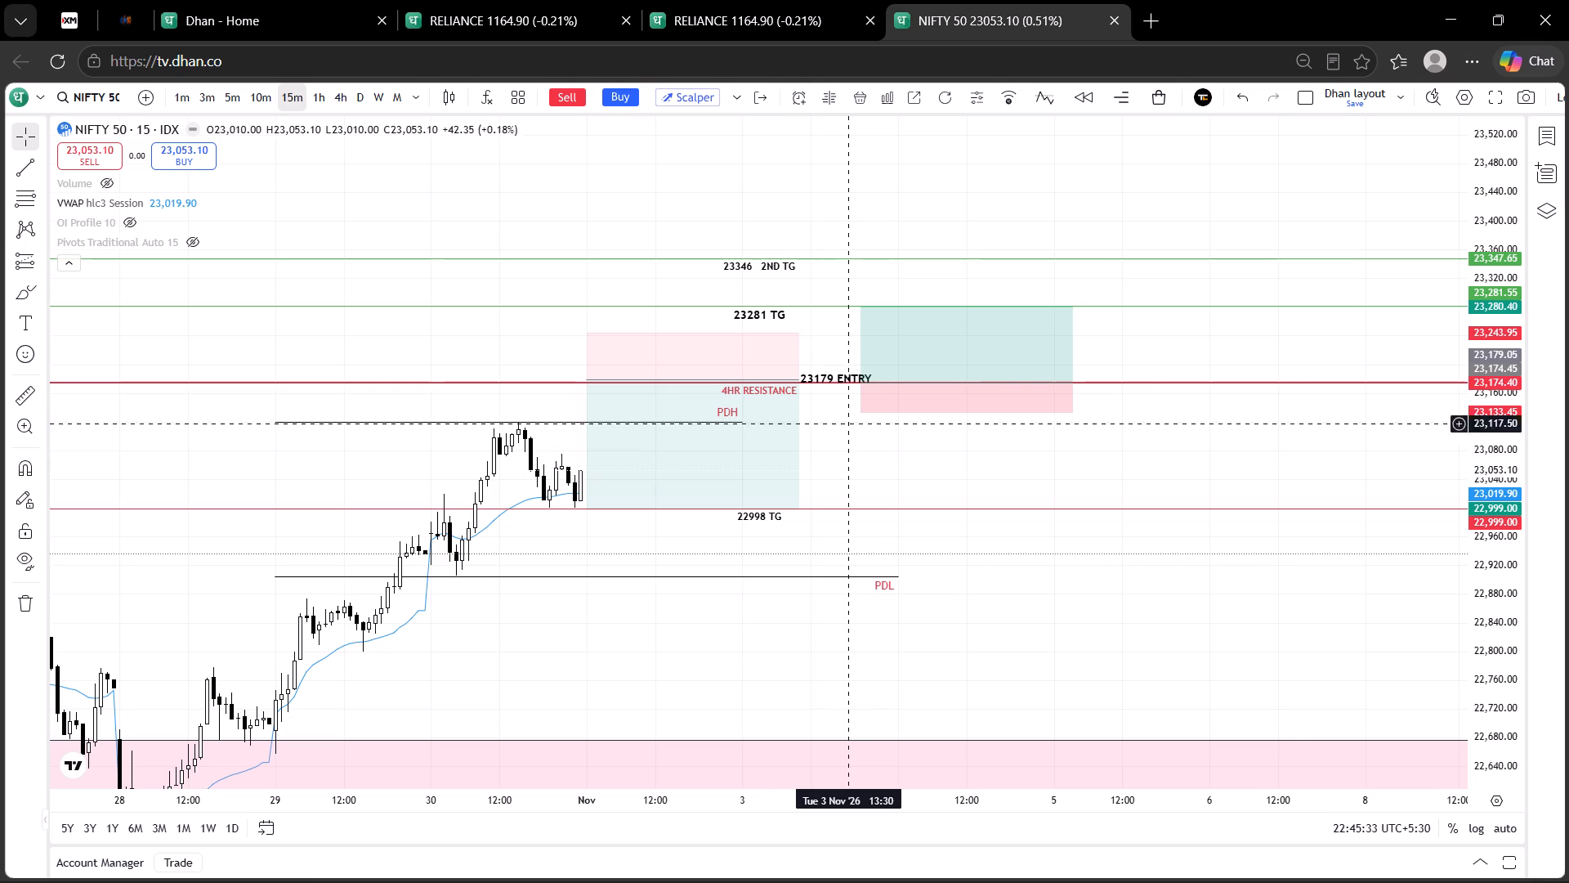
pyautogui.click(852, 379)
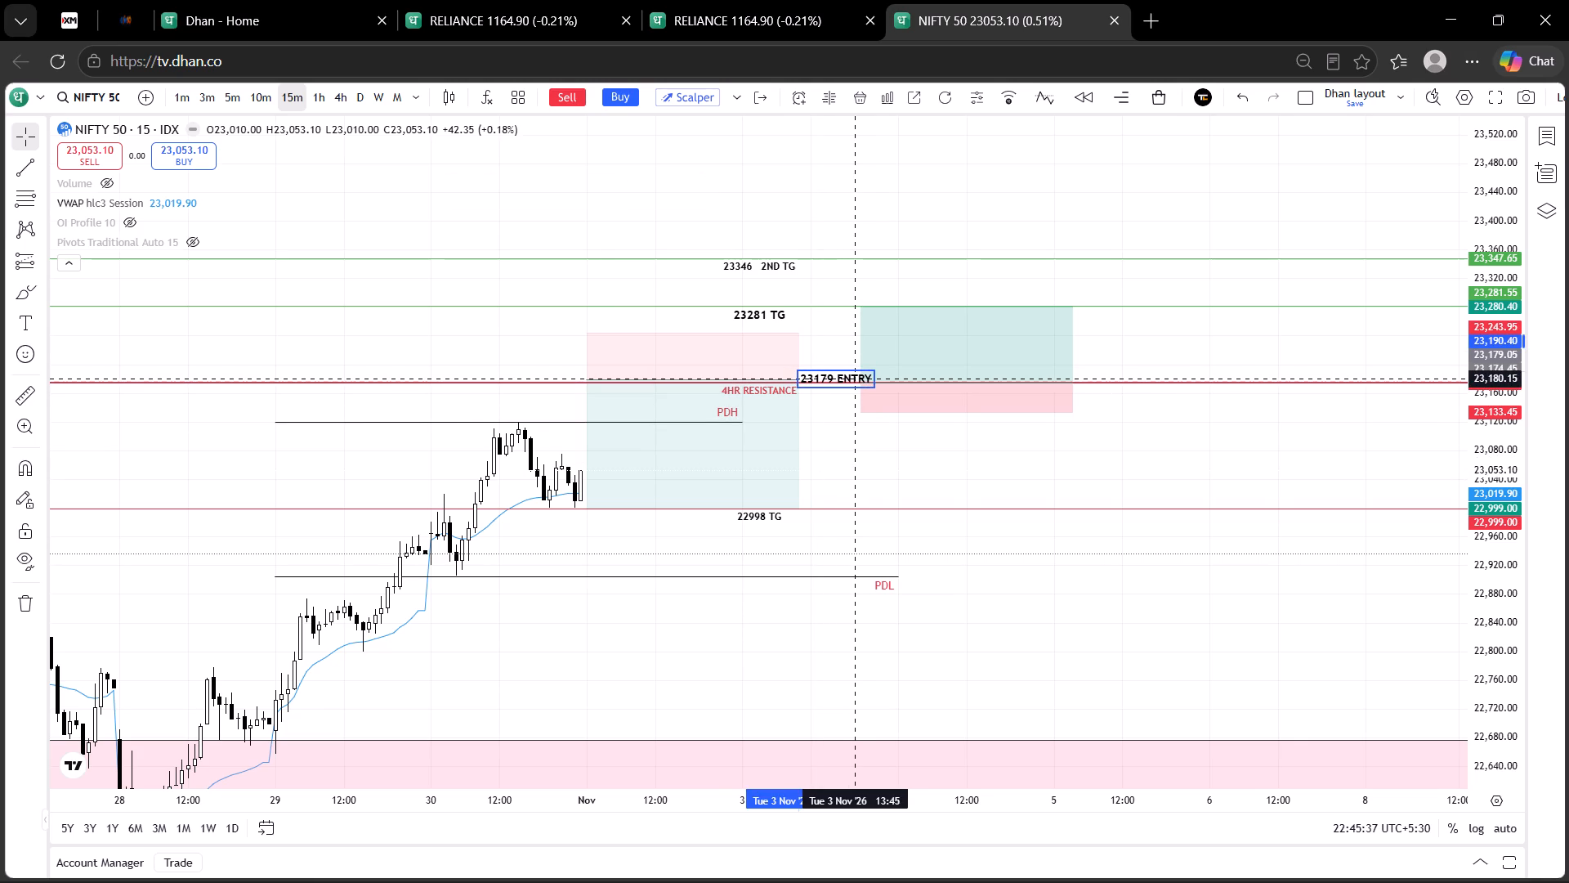
pyautogui.click(838, 431)
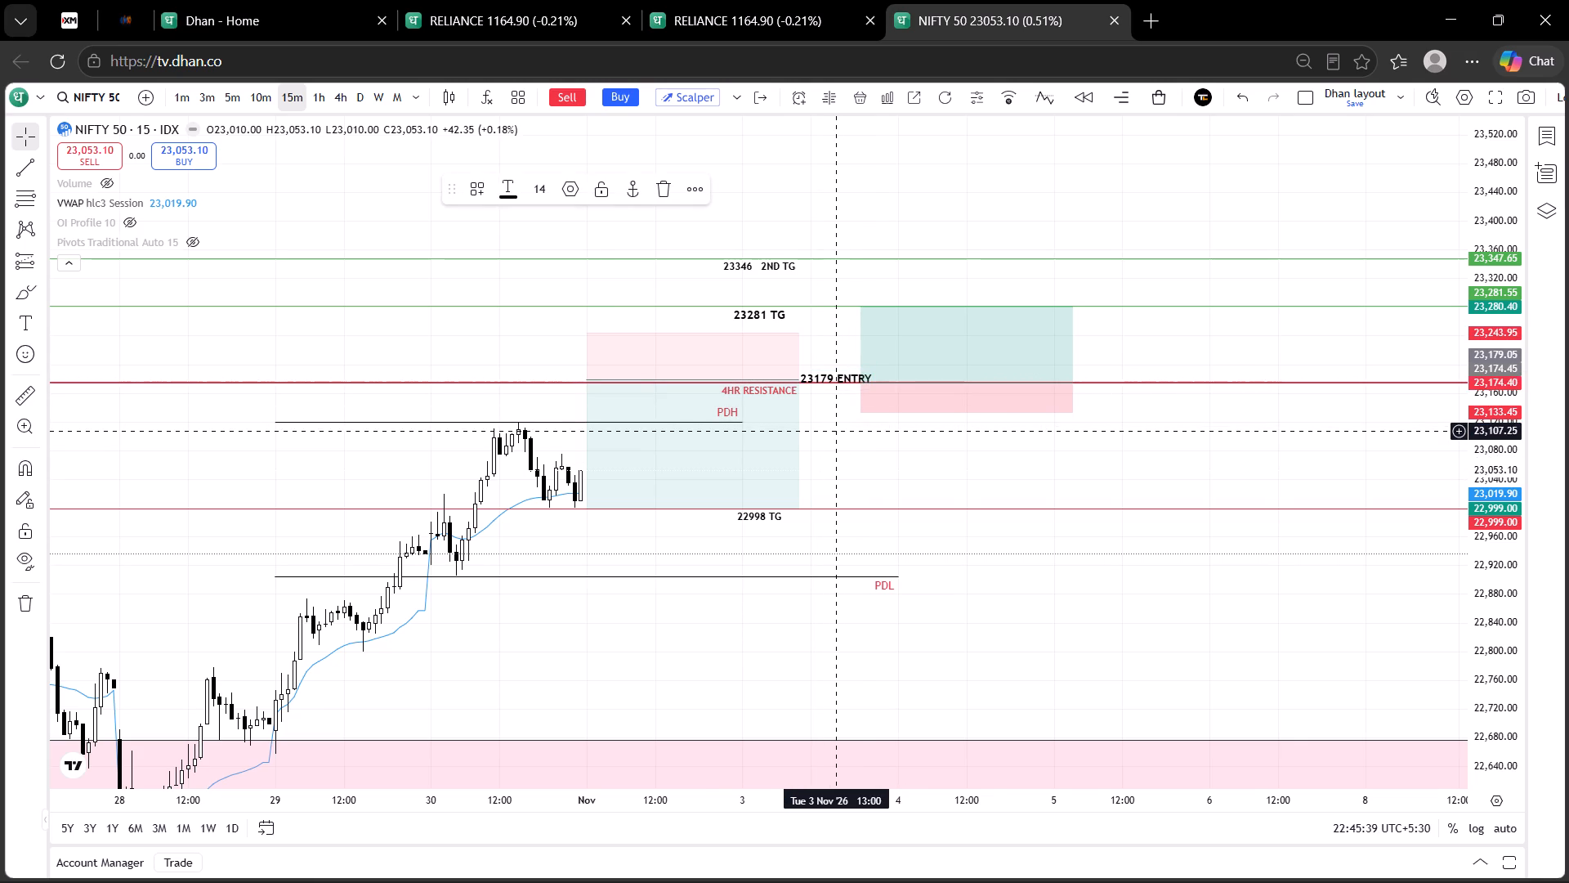
# Change the label of the green 23,281.55 horizontal line to 23281 1ST TG.
pyautogui.click(753, 313)
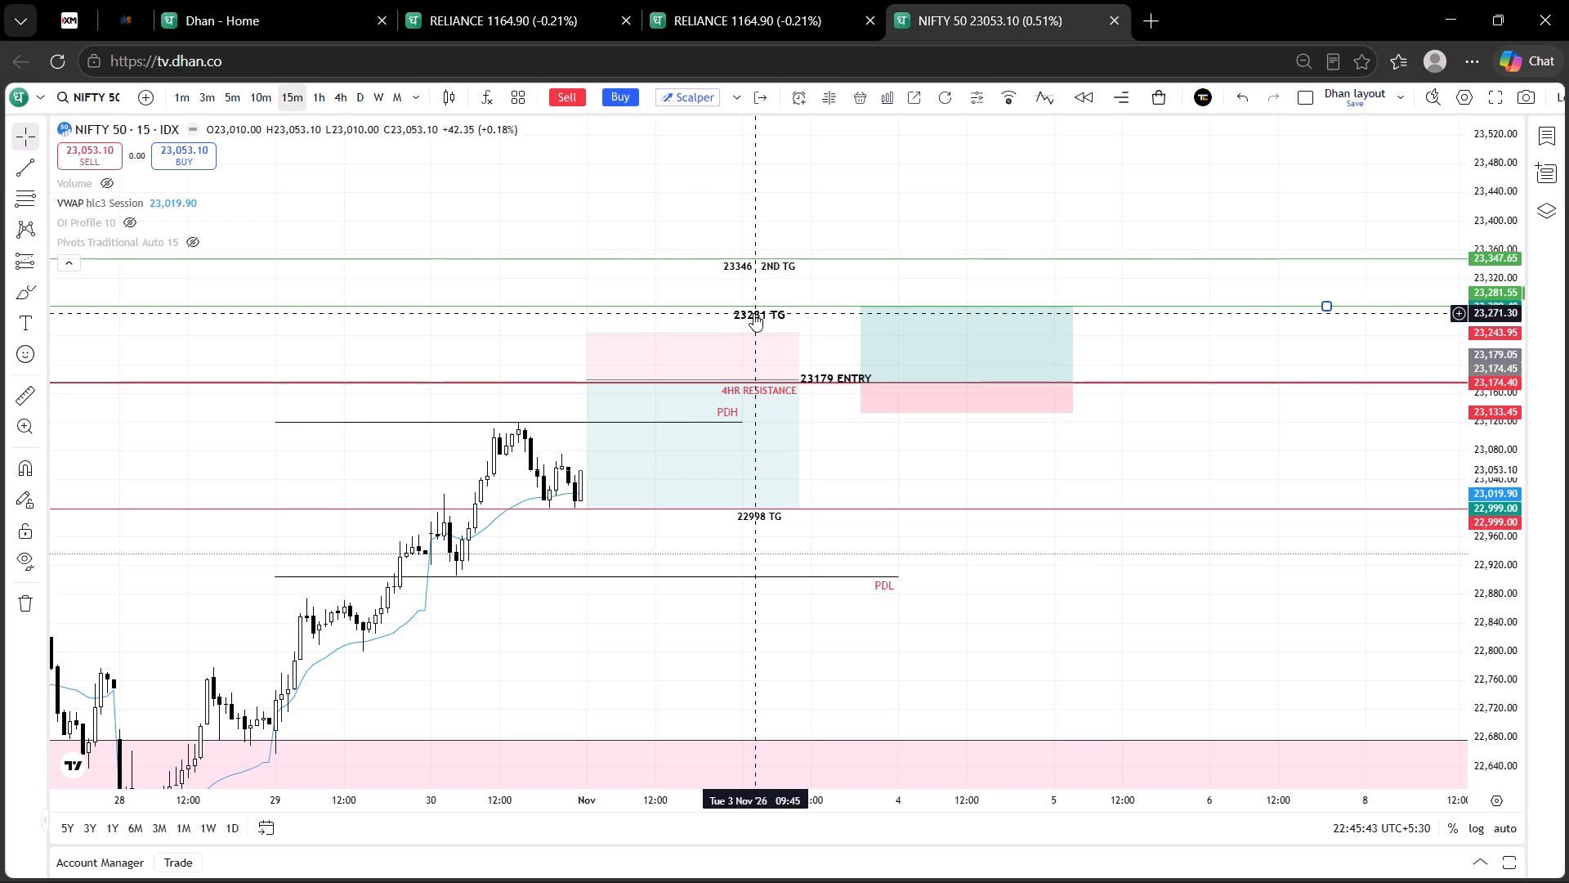
pyautogui.doubleClick(753, 313)
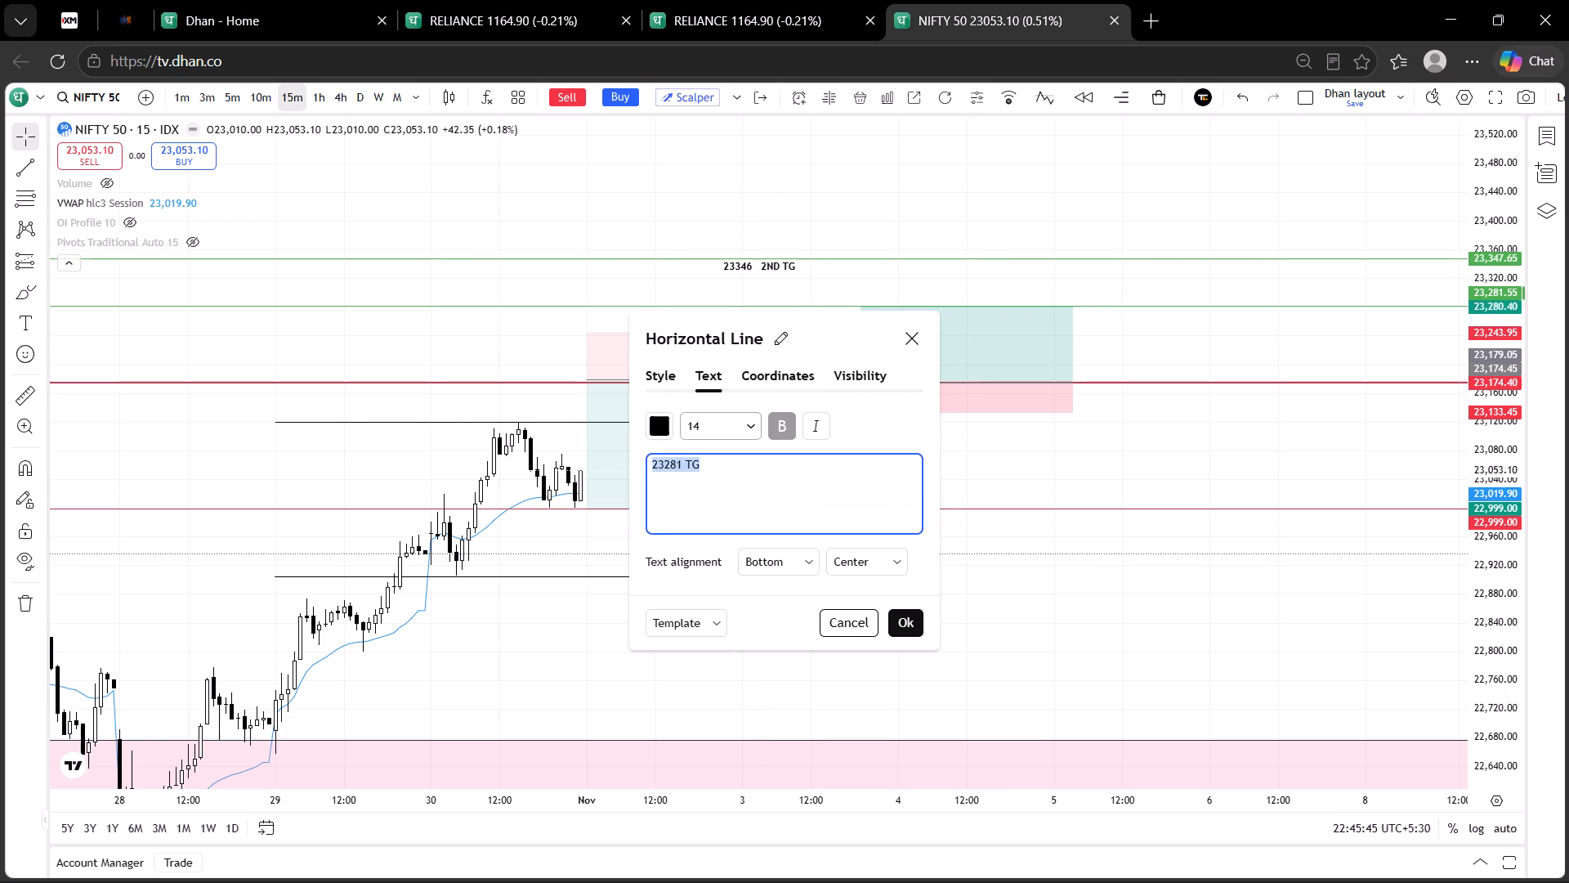
pyautogui.click(687, 461)
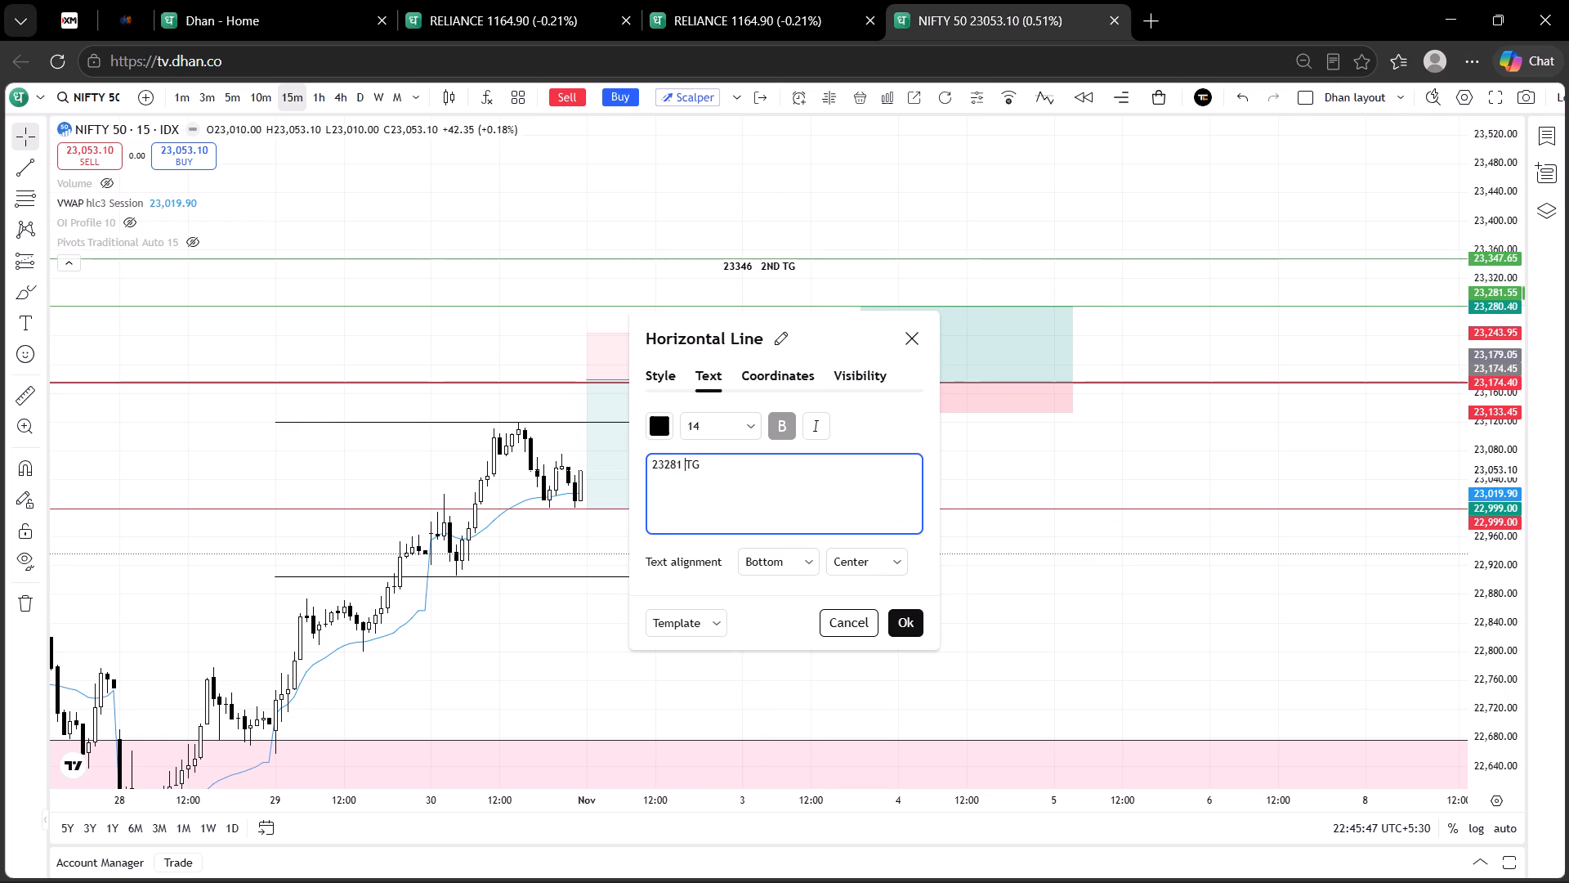
pyautogui.press('1')
pyautogui.write('ST')
pyautogui.press('space')
pyautogui.press('space')
pyautogui.press('BackSpace')
pyautogui.click(911, 614)
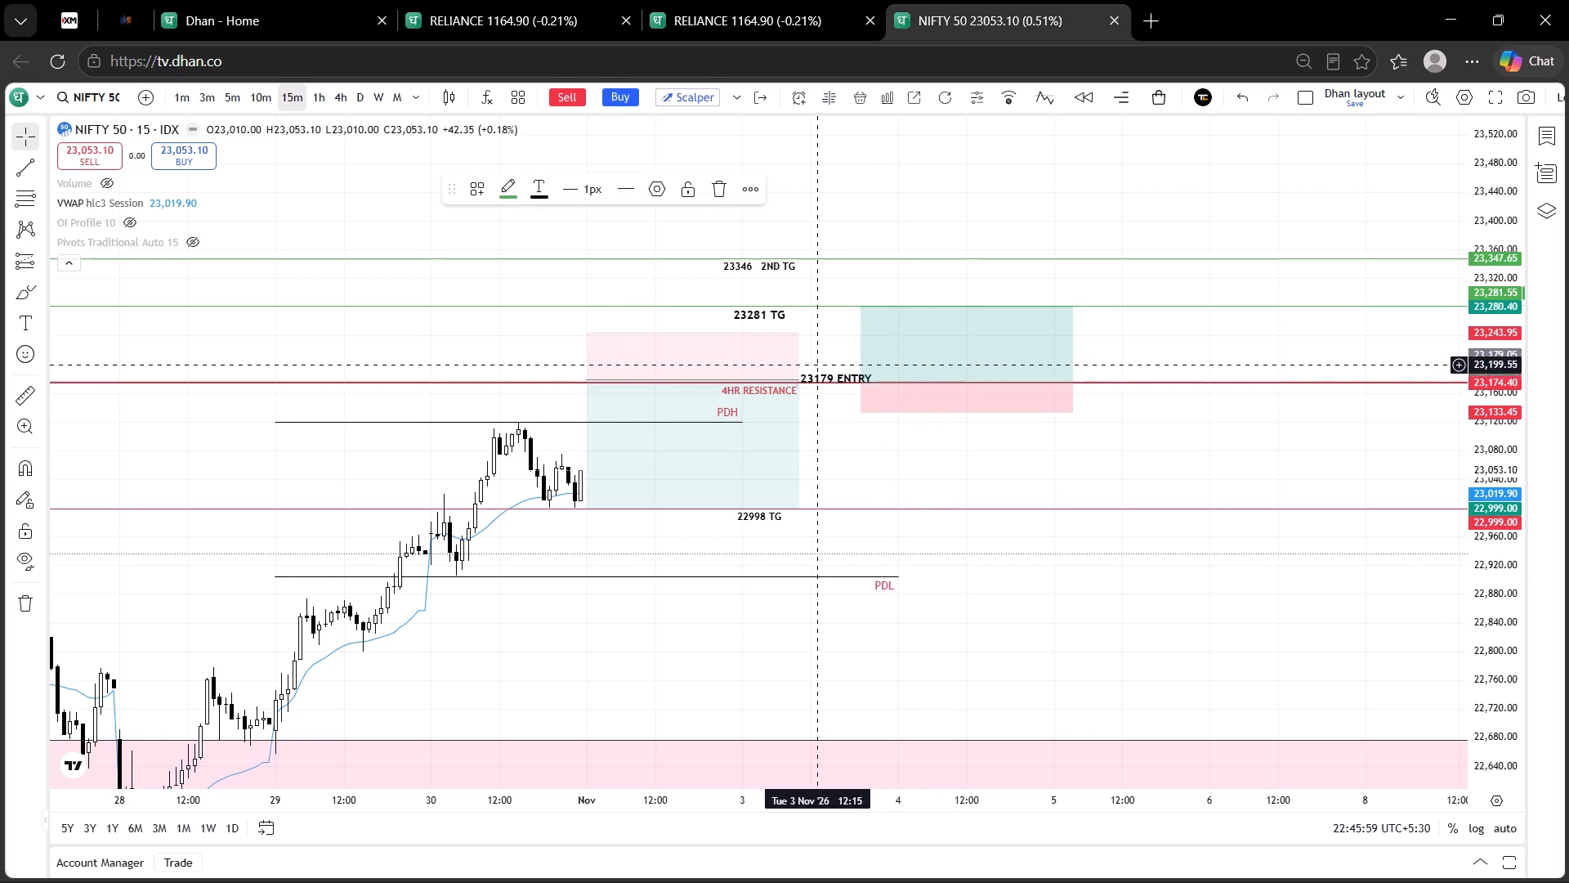
pyautogui.click(776, 312)
pyautogui.click(843, 450)
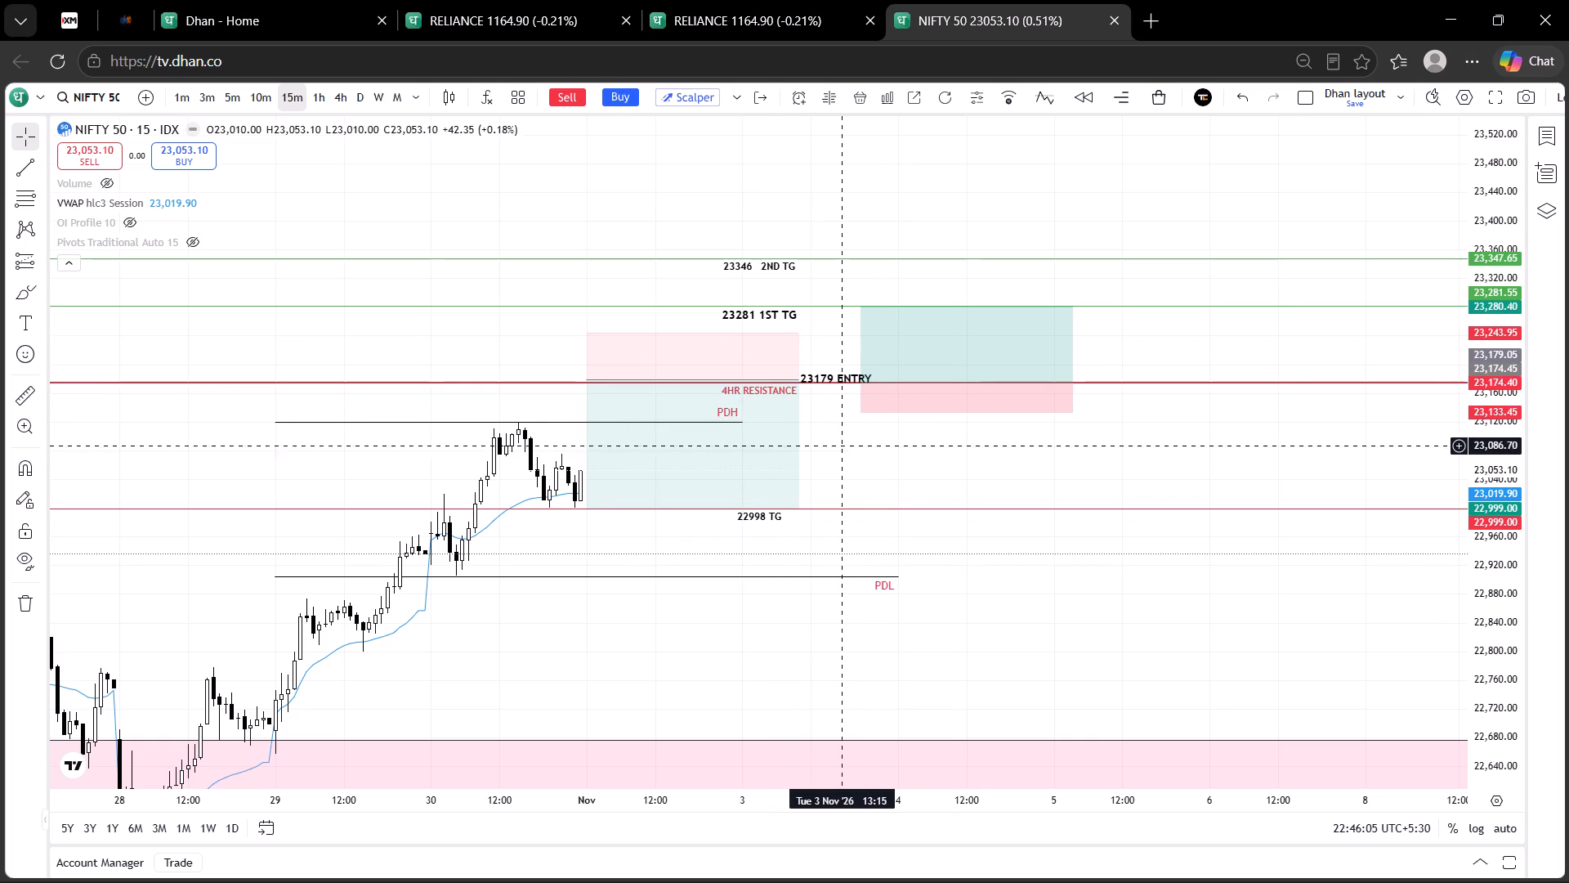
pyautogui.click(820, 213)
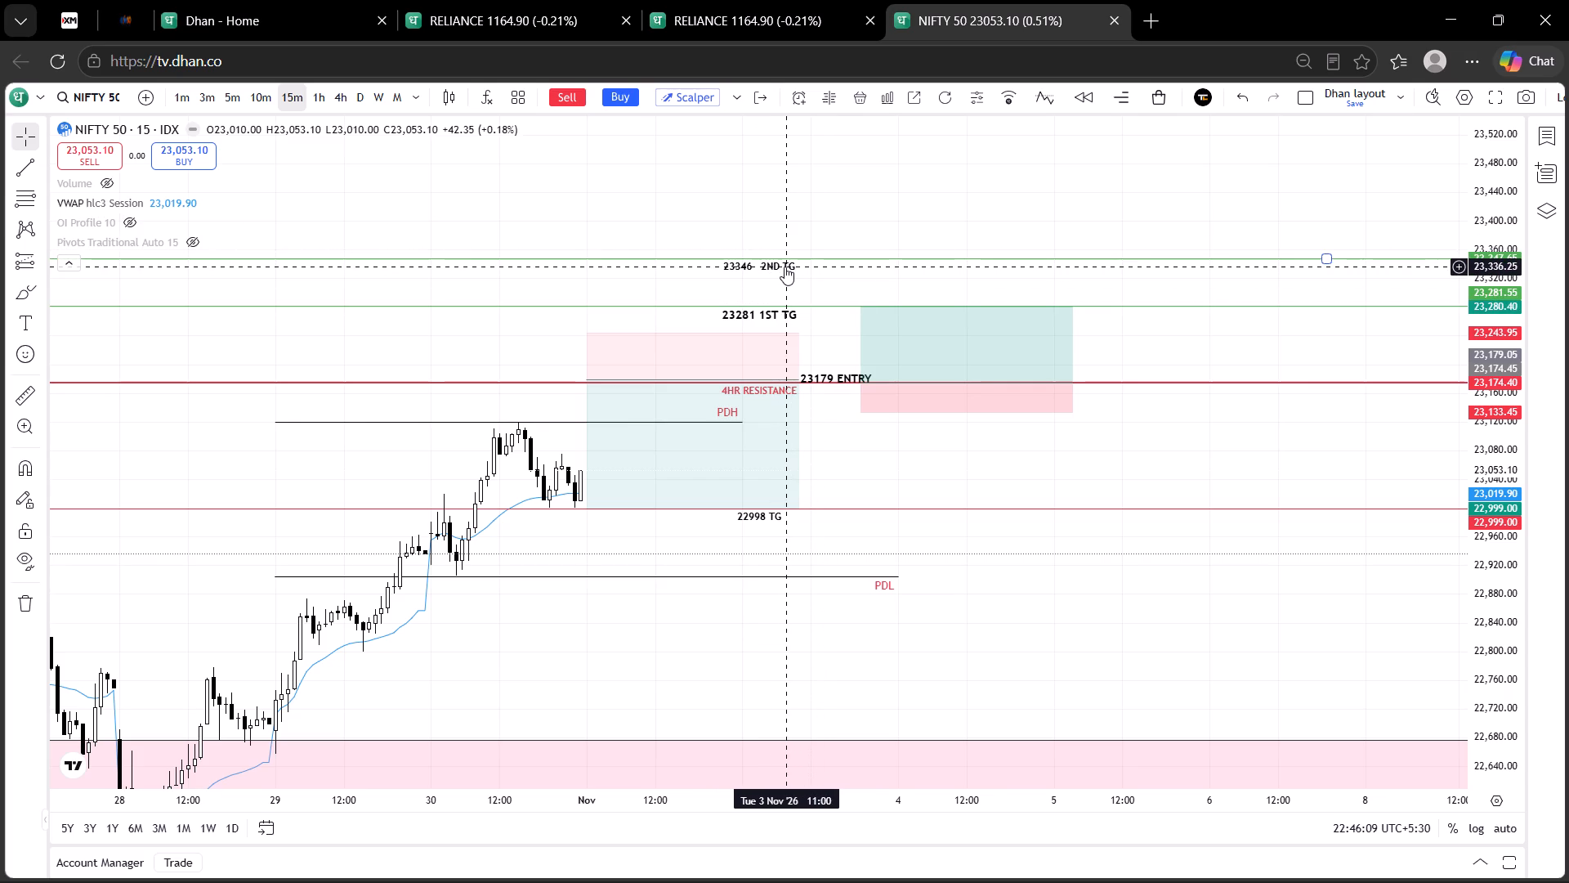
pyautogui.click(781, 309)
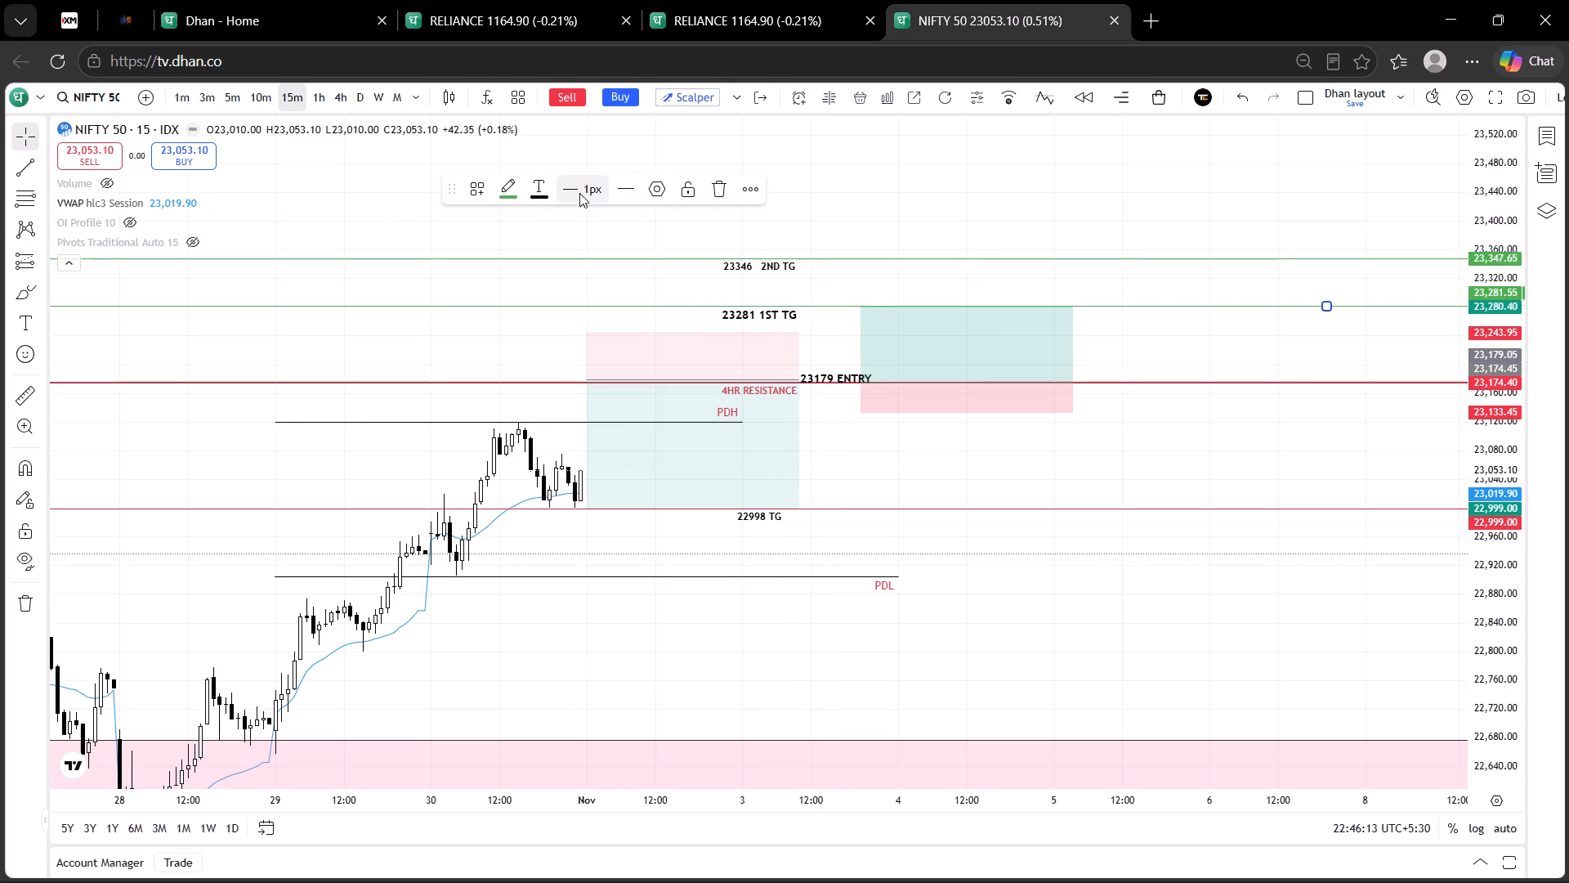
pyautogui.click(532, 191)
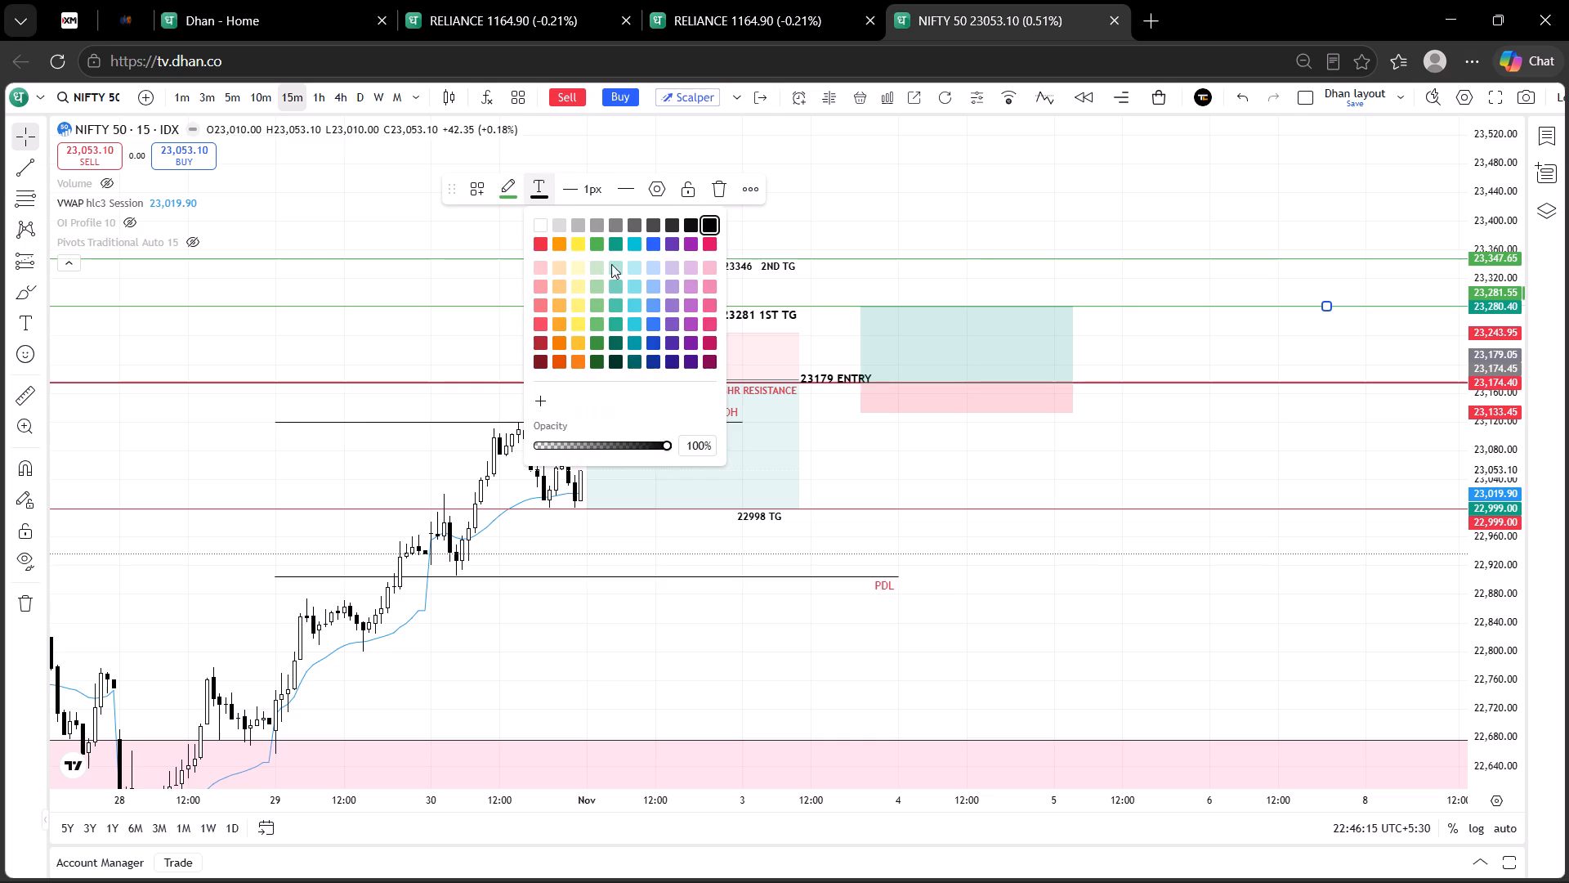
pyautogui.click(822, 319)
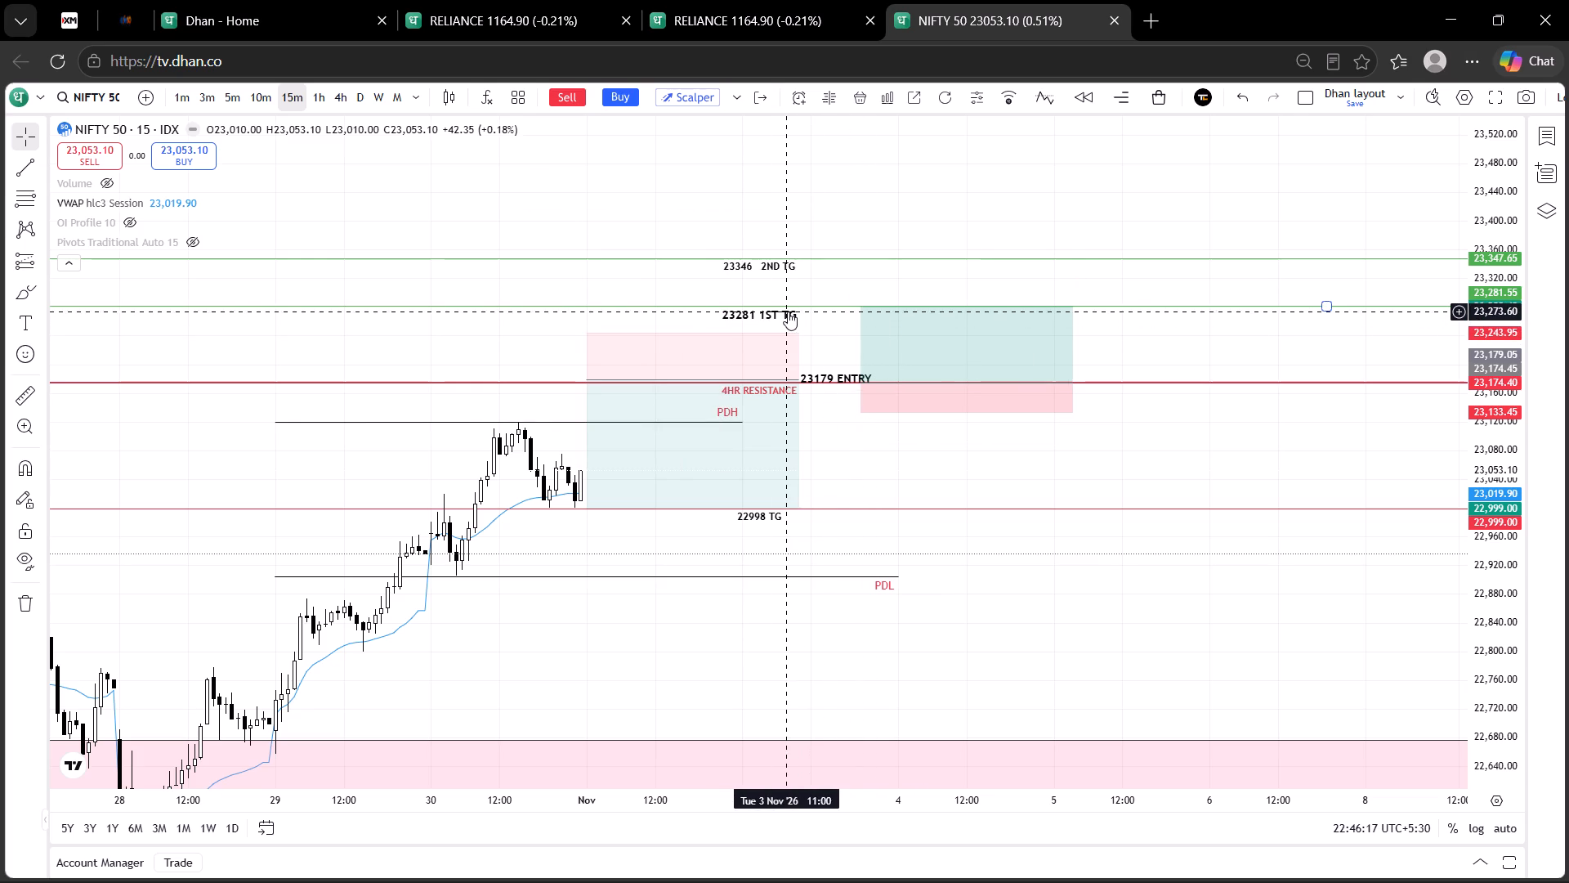
# Set the font size of the 23281 1ST TG line label to 12.
pyautogui.doubleClick(788, 312)
pyautogui.click(755, 431)
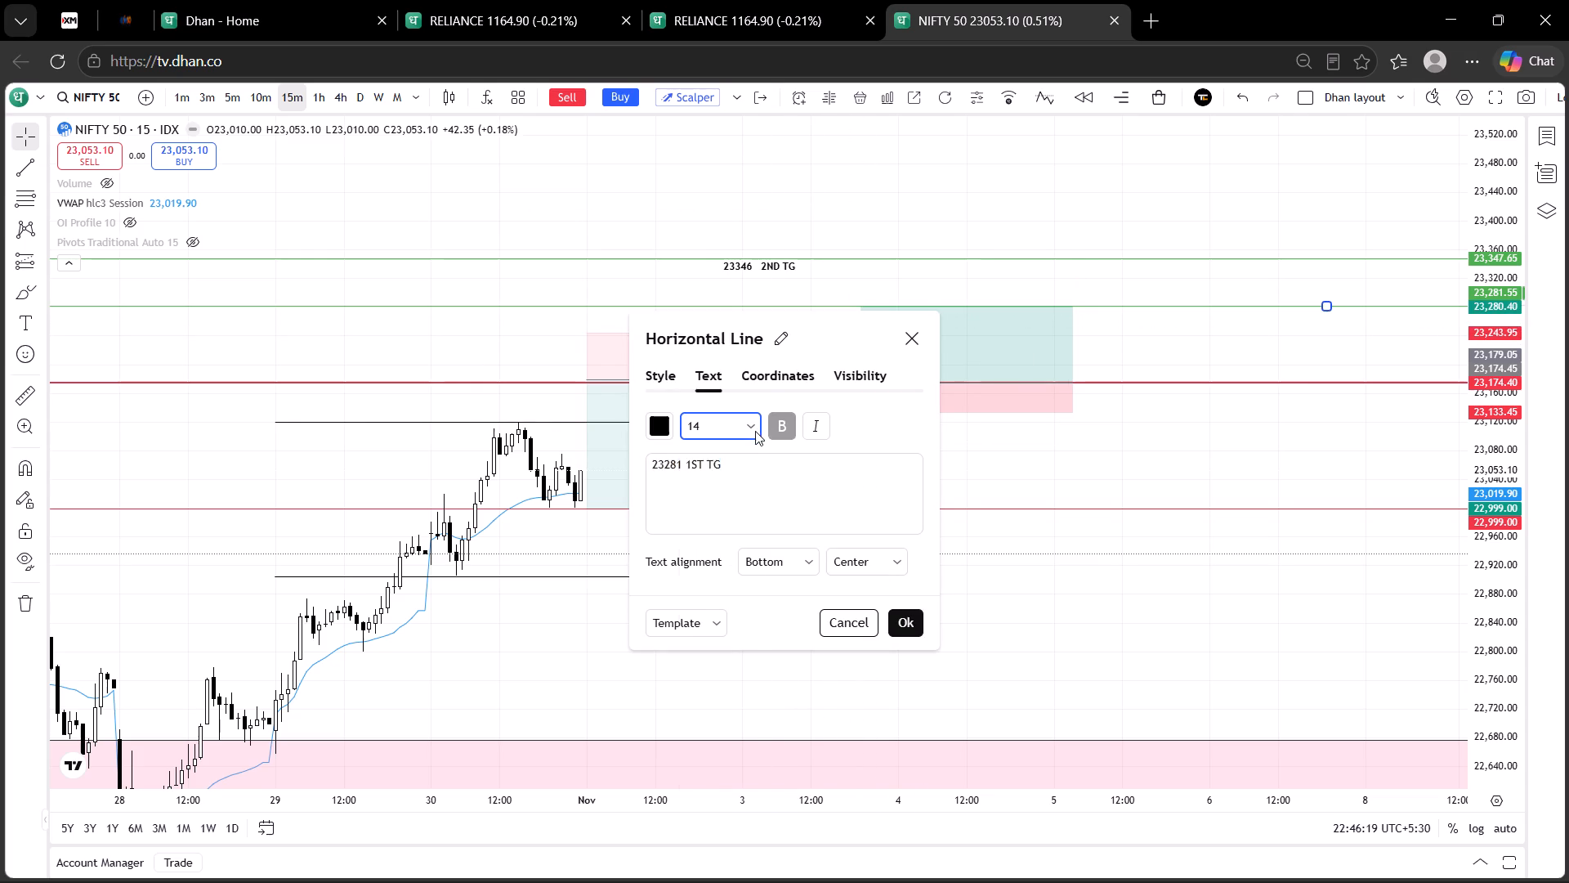
pyautogui.click(714, 540)
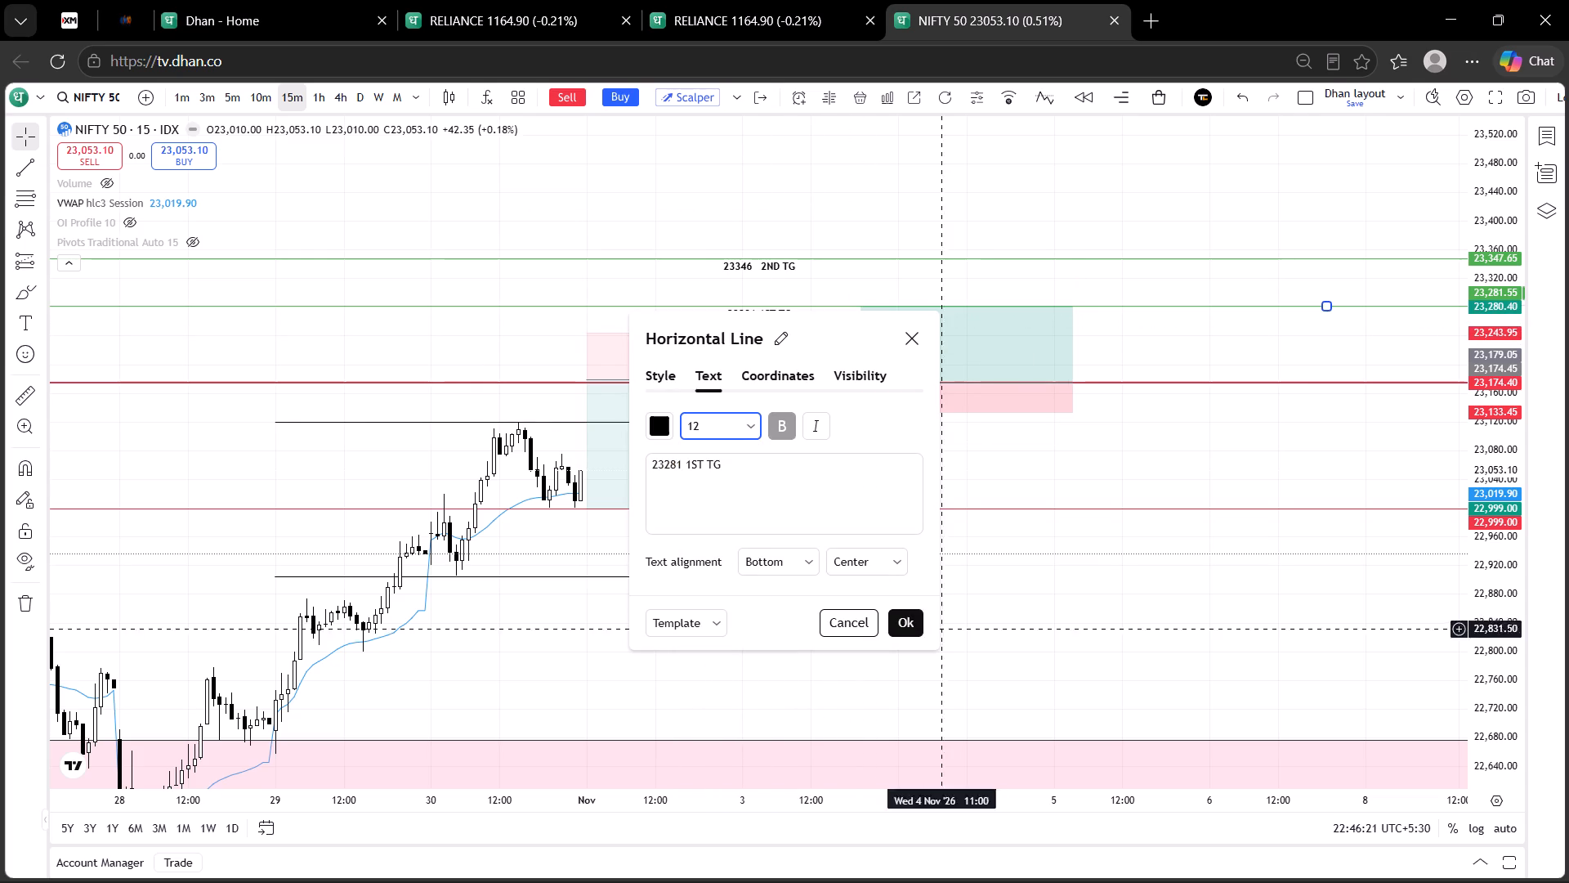
pyautogui.click(902, 627)
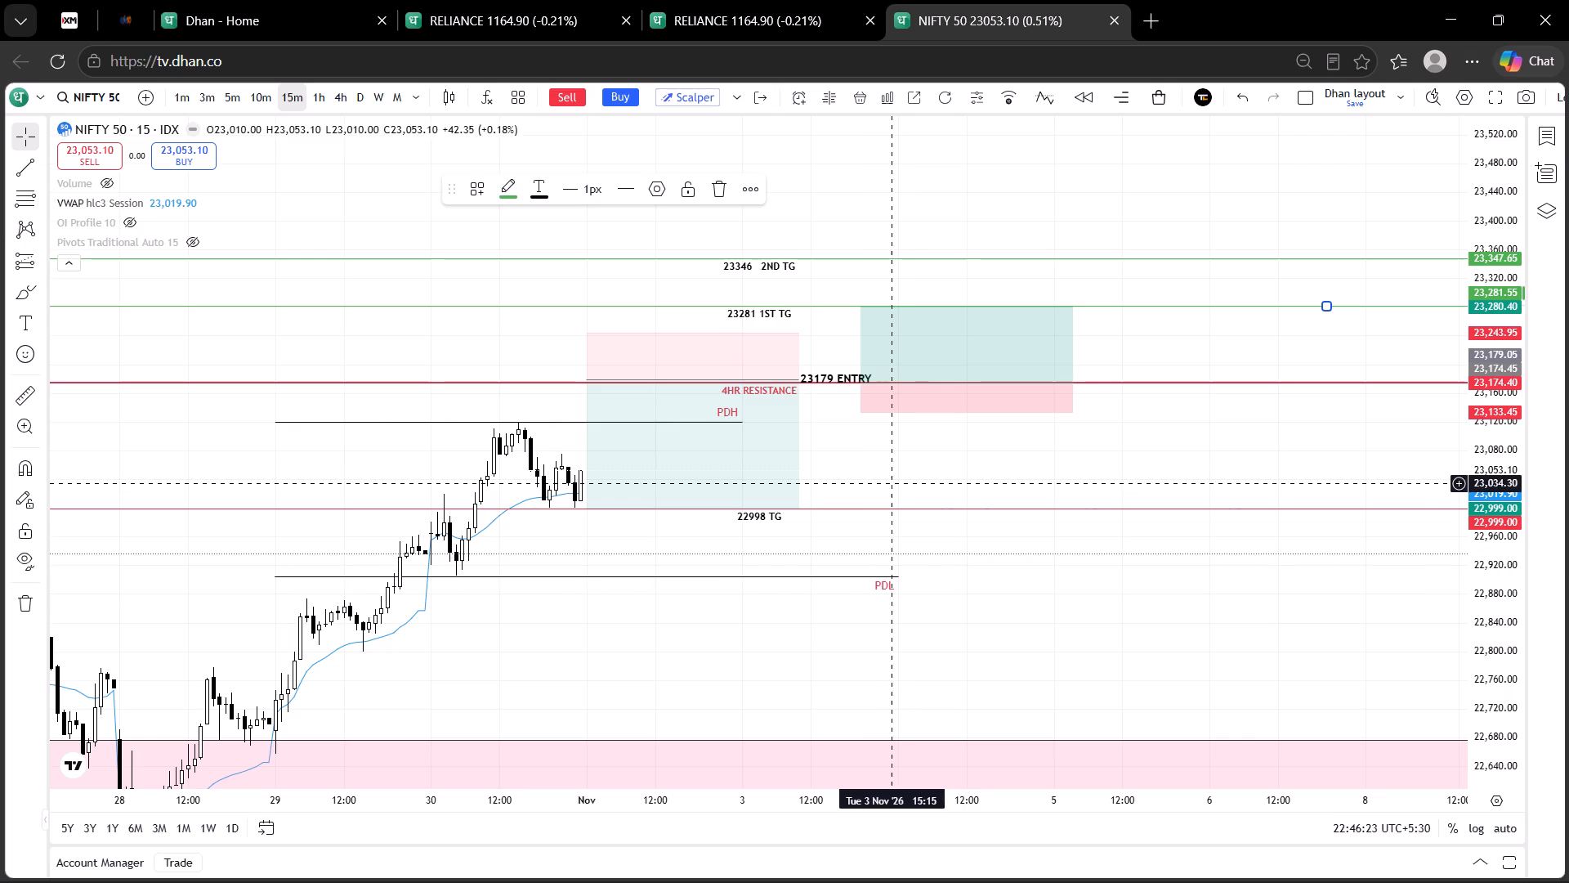
pyautogui.click(892, 482)
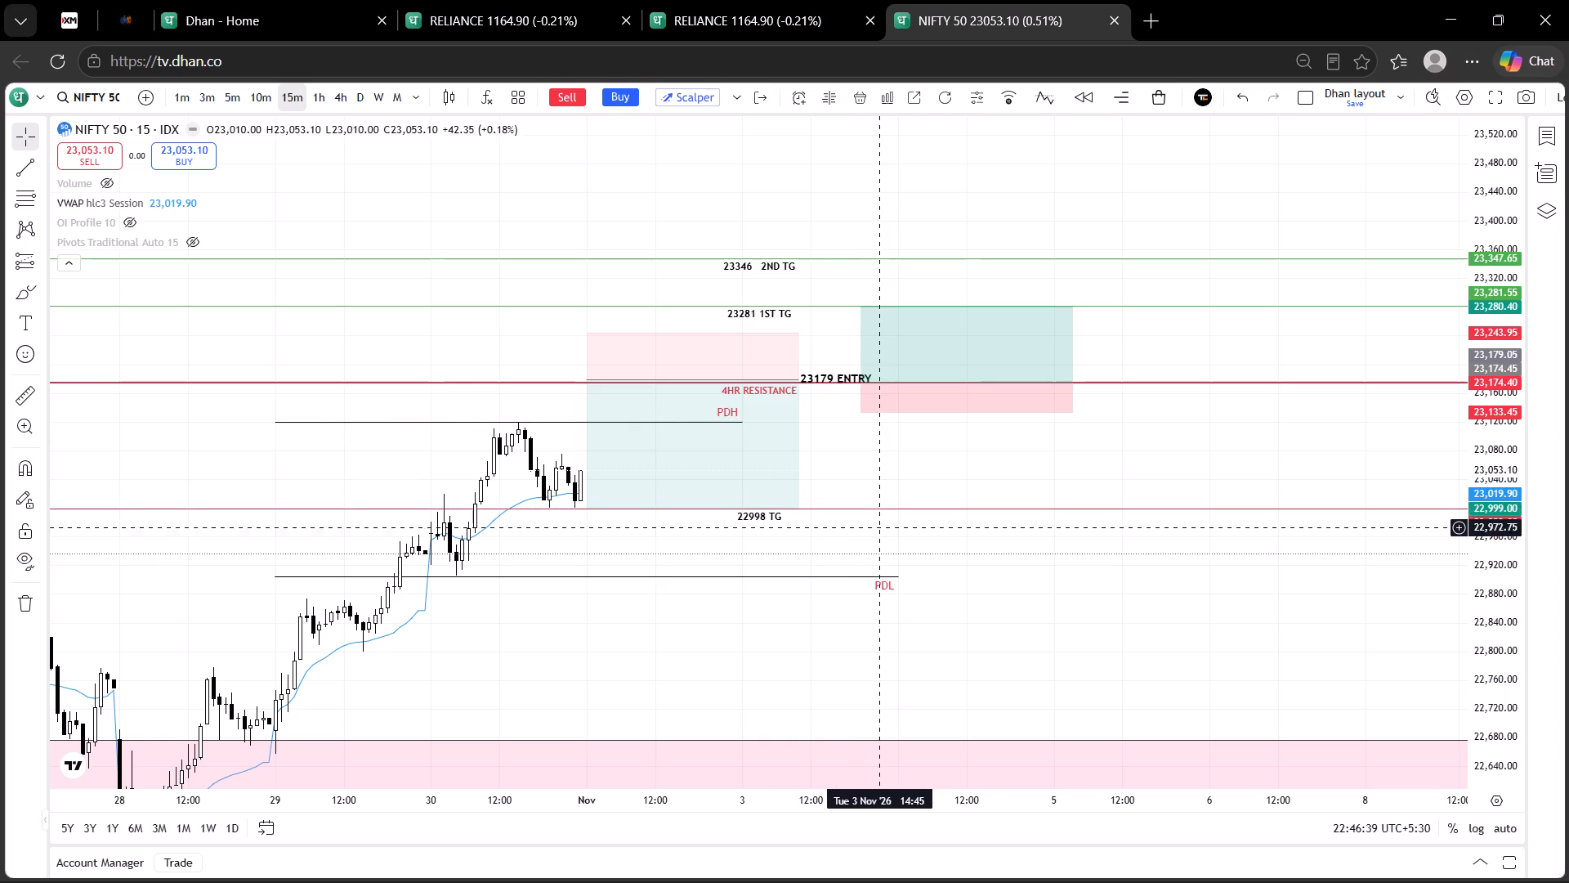
# Examine the NIFTY 50 chart around the planned trades and below the 22998 TG line, down to the pink zone.
pyautogui.moveTo(968, 560); pyautogui.dragTo(964, 441)
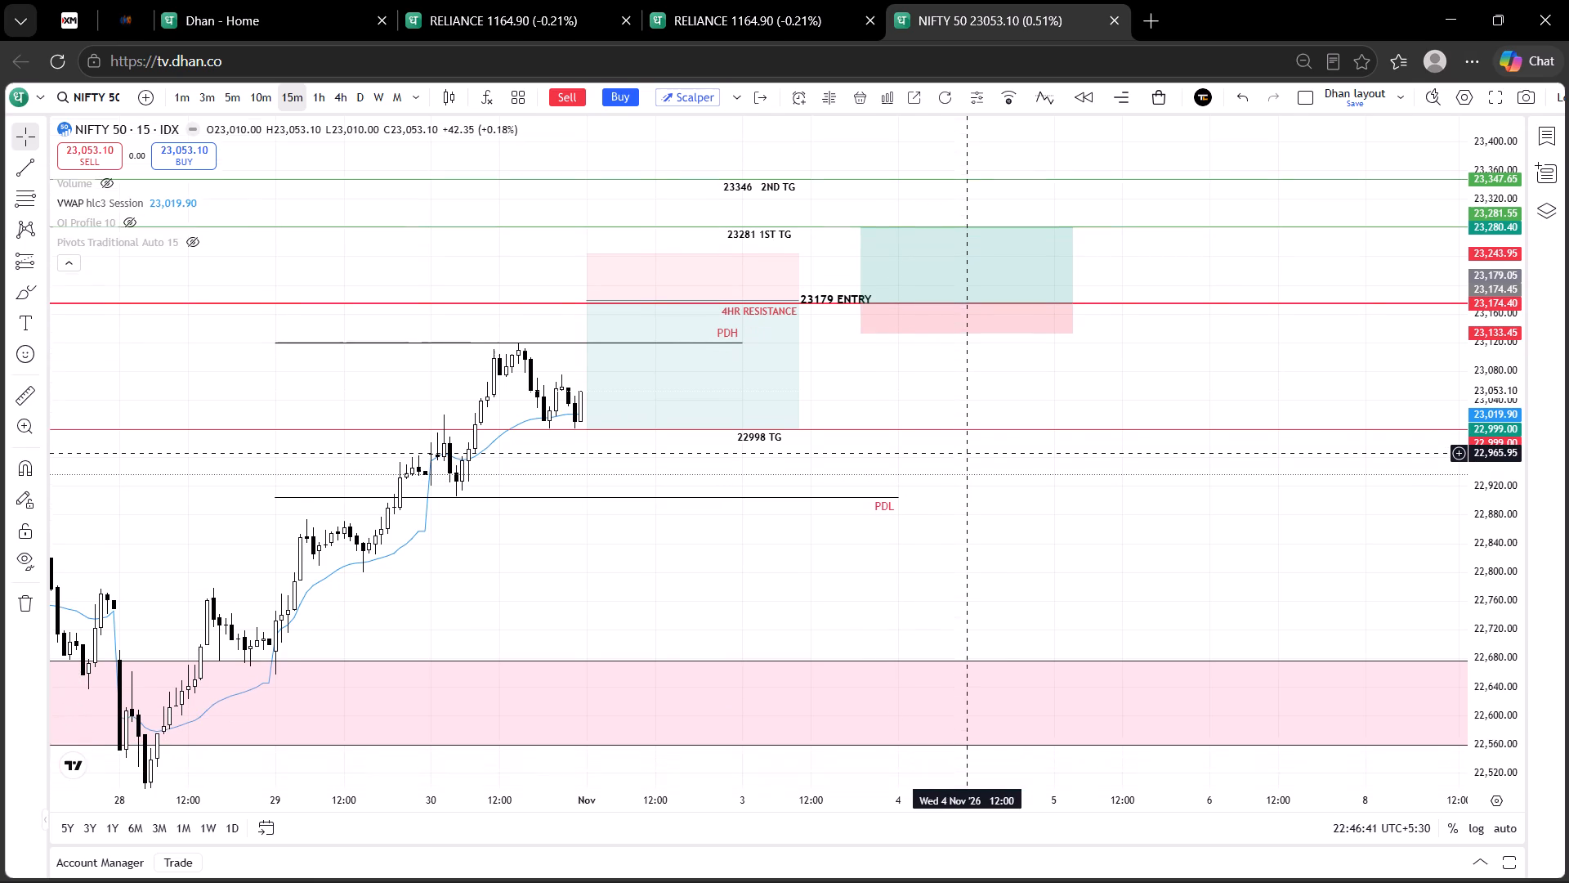
pyautogui.moveTo(964, 441); pyautogui.dragTo(962, 421)
pyautogui.moveTo(952, 437); pyautogui.dragTo(769, 455)
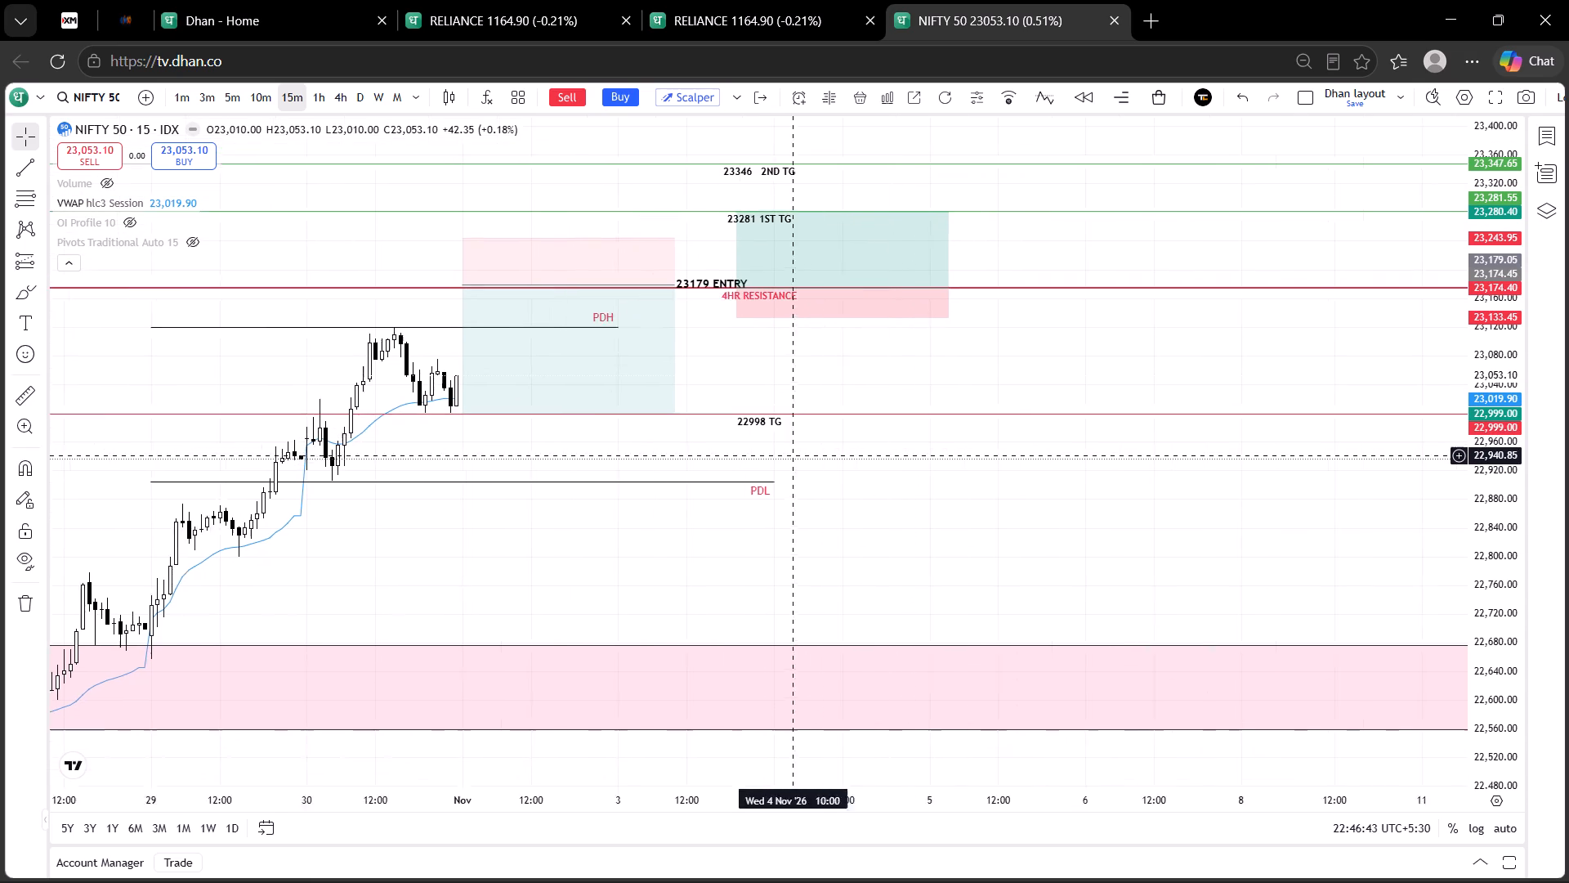
pyautogui.moveTo(769, 455); pyautogui.dragTo(1014, 456)
pyautogui.moveTo(1014, 456); pyautogui.dragTo(806, 493)
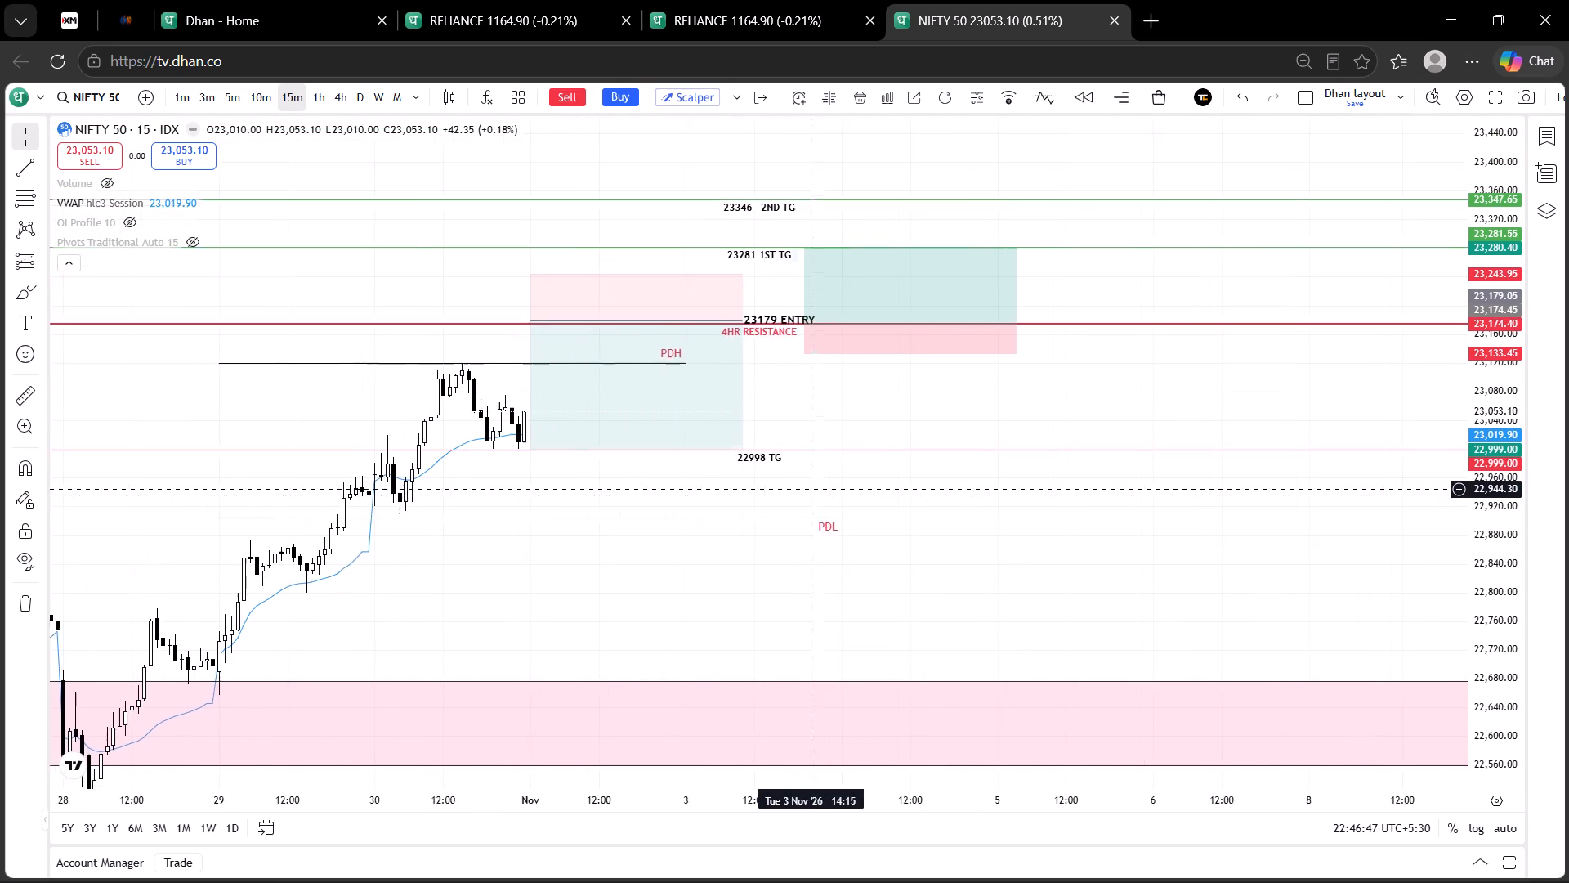
pyautogui.moveTo(806, 493); pyautogui.dragTo(867, 465)
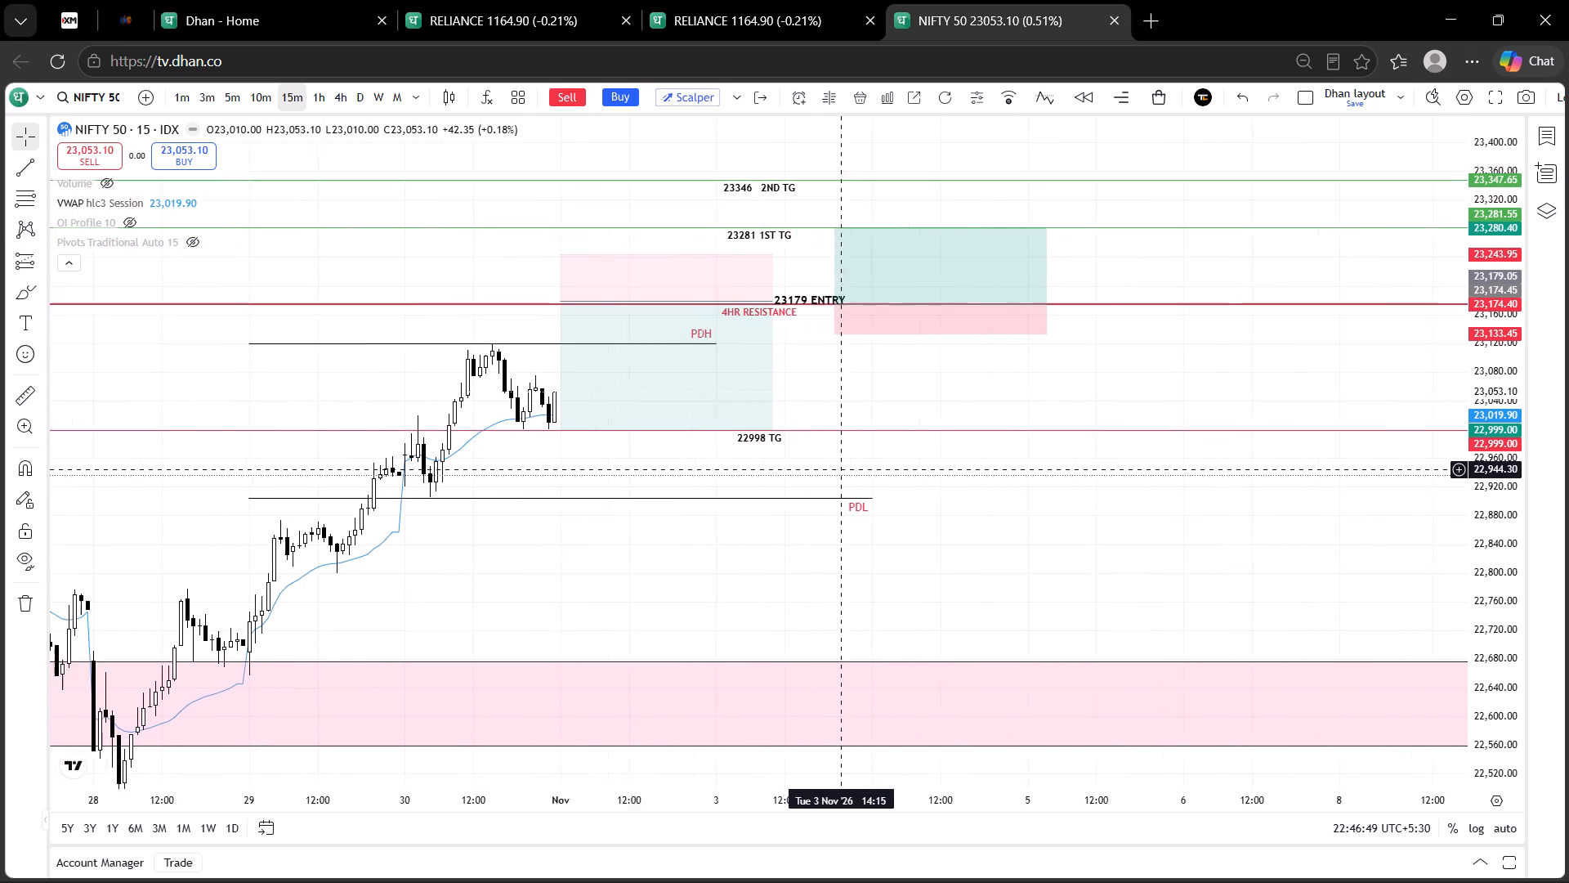
pyautogui.moveTo(867, 465); pyautogui.dragTo(838, 422)
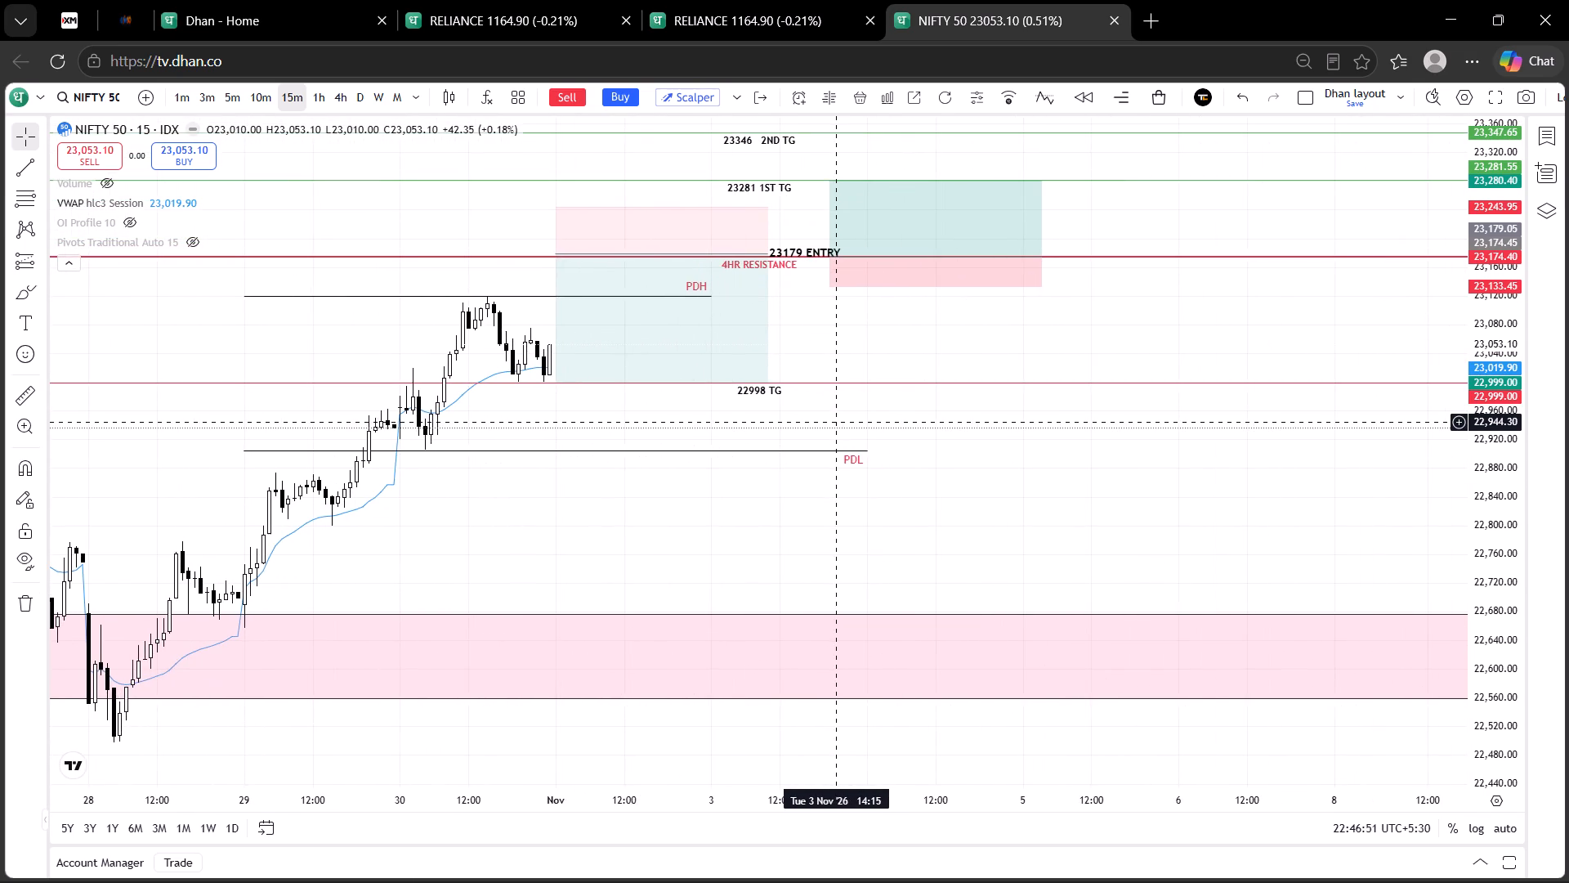
pyautogui.moveTo(838, 422); pyautogui.dragTo(874, 424)
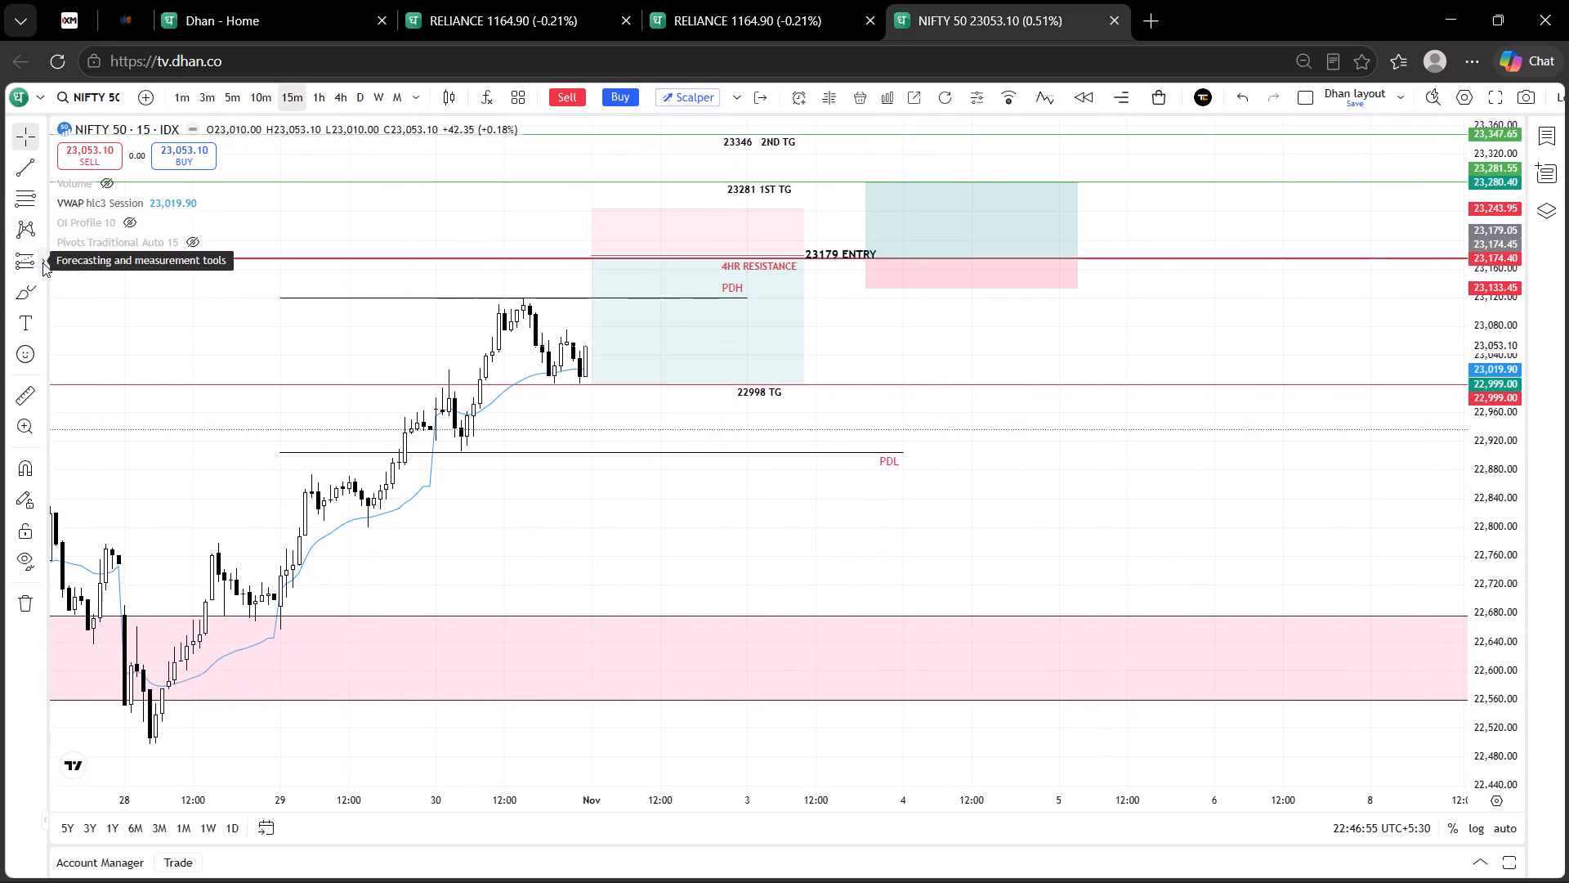
# Place a short position beside the 22998 TG label with entry at 22,999 and a stop of 38.75 points.
pyautogui.click(45, 262)
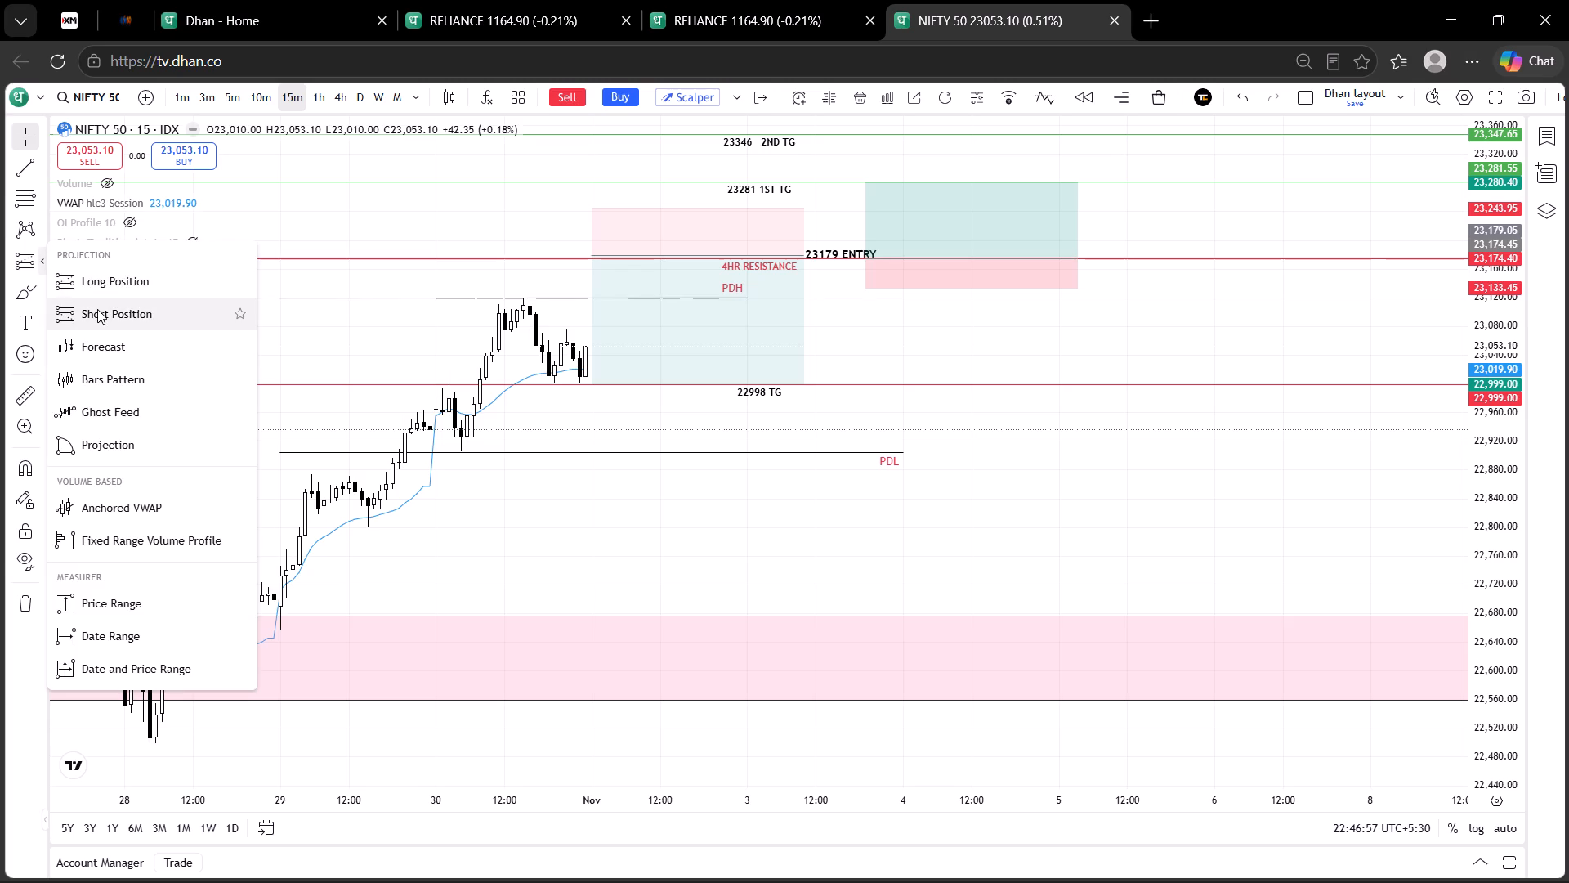
pyautogui.click(97, 309)
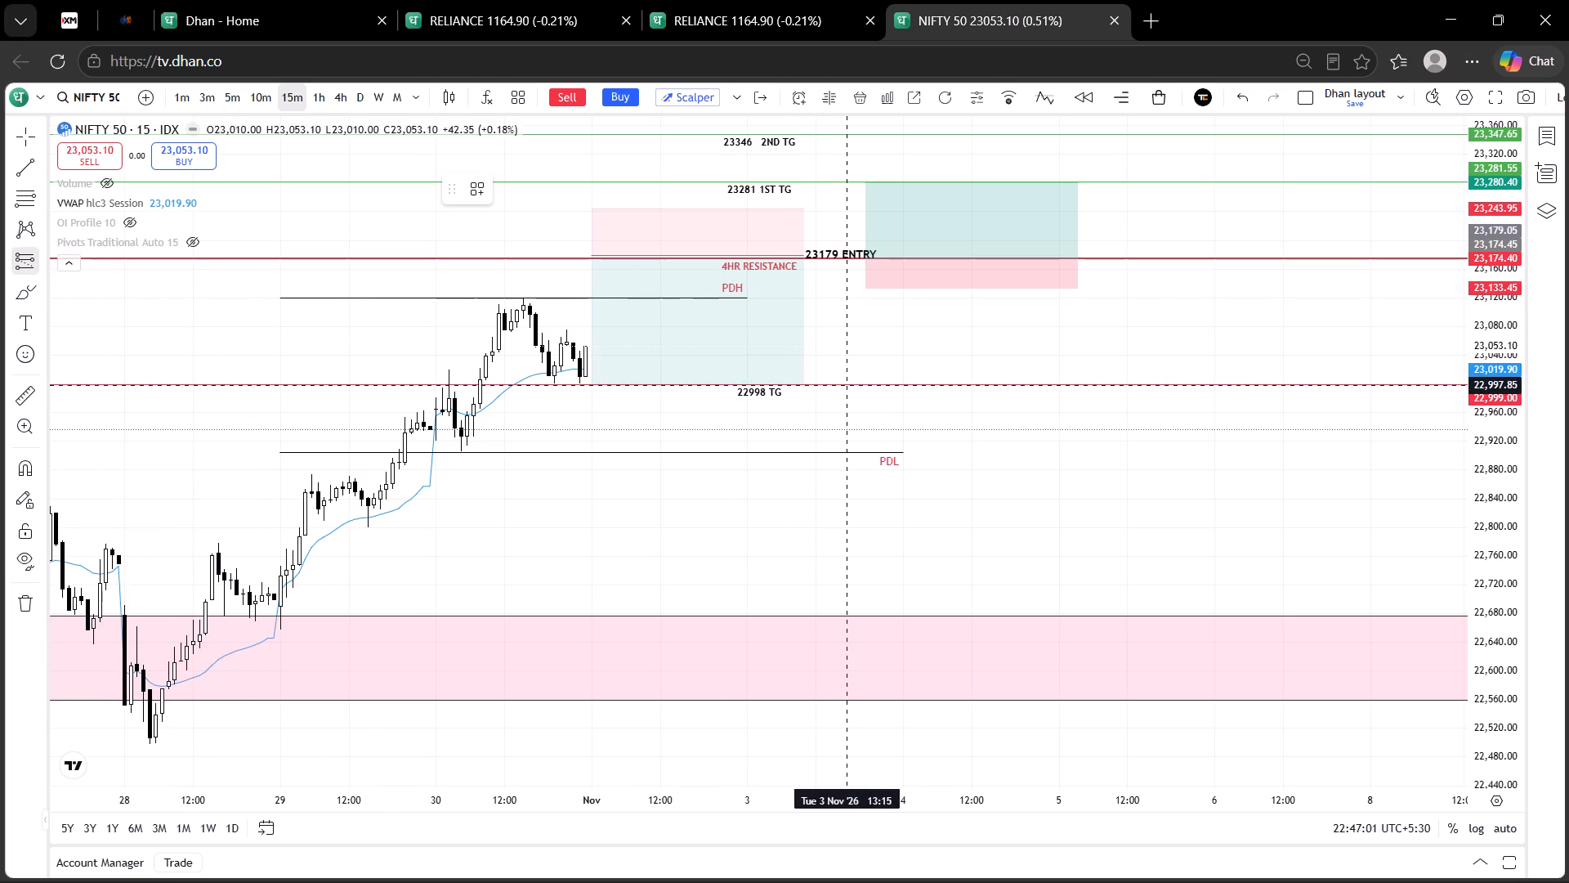
pyautogui.click(807, 382)
pyautogui.moveTo(811, 294); pyautogui.dragTo(810, 367)
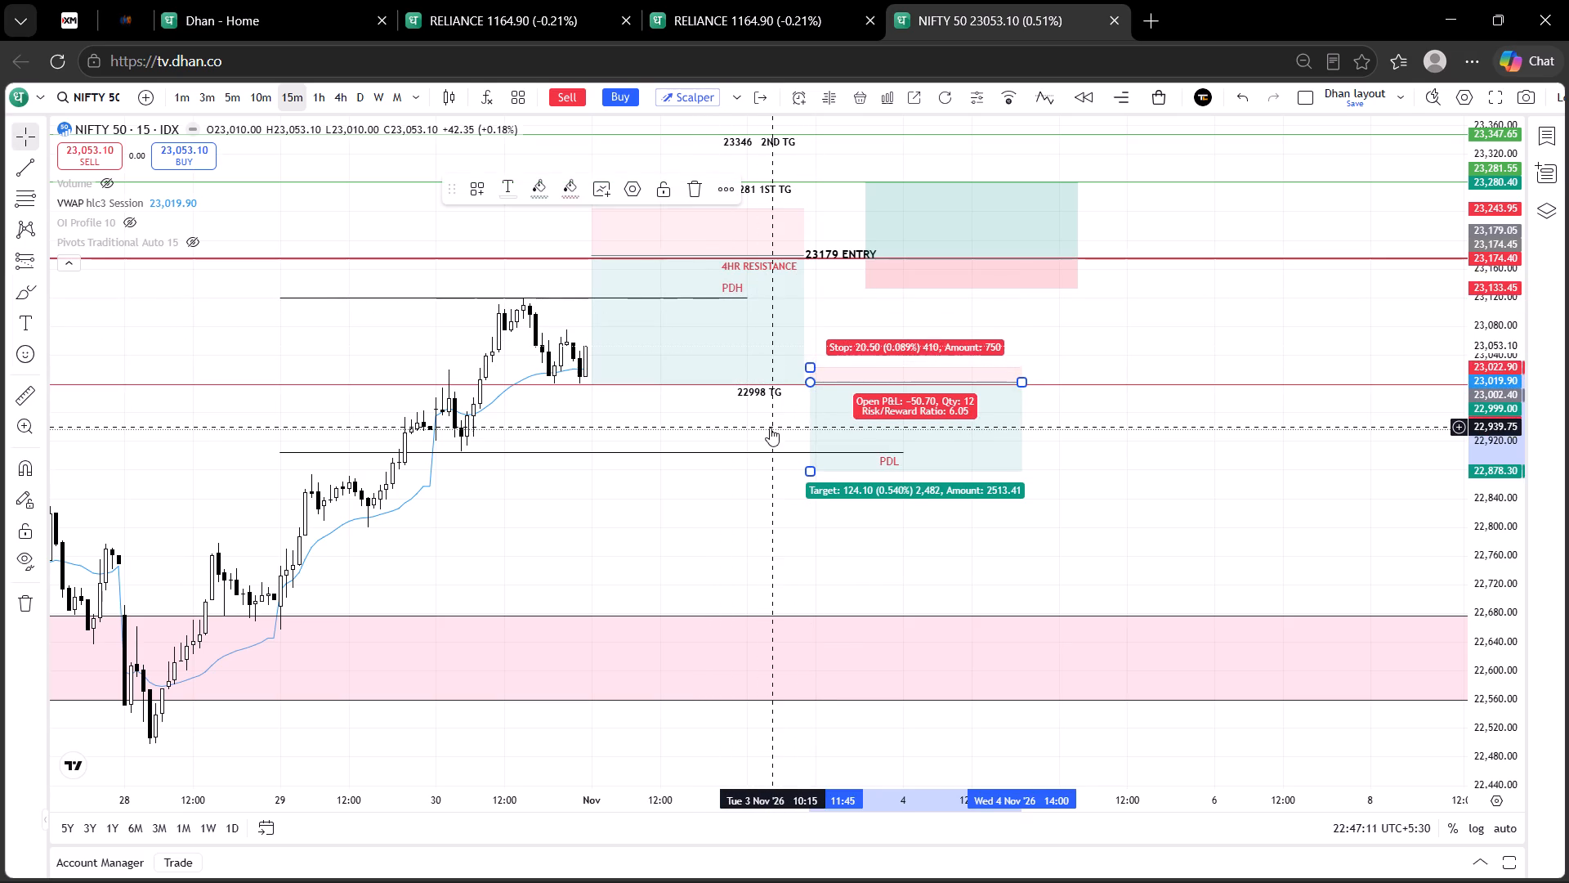
pyautogui.click(770, 426)
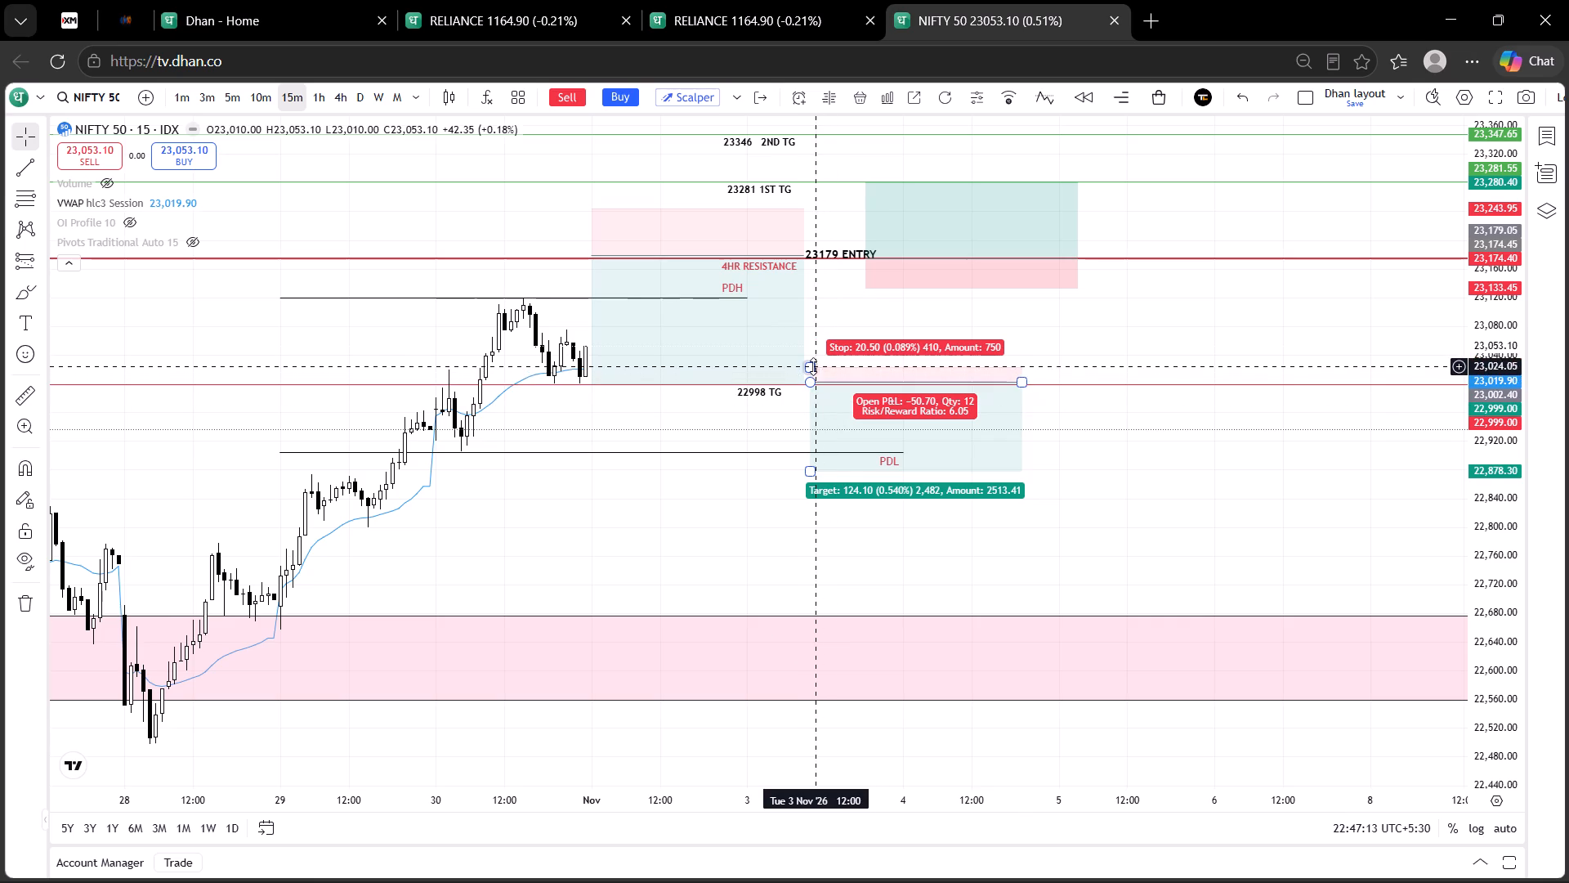
pyautogui.moveTo(811, 365); pyautogui.dragTo(811, 354)
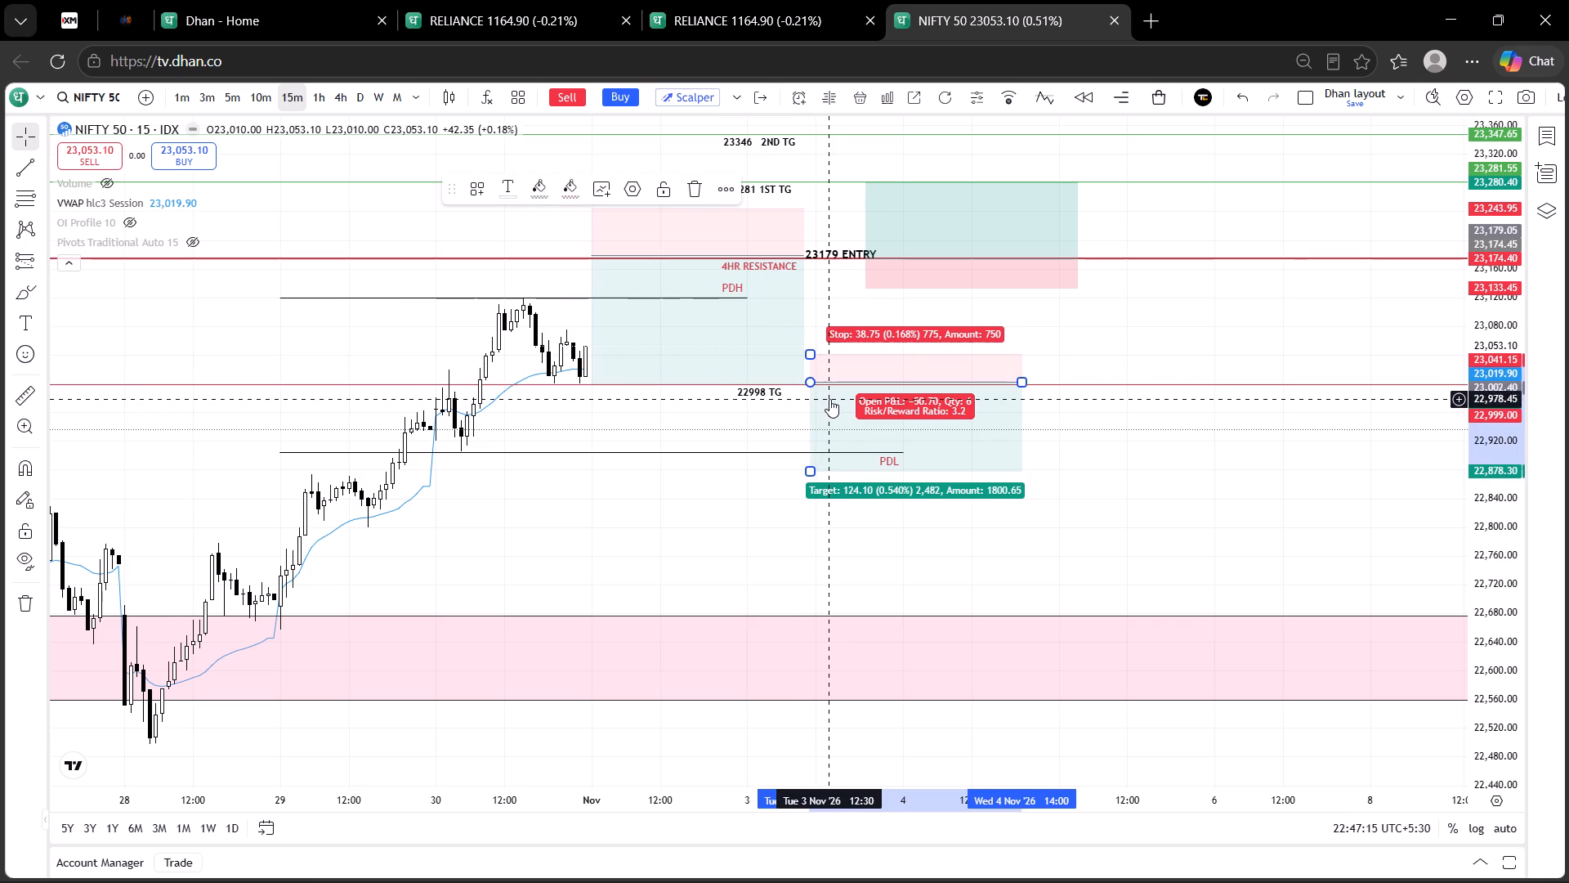
pyautogui.click(829, 395)
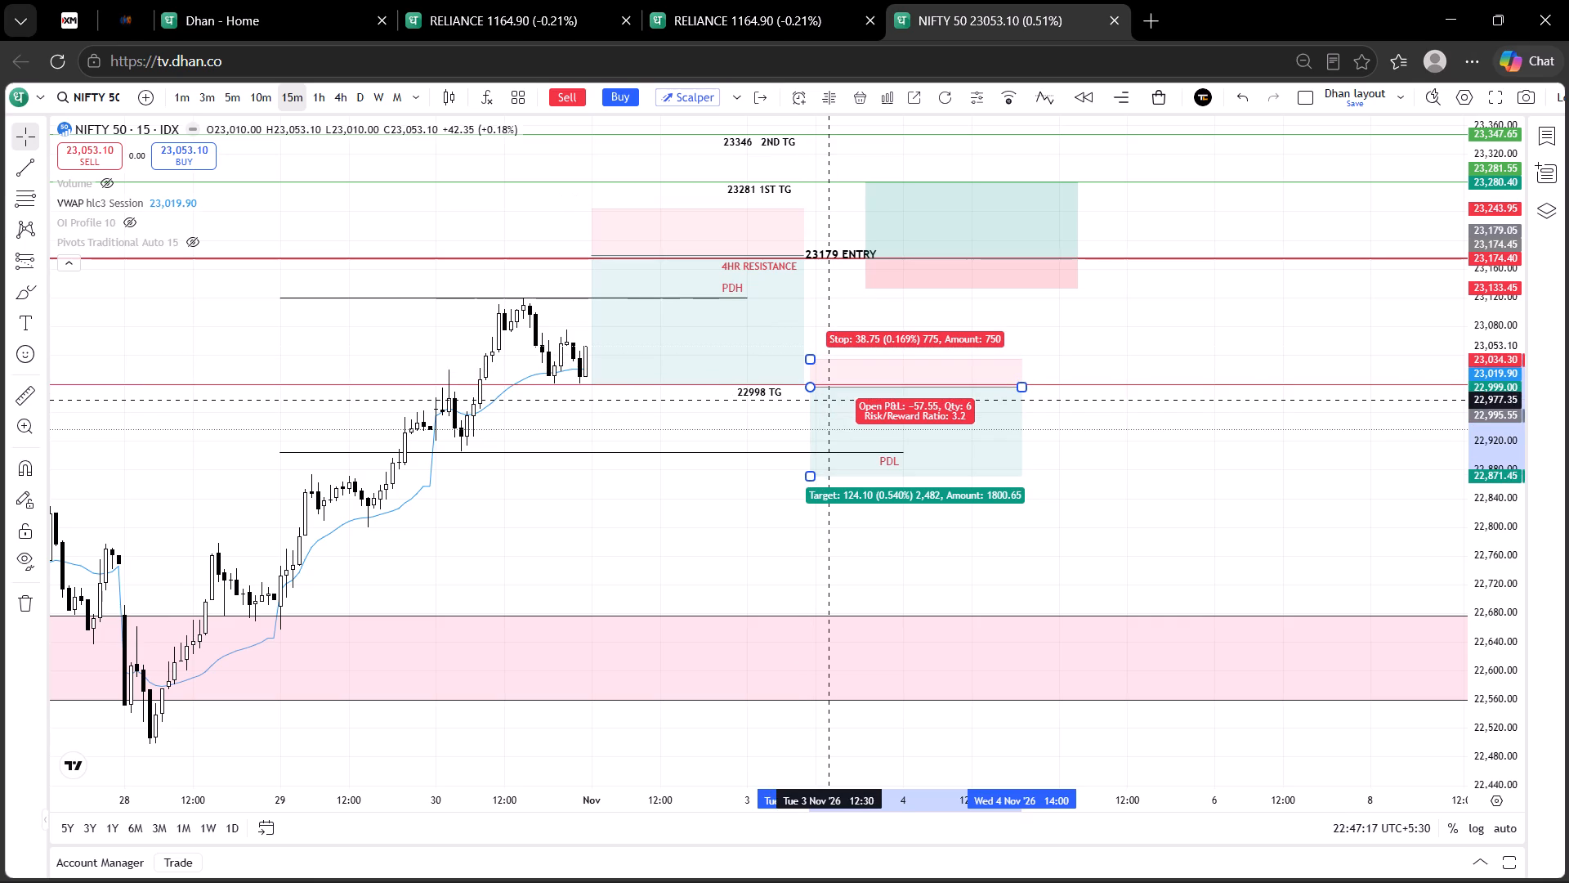
# Extend the label of the red 22998 TG line to read 22998 TG & ENTRY.
pyautogui.click(774, 393)
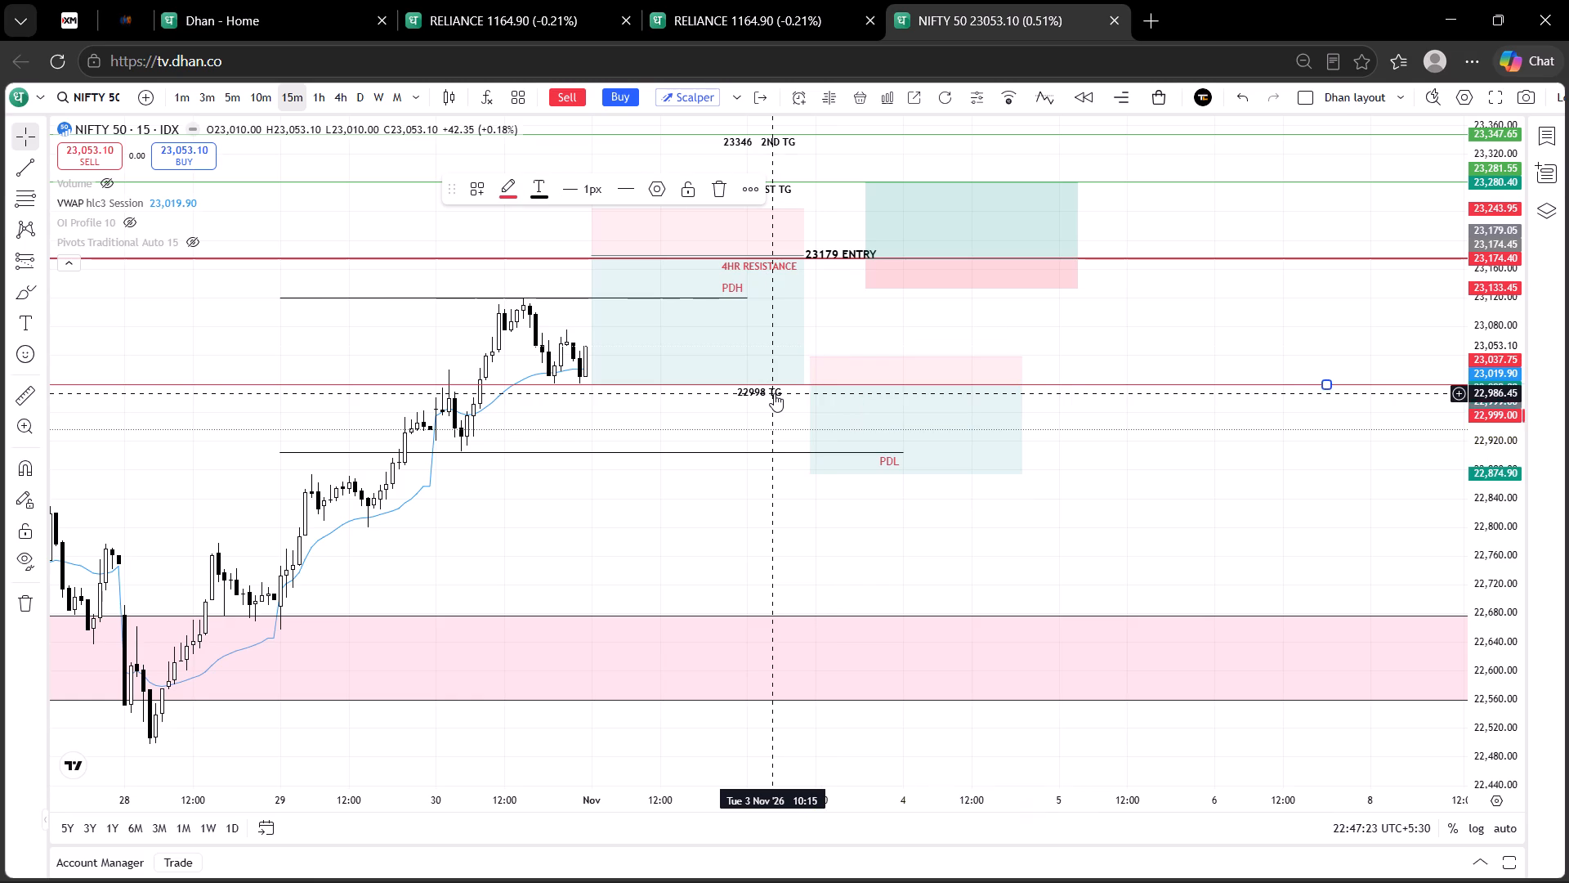
pyautogui.click(774, 393)
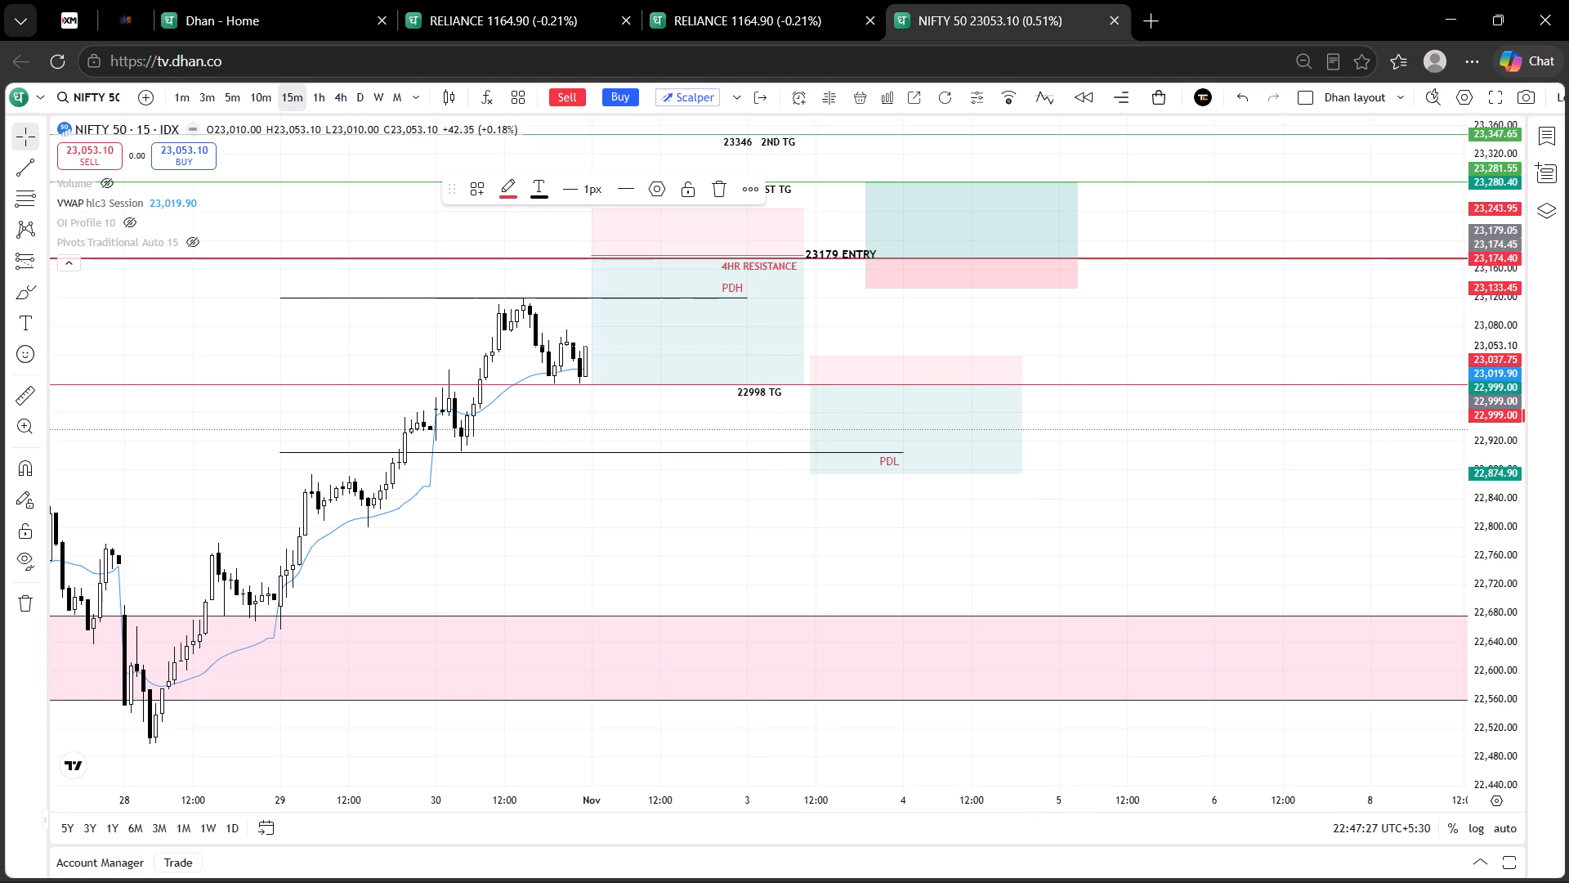
pyautogui.press('space')
pyautogui.press('space')
pyautogui.hotkey('ctrl', '7')
pyautogui.hotkey('shift', '&')
pyautogui.press('space')
pyautogui.write('ENTRY')
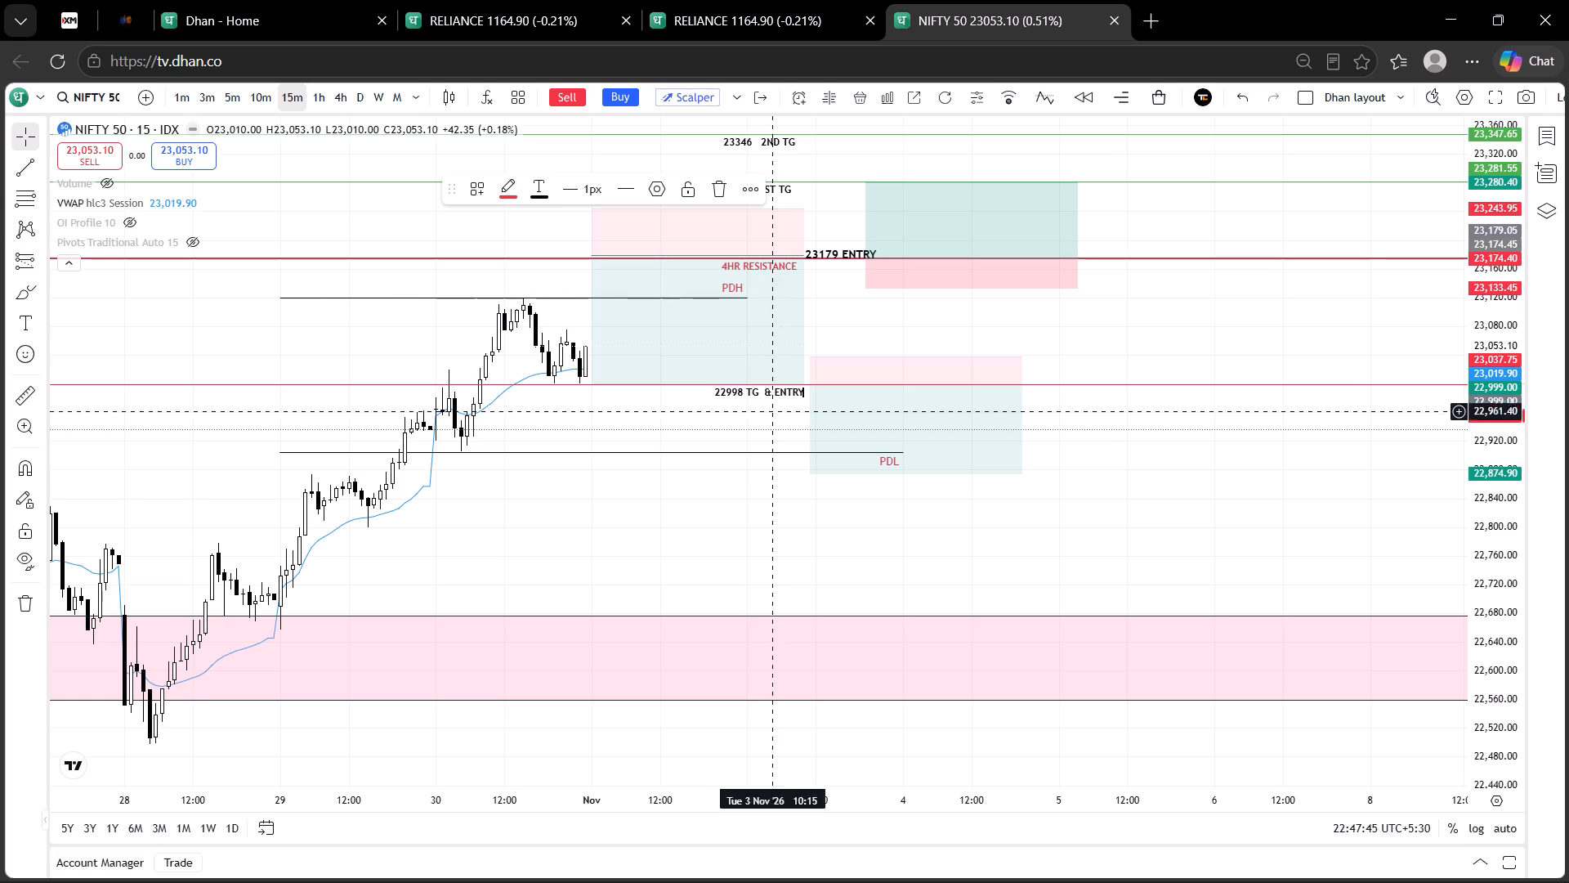
pyautogui.click(767, 536)
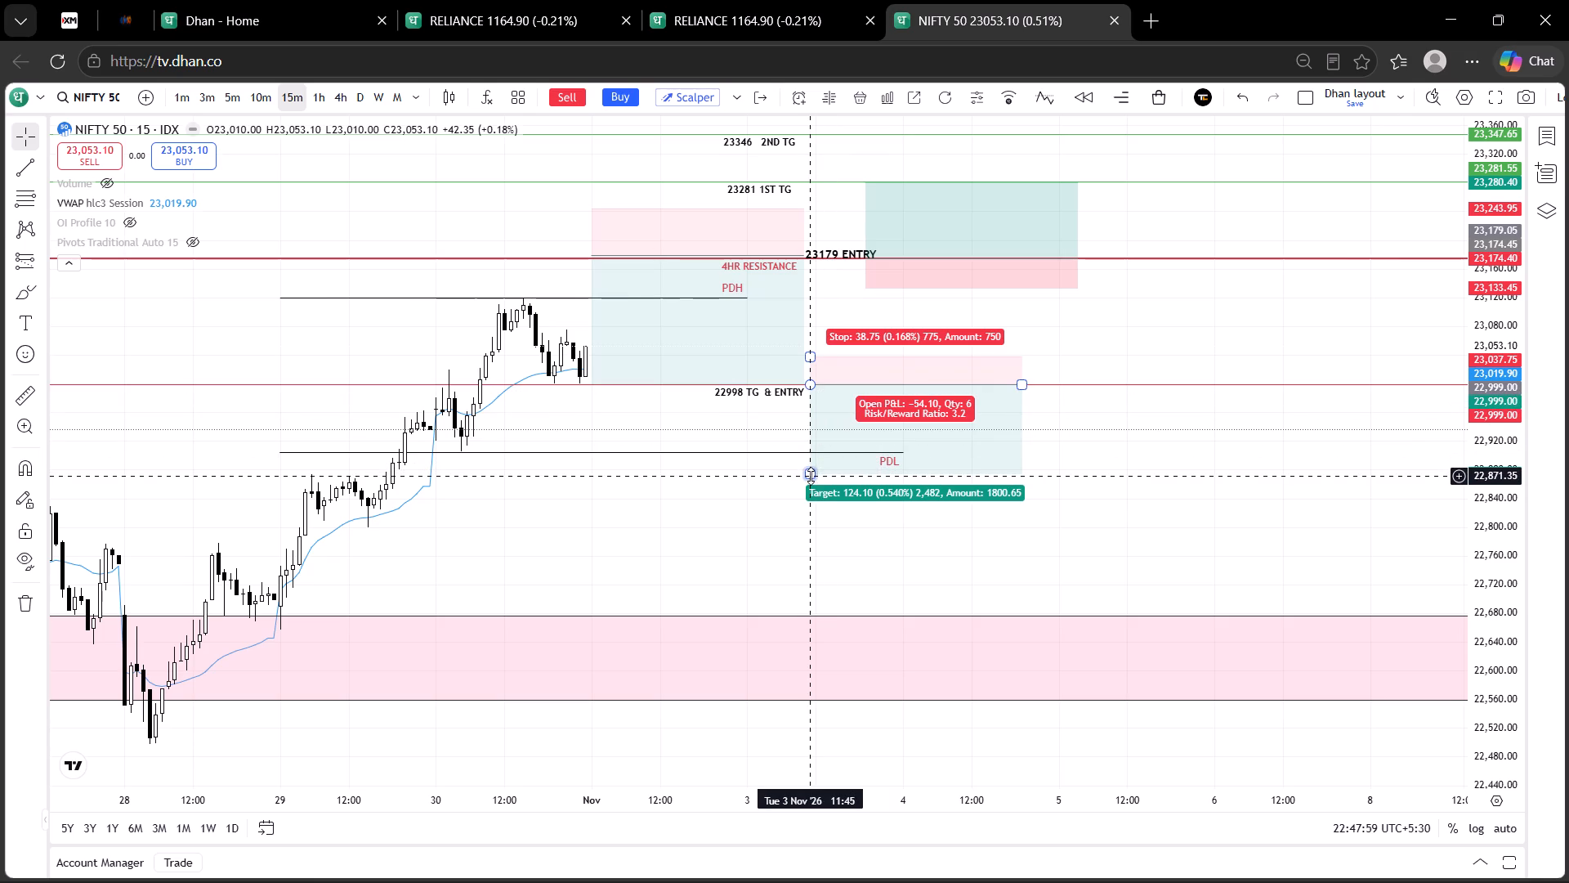
# Move the target of the short position entered at 22,999 up to 22,888.45, just below the PDL line.
pyautogui.moveTo(811, 476); pyautogui.dragTo(813, 464)
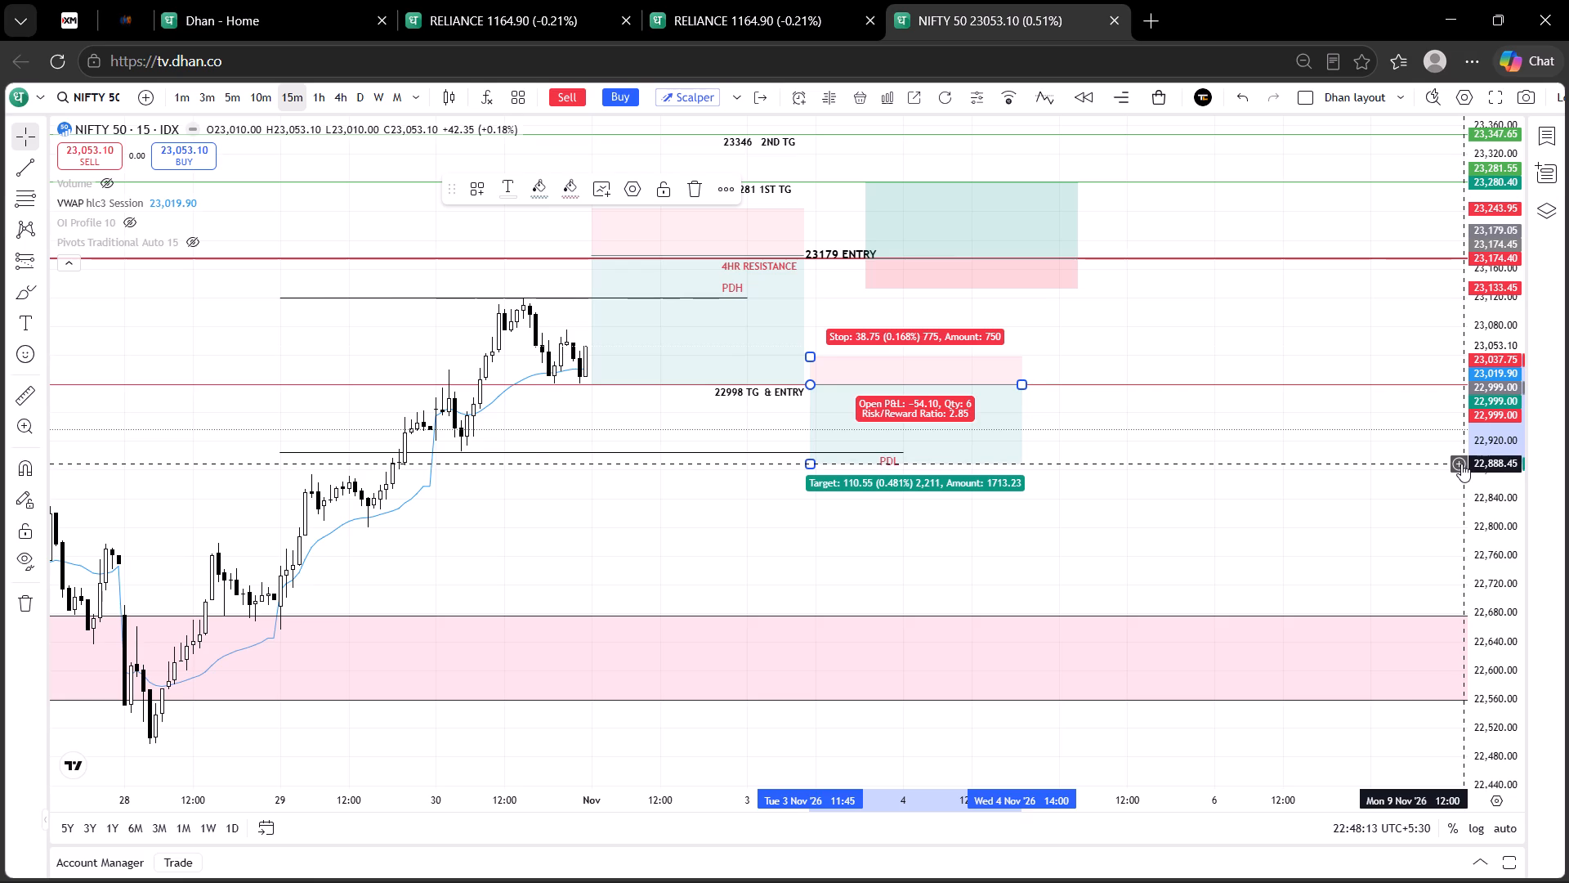
# Draw a horizontal line at the short position's 22,888.45 target and colour it red.
pyautogui.click(1461, 464)
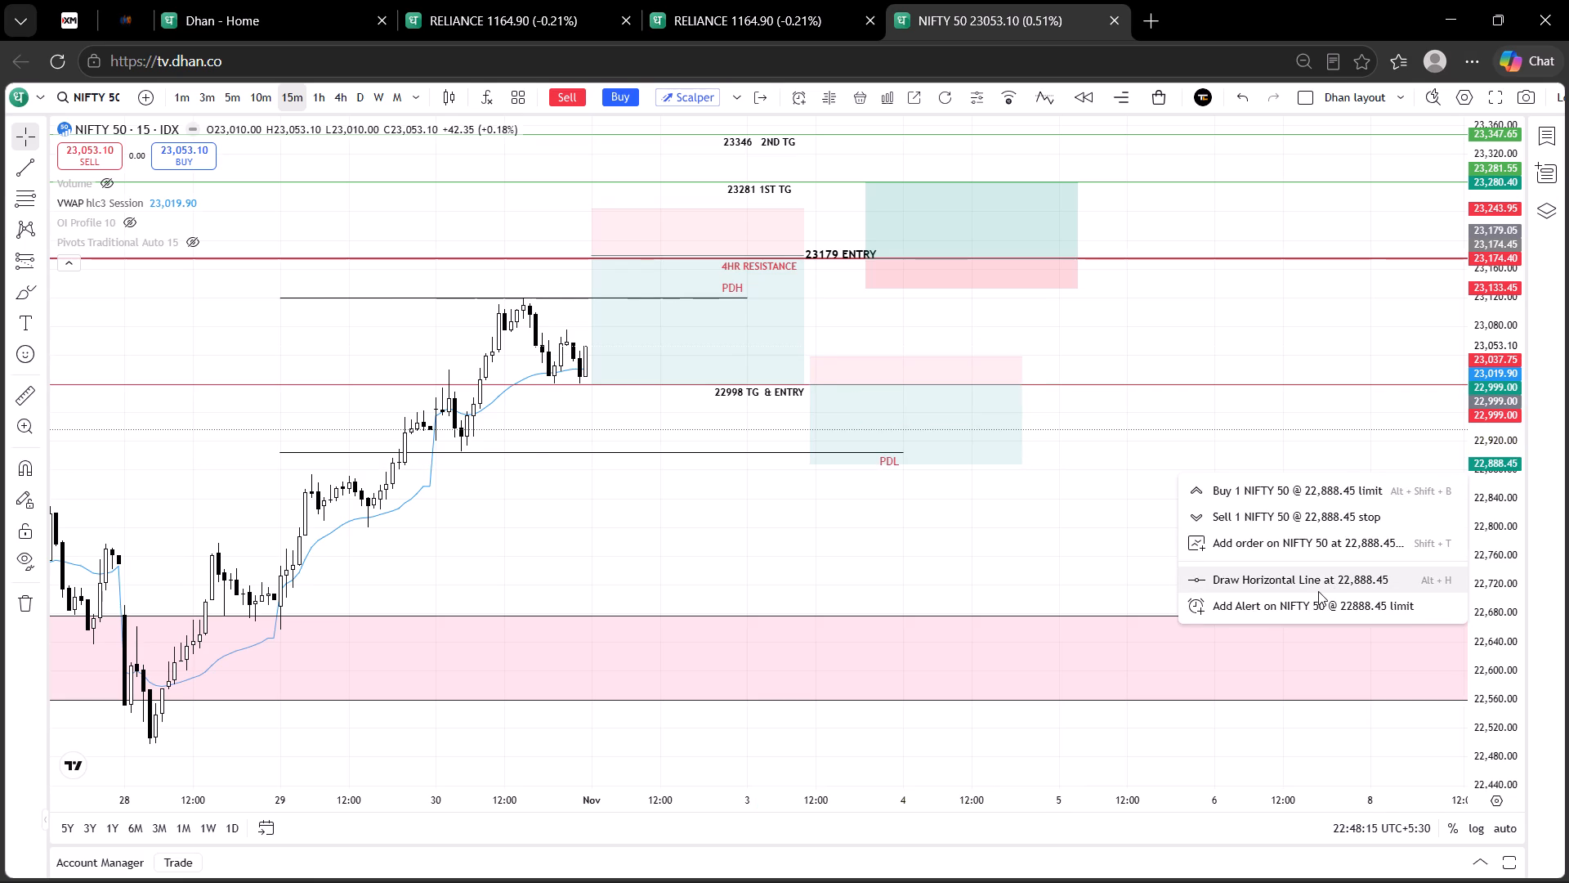
pyautogui.click(1318, 591)
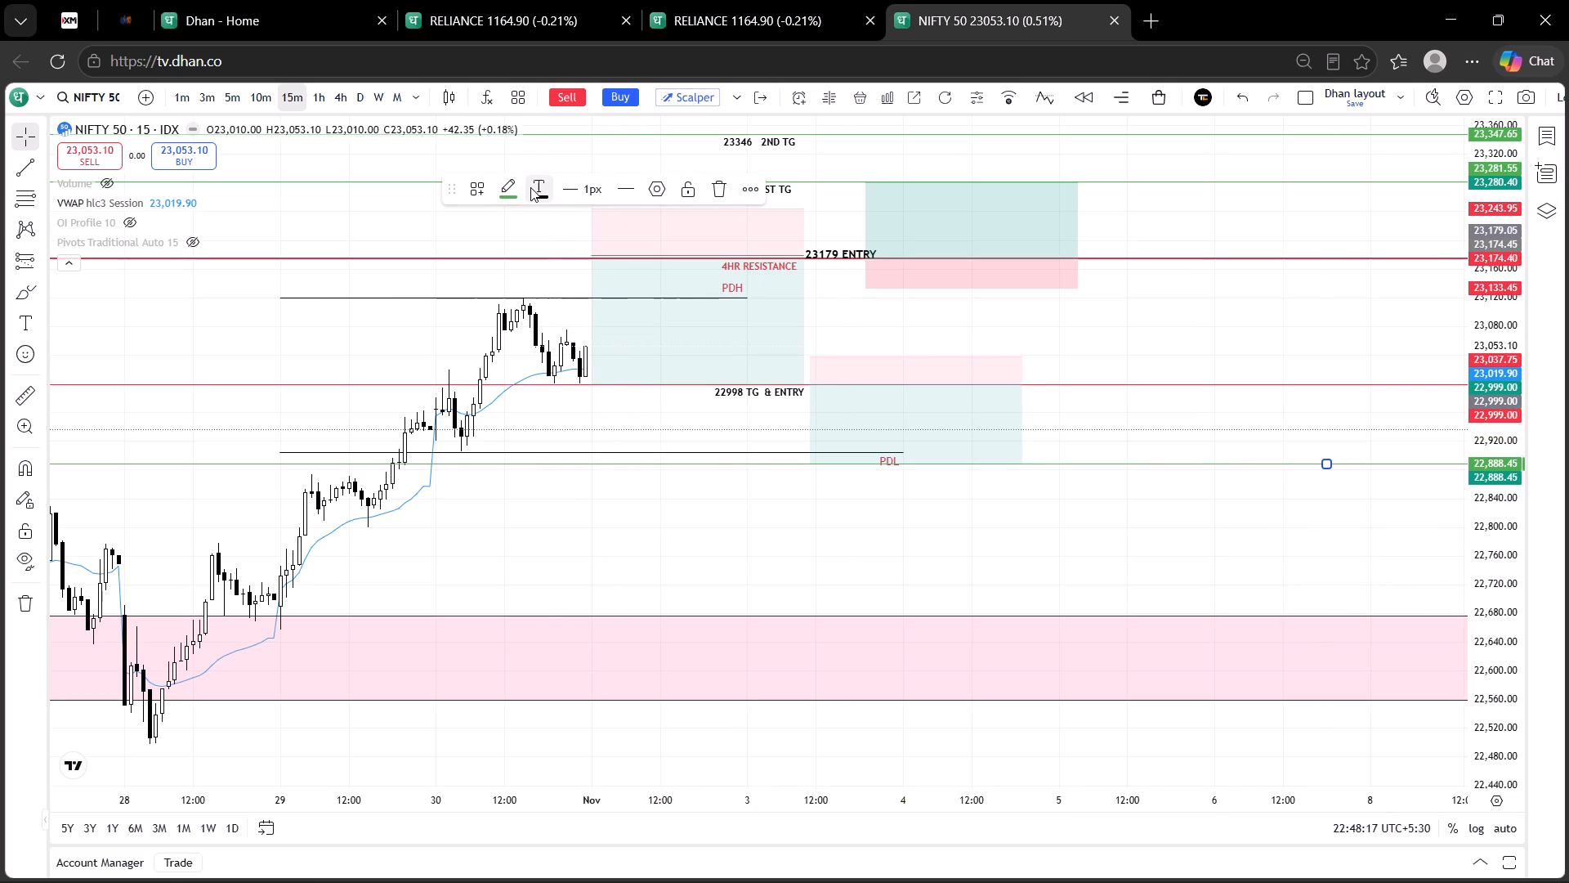
pyautogui.click(526, 188)
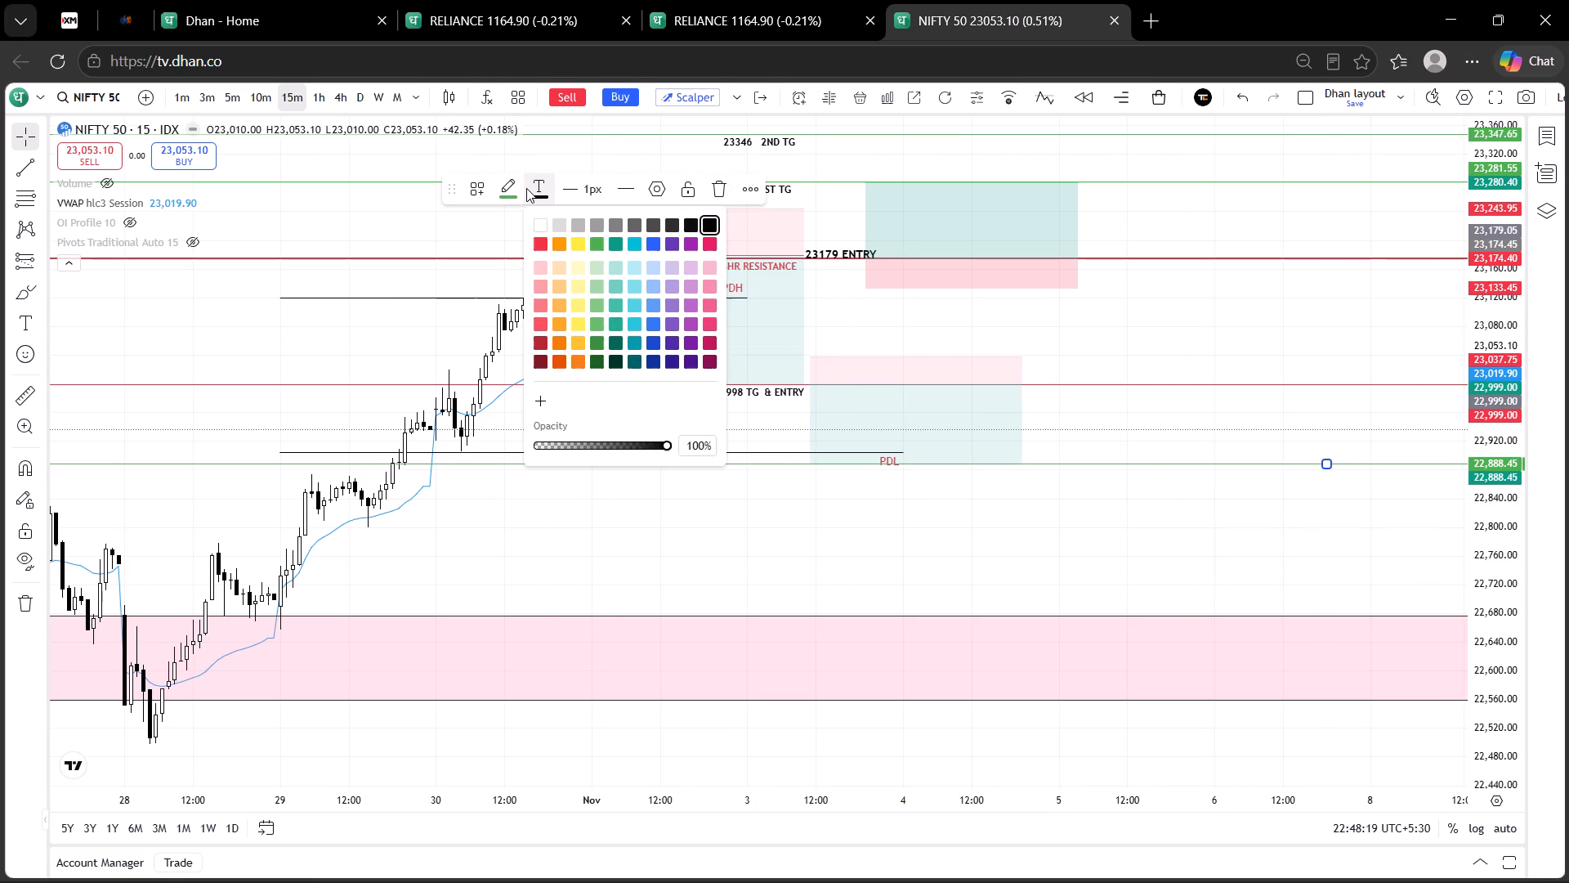
pyautogui.click(514, 188)
pyautogui.click(508, 240)
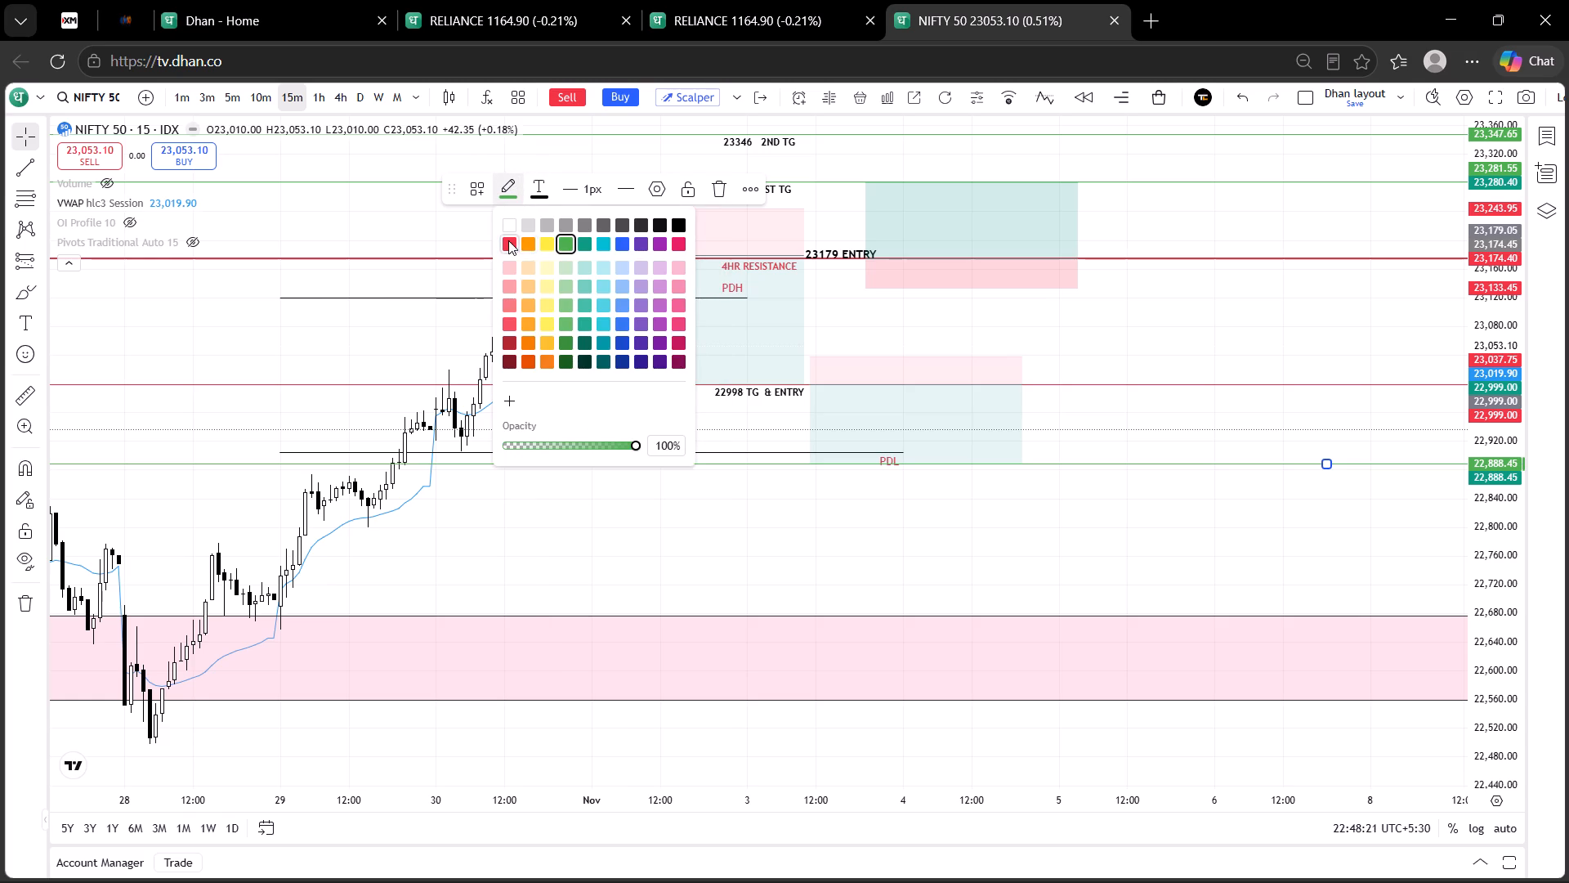
# Label the red 22,888.45 horizontal line 22888 1ST TG.
pyautogui.doubleClick(758, 466)
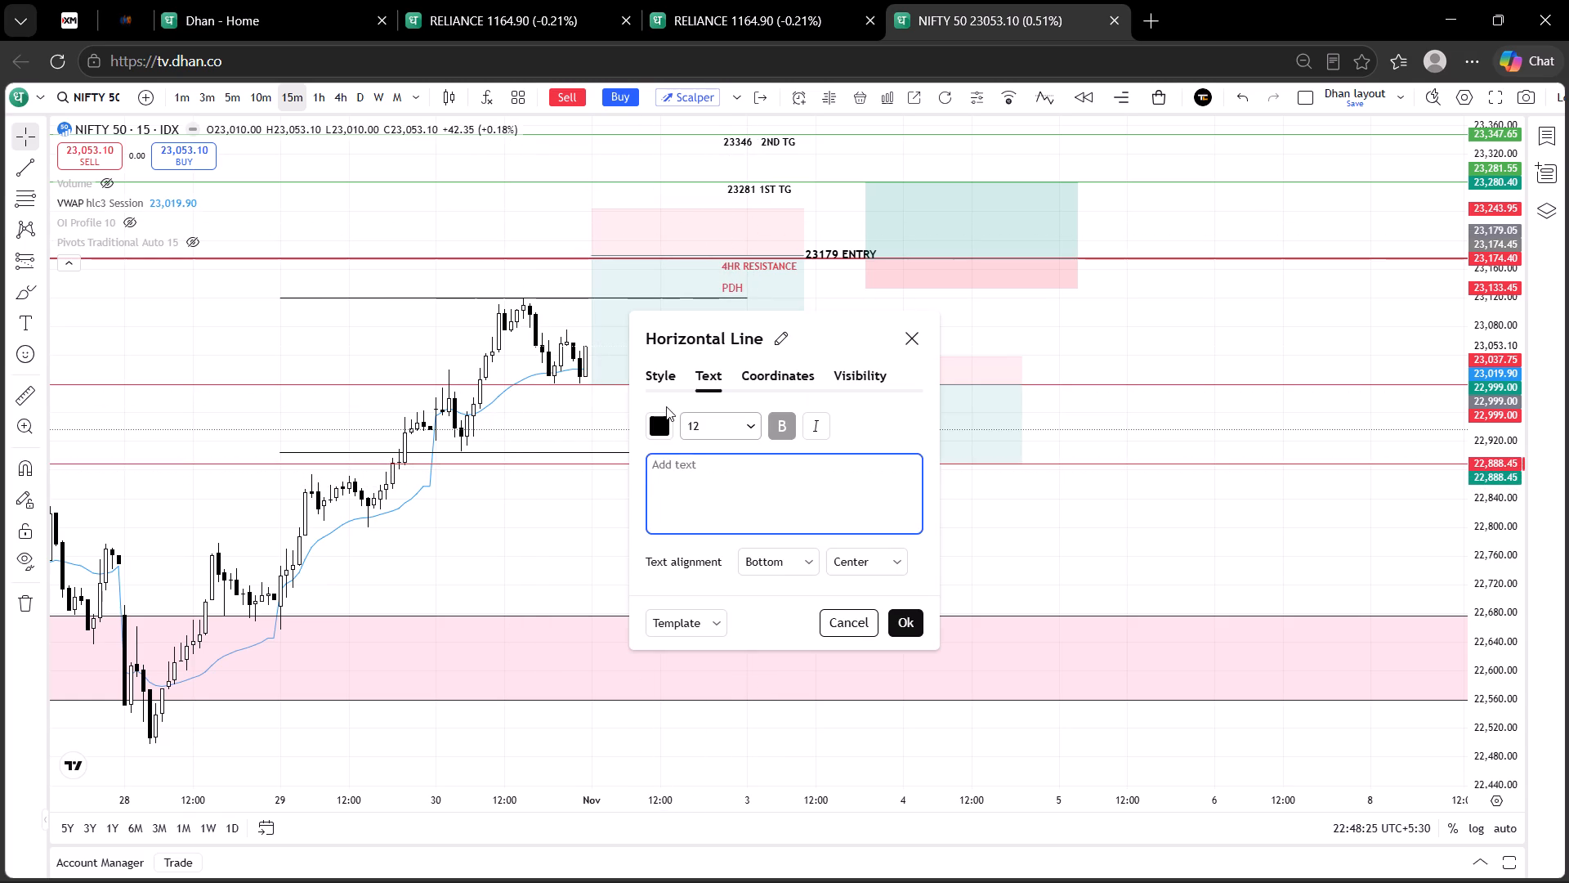
pyautogui.write('22')
pyautogui.write('888')
pyautogui.press('space')
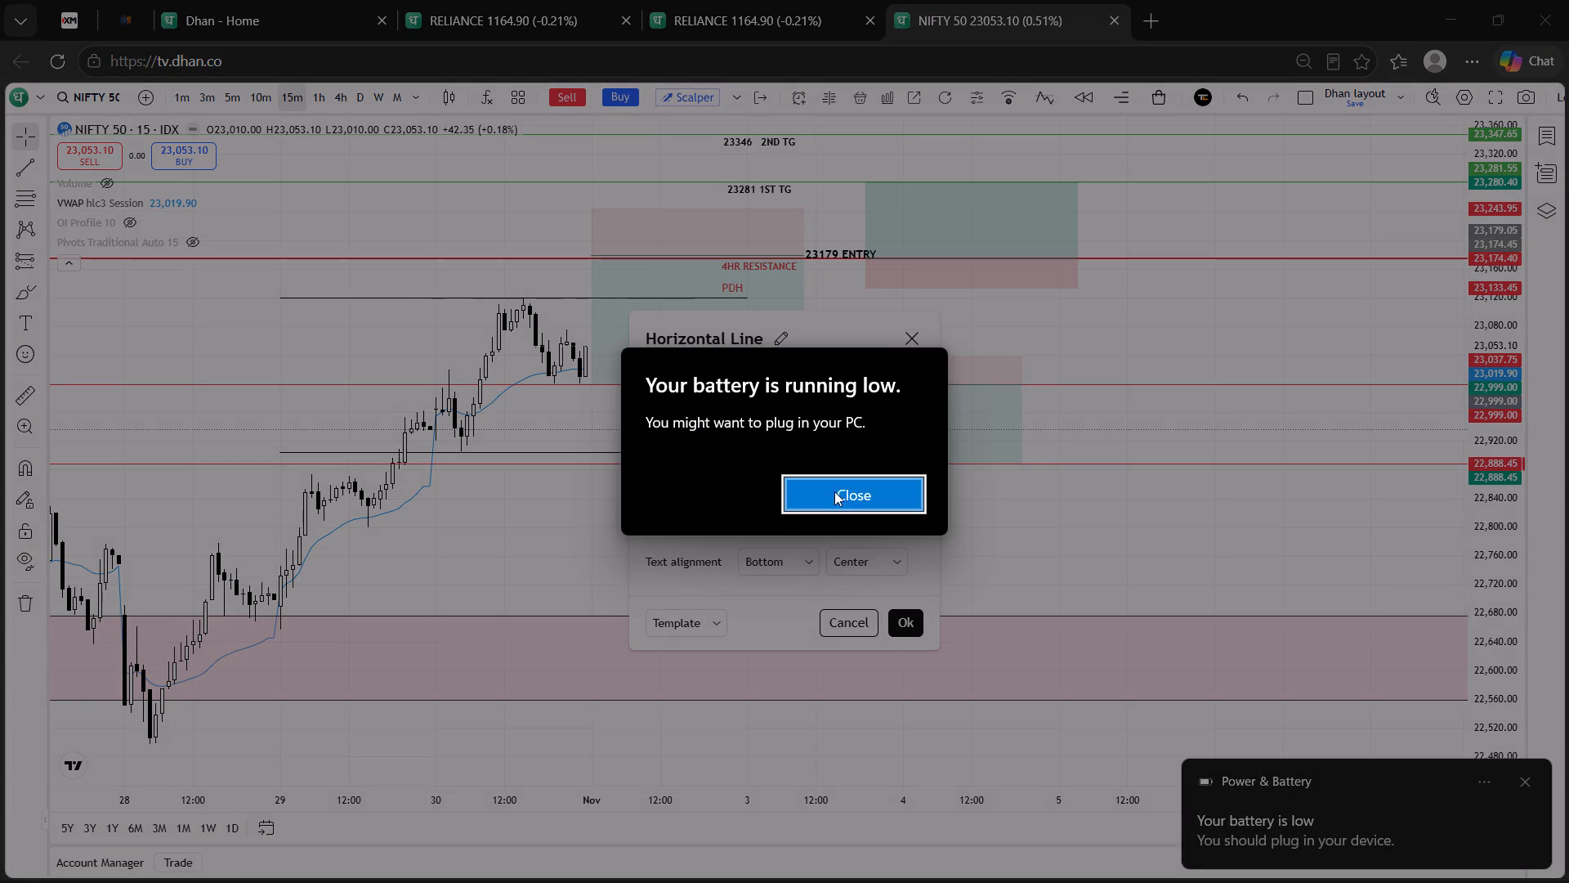
pyautogui.click(853, 491)
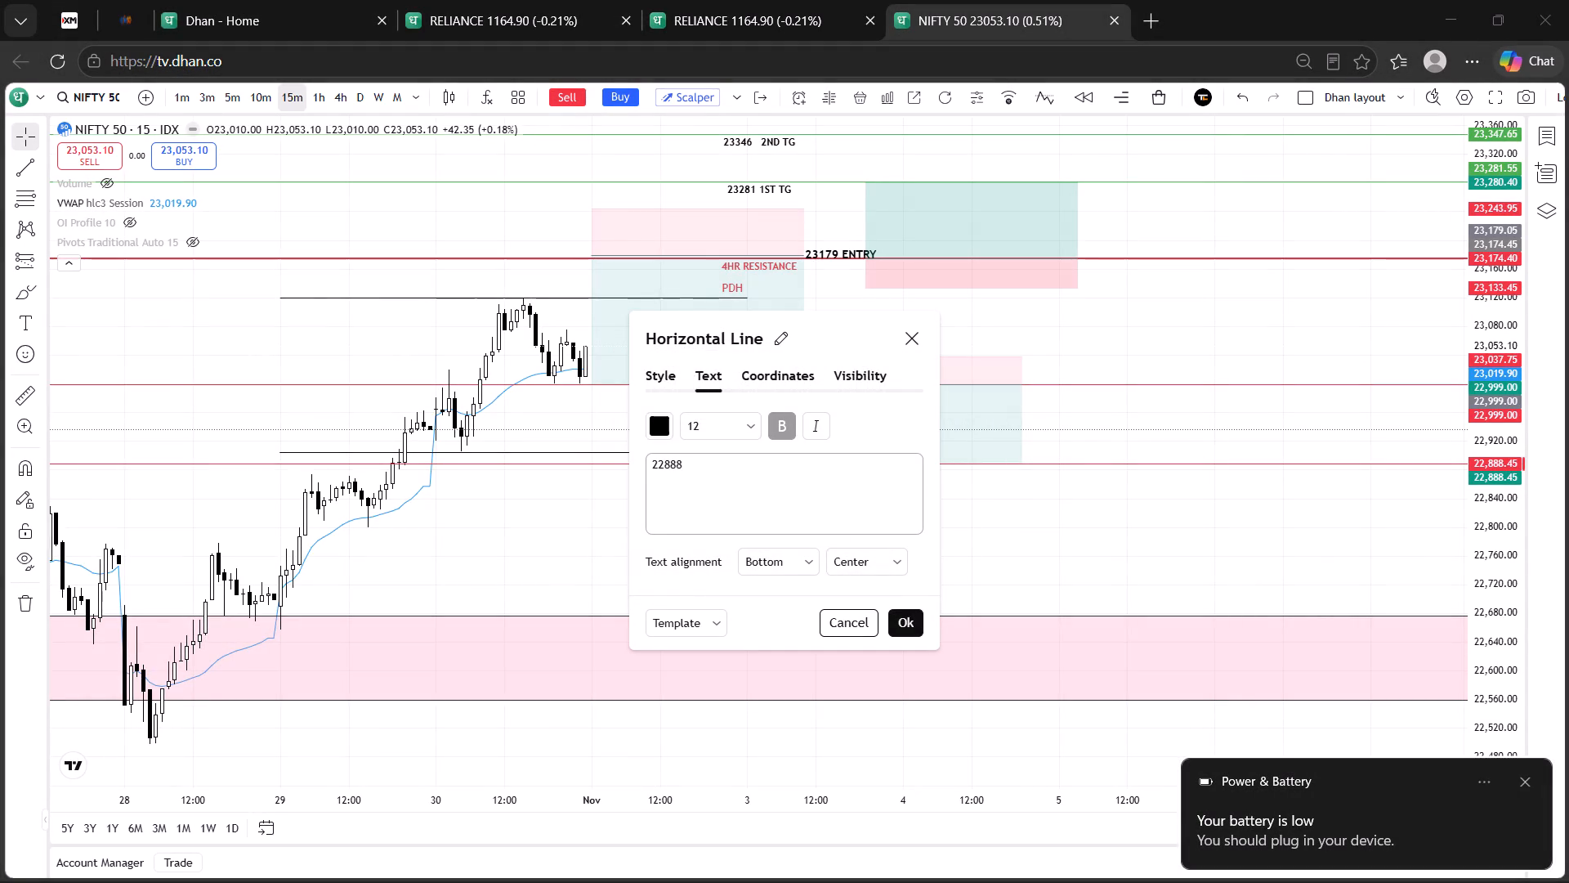
pyautogui.click(697, 468)
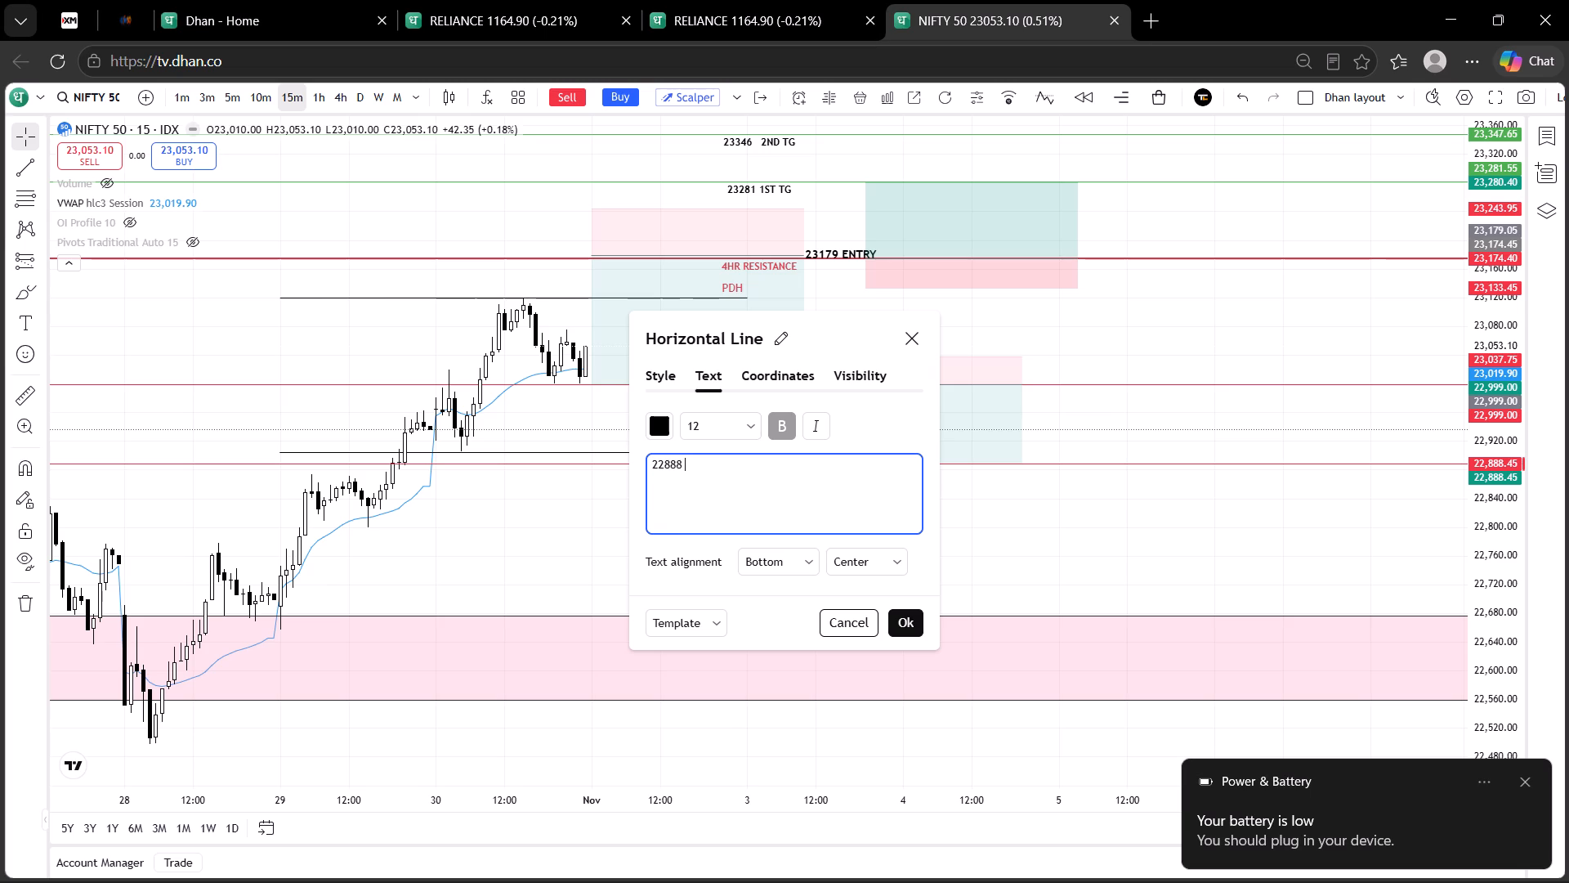
pyautogui.press('1')
pyautogui.write('ST')
pyautogui.press('space')
pyautogui.press('space')
pyautogui.press('t')
pyautogui.press('g')
pyautogui.click(921, 620)
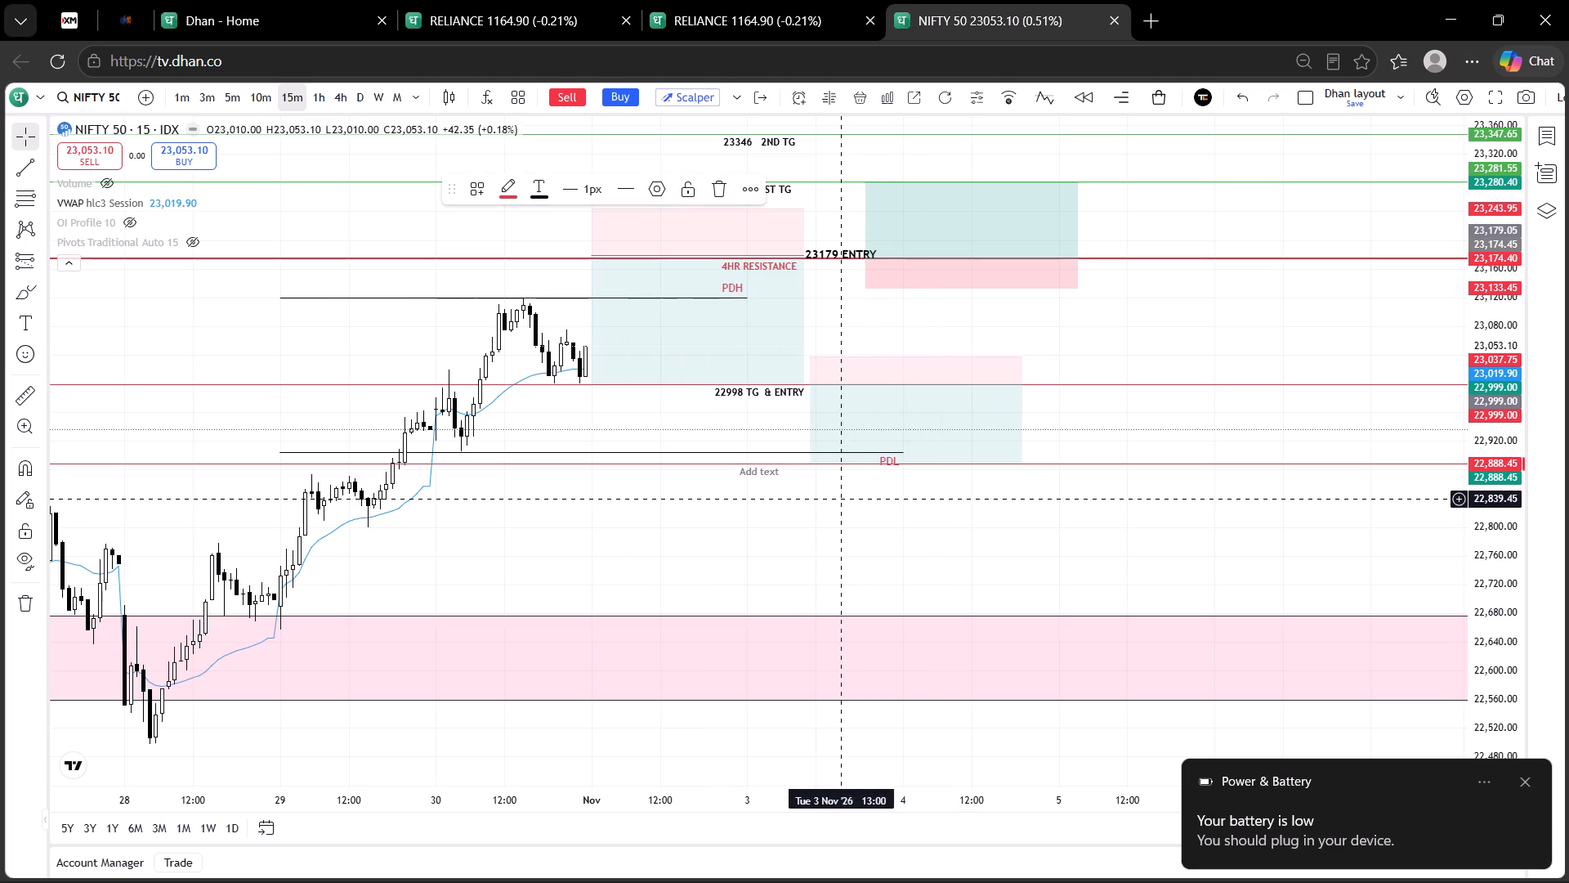
pyautogui.click(753, 473)
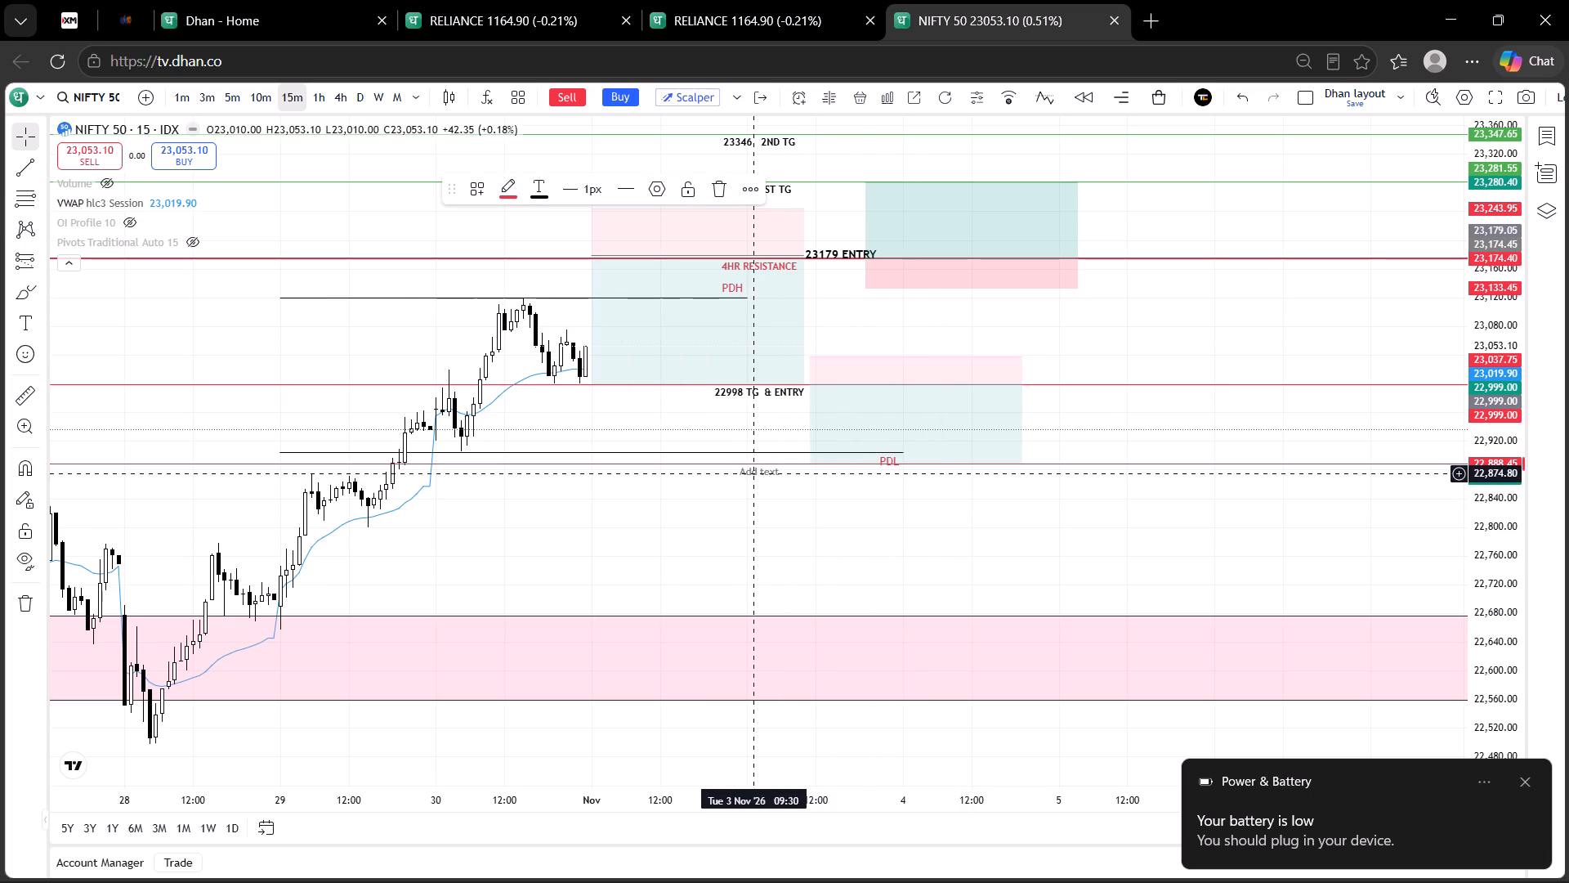
pyautogui.click(825, 509)
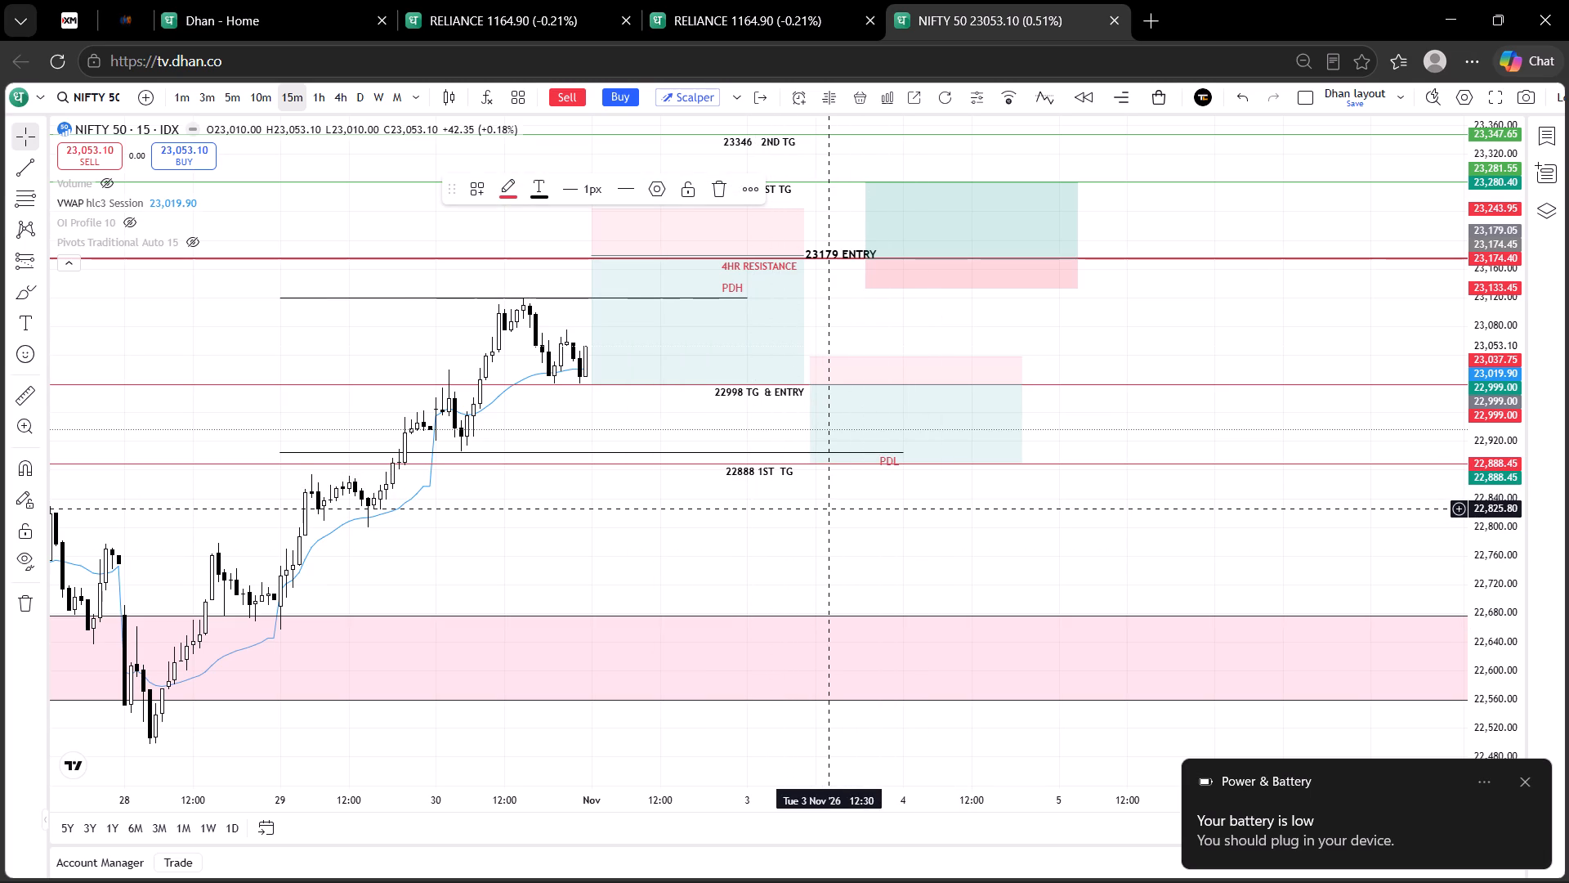
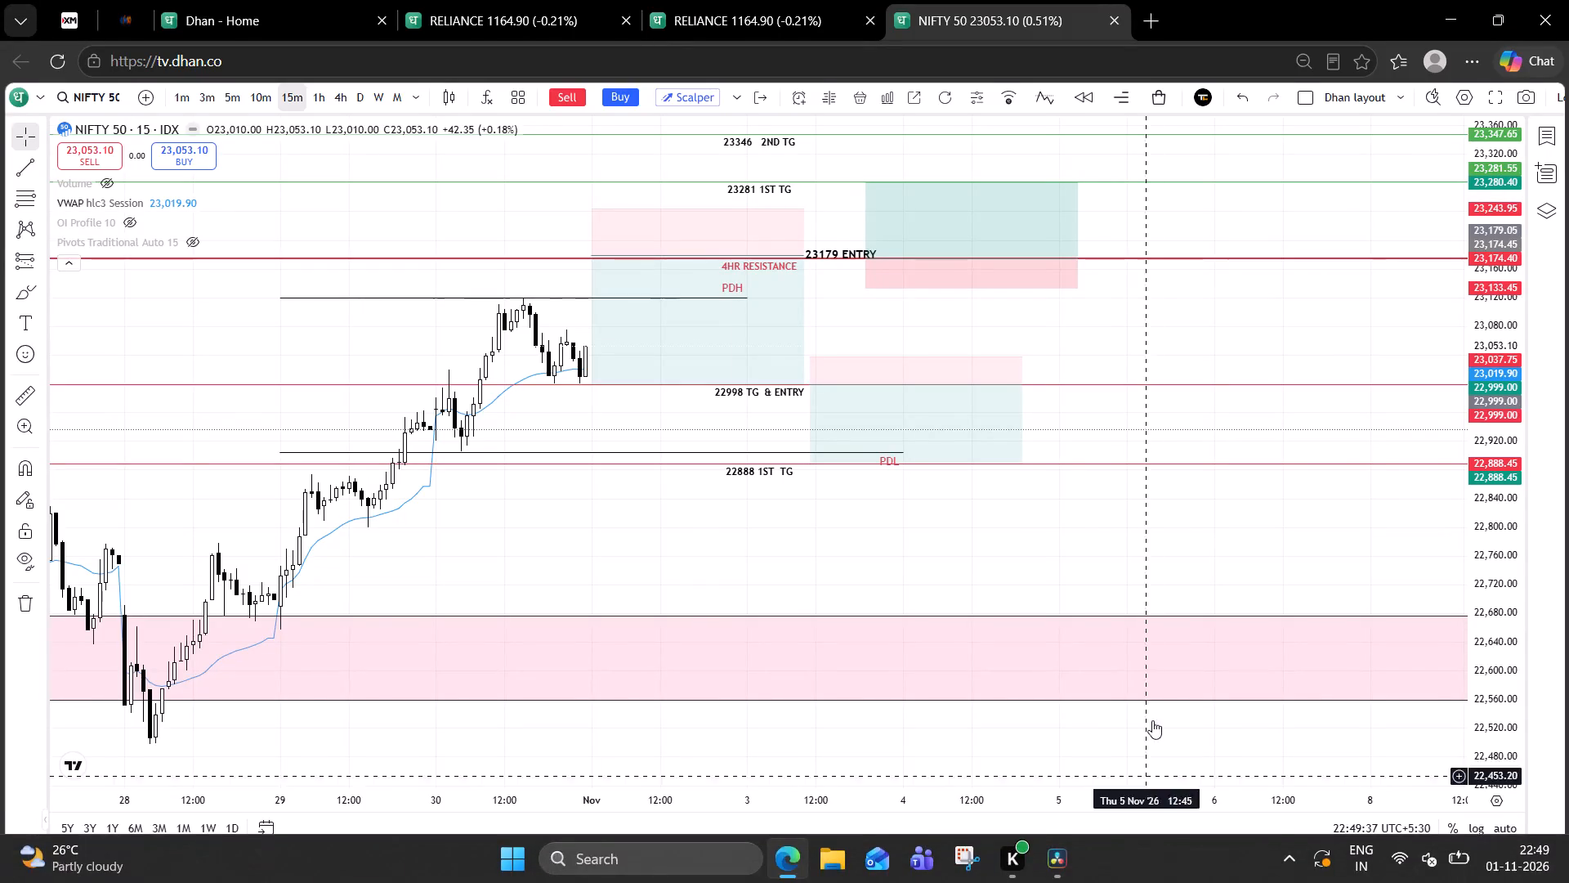
# Extend the label of the red 22,888.45 line to read 22888 1ST TG & ENTRY.
pyautogui.click(1084, 540)
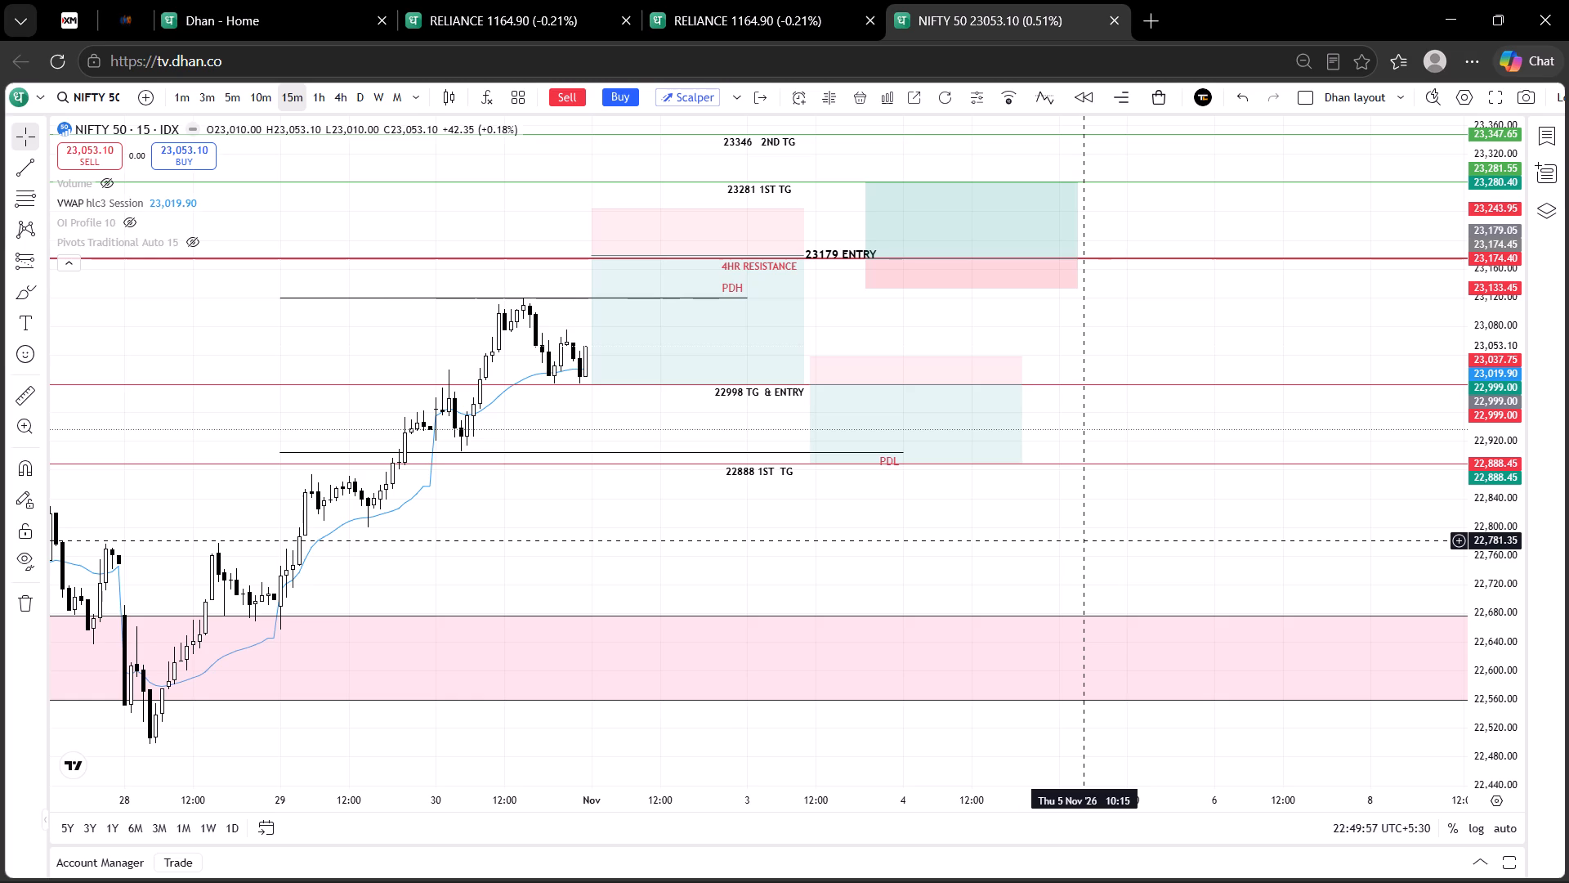
pyautogui.click(805, 473)
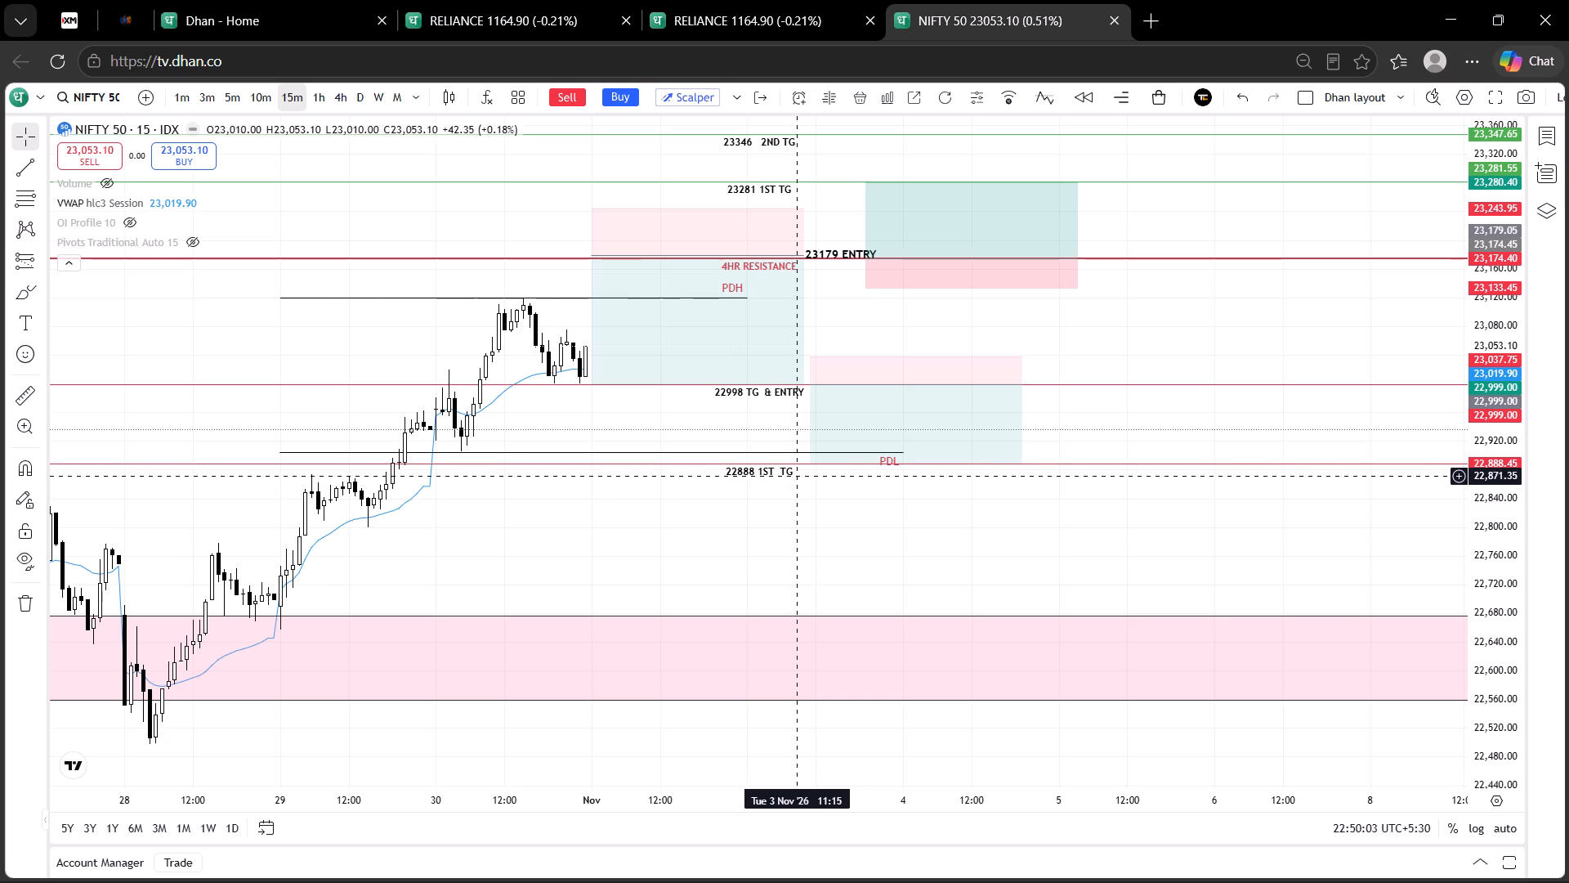
pyautogui.click(795, 476)
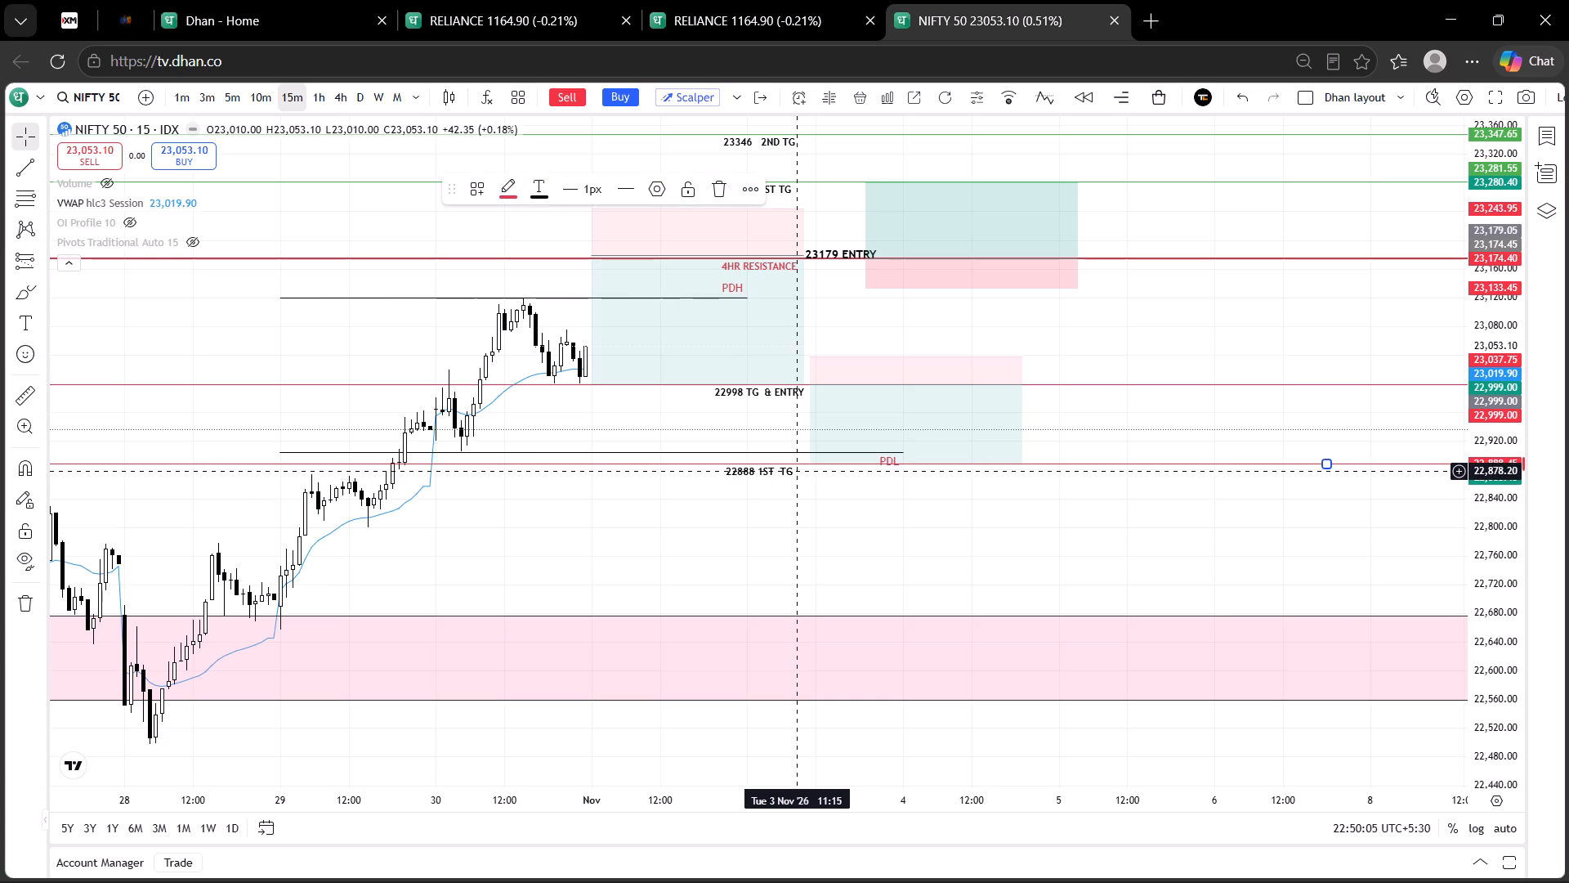
pyautogui.click(794, 469)
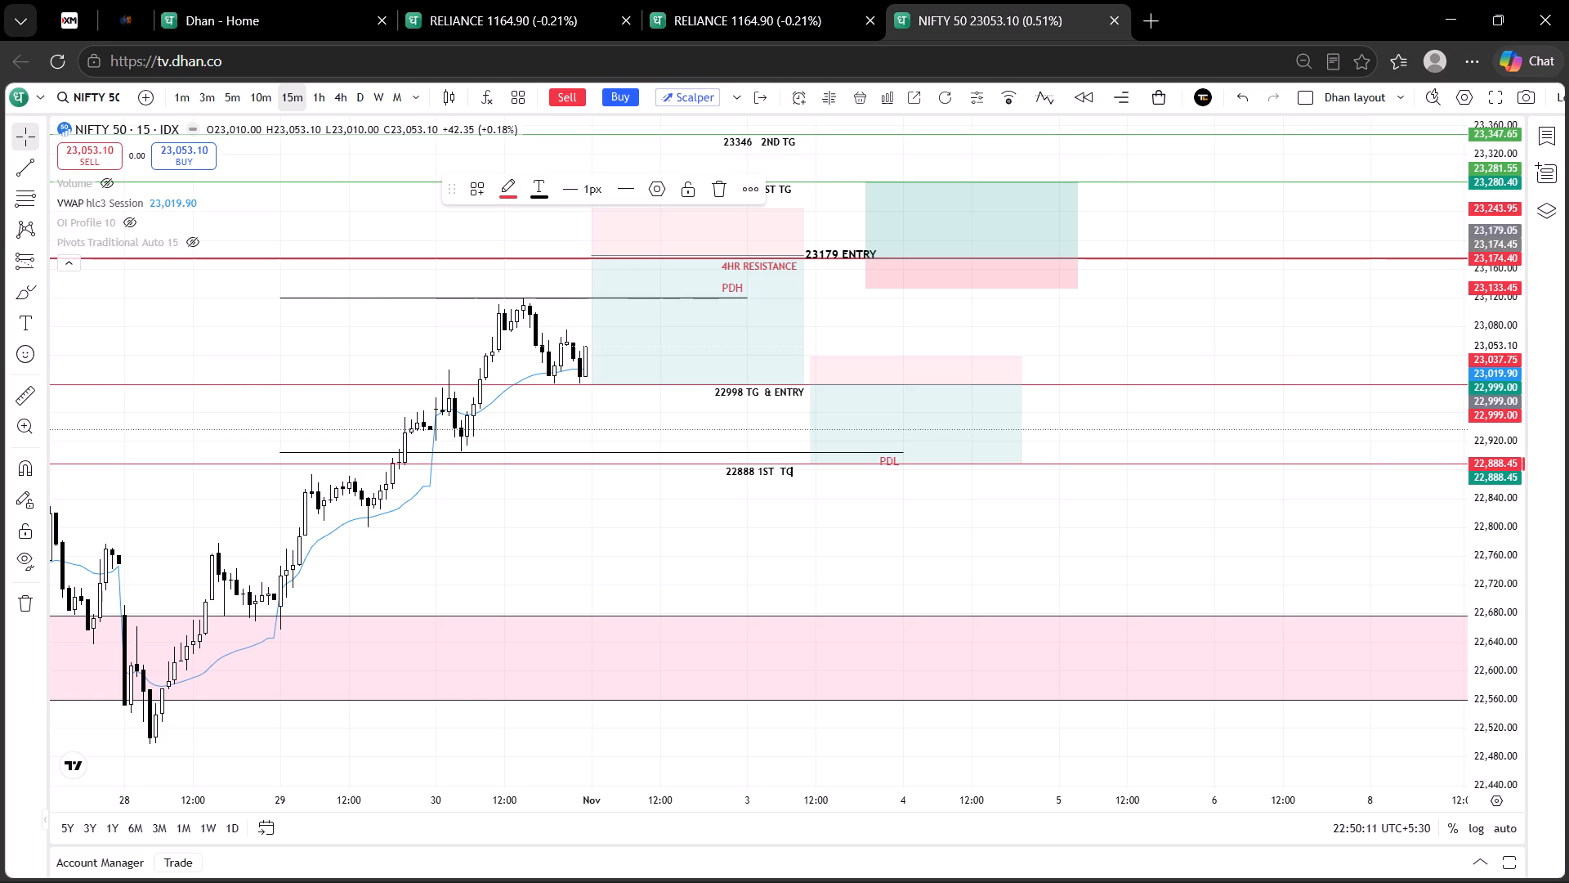
pyautogui.hotkey('shift', '&')
pyautogui.press('Left')
pyautogui.press('space')
pyautogui.press('space')
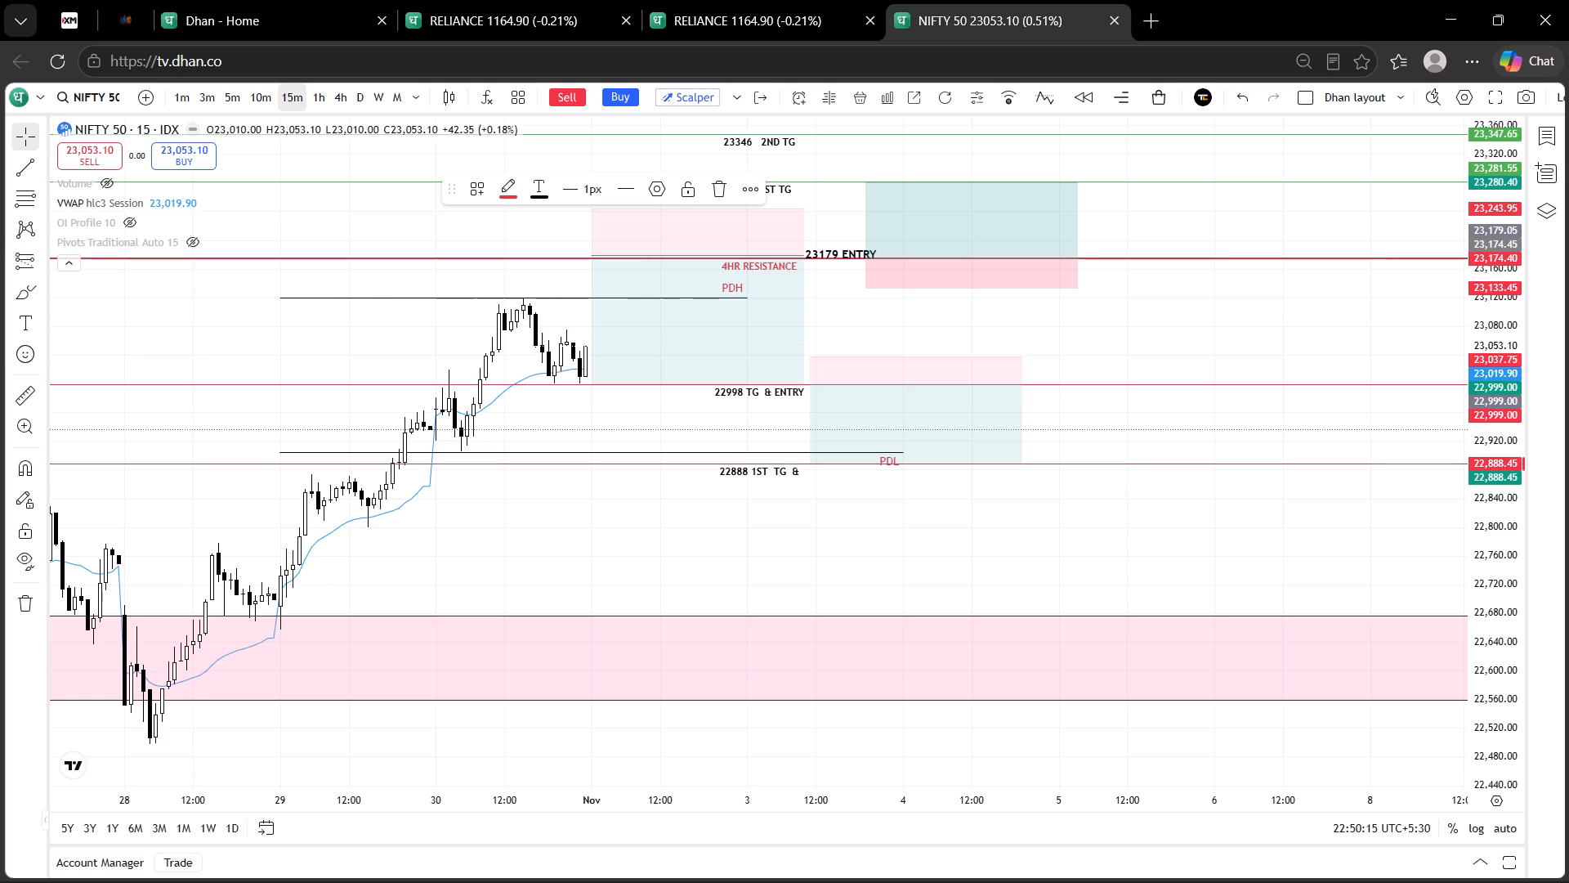
pyautogui.press('Right')
pyautogui.press('Right')
pyautogui.press('space')
pyautogui.press('space')
pyautogui.press('space')
pyautogui.press('space')
pyautogui.press('BackSpace')
pyautogui.press('BackSpace')
pyautogui.press('BackSpace')
pyautogui.press('space')
pyautogui.press('space')
pyautogui.press('BackSpace')
pyautogui.press('BackSpace')
pyautogui.press('BackSpace')
pyautogui.press('space')
pyautogui.write('ENTRY')
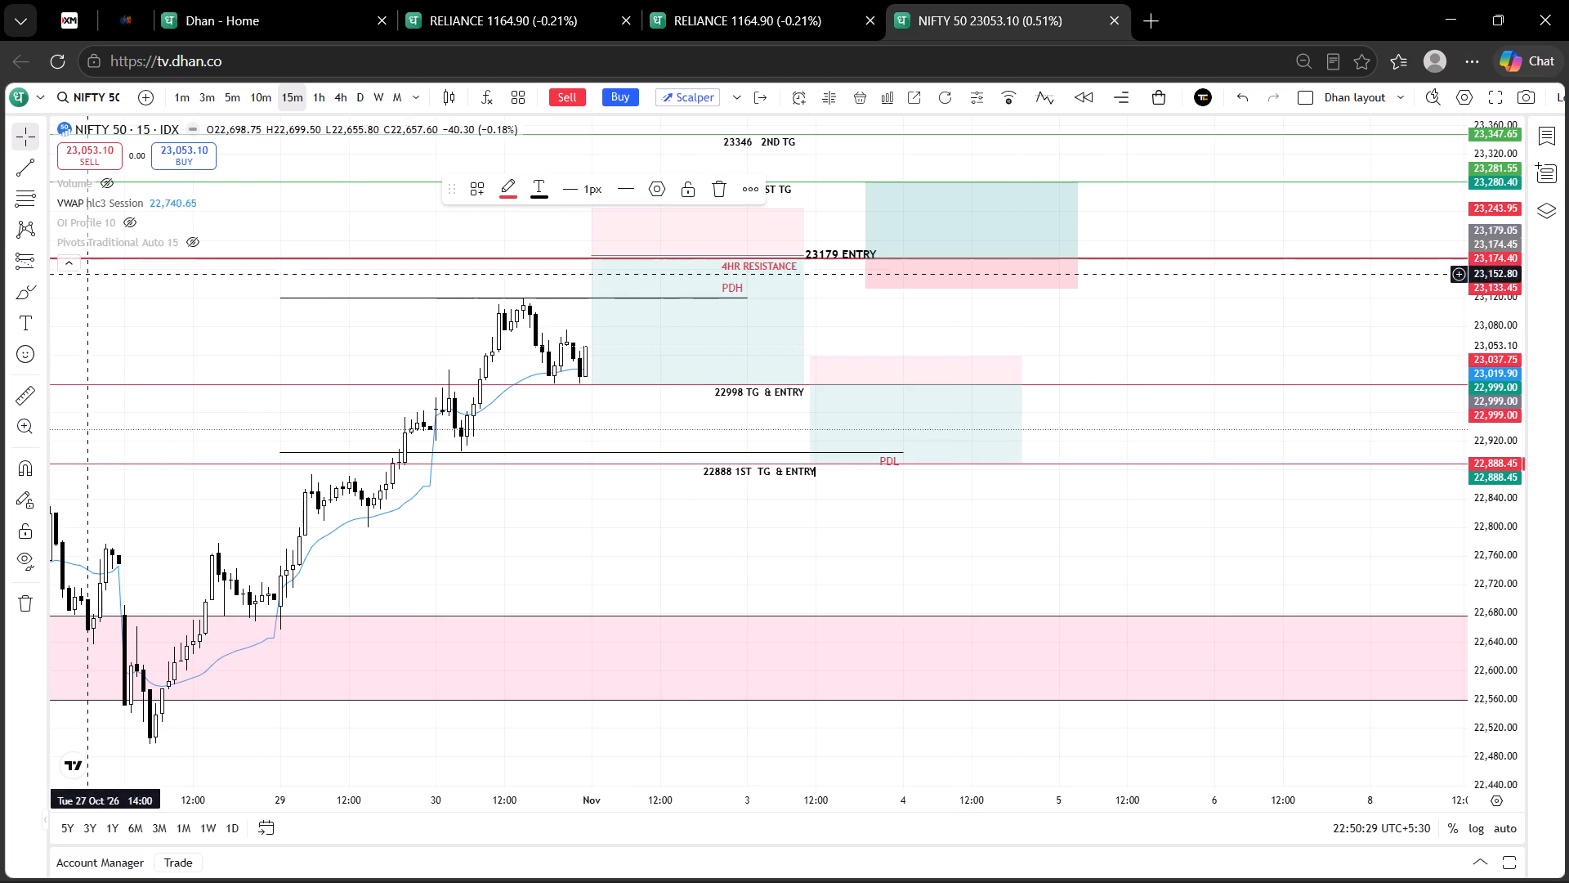
# Place a short position at about 22,886.15 on the 22888 line, with its stop at 22,912.40 and target at 22,750.60.
pyautogui.click(25, 251)
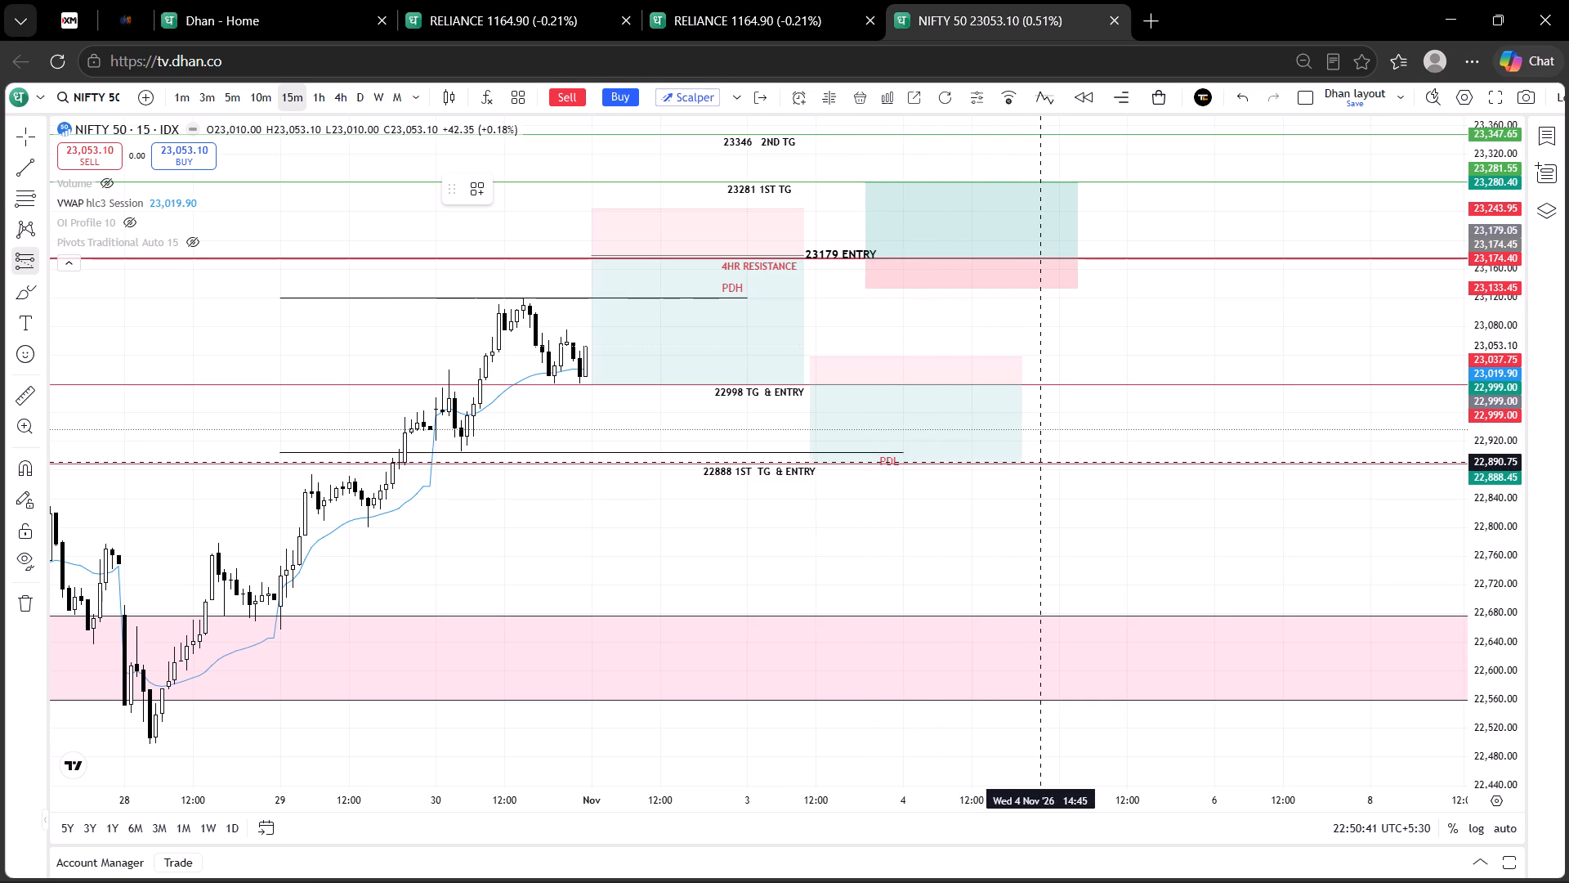
pyautogui.click(905, 465)
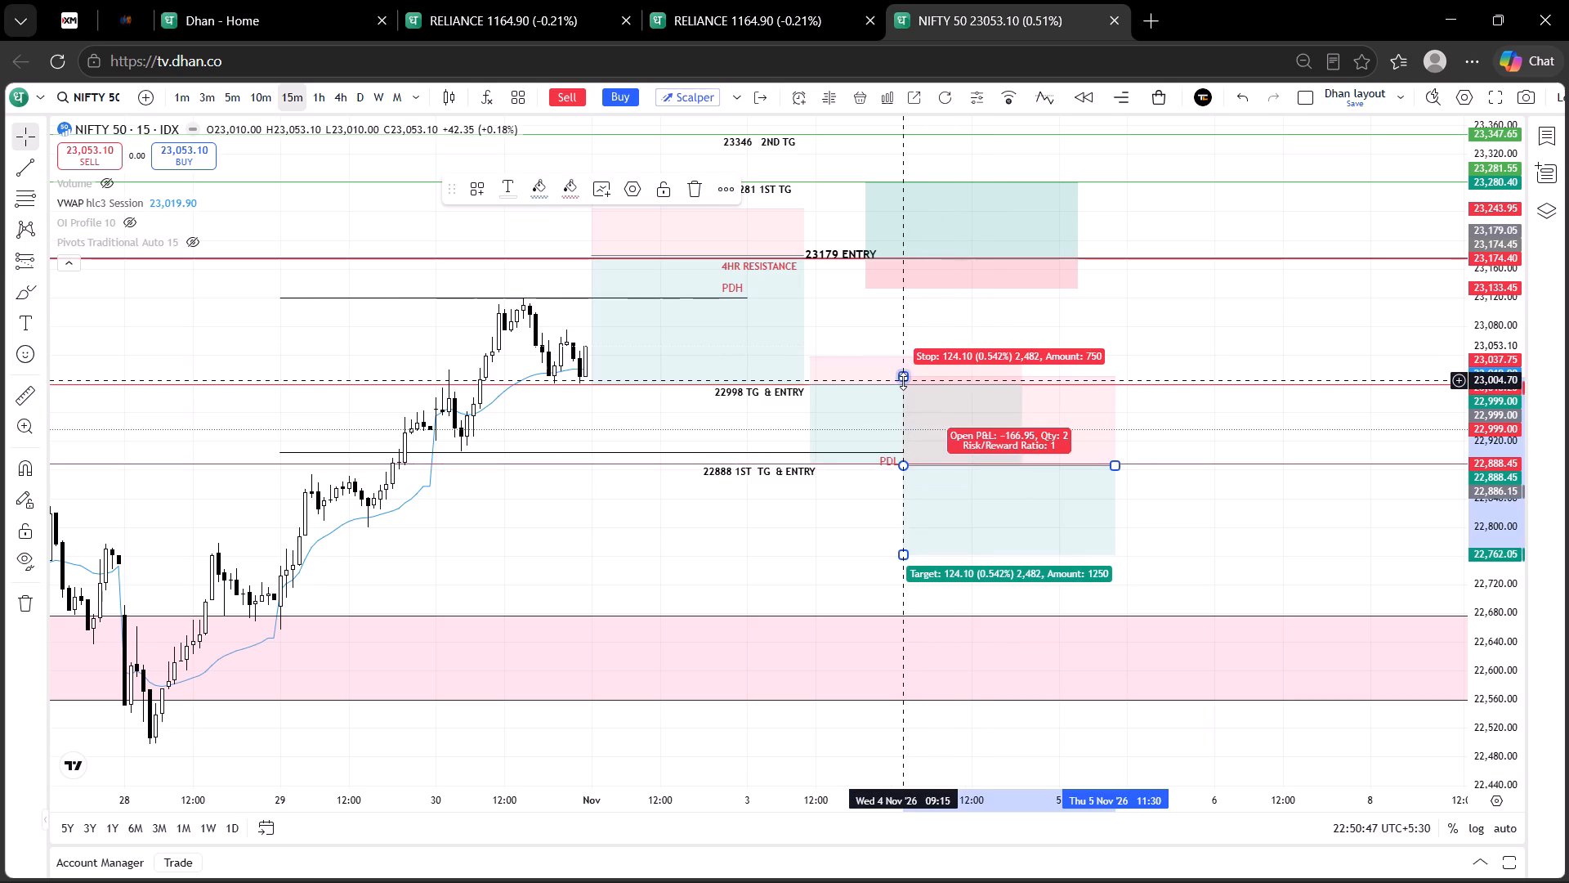
pyautogui.moveTo(903, 381); pyautogui.dragTo(928, 446)
pyautogui.moveTo(899, 550); pyautogui.dragTo(901, 558)
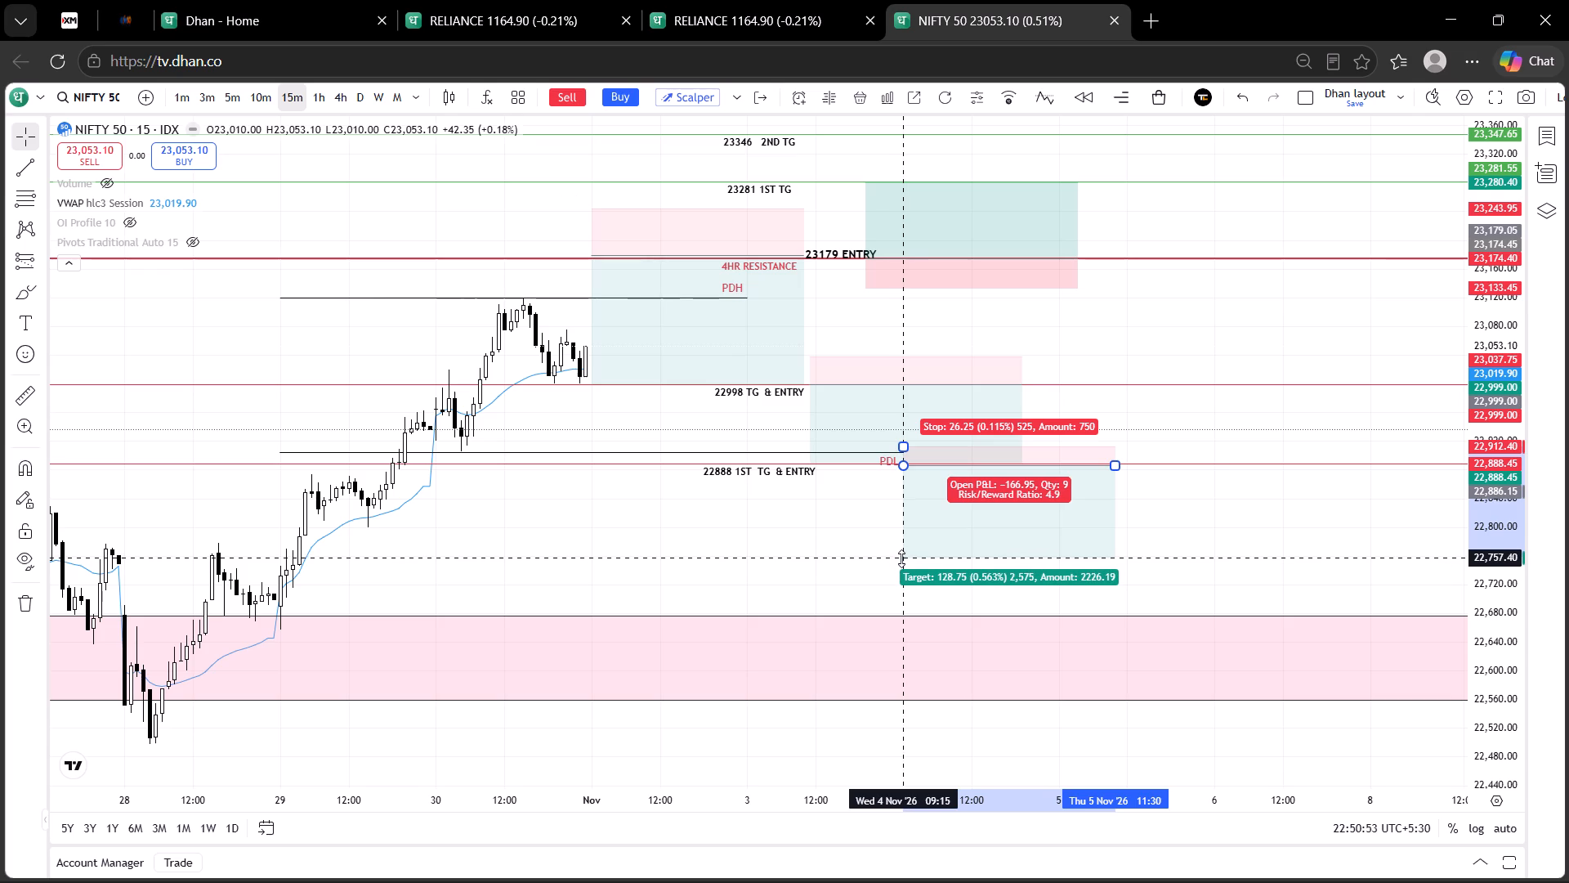
pyautogui.moveTo(901, 558); pyautogui.dragTo(901, 563)
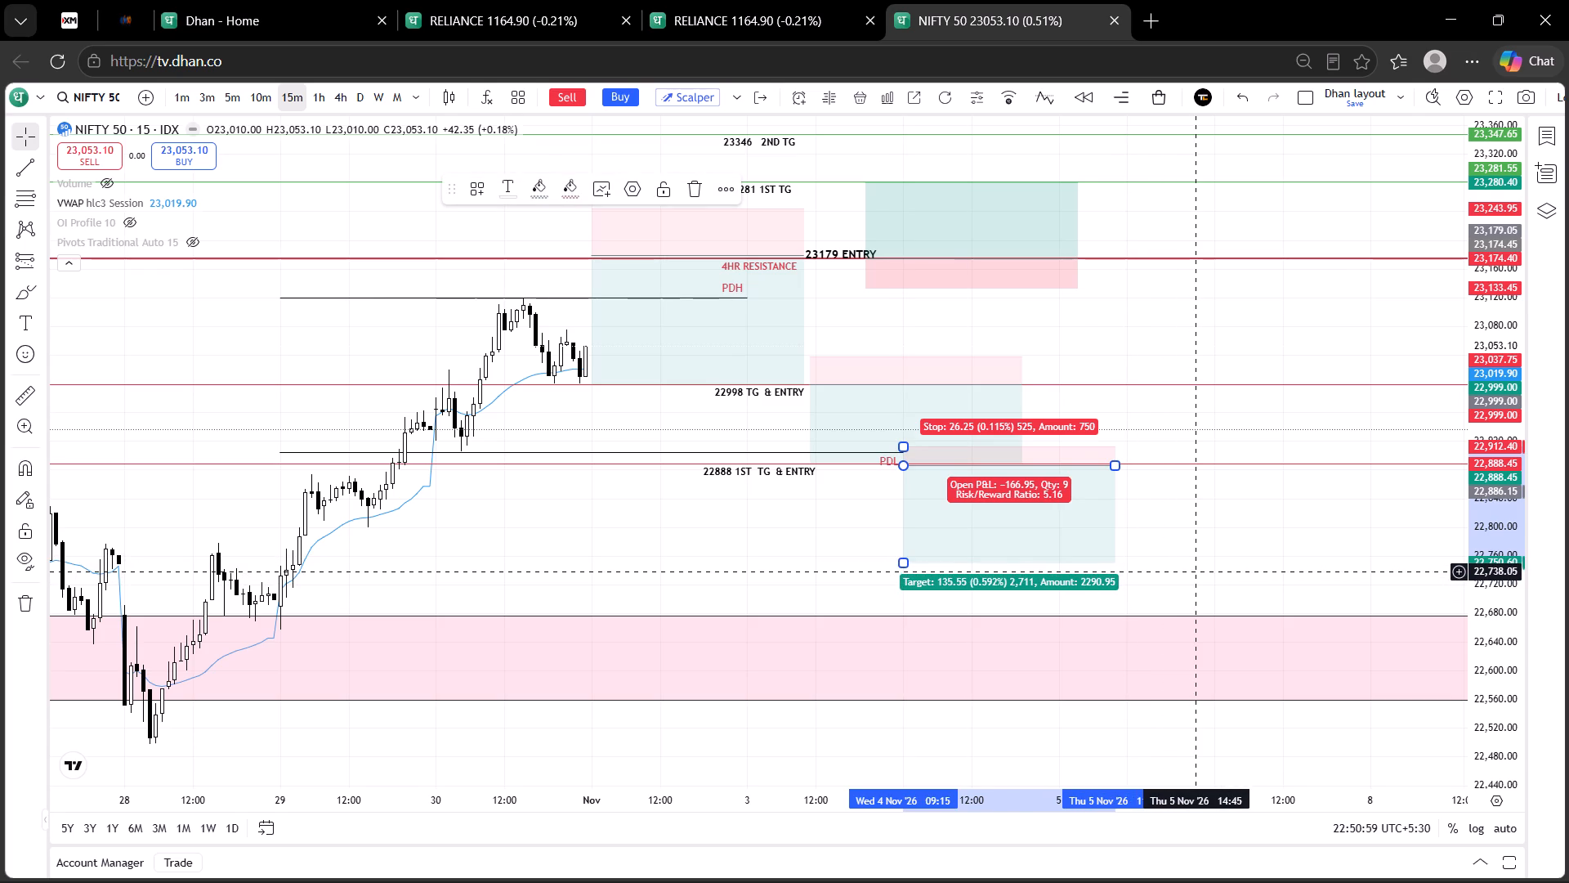
# Draw a horizontal line at the new short position's 22,750.60 target.
pyautogui.click(1457, 563)
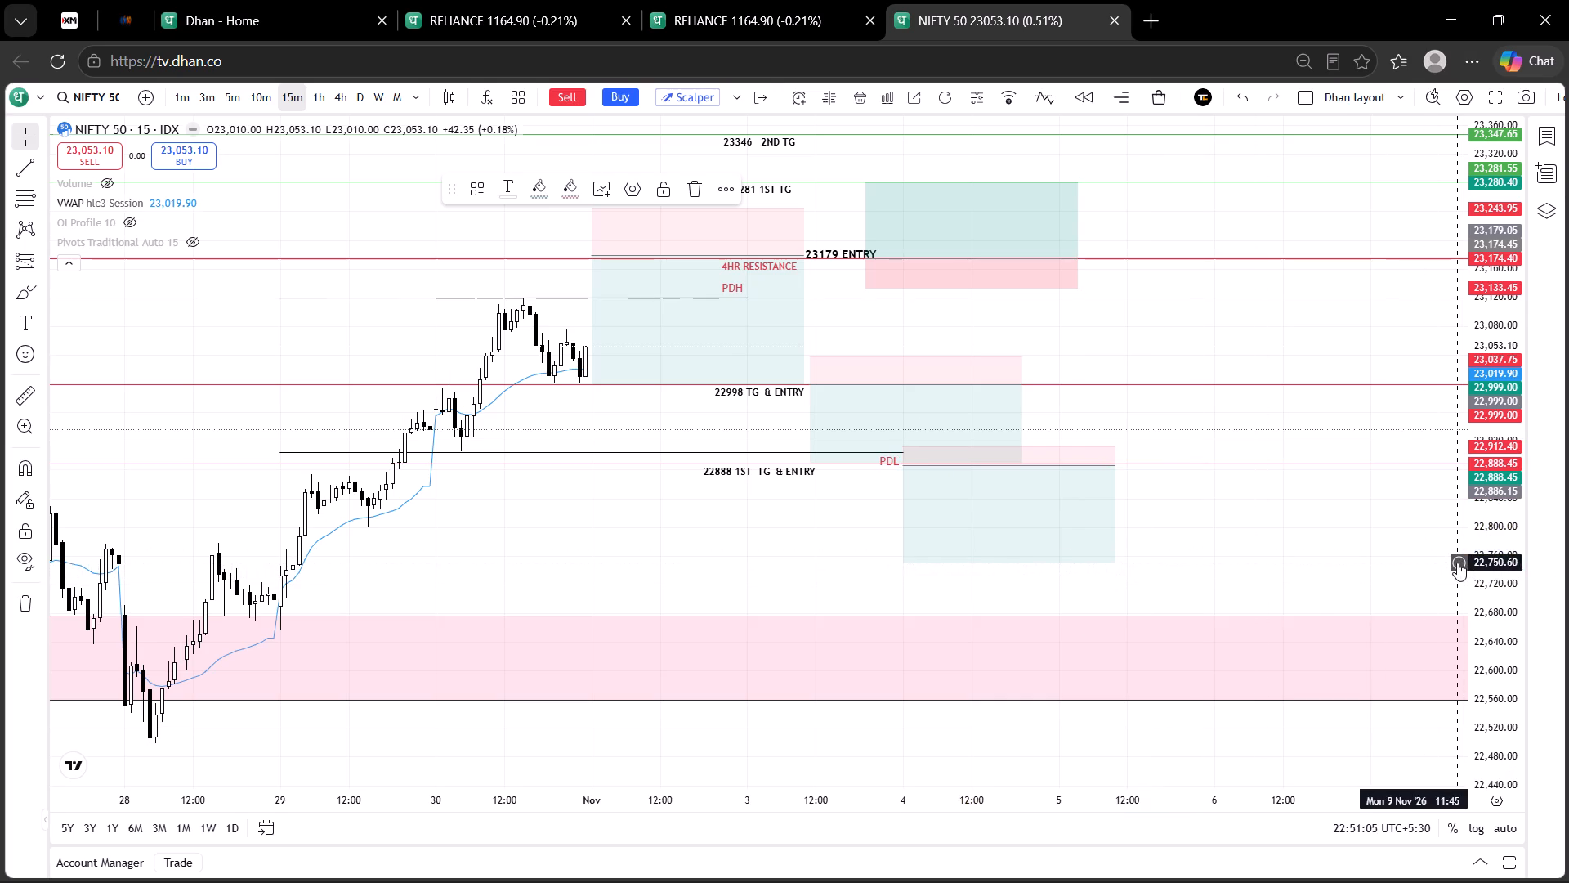
pyautogui.click(1315, 681)
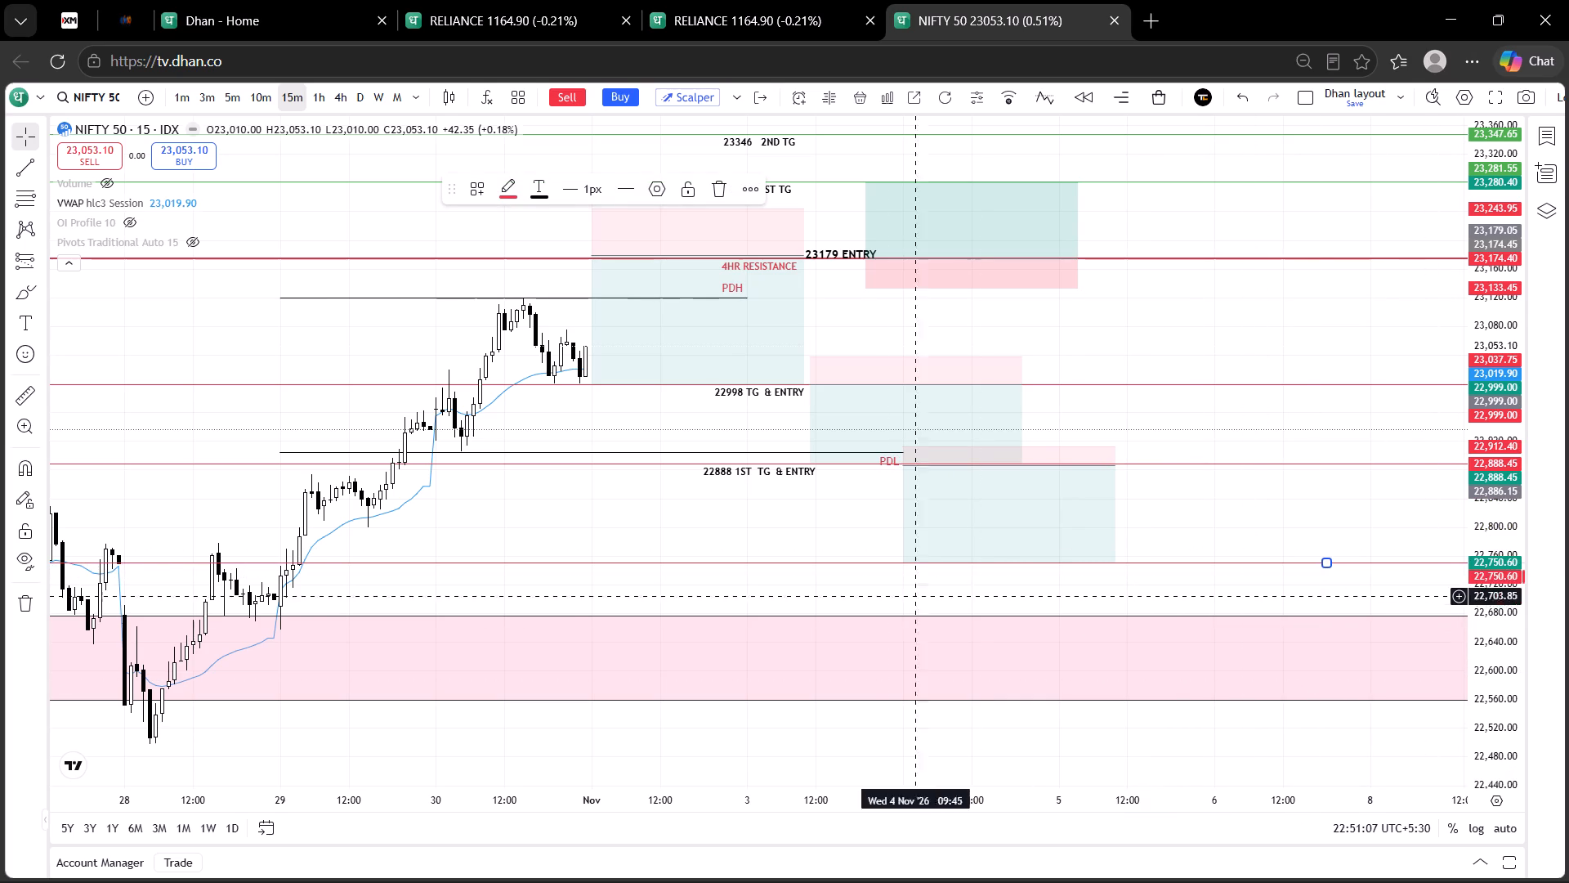
# Label the 22,750.60 horizontal line 22750 TG, with bold turned off.
pyautogui.doubleClick(865, 565)
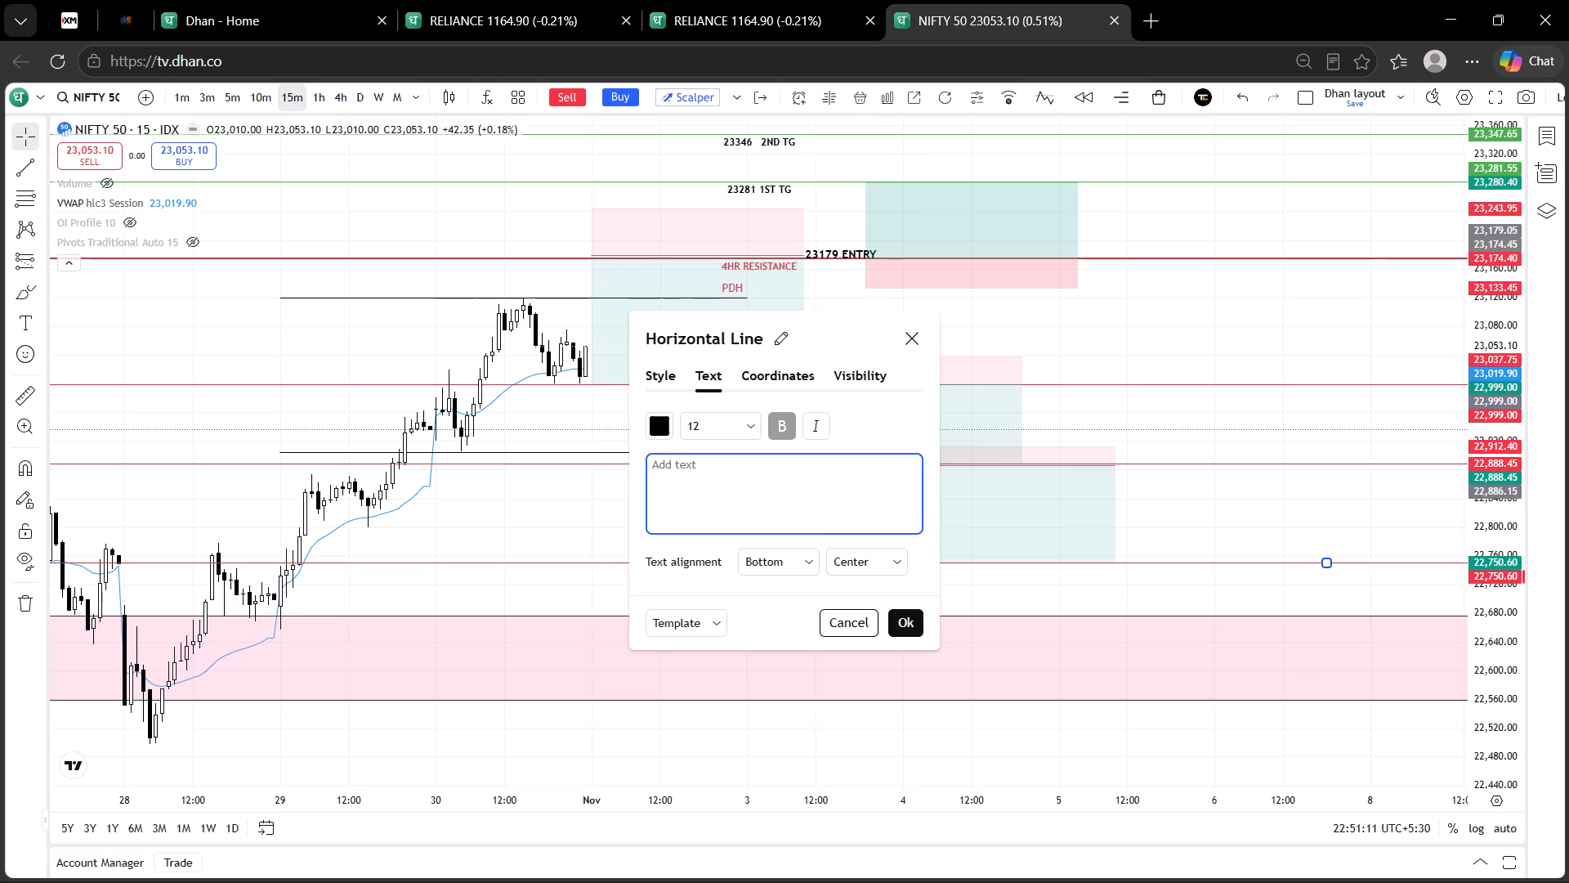
pyautogui.write('22')
pyautogui.write('750')
pyautogui.press('space')
pyautogui.press('space')
pyautogui.press('BackSpace')
pyautogui.write('TG')
pyautogui.click(783, 418)
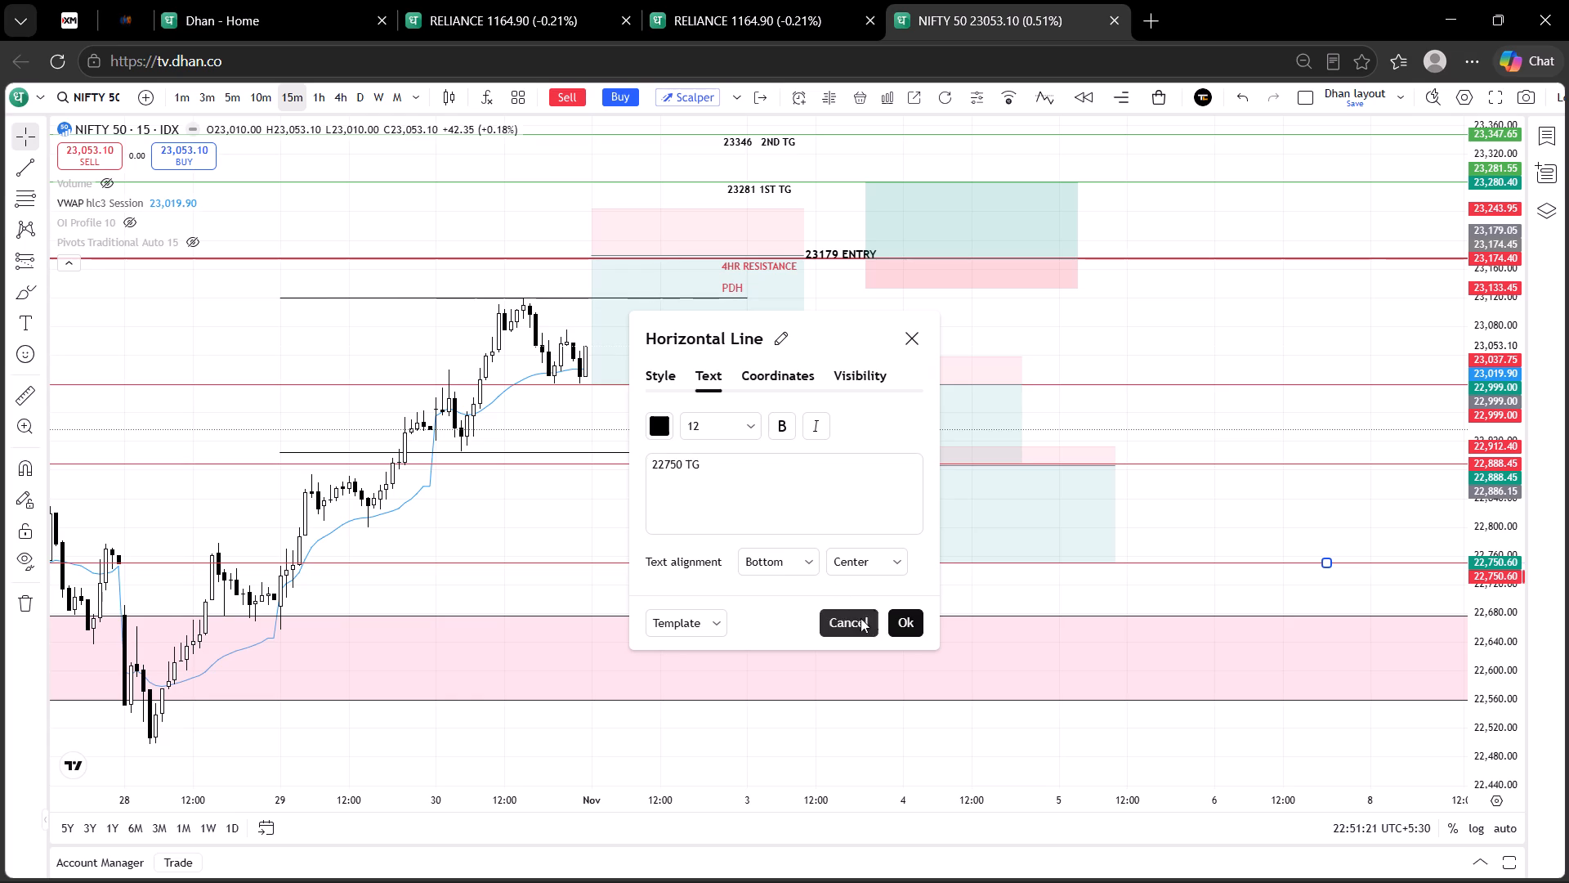
pyautogui.click(910, 626)
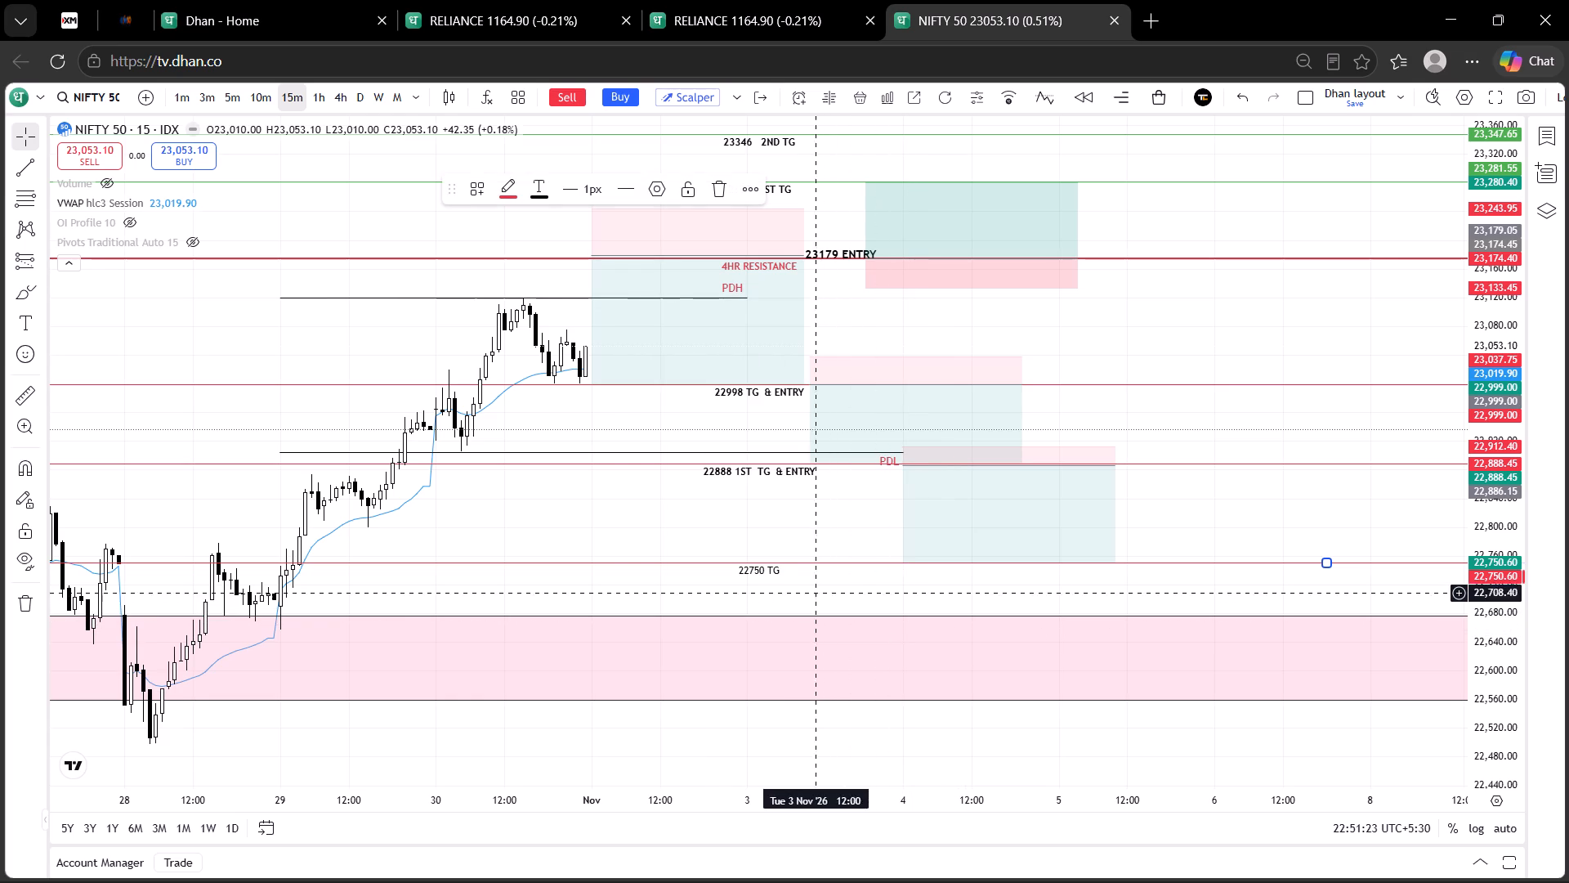
# Make the 22750 TG label bold to match the other line labels.
pyautogui.click(777, 585)
pyautogui.click(770, 570)
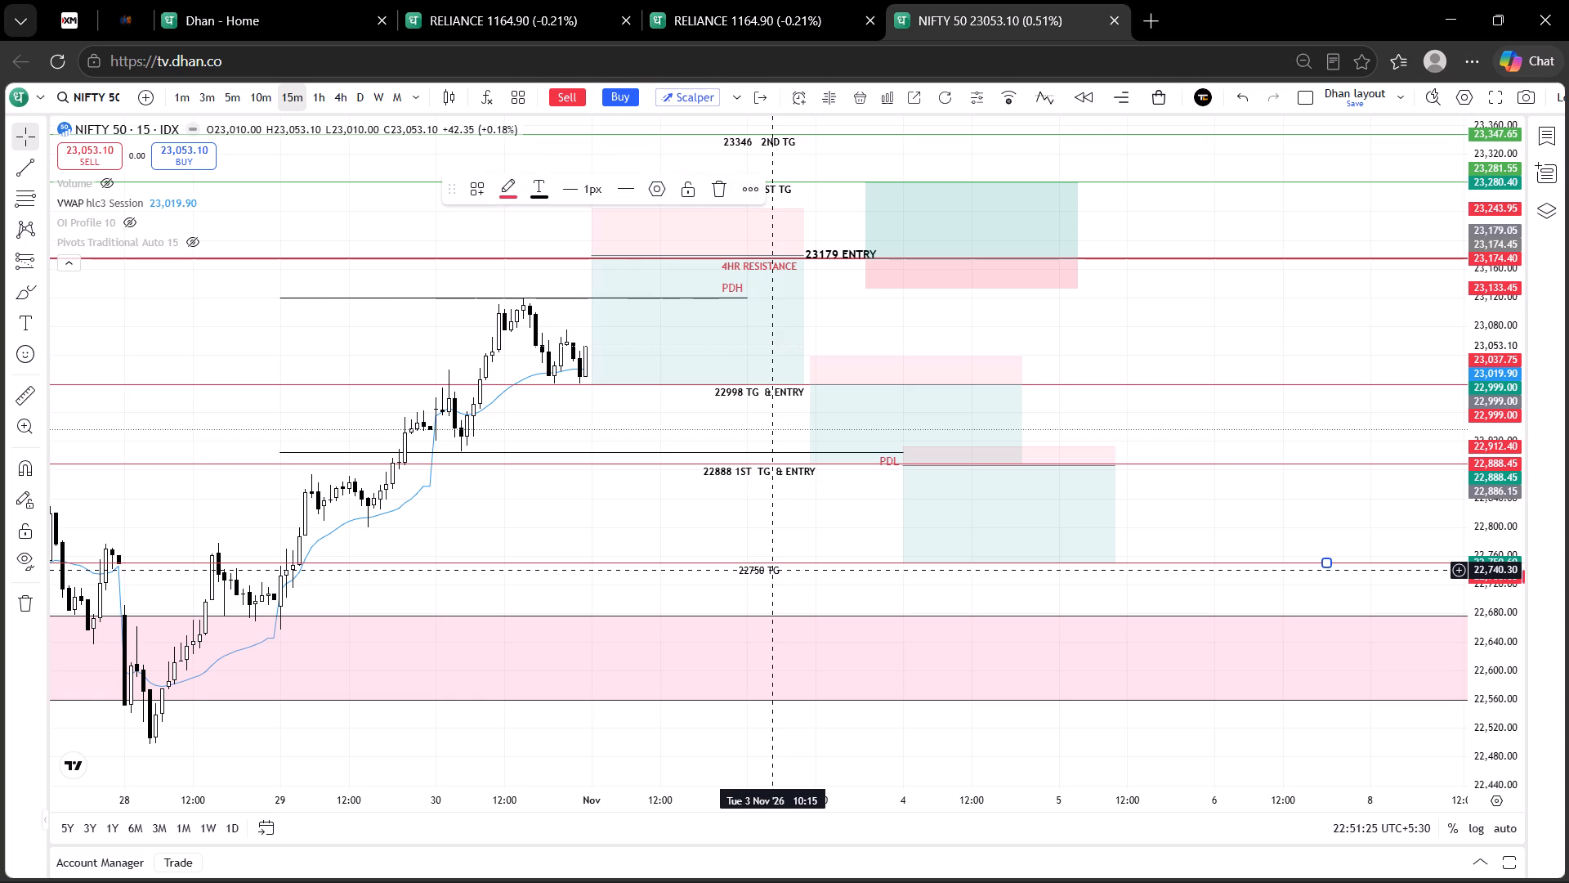
pyautogui.click(770, 570)
pyautogui.click(770, 570)
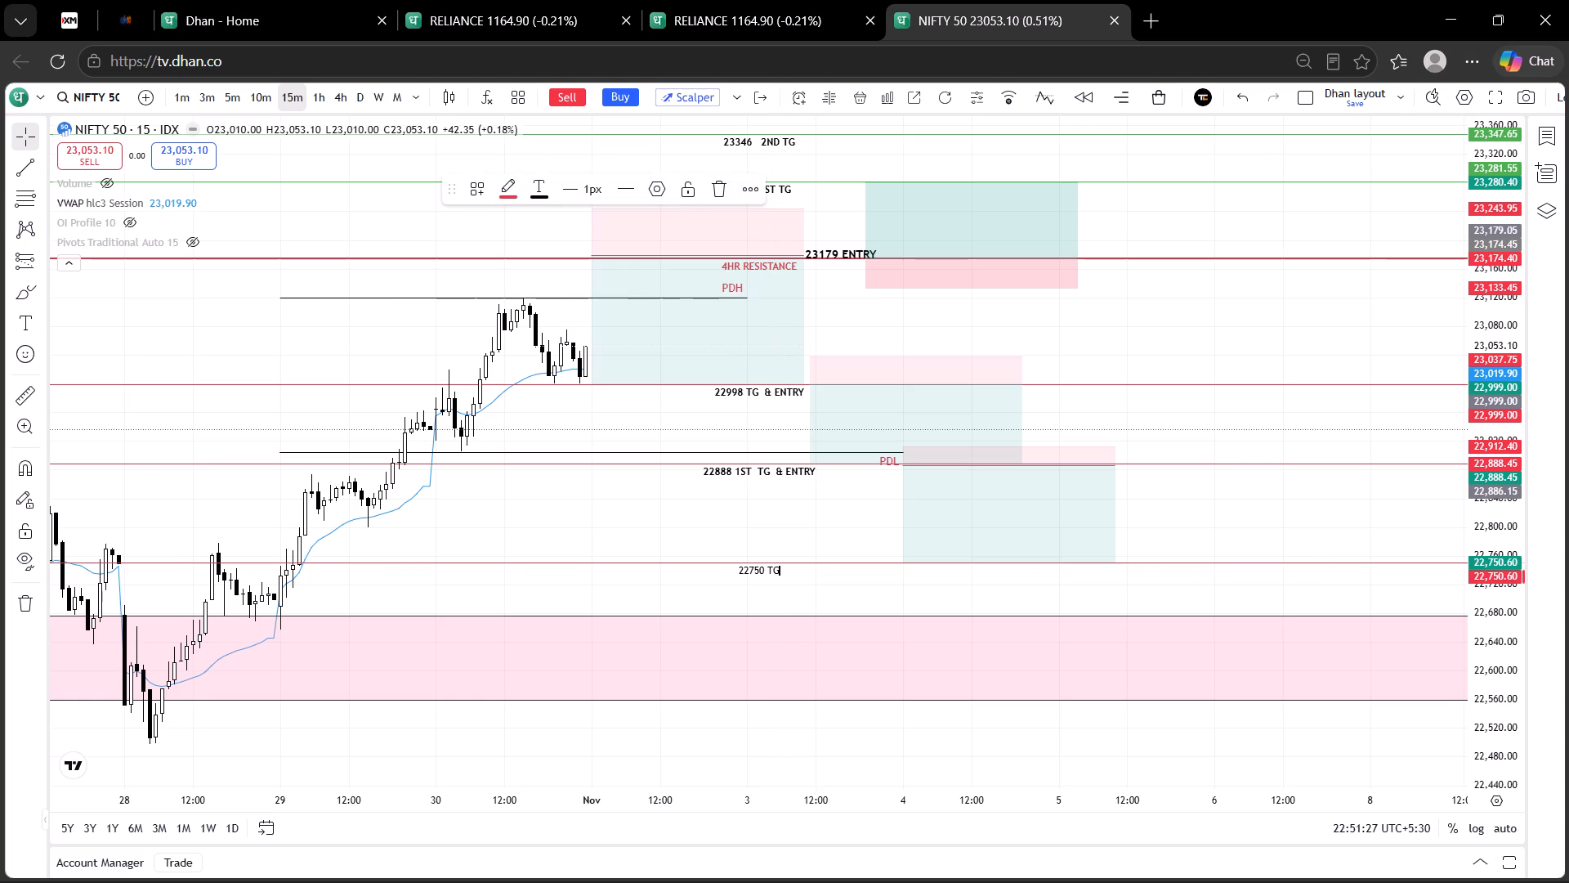
pyautogui.doubleClick(770, 570)
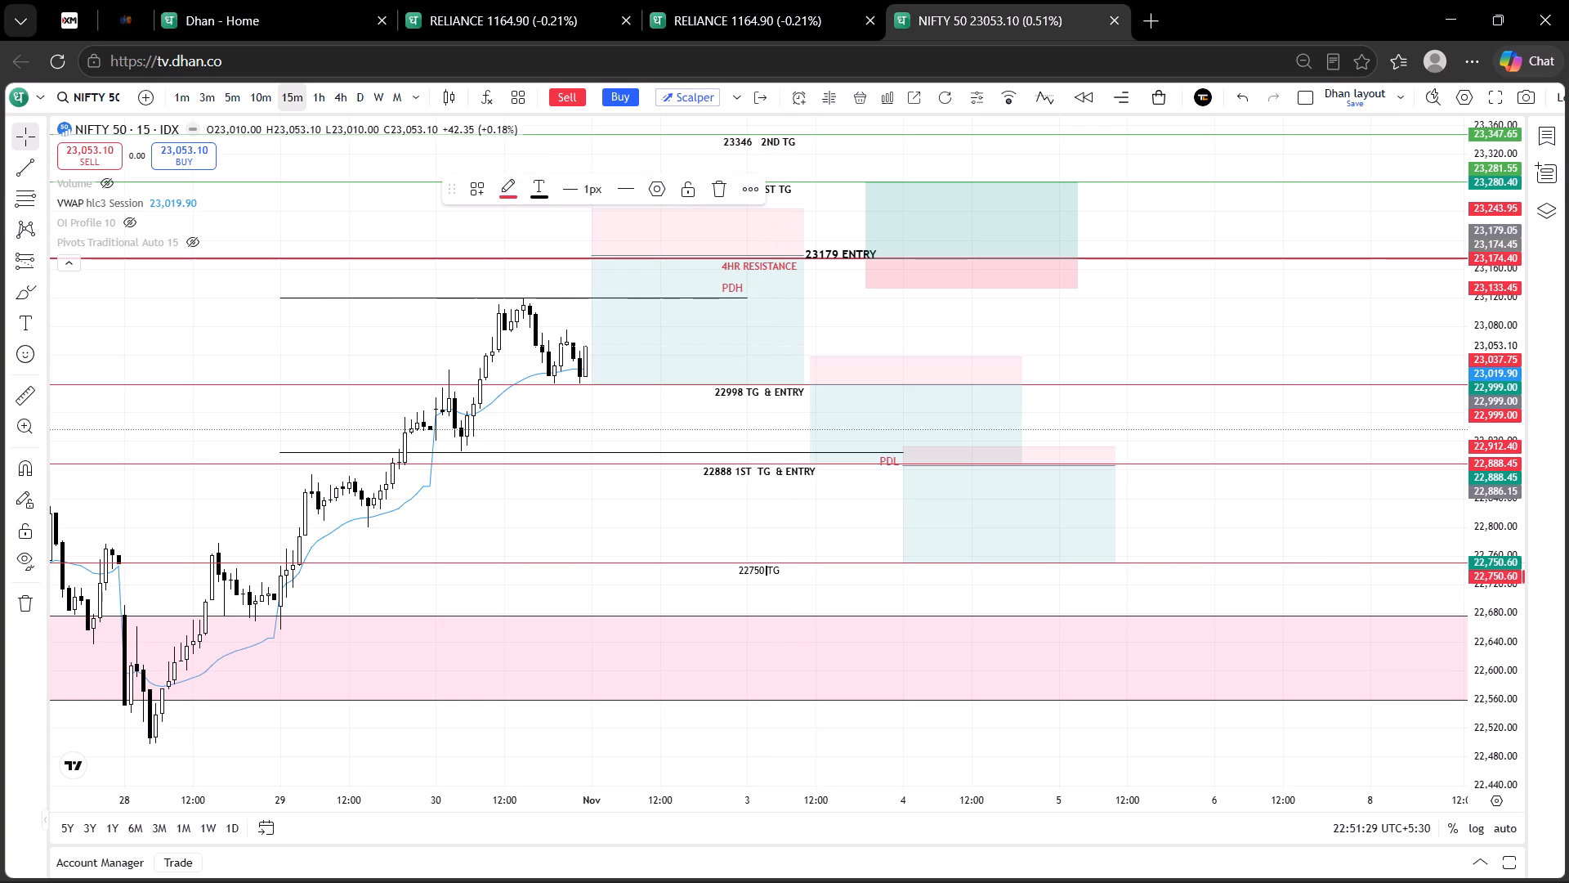
pyautogui.doubleClick(770, 570)
pyautogui.doubleClick(770, 570)
pyautogui.click(797, 572)
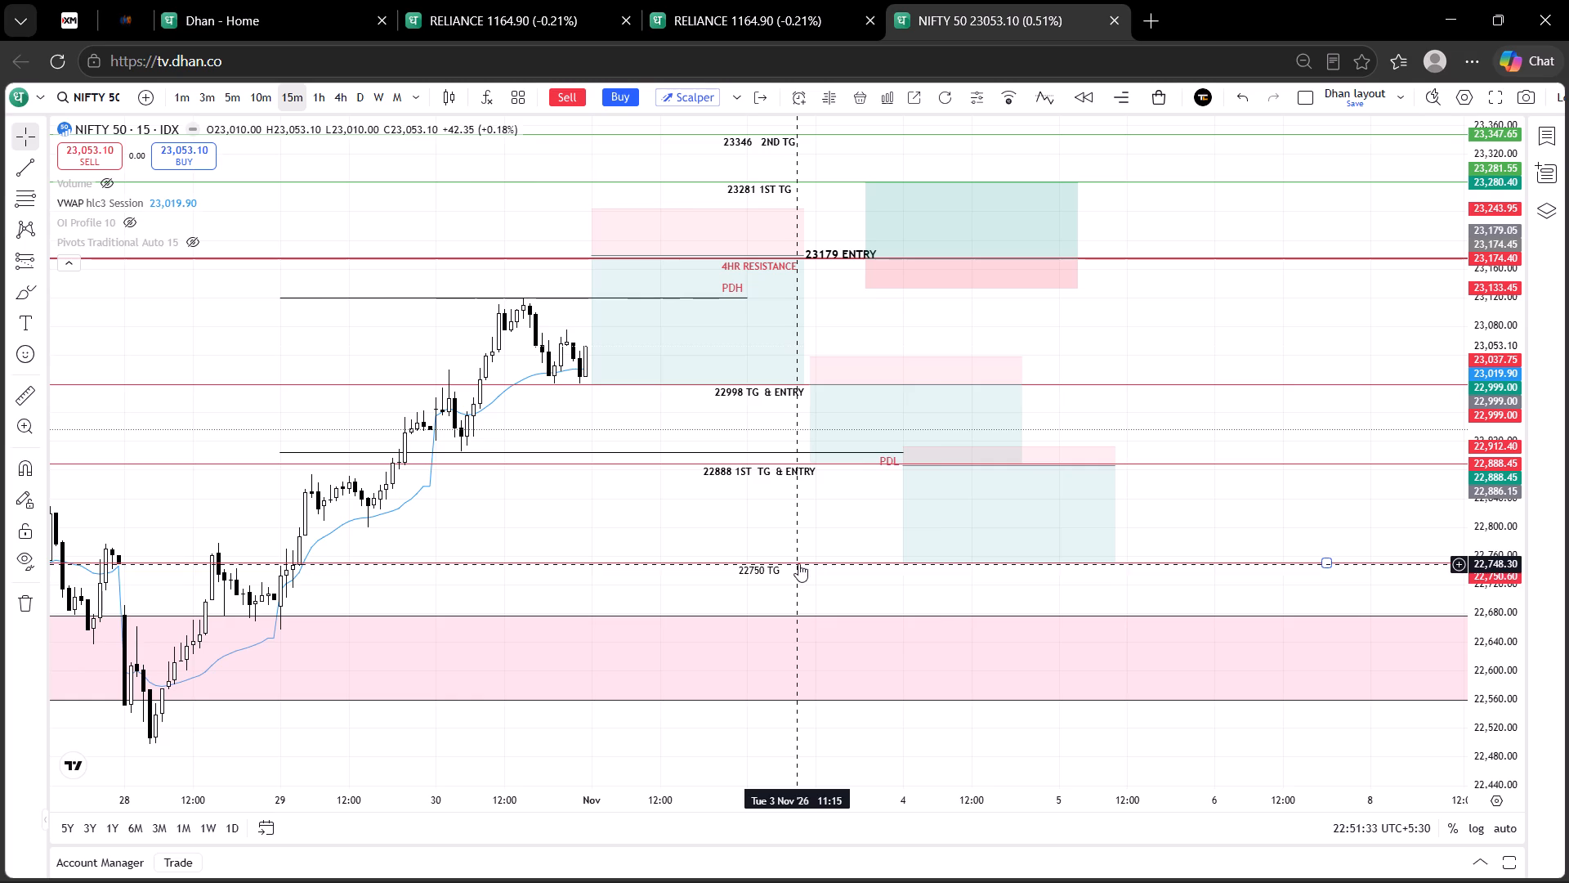
pyautogui.doubleClick(798, 563)
pyautogui.click(778, 421)
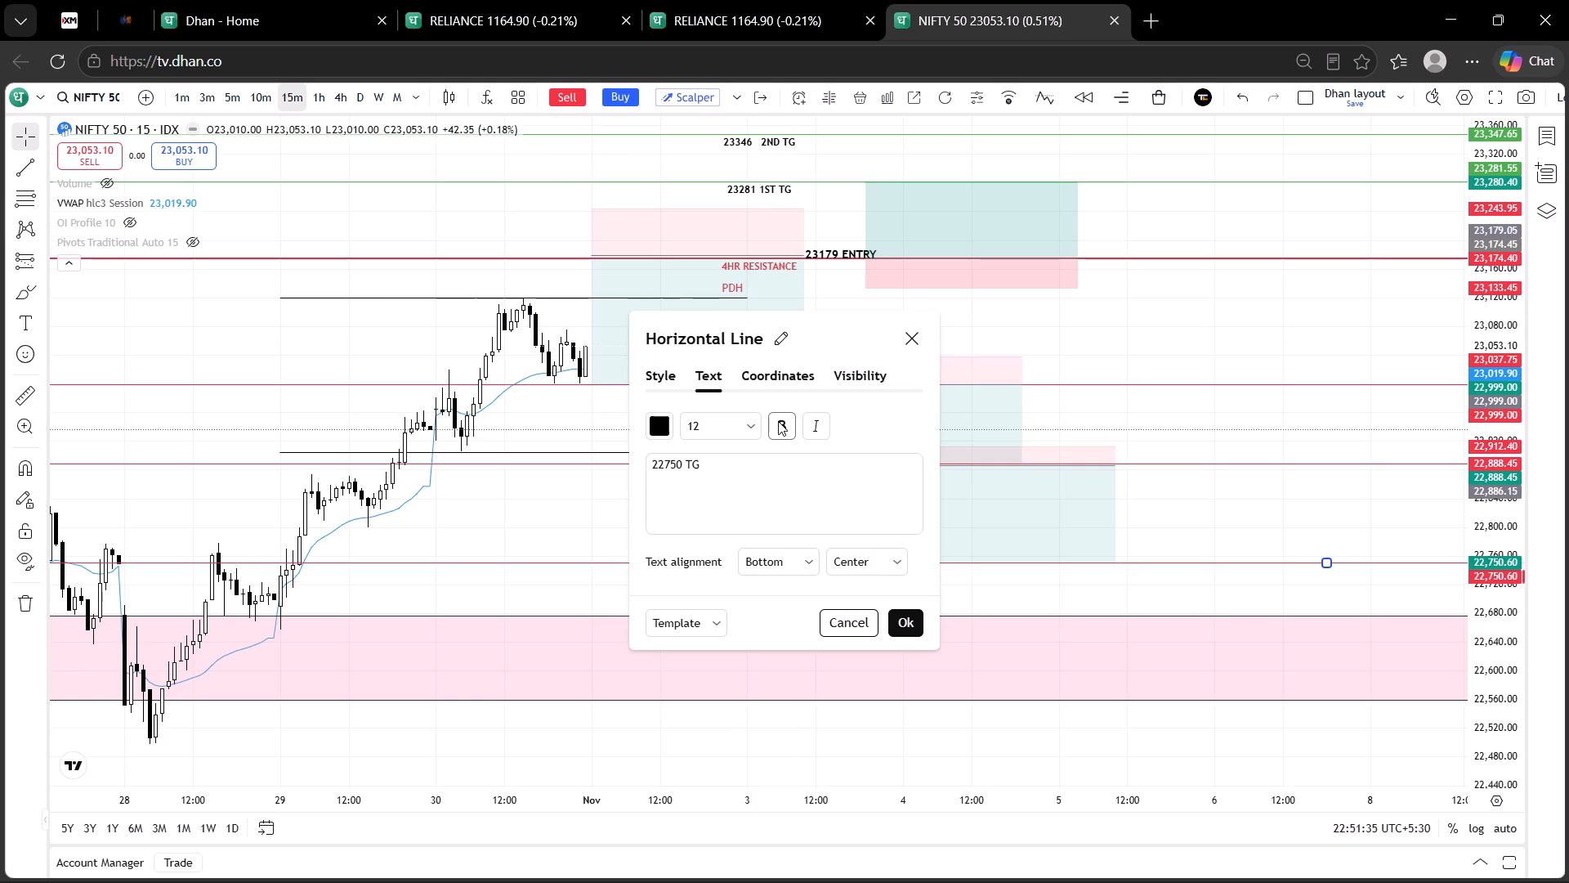
pyautogui.click(778, 421)
pyautogui.moveTo(803, 339); pyautogui.dragTo(1181, 231)
pyautogui.click(1167, 320)
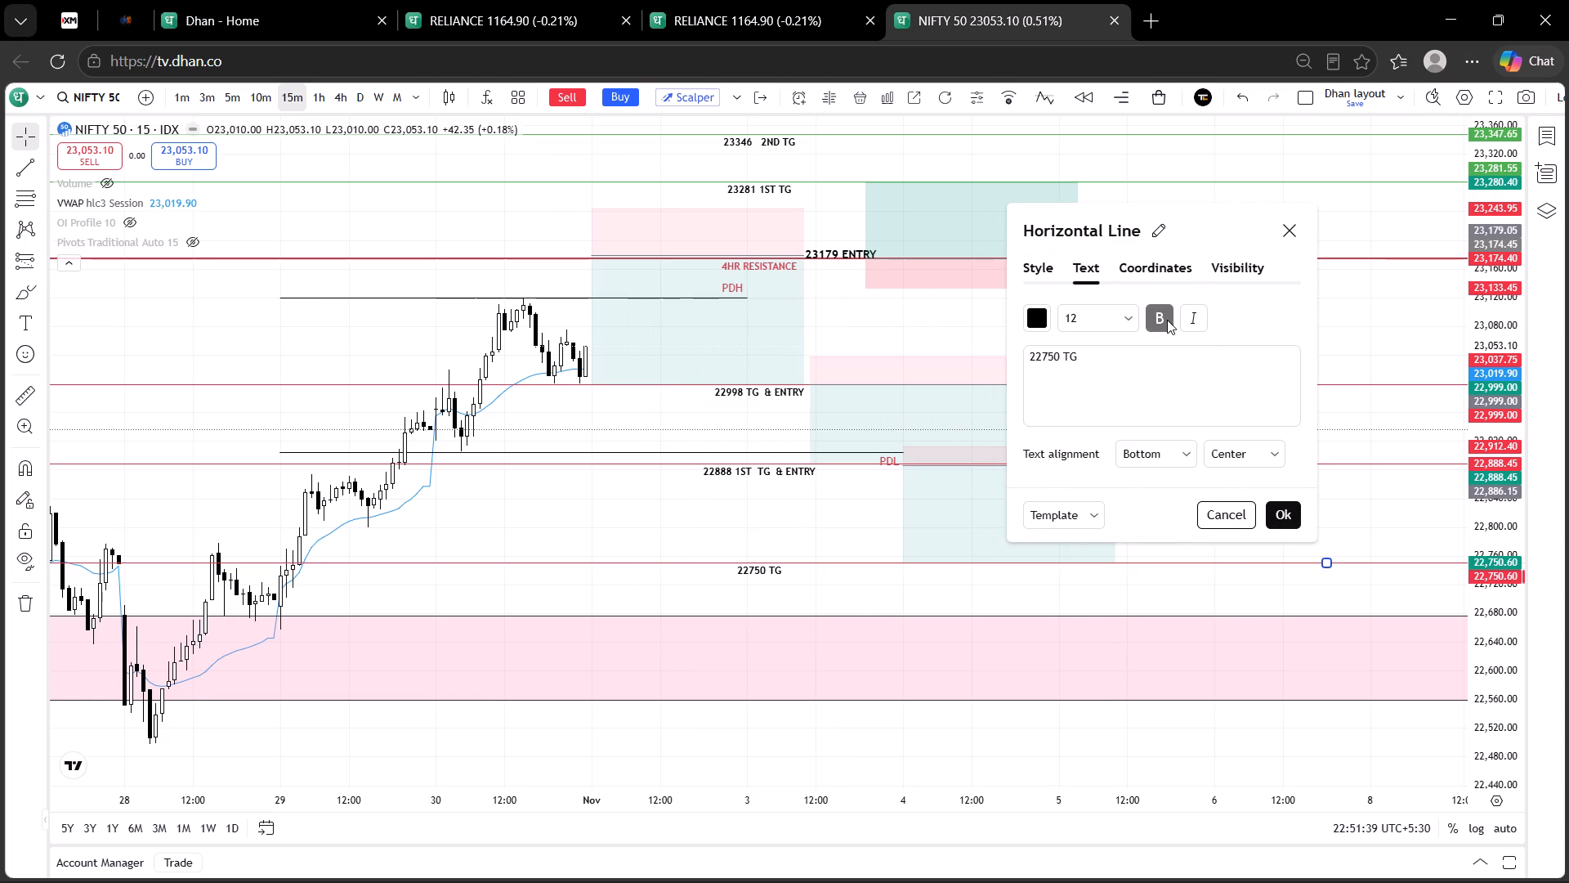
pyautogui.click(1272, 517)
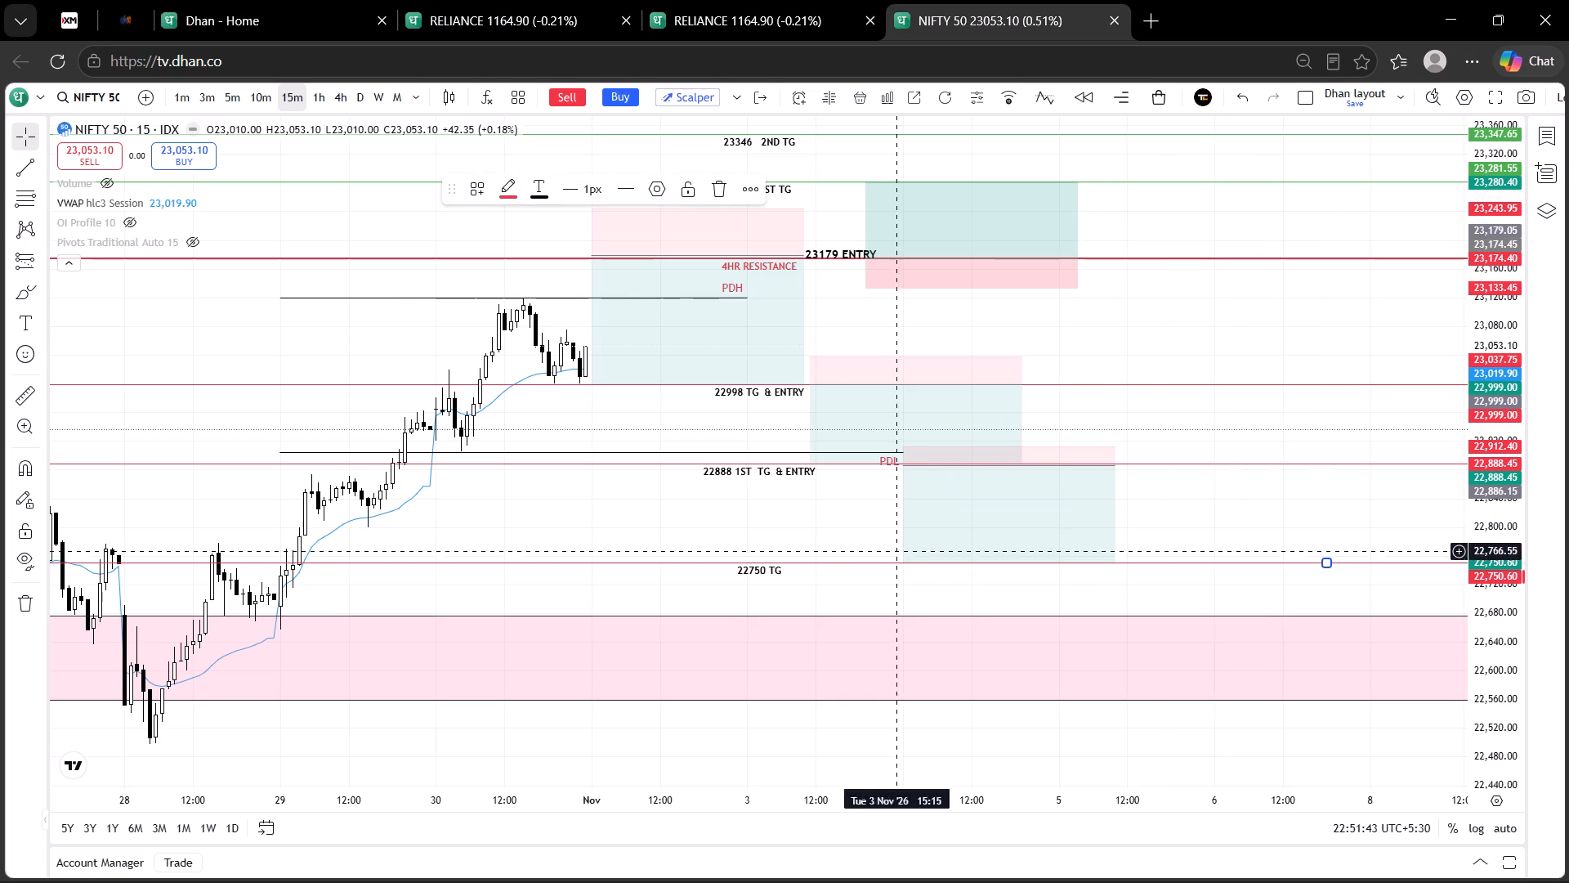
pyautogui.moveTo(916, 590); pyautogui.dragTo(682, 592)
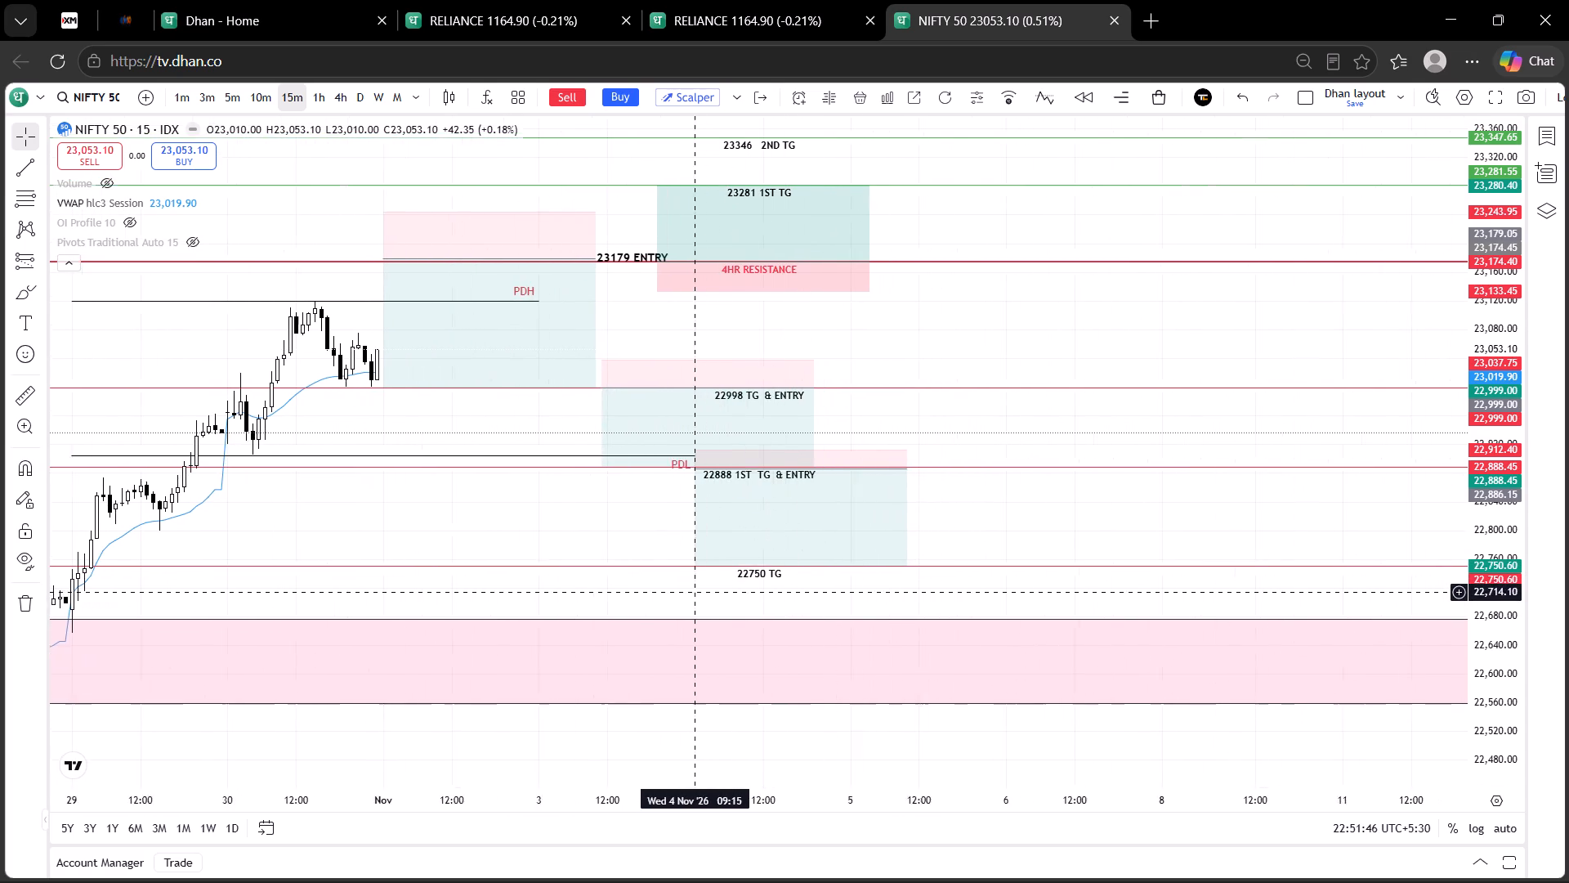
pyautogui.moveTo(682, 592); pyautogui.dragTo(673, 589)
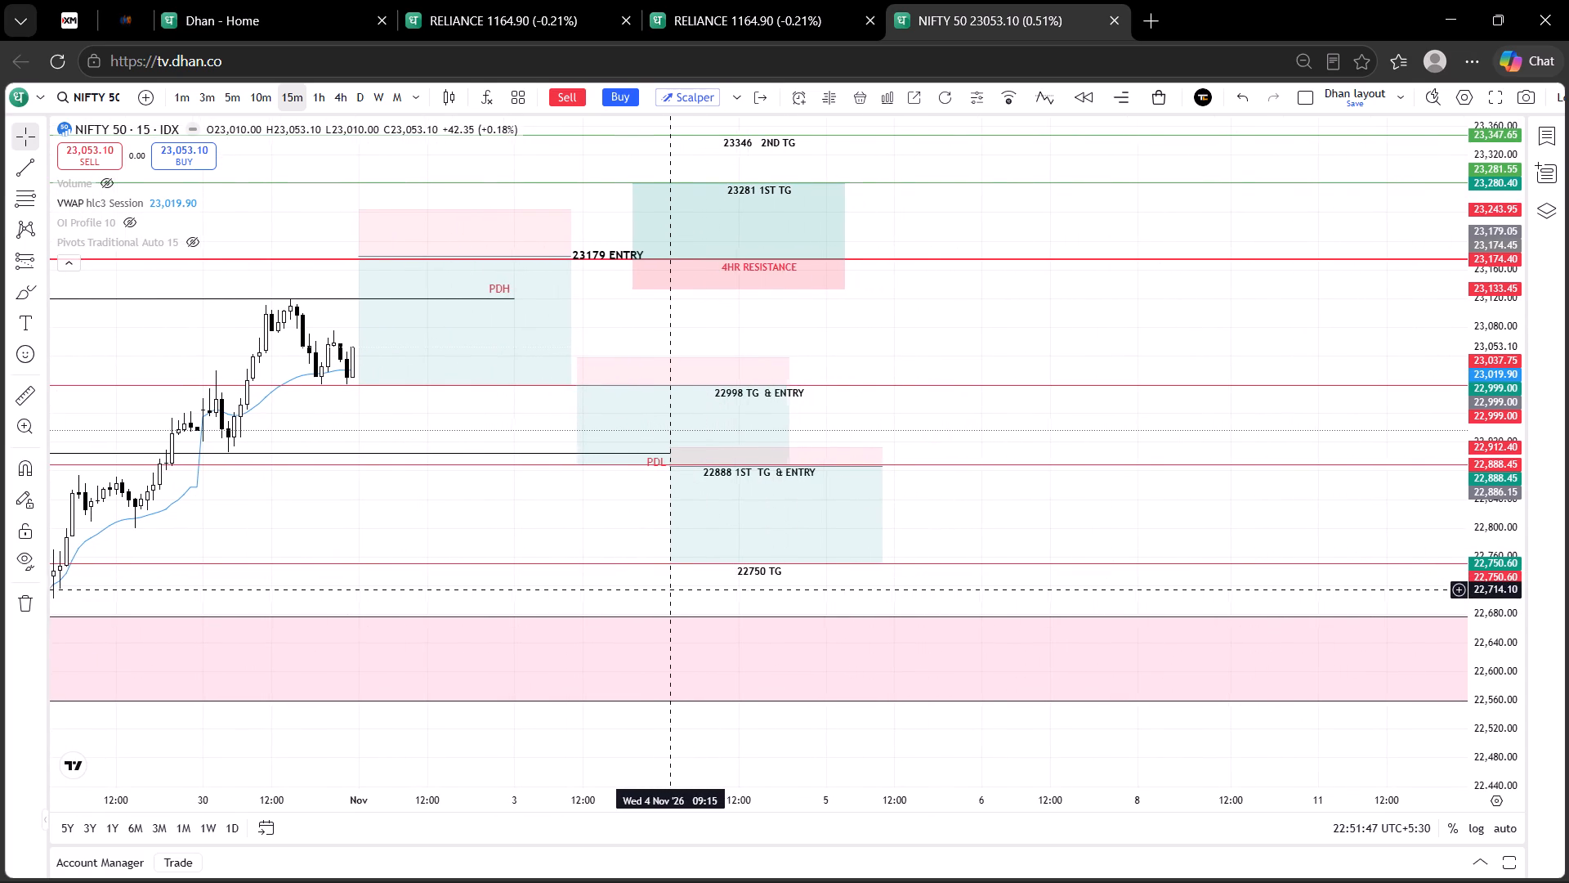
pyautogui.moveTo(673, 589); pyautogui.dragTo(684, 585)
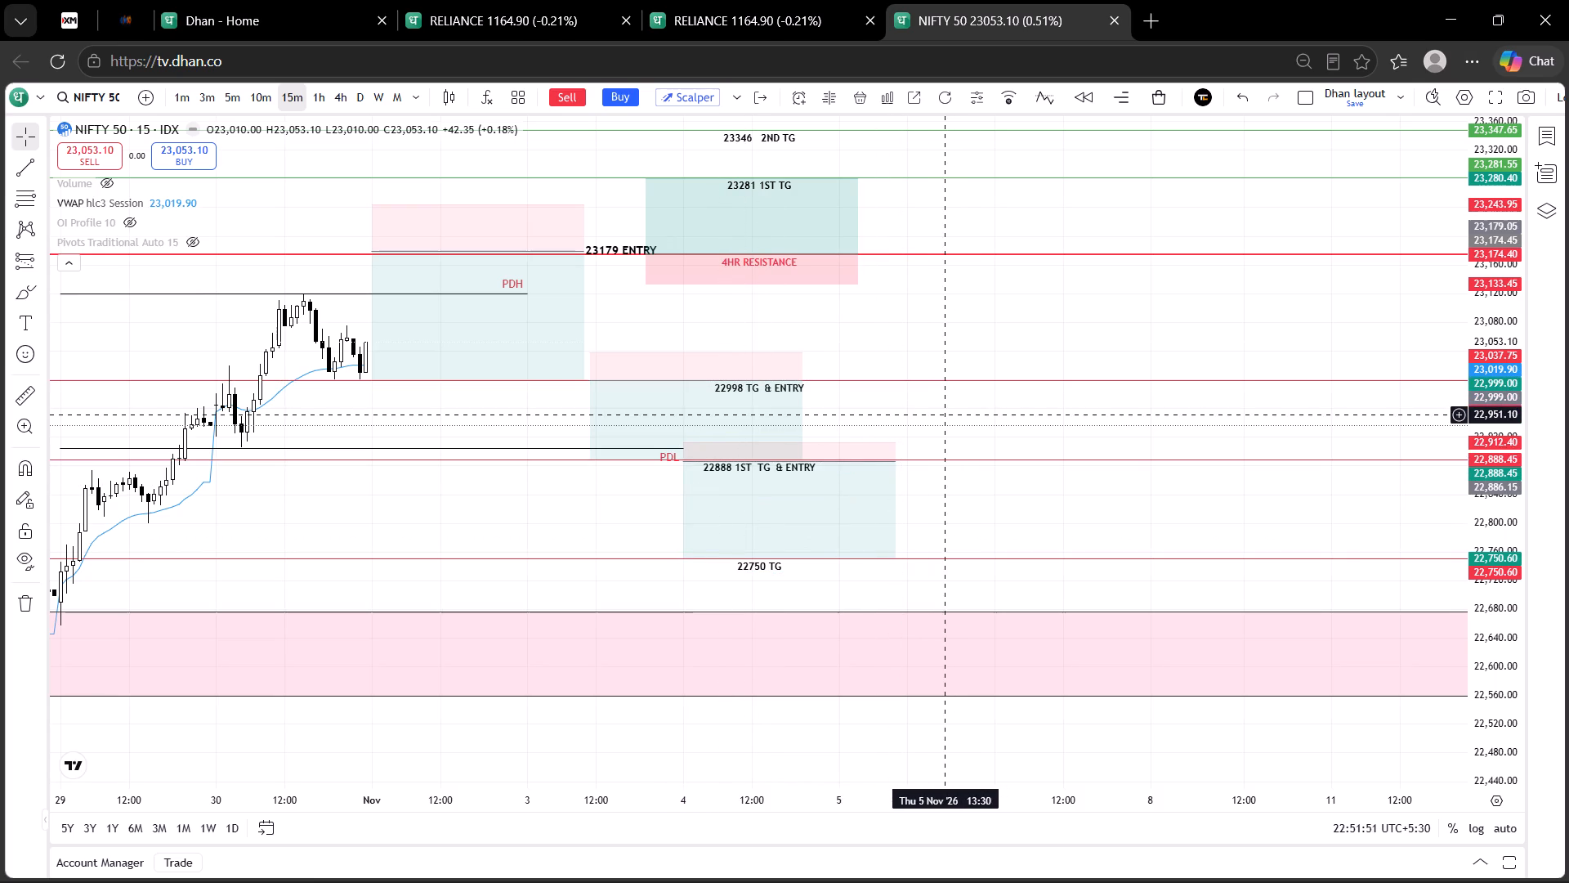
# Raise the stop of the short position entered at the 22888 line to 22,915.80.
pyautogui.moveTo(945, 415); pyautogui.dragTo(966, 409)
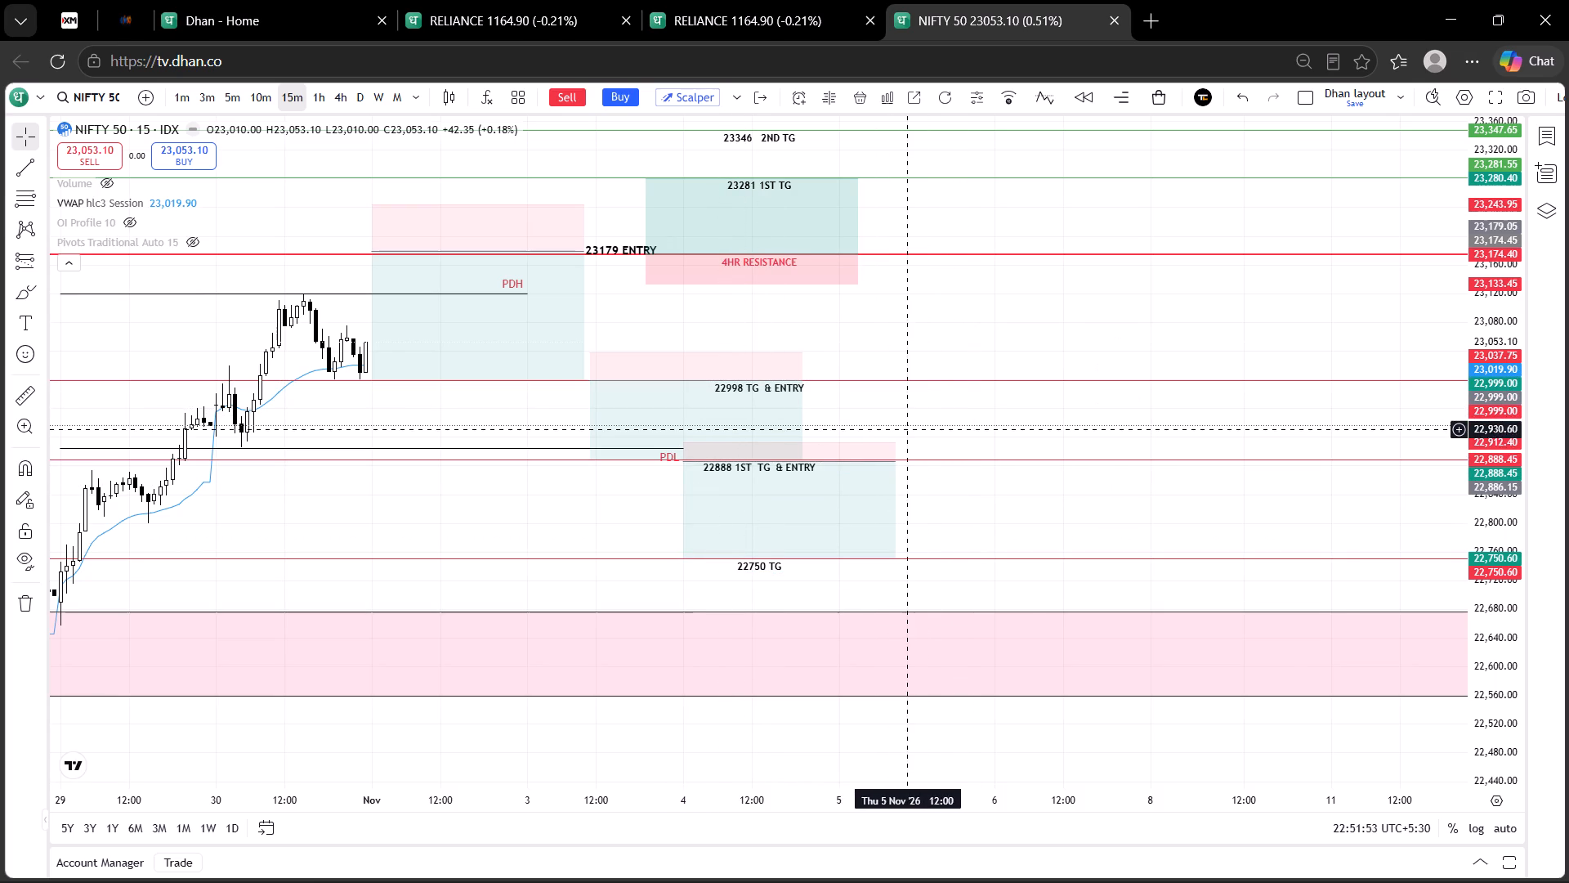
pyautogui.moveTo(902, 431); pyautogui.dragTo(1277, 441)
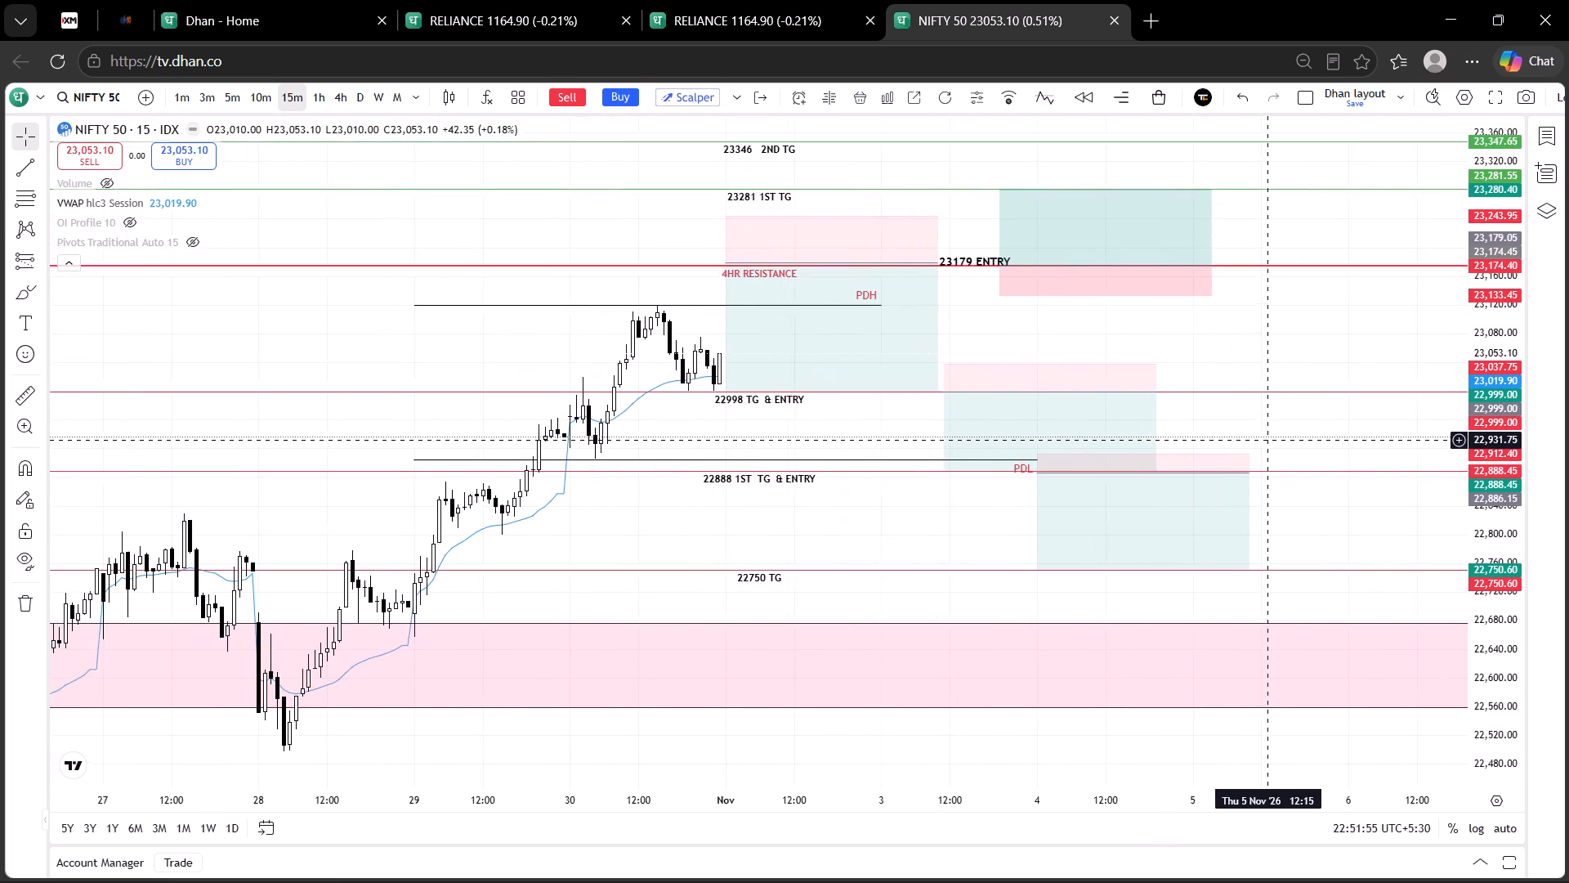
pyautogui.moveTo(1277, 441); pyautogui.dragTo(1227, 448)
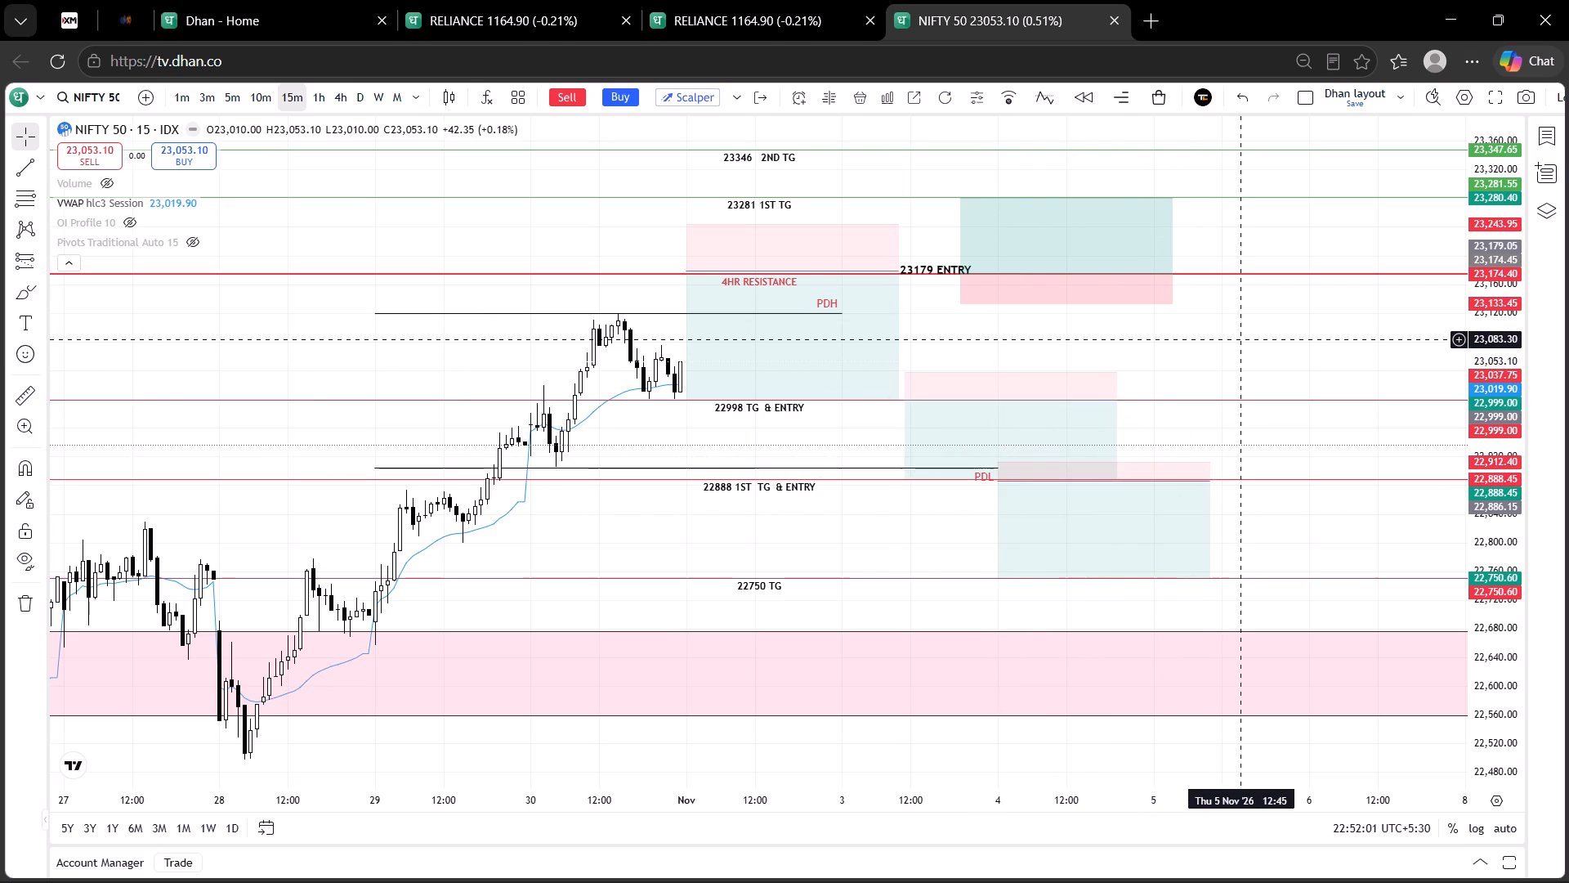
pyautogui.moveTo(1245, 340); pyautogui.dragTo(1191, 366)
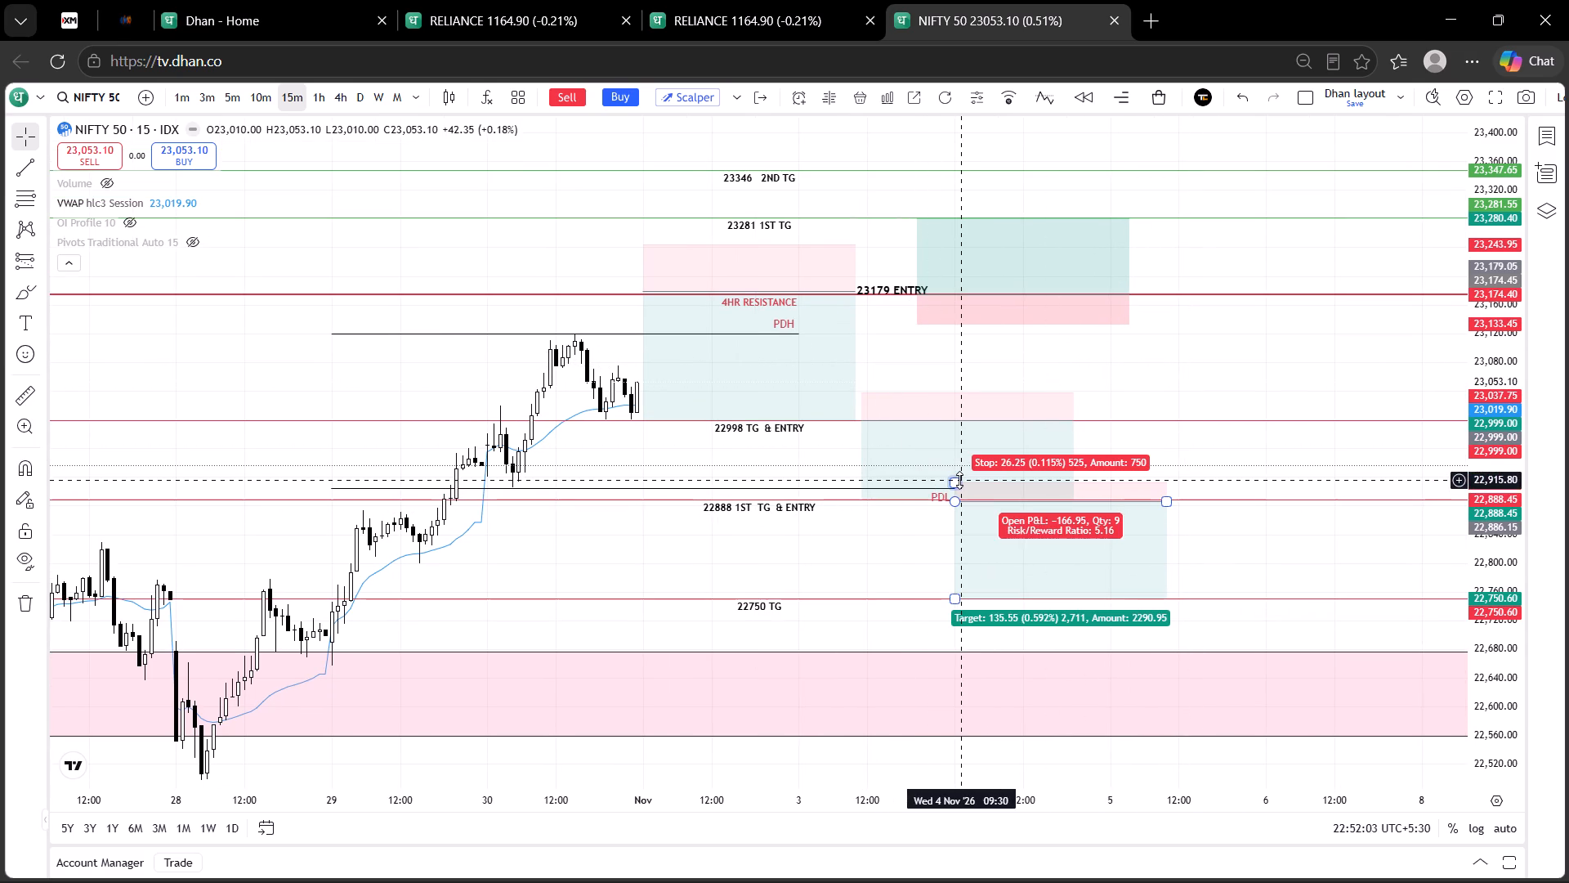
pyautogui.click(959, 480)
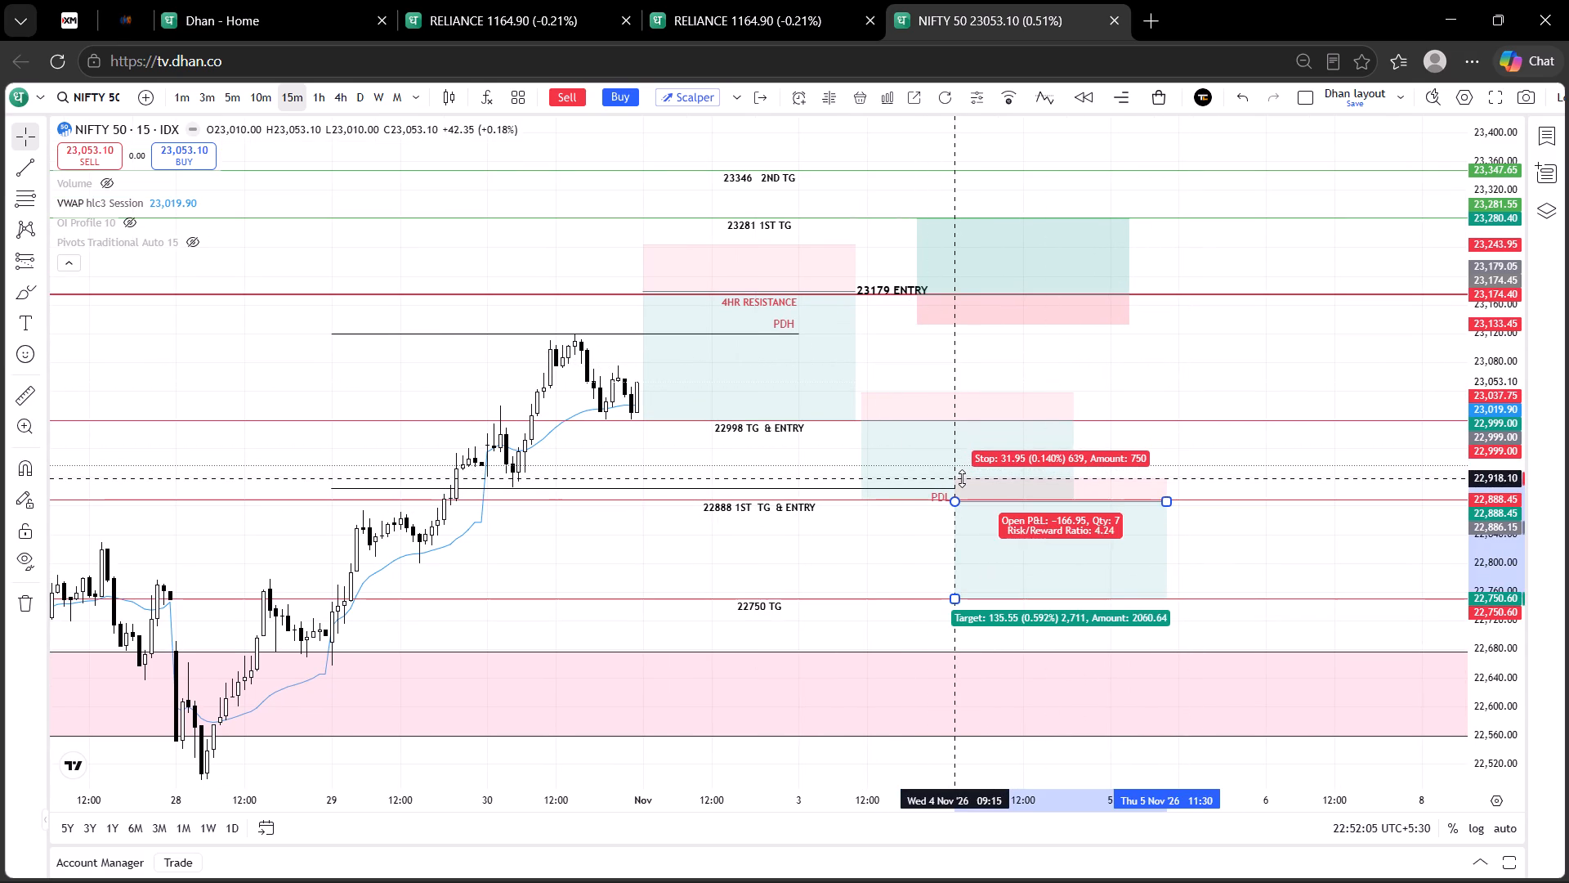
pyautogui.click(889, 329)
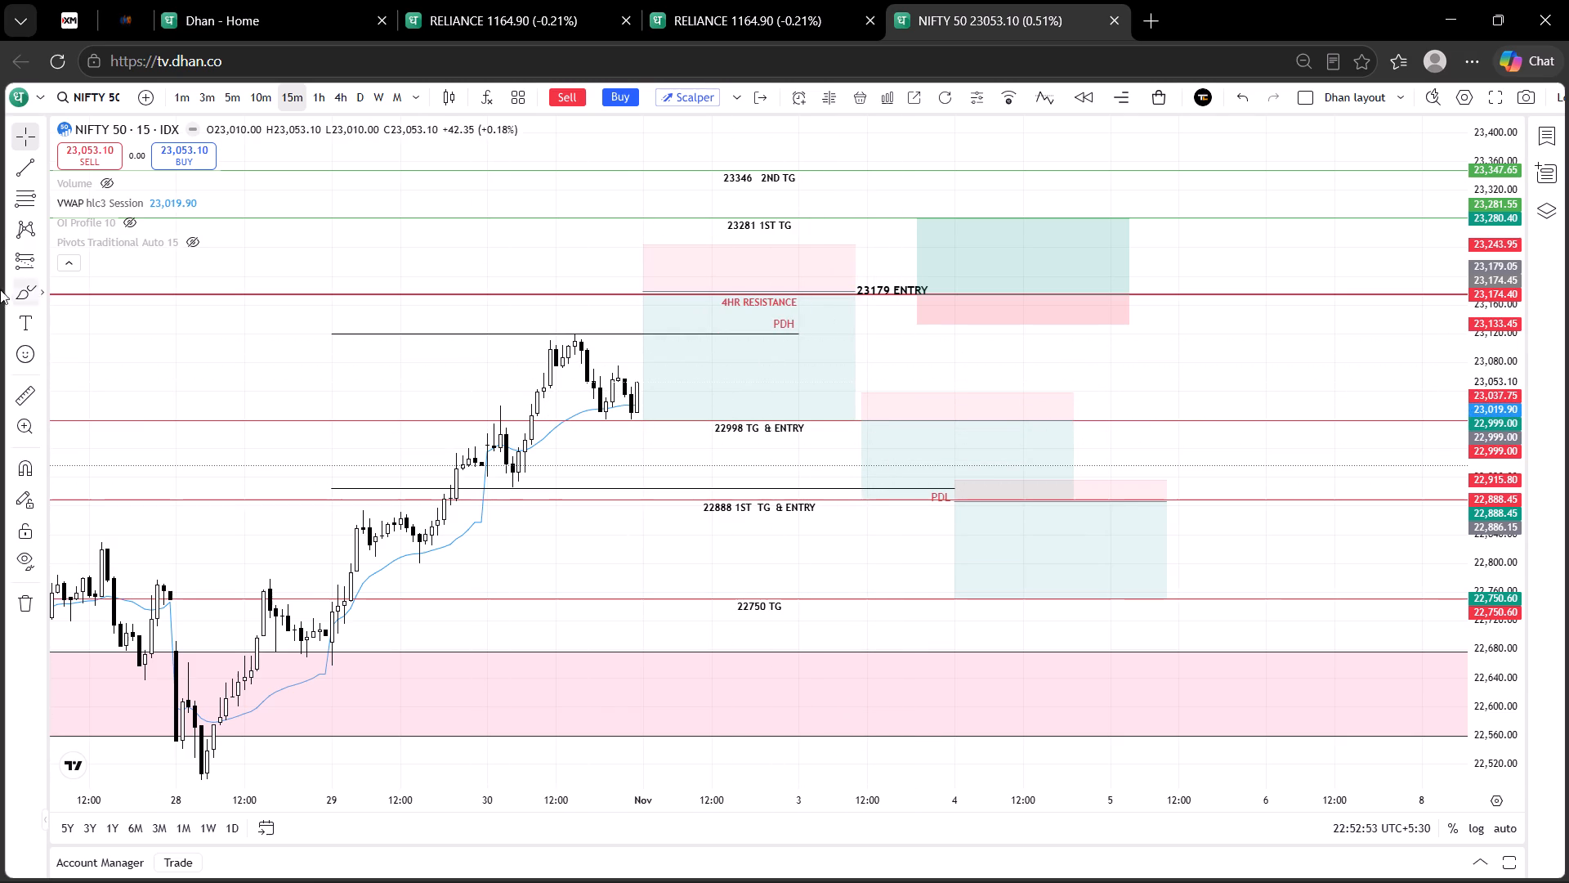
# Place a long position at 22,999.00 on the 22998 line, with its stop at 22,977.35.
pyautogui.click(41, 260)
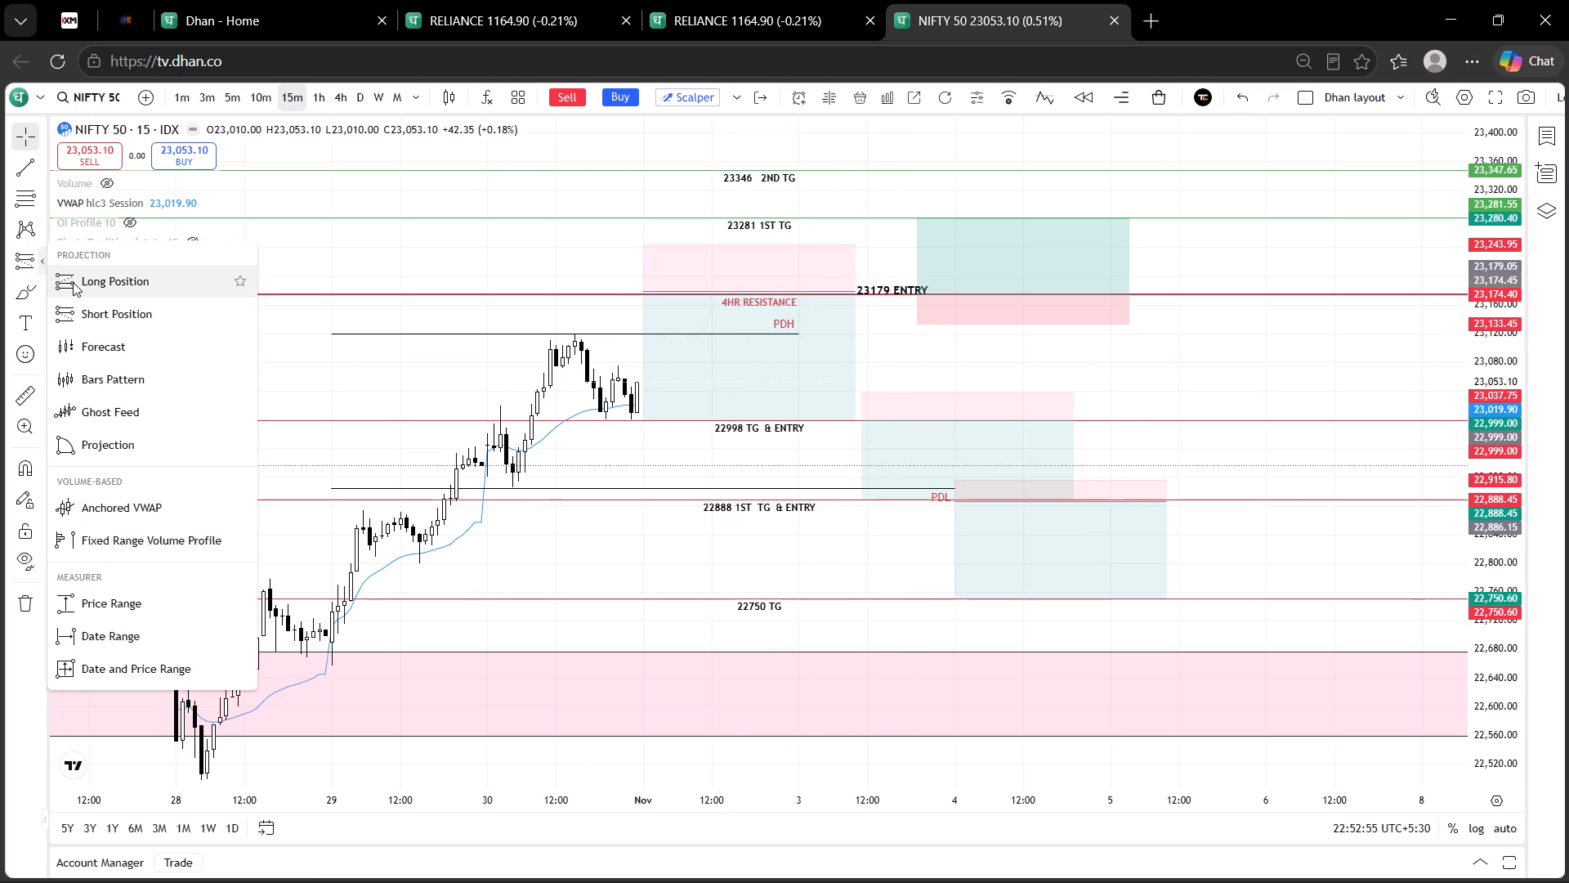
pyautogui.click(76, 282)
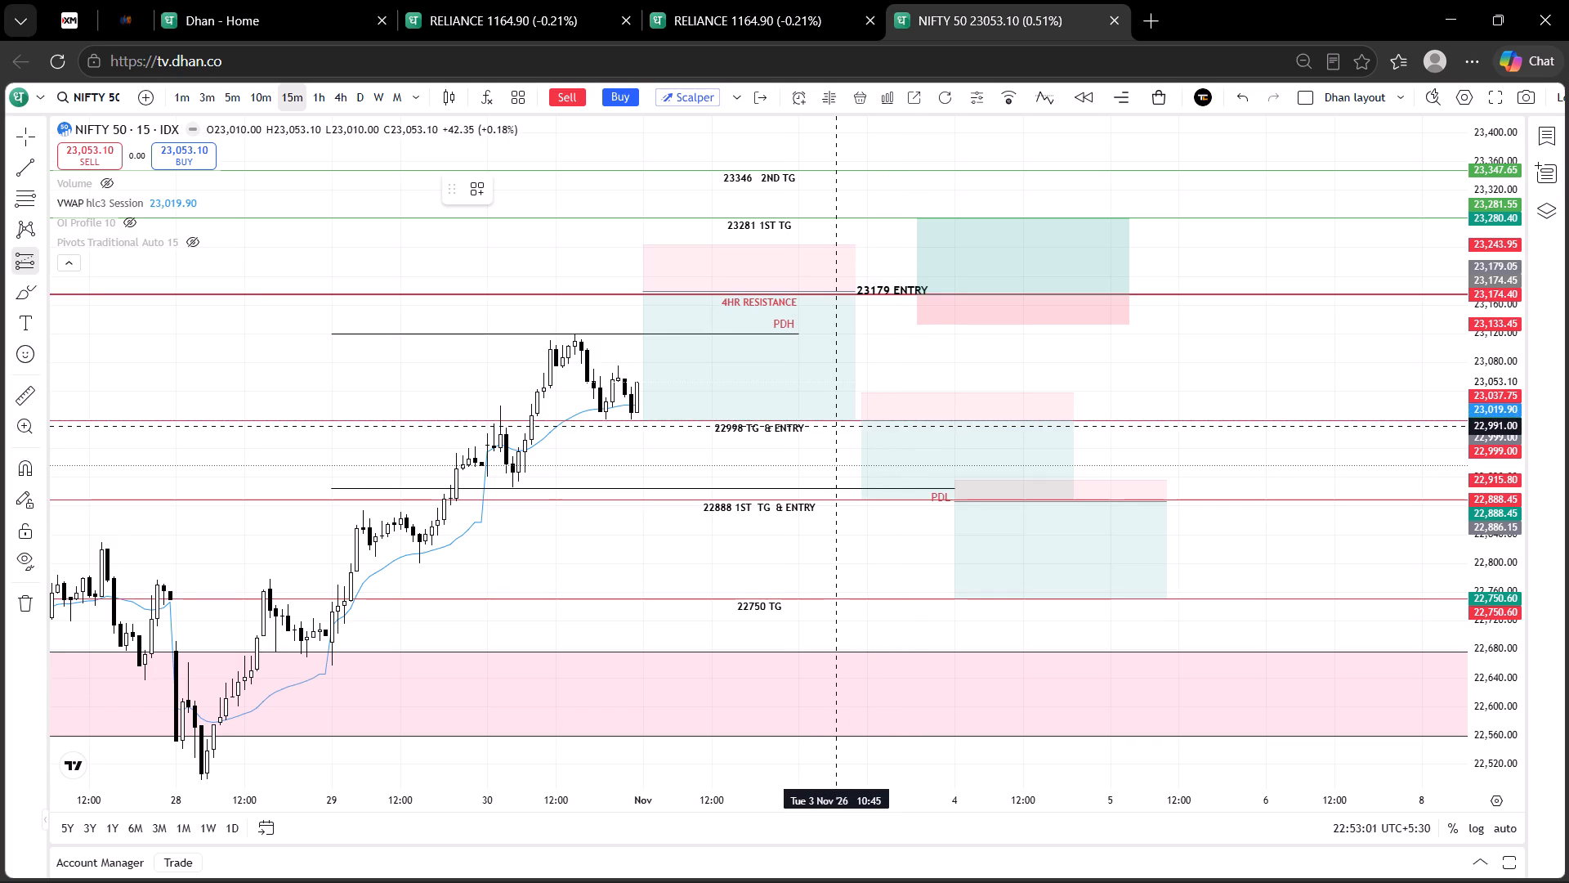
pyautogui.click(882, 420)
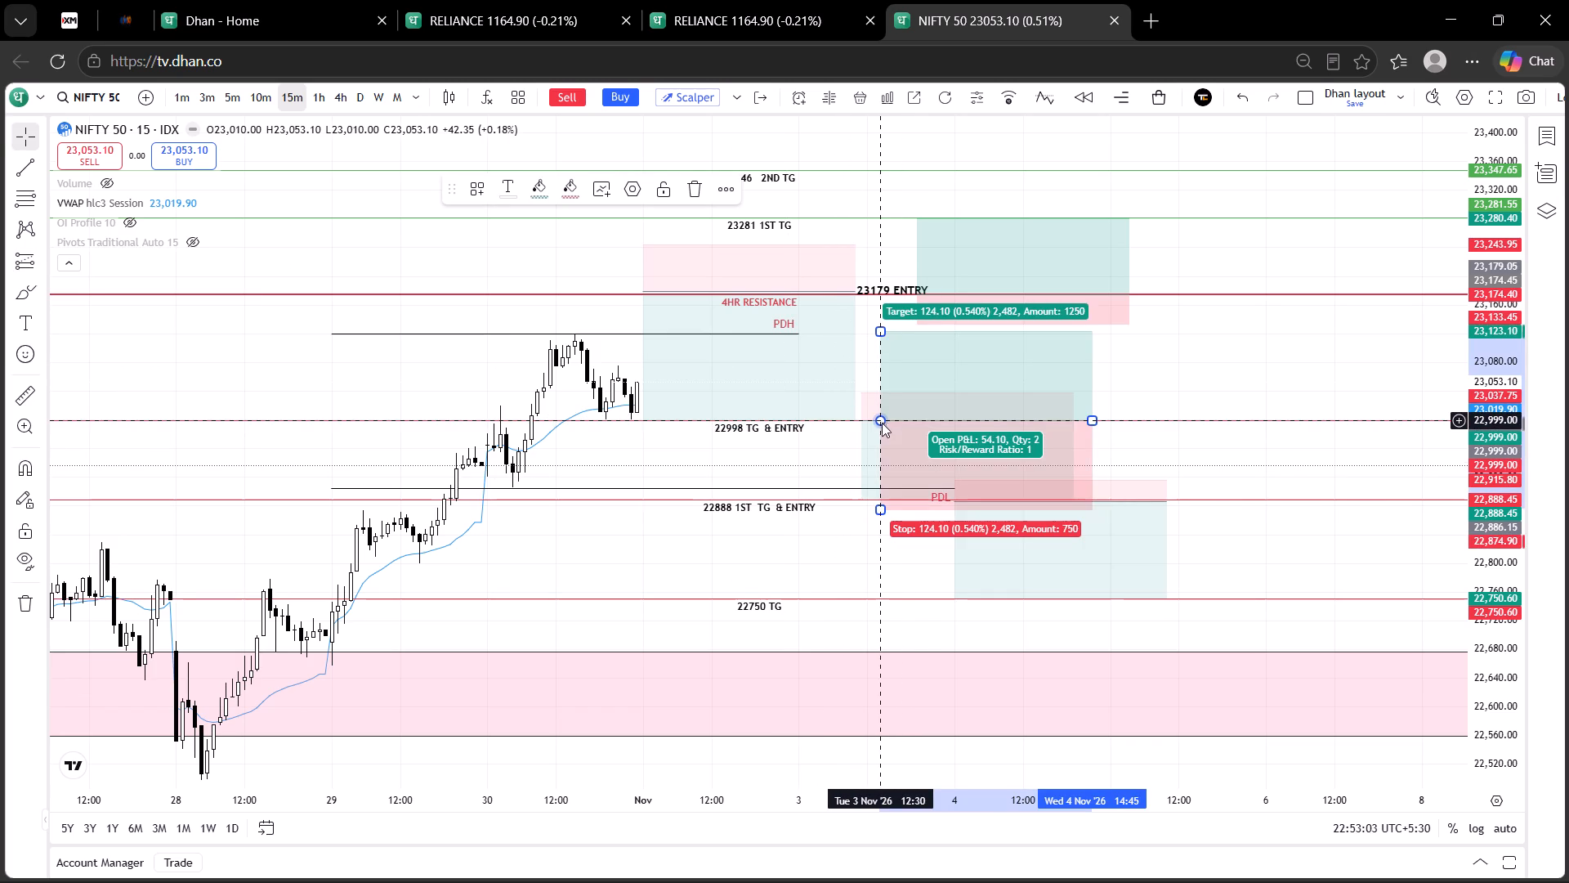
pyautogui.moveTo(883, 508); pyautogui.dragTo(892, 436)
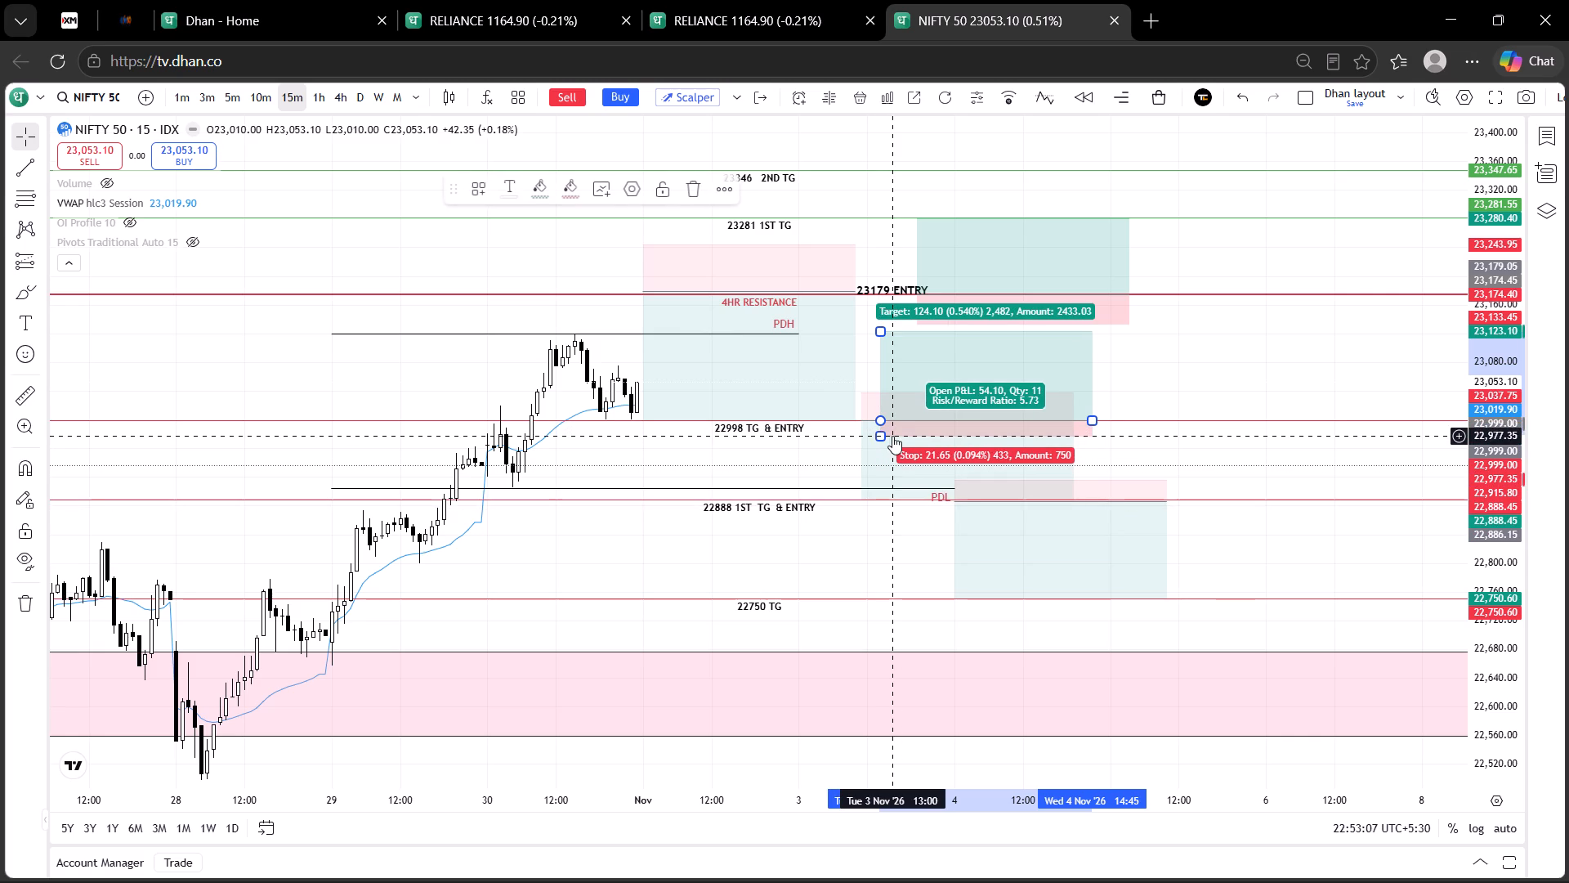
# Reposition the new long position near the 22998 line, with entry at 23,001.30 and its start around 09:45 on 3 November.
pyautogui.moveTo(898, 419); pyautogui.dragTo(883, 421)
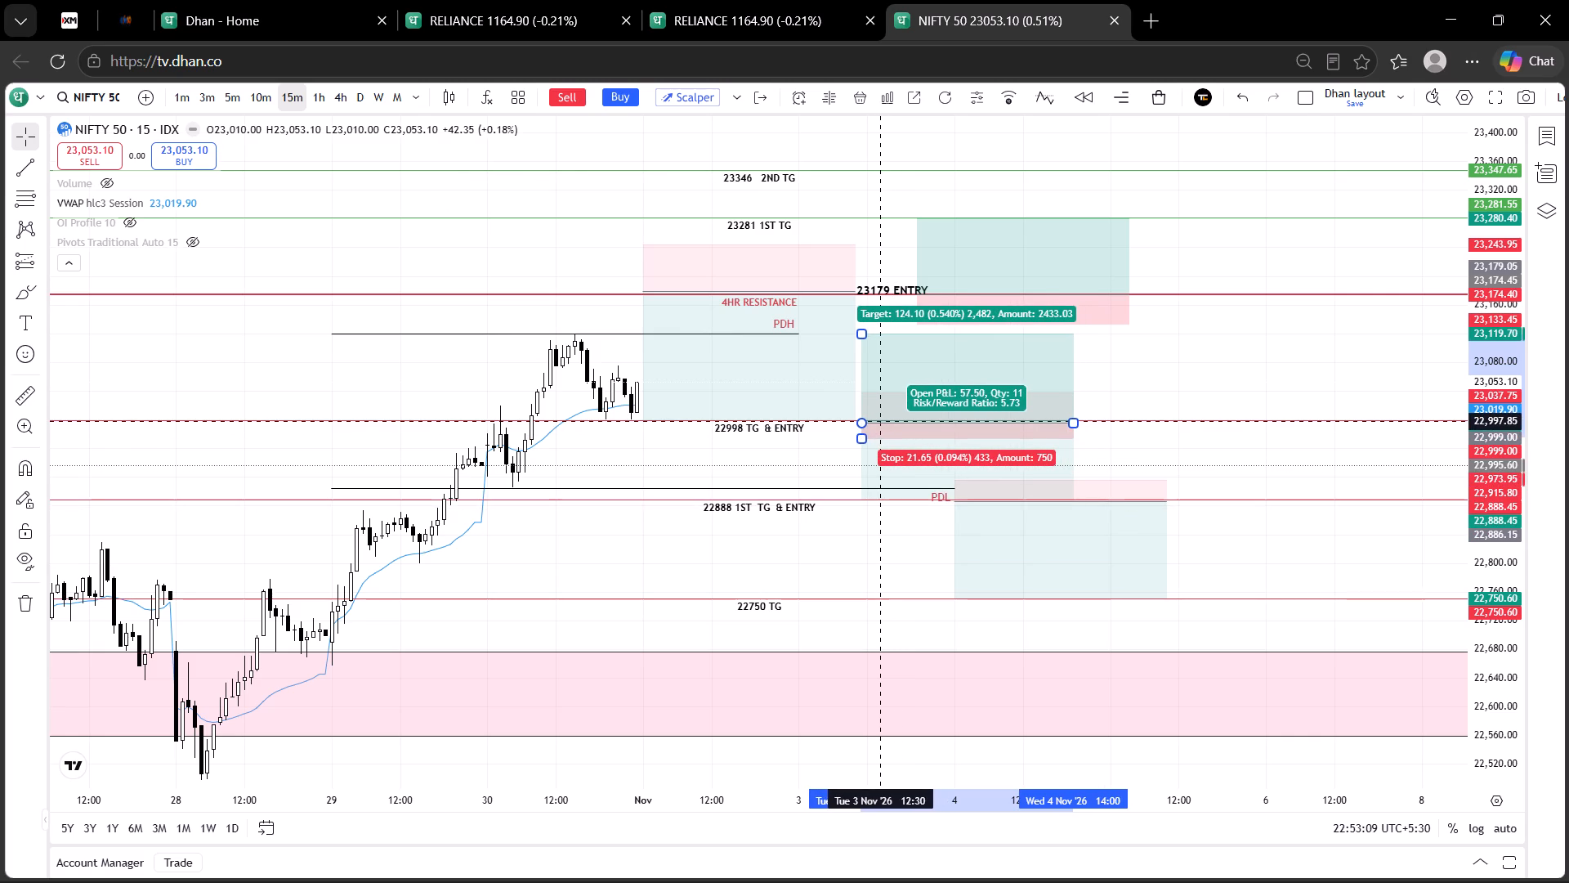
pyautogui.moveTo(883, 421); pyautogui.dragTo(882, 420)
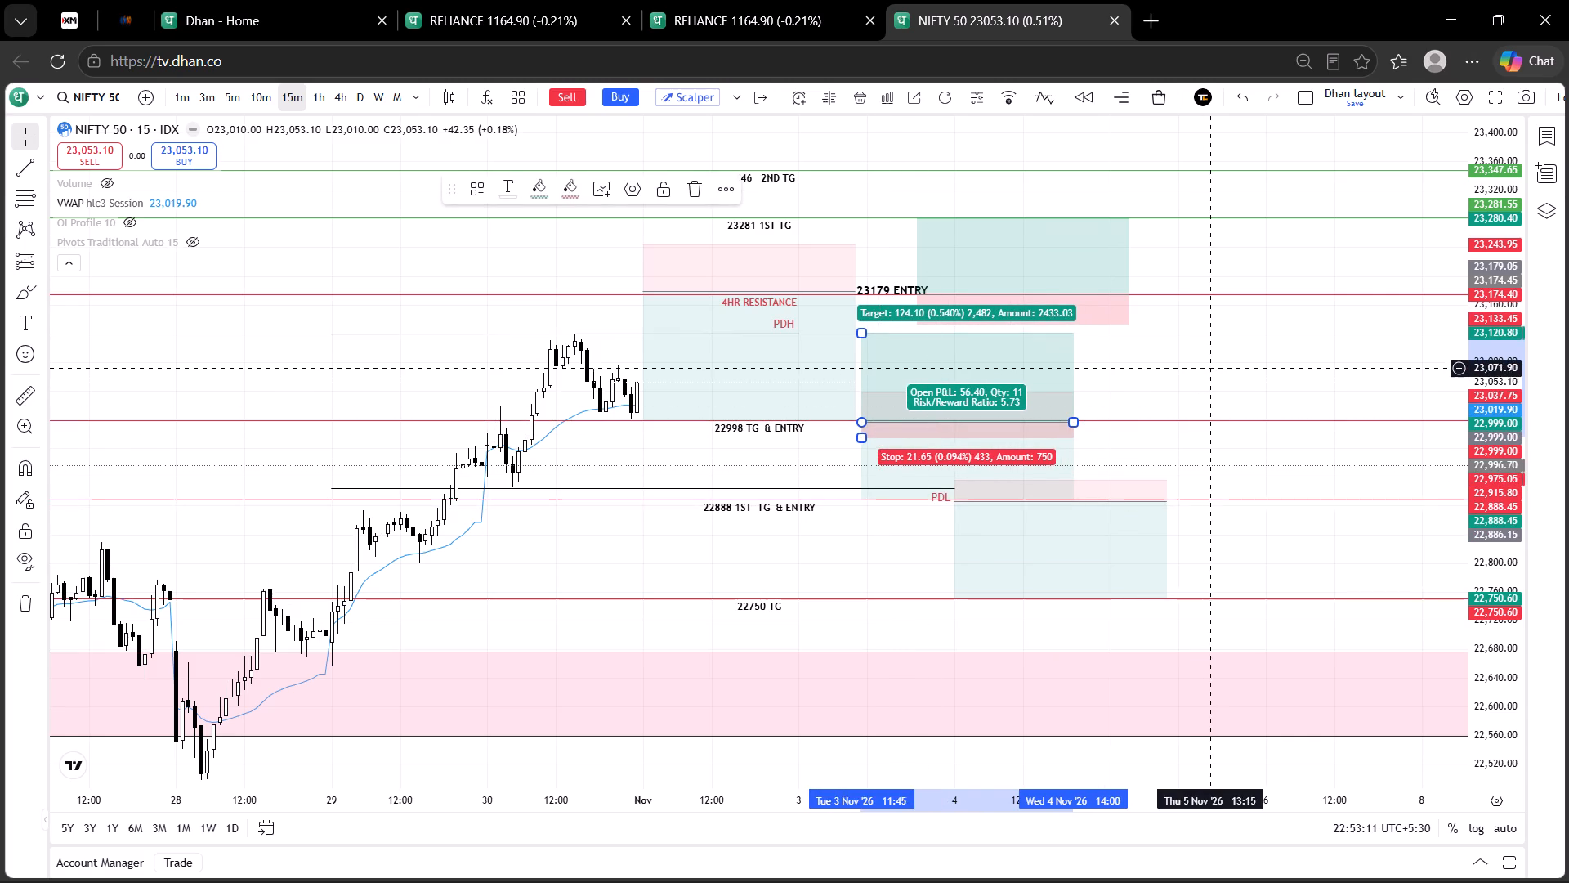
pyautogui.click(1209, 366)
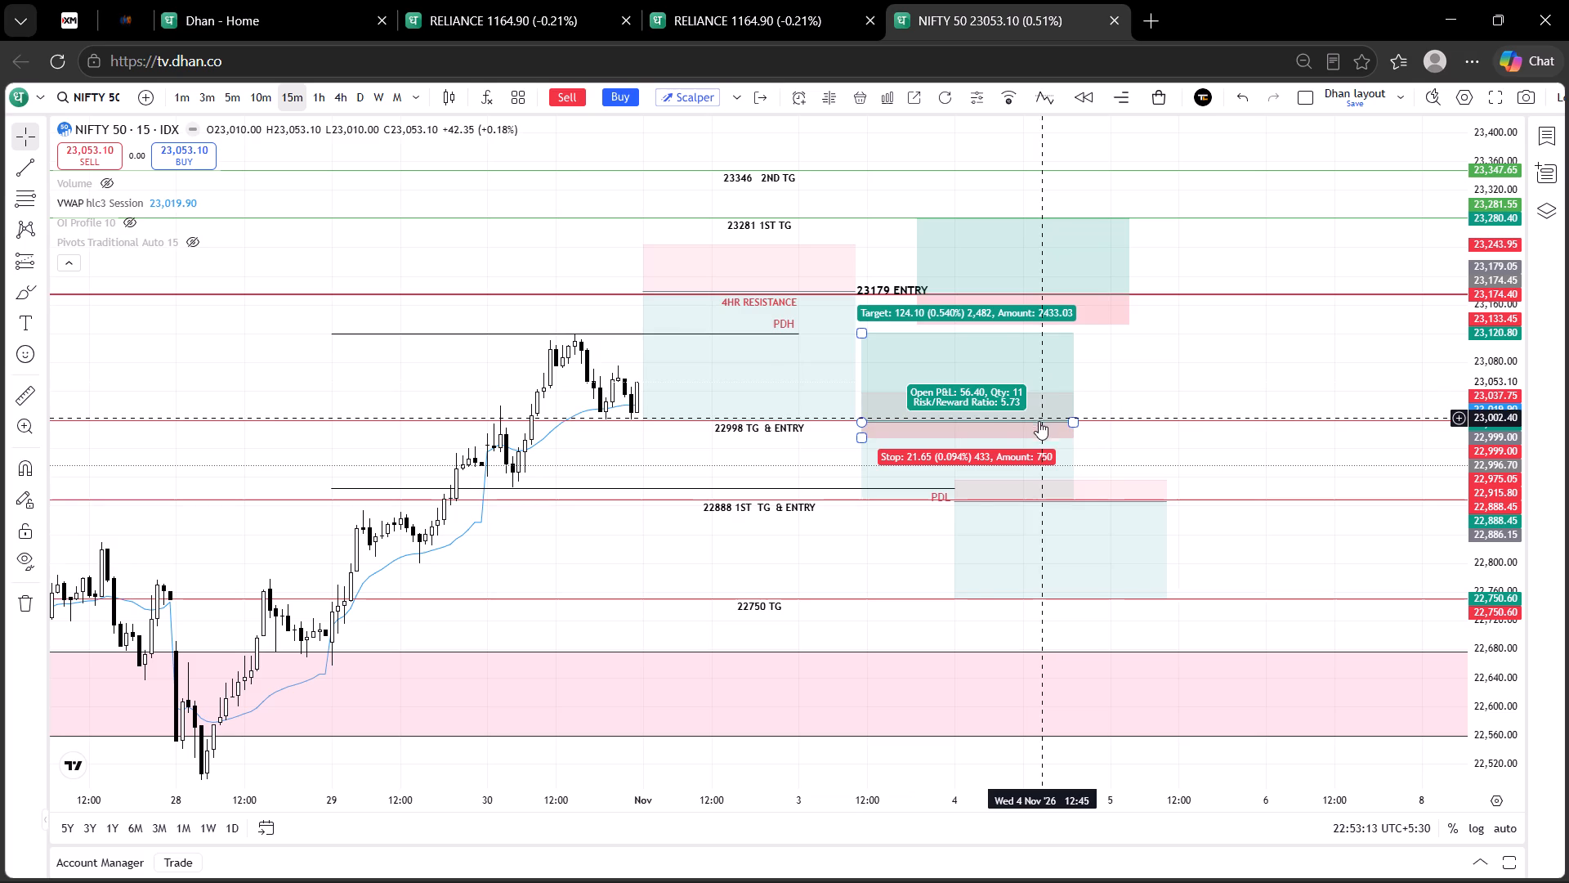
pyautogui.moveTo(1025, 429); pyautogui.dragTo(1102, 433)
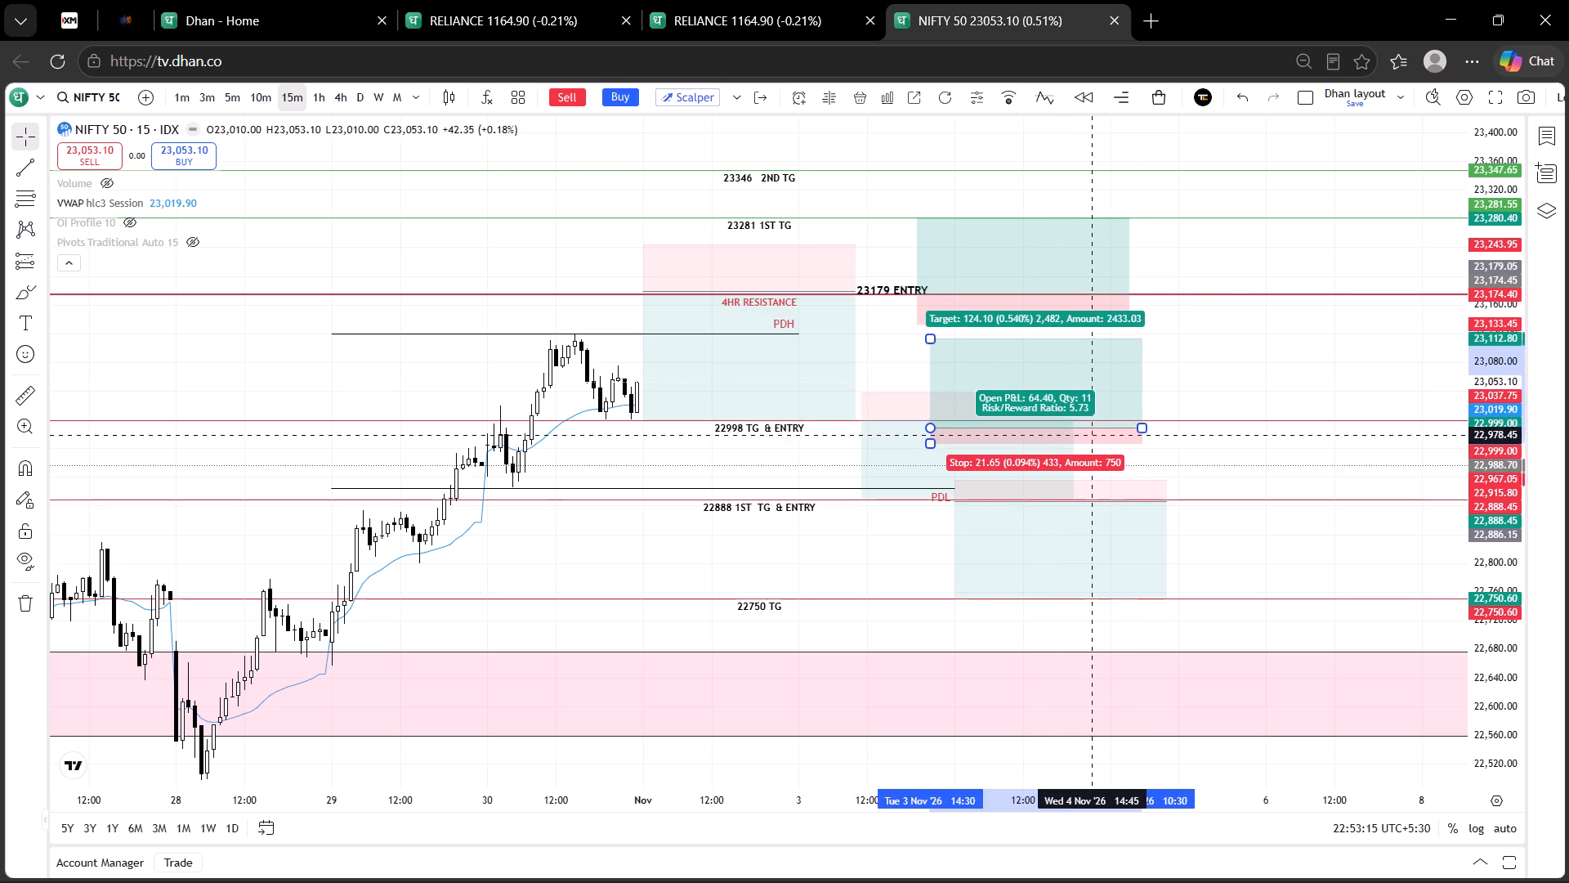
pyautogui.moveTo(1102, 433); pyautogui.dragTo(1078, 432)
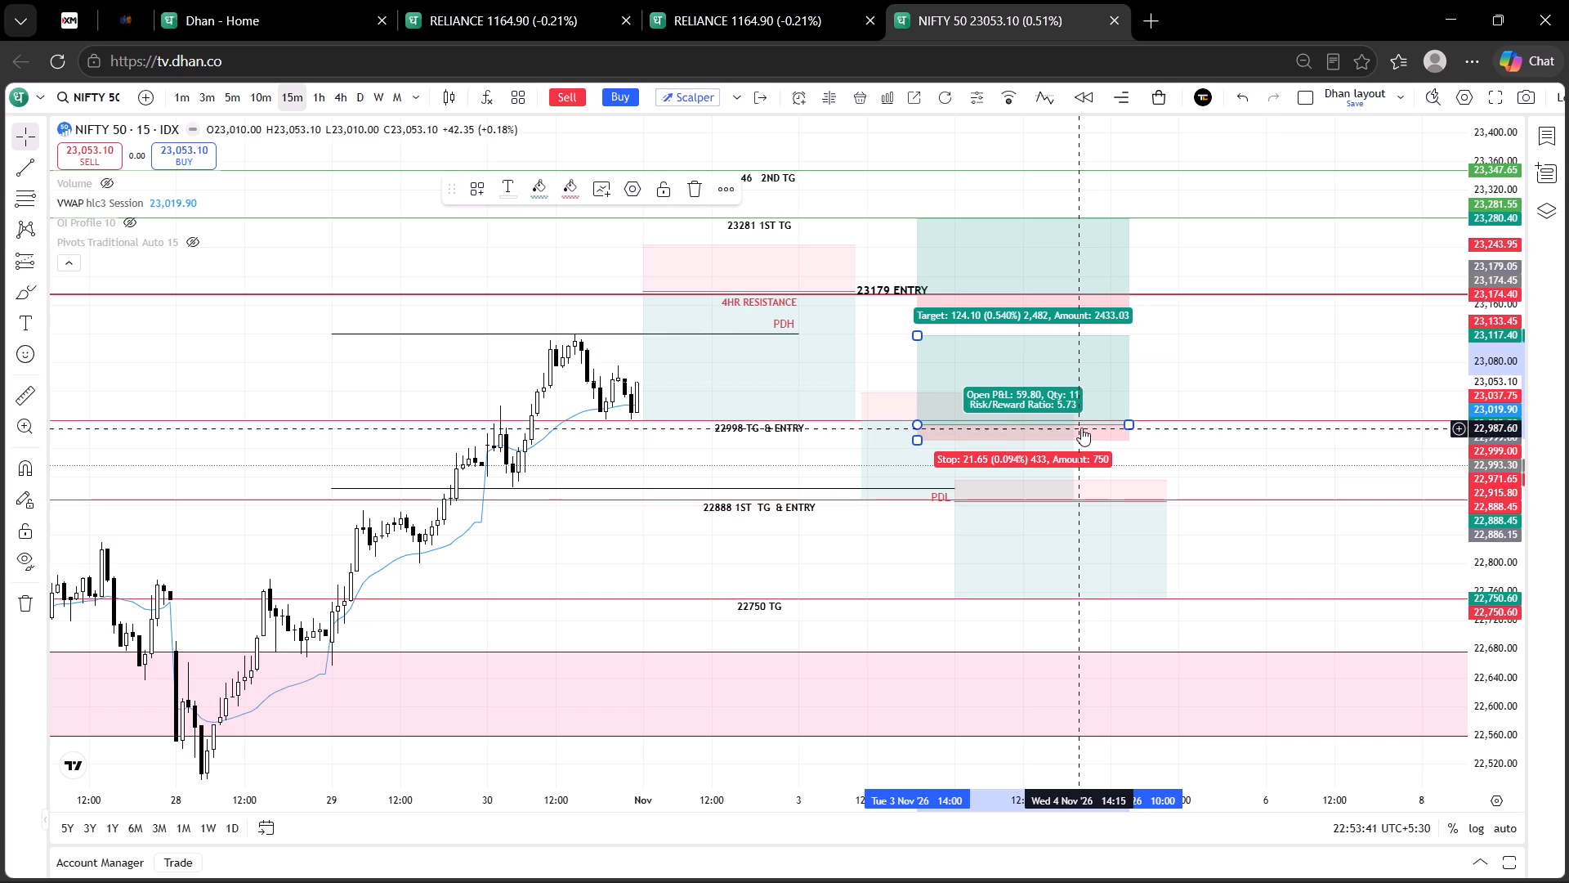
pyautogui.moveTo(1084, 423); pyautogui.dragTo(1155, 352)
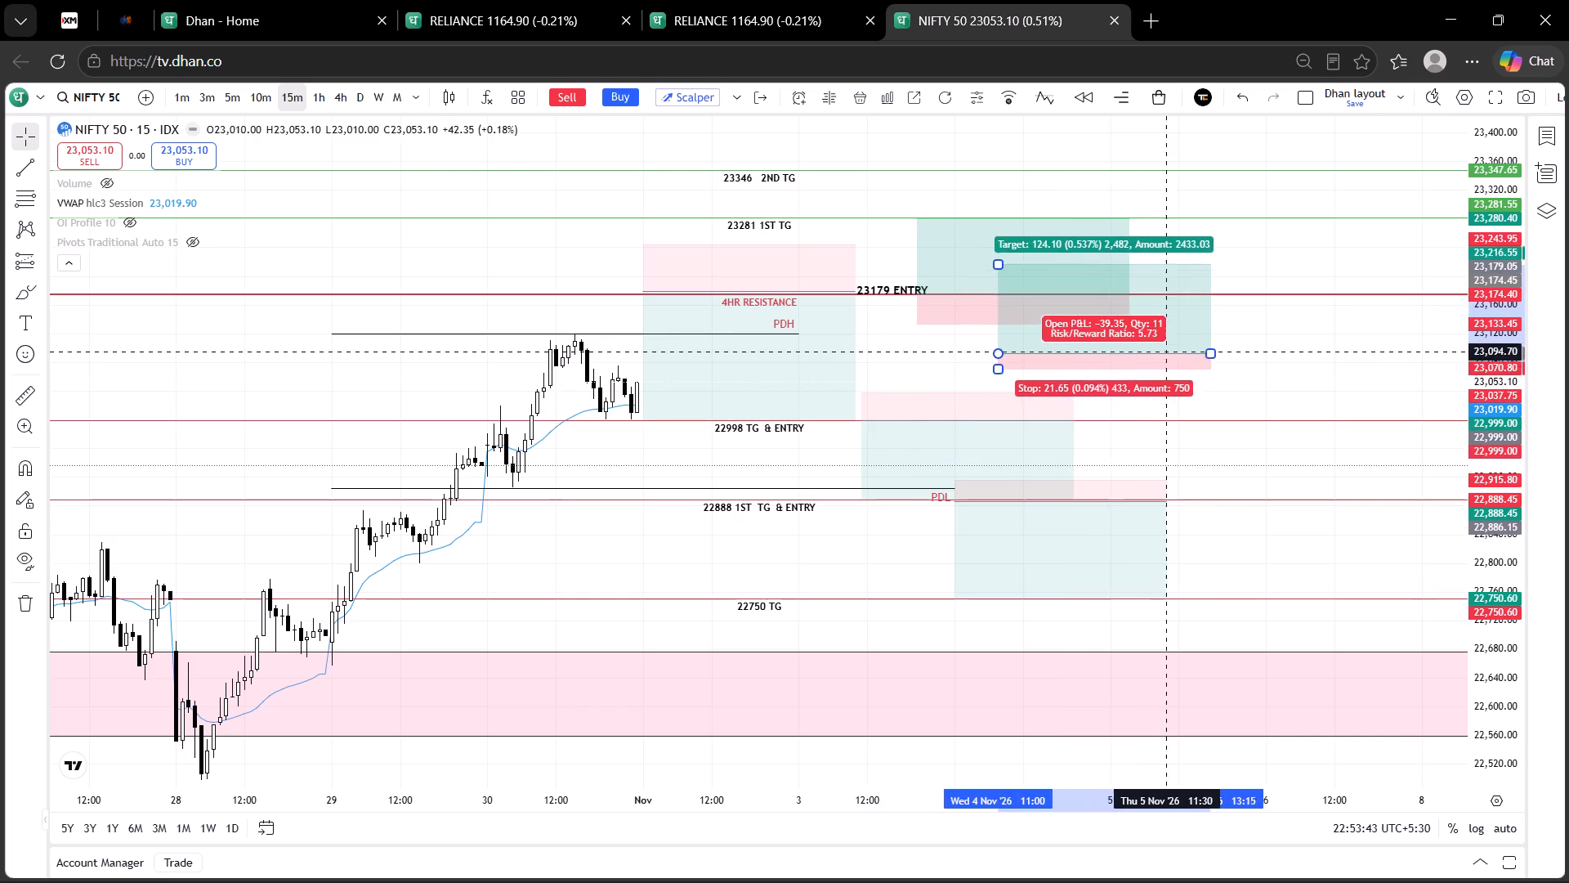
pyautogui.moveTo(1155, 352); pyautogui.dragTo(976, 416)
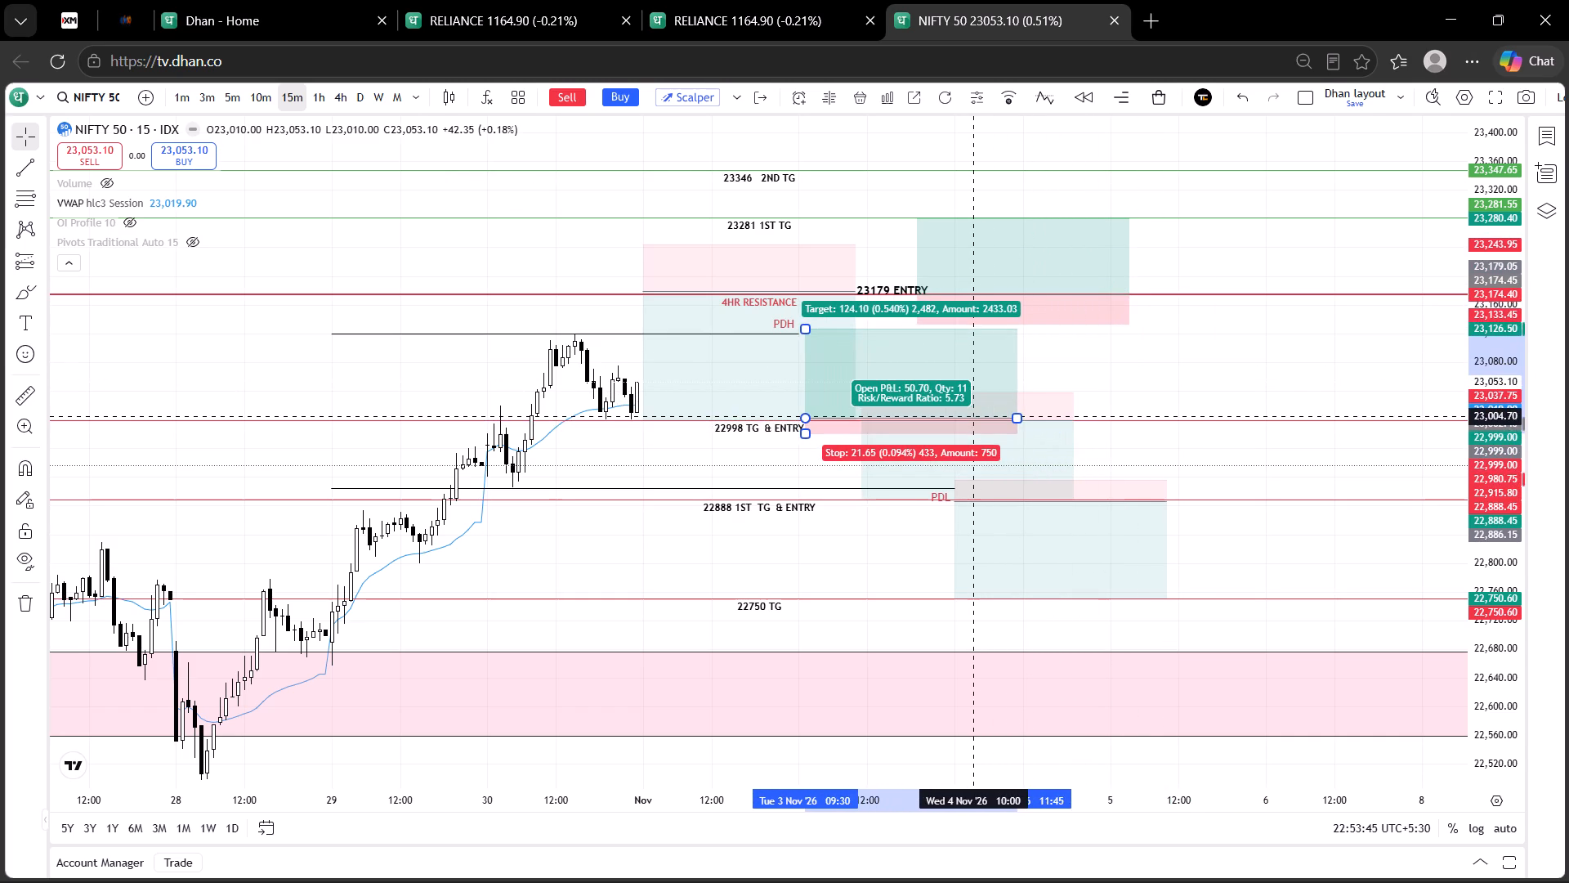
pyautogui.moveTo(976, 416); pyautogui.dragTo(977, 417)
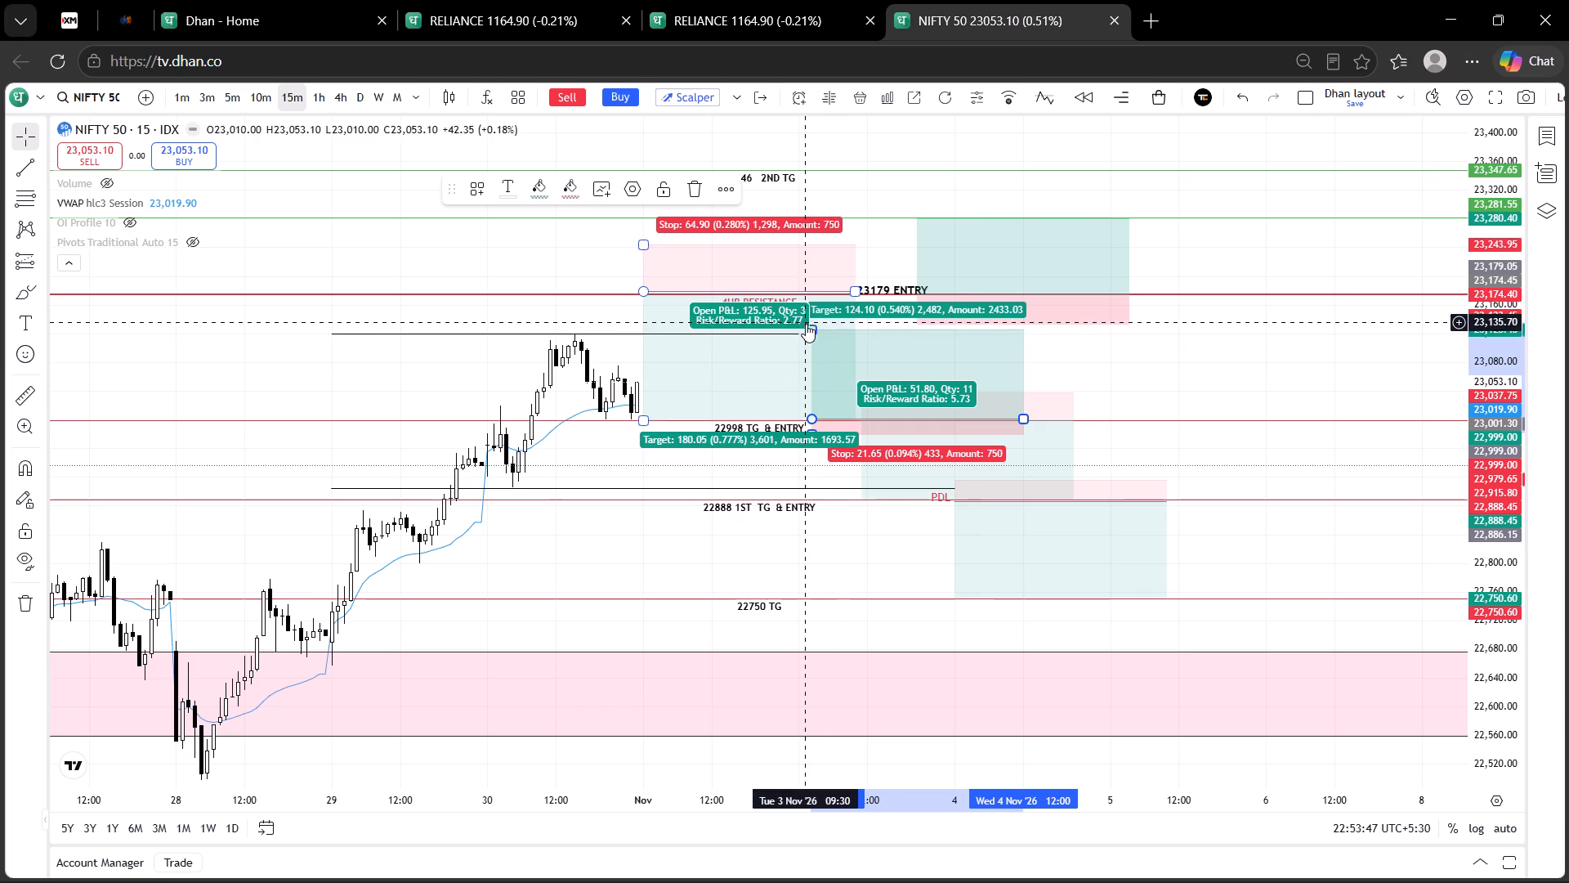
# Extend the new long position's target up to 23,174.45, at the 4HR RESISTANCE line.
pyautogui.moveTo(810, 327); pyautogui.dragTo(827, 297)
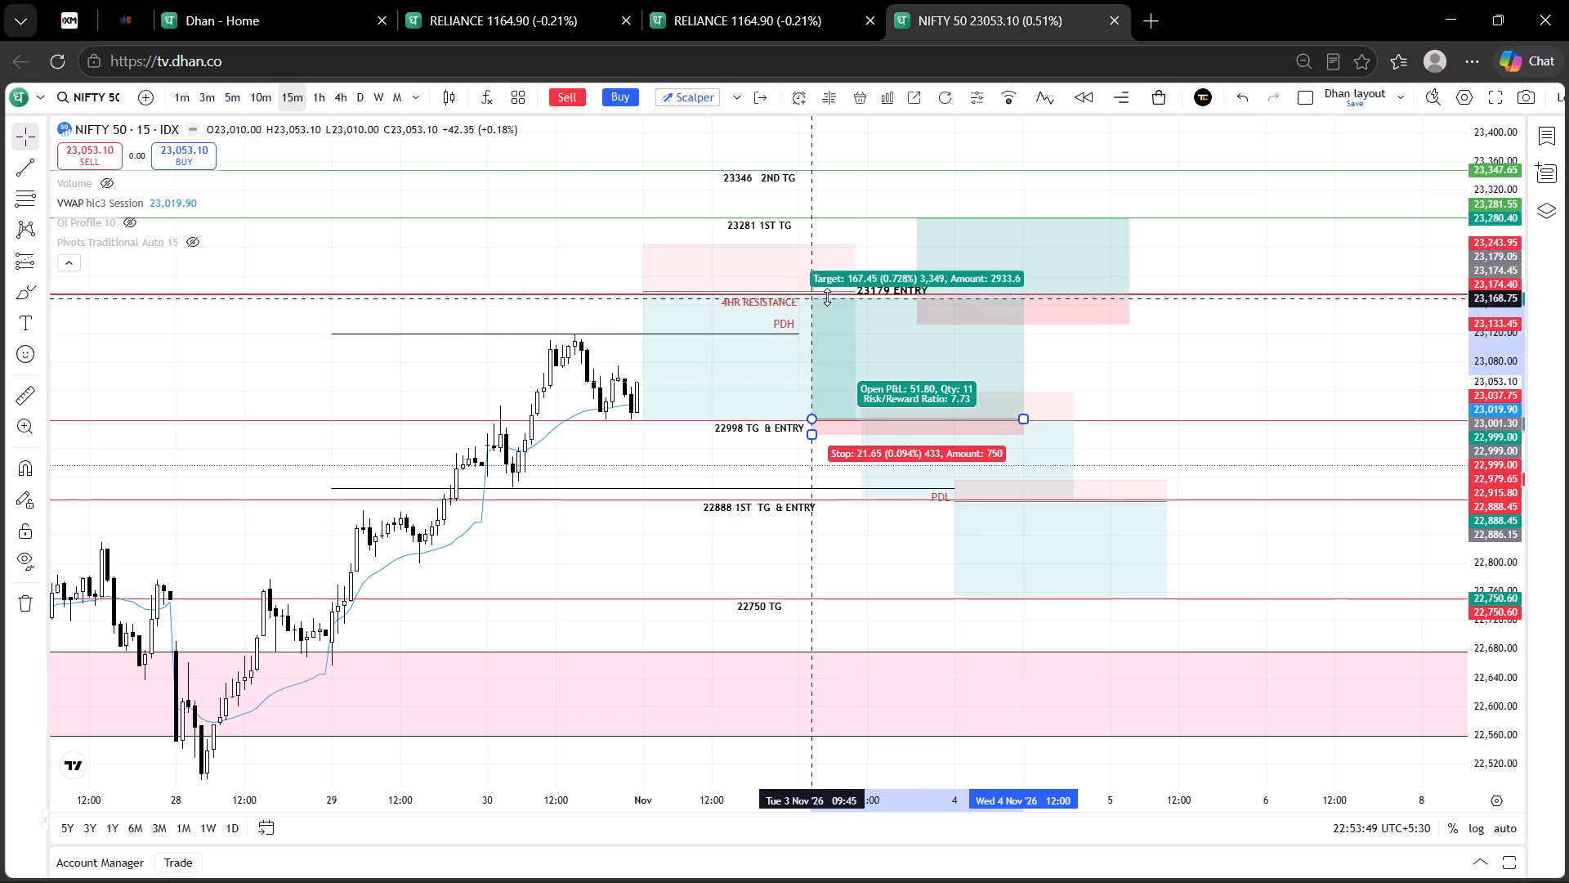
pyautogui.moveTo(827, 297); pyautogui.dragTo(827, 294)
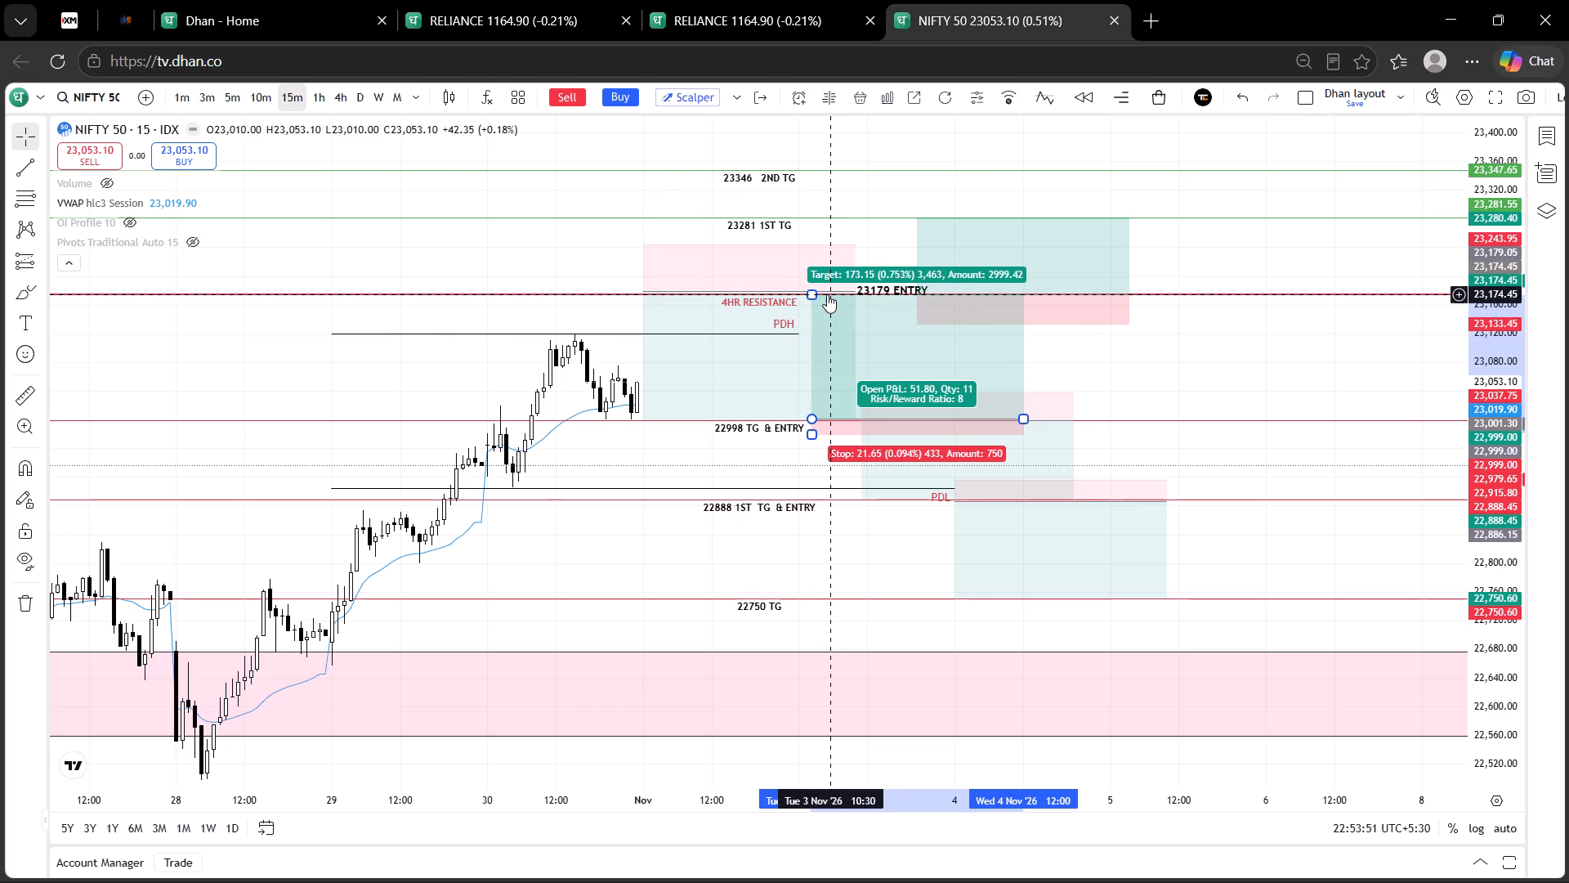
pyautogui.click(1128, 352)
pyautogui.click(1128, 352)
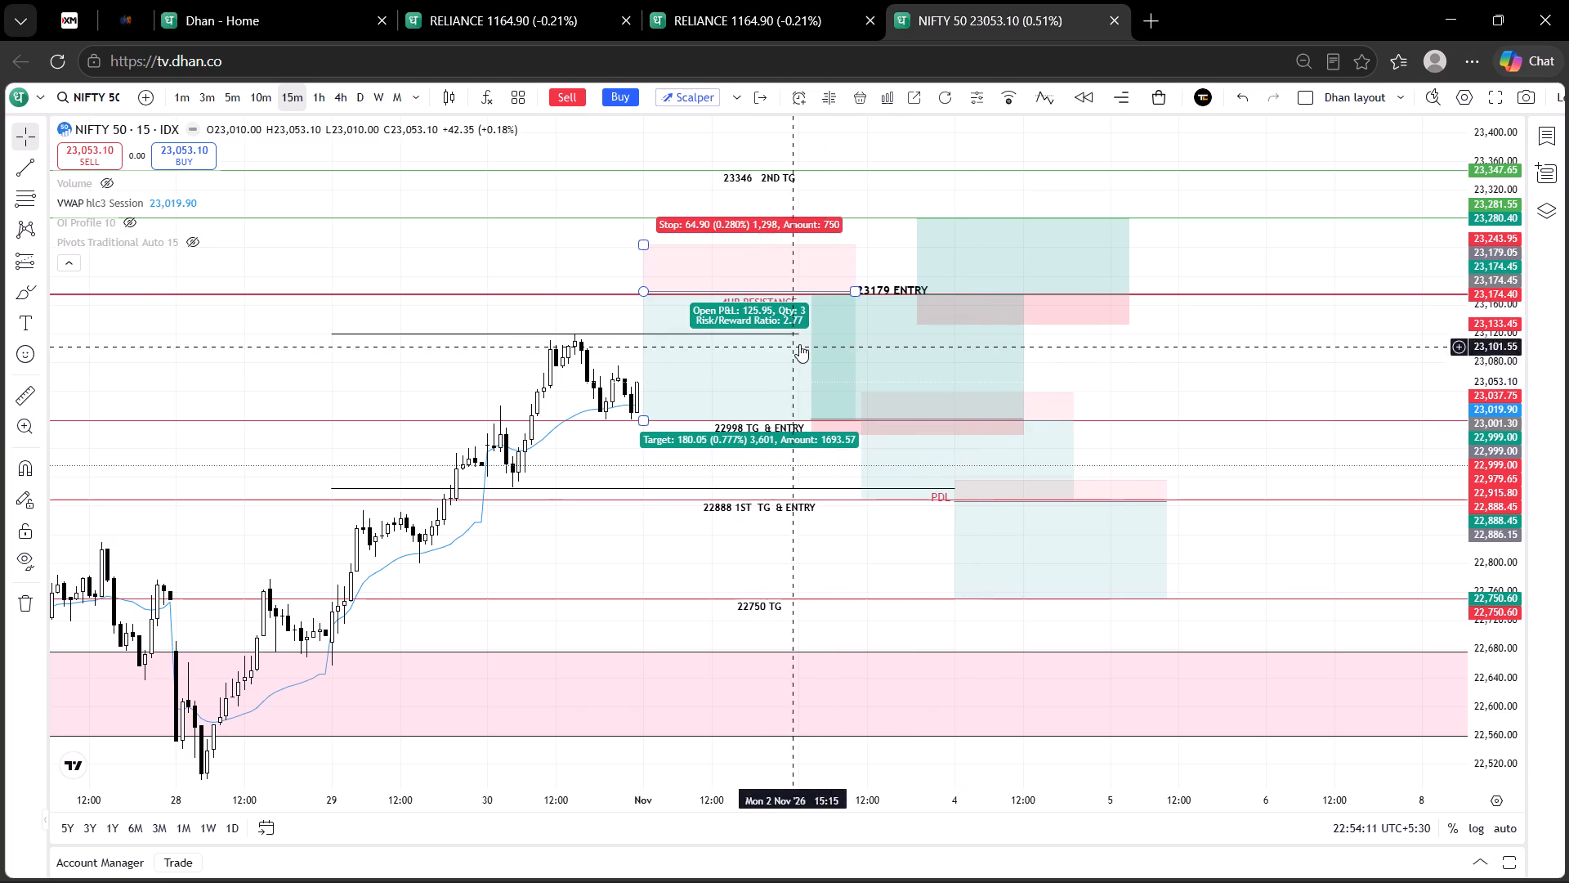
pyautogui.click(1224, 352)
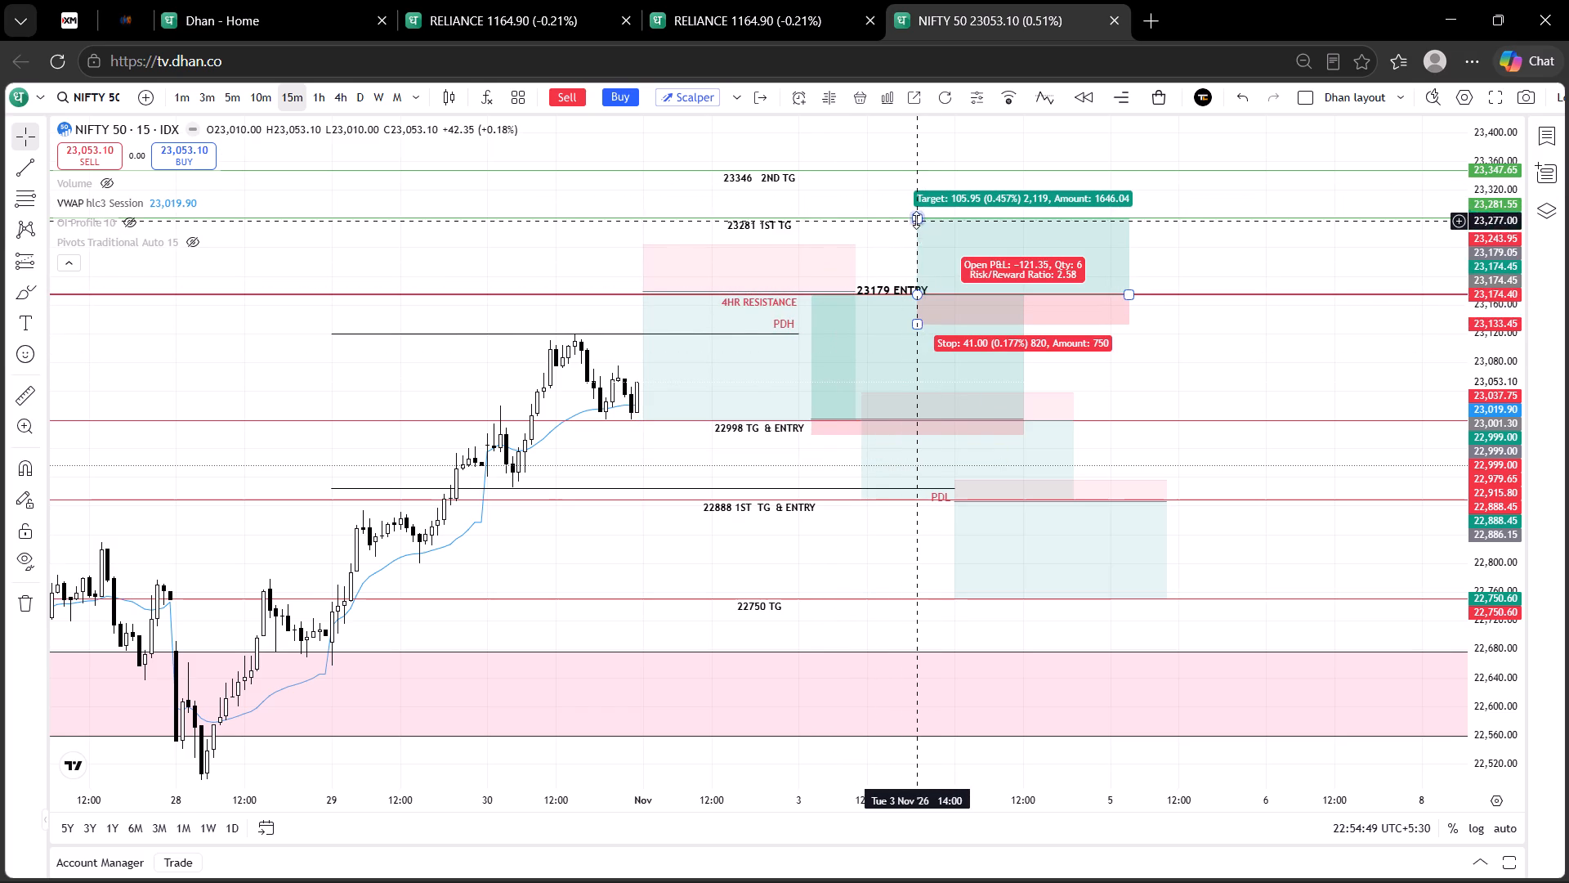
# Extend the target of the long position entered at the 4HR RESISTANCE line to 23,346.50, at the 23346 2ND TG line.
pyautogui.moveTo(914, 217); pyautogui.dragTo(913, 168)
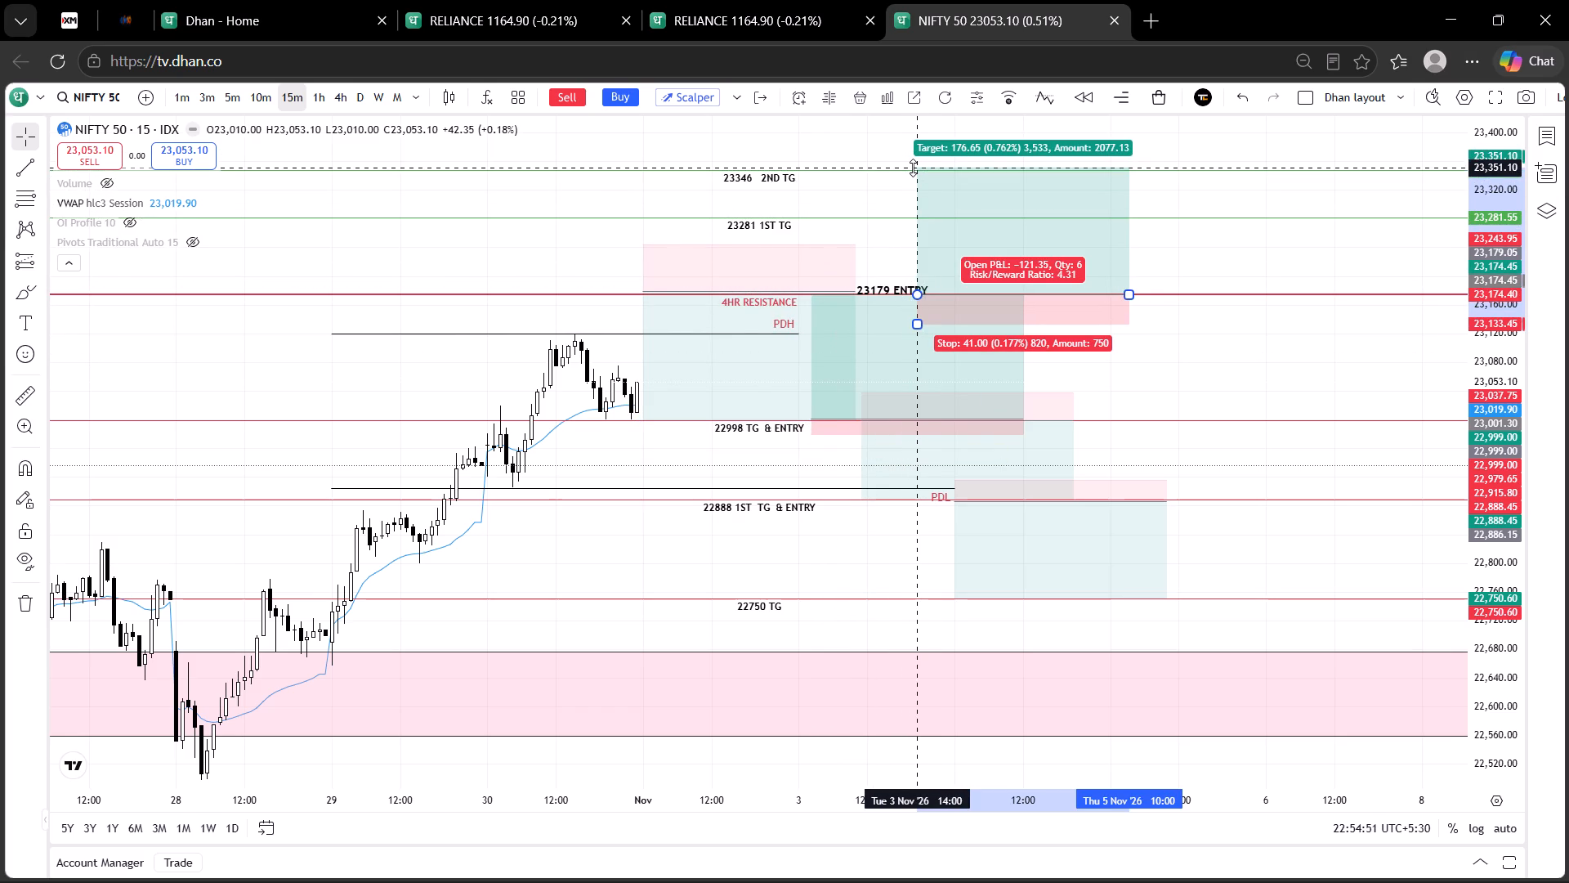
pyautogui.moveTo(913, 168); pyautogui.dragTo(913, 171)
pyautogui.click(1205, 349)
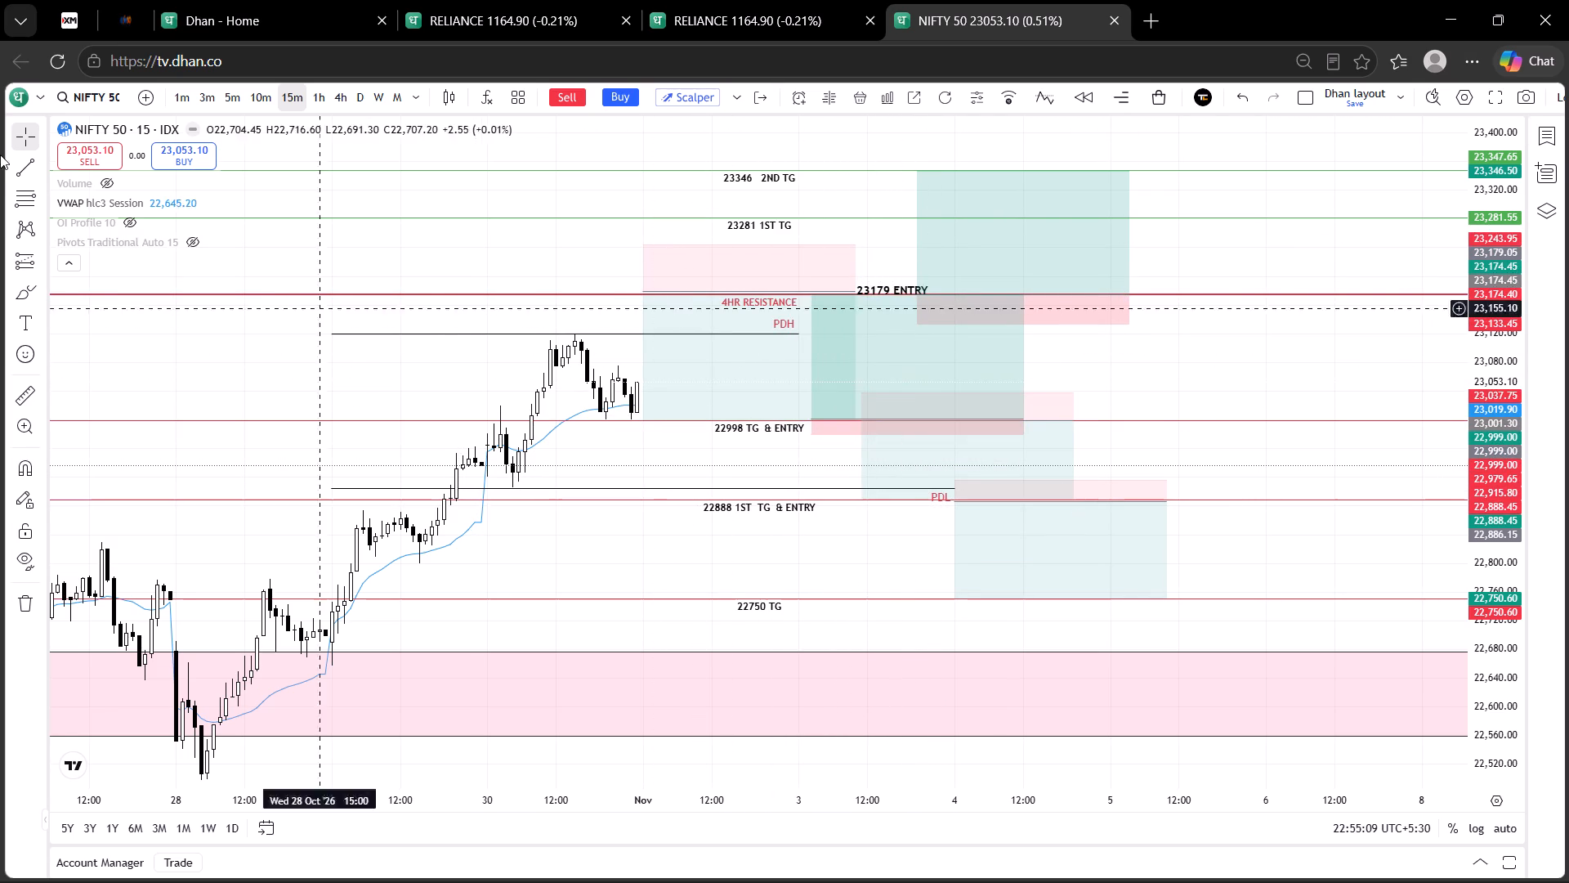
# Show the Pivots indicator to check its levels against the planned trades, and hide it again.
pyautogui.click(190, 235)
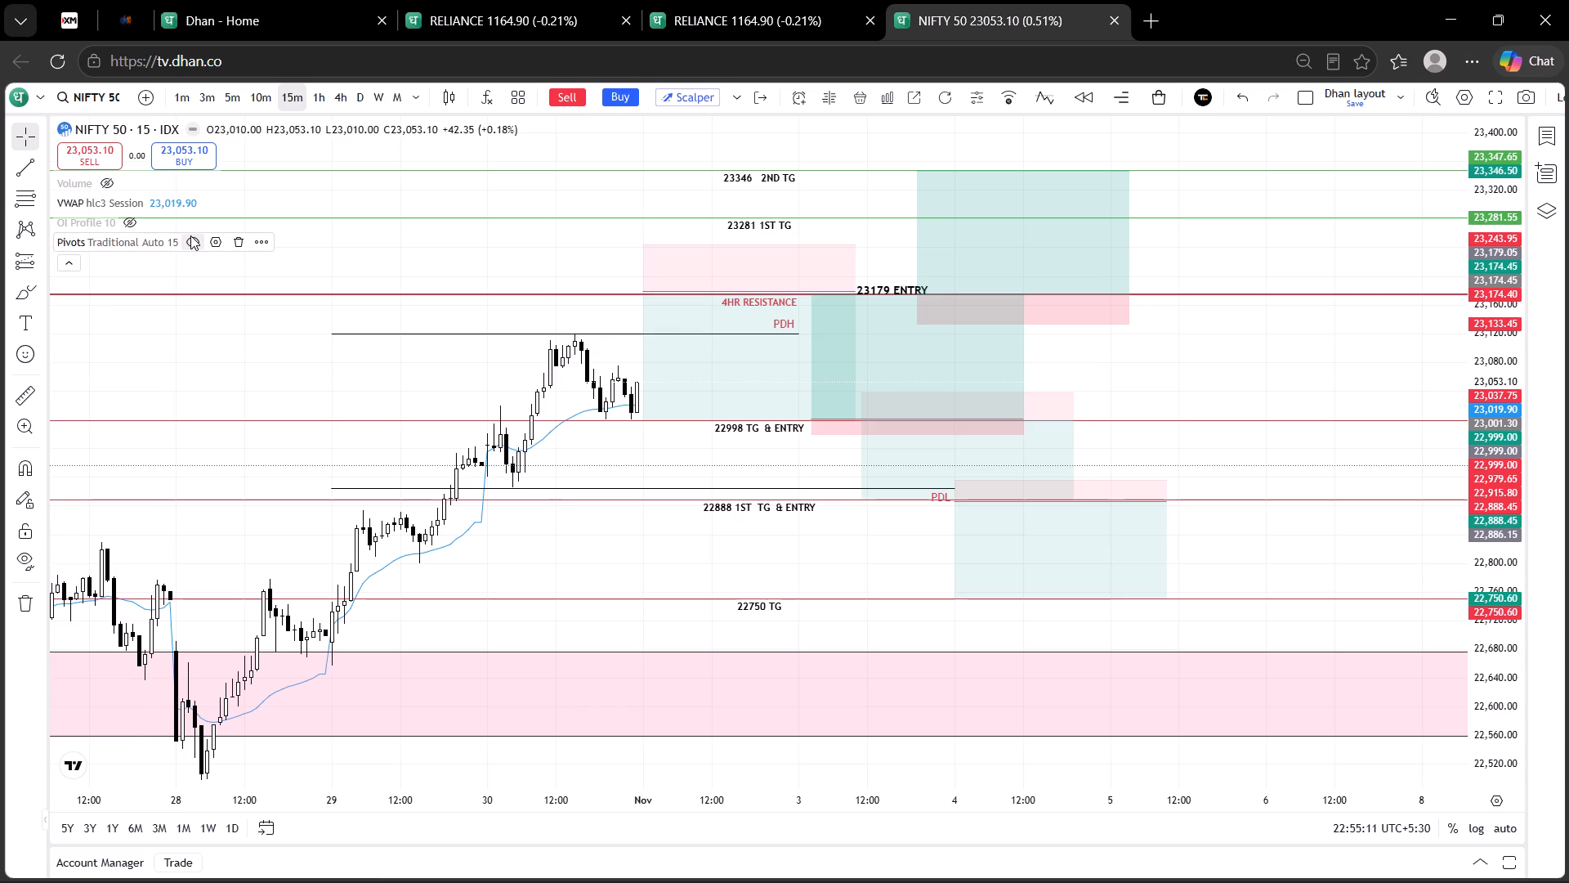
pyautogui.click(190, 235)
pyautogui.click(190, 235)
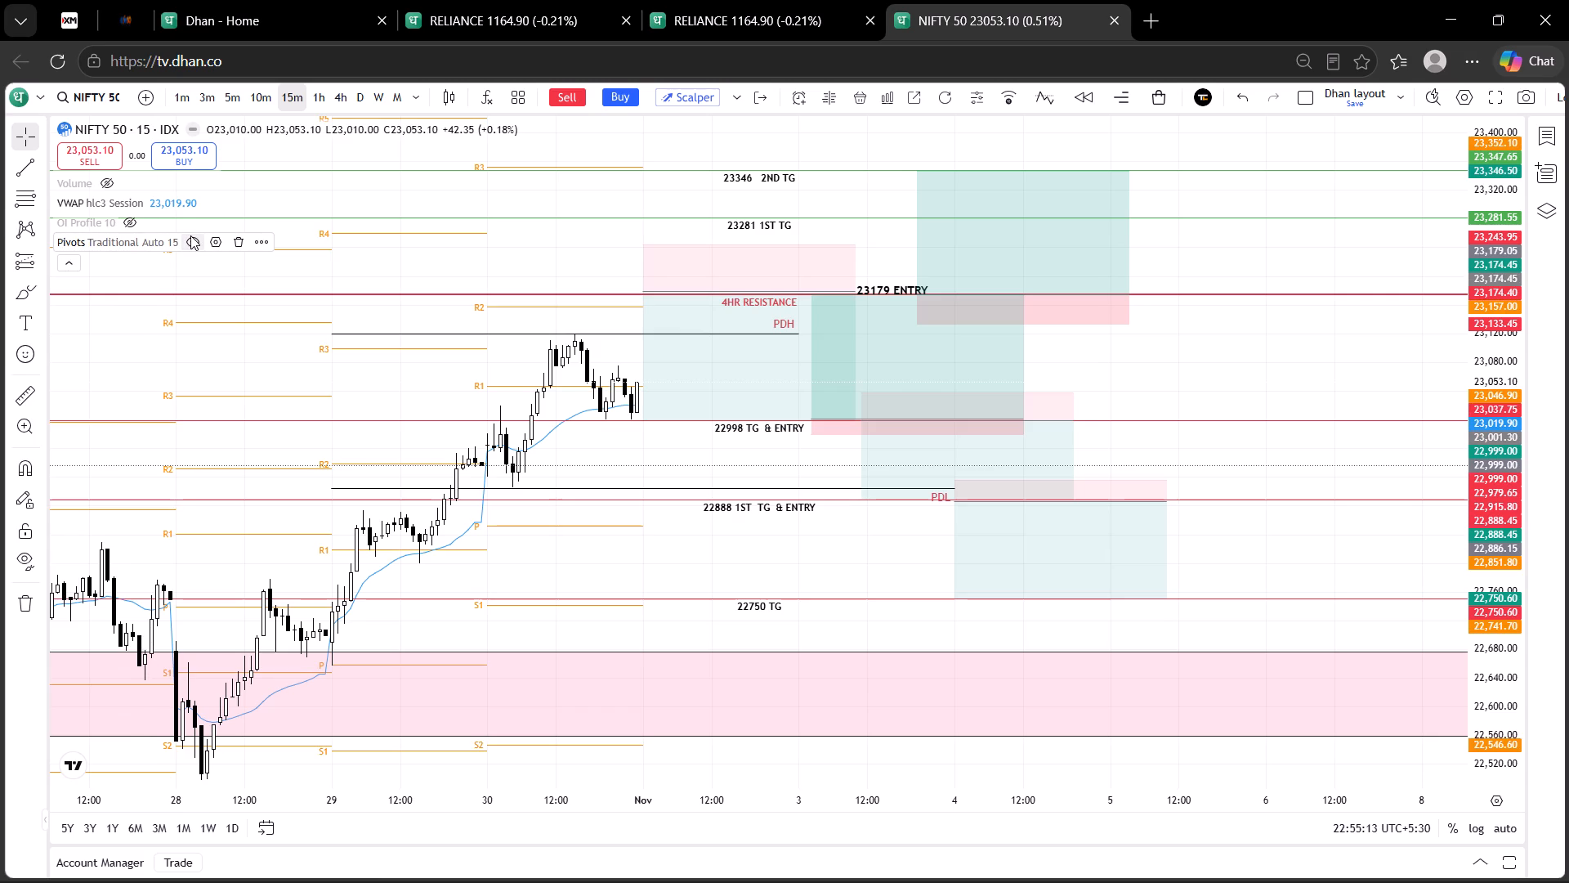
pyautogui.click(190, 235)
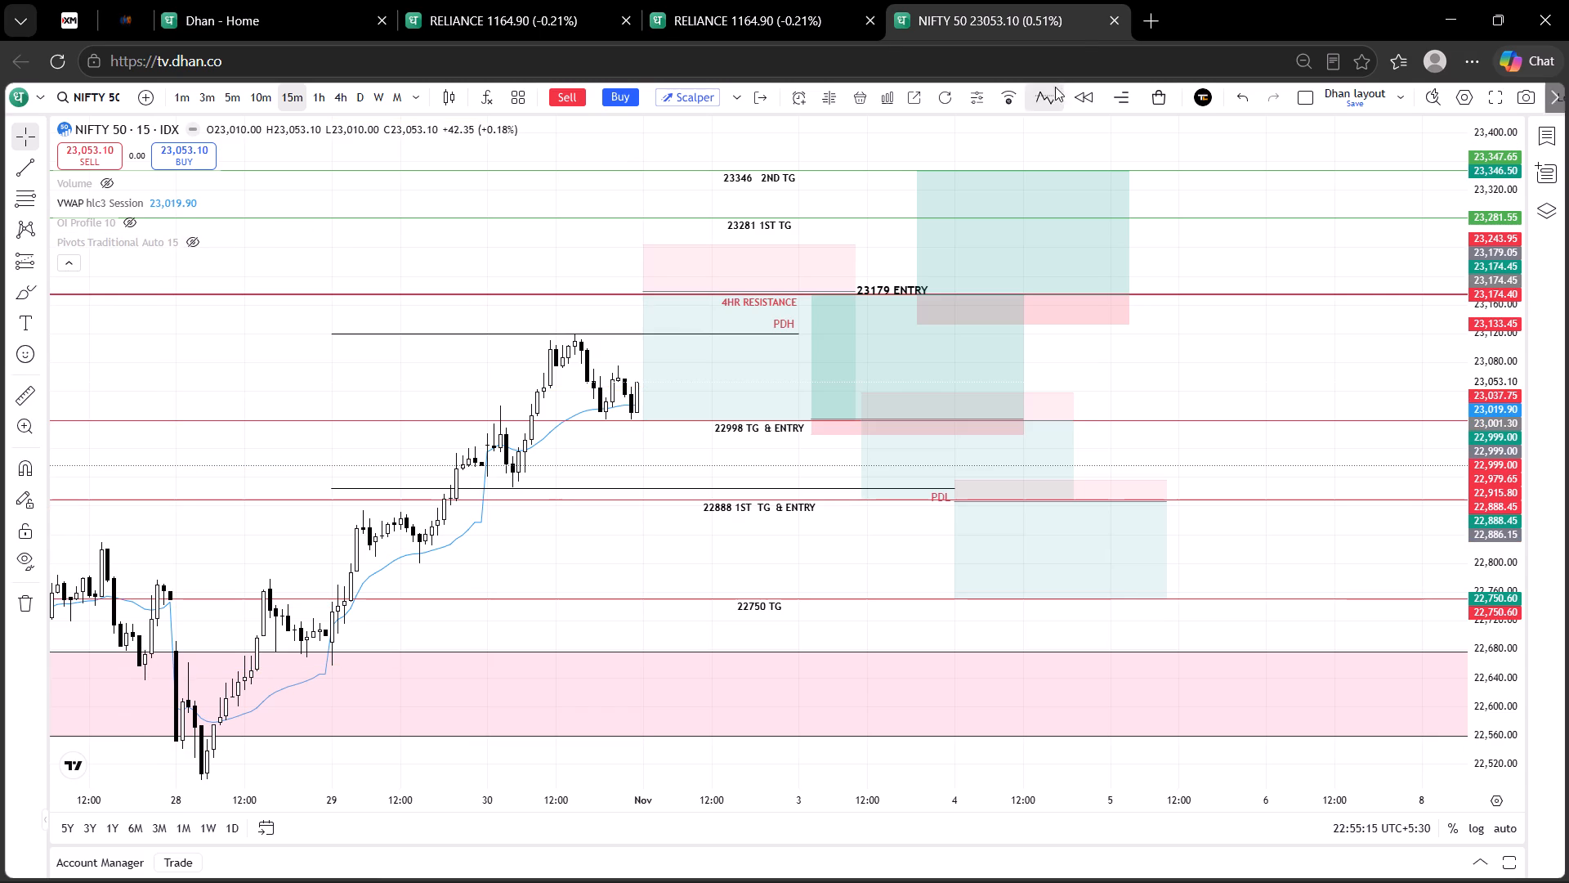
# Save the Dhan layout with the updated trade positions.
pyautogui.doubleClick(1366, 102)
pyautogui.click(1306, 352)
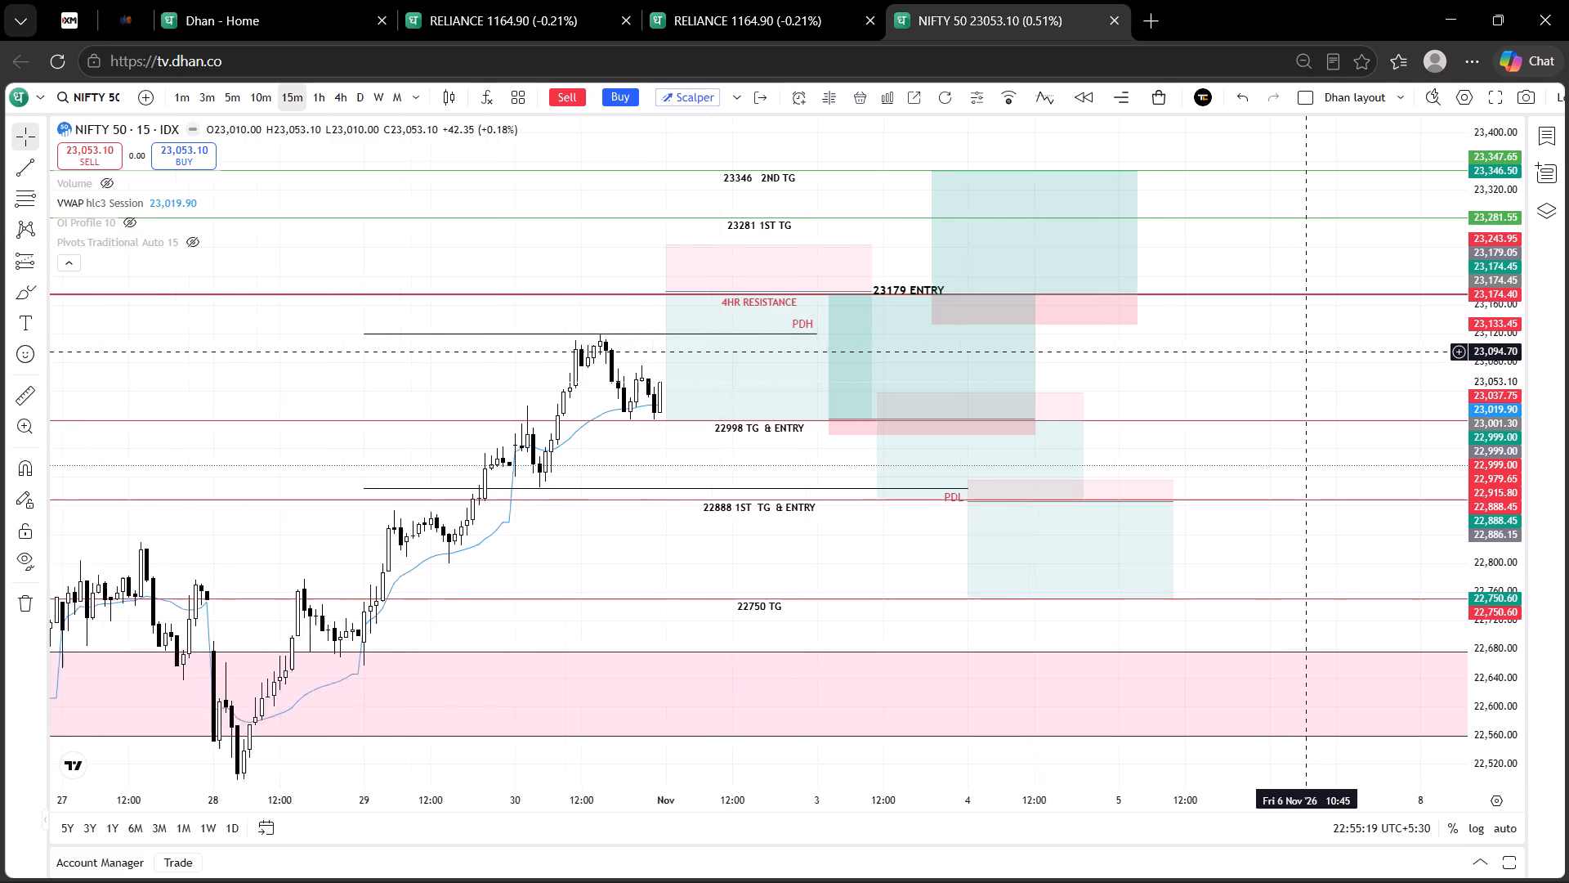
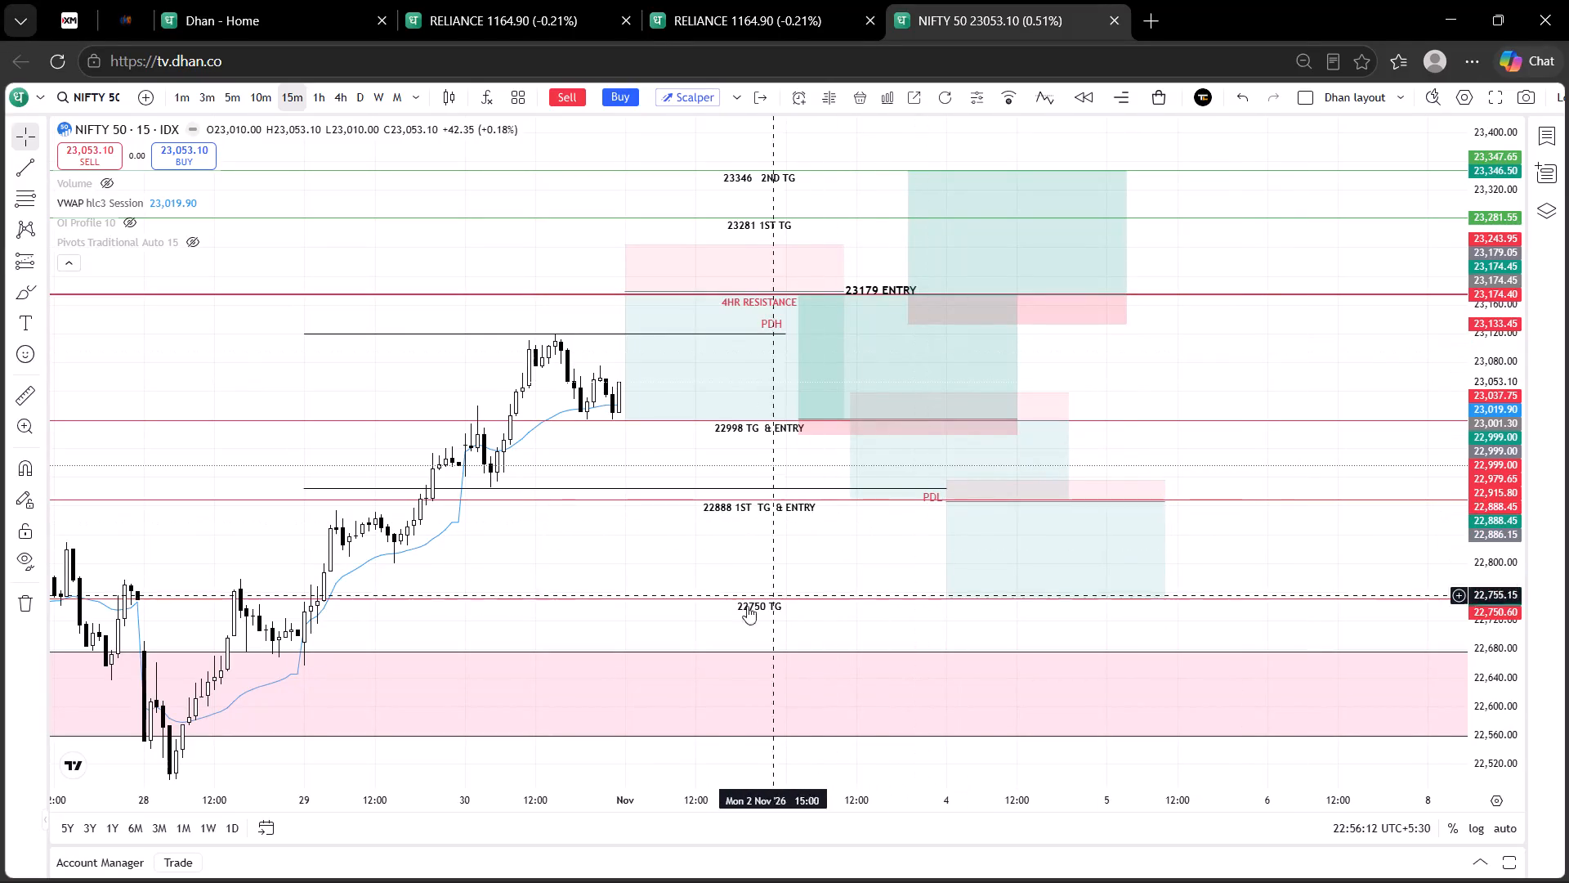
# Switch the NIFTY 50 chart to the 5m timeframe.
pyautogui.moveTo(722, 554); pyautogui.dragTo(940, 205)
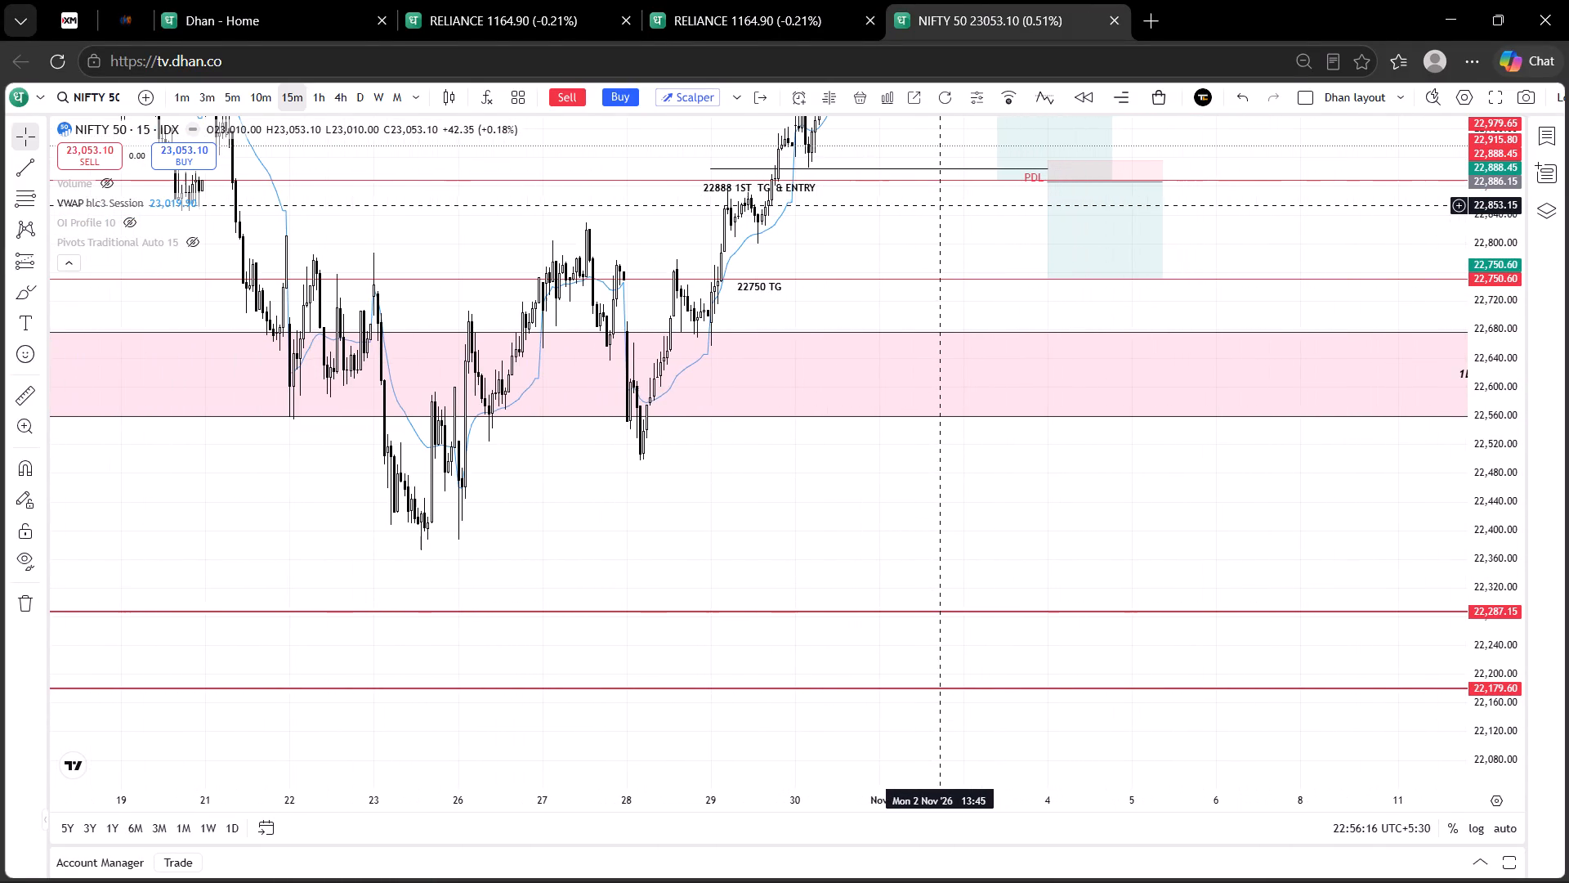
pyautogui.moveTo(992, 516); pyautogui.dragTo(618, 602)
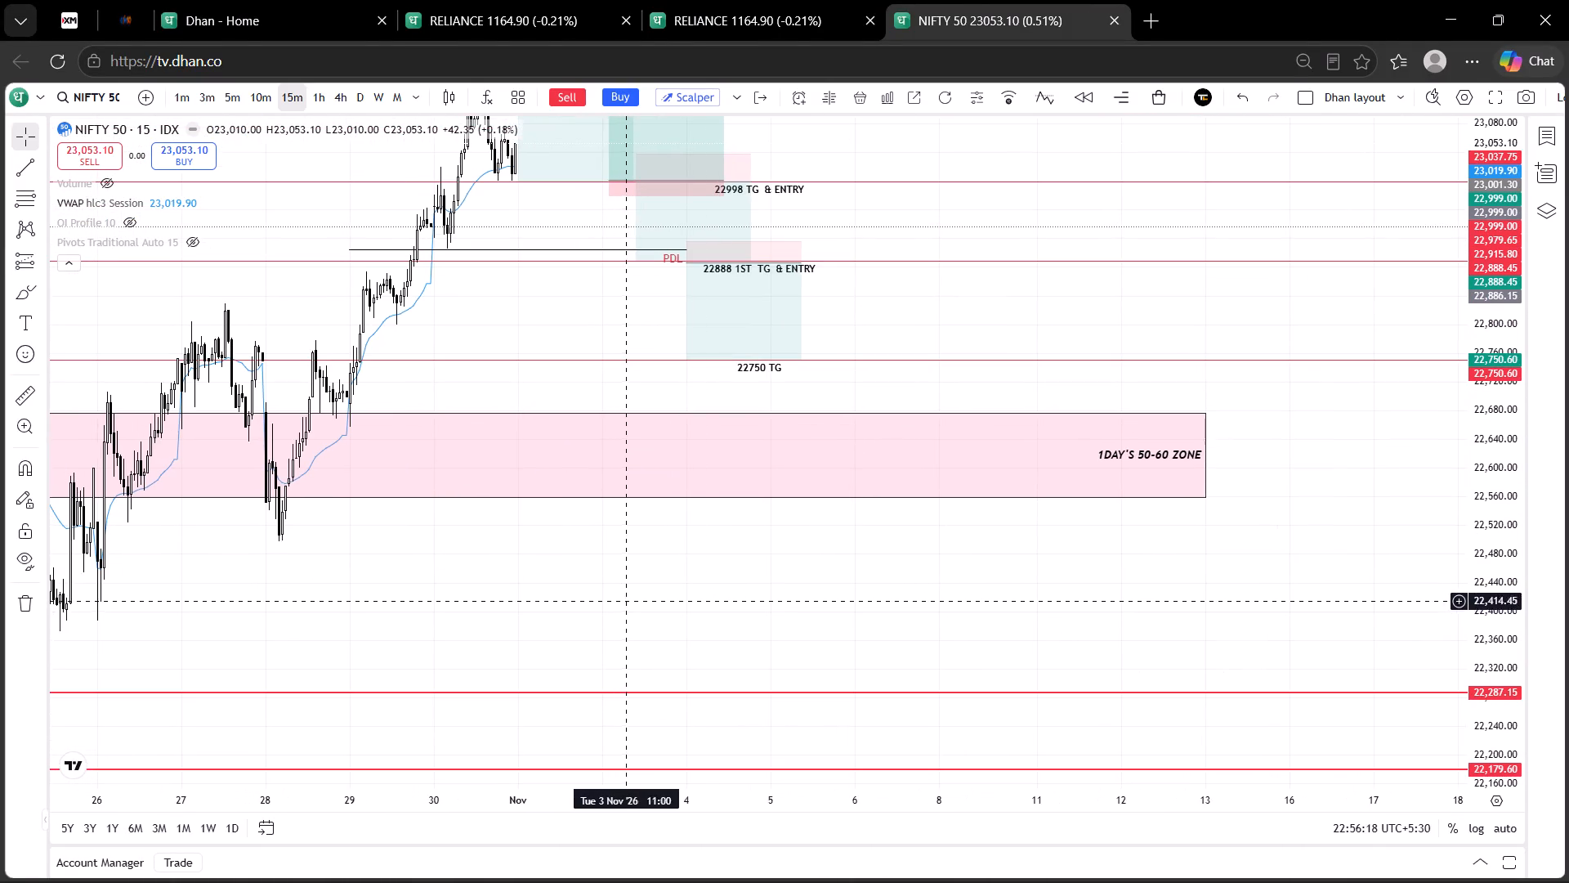
pyautogui.moveTo(1491, 270); pyautogui.dragTo(1537, 631)
pyautogui.click(226, 92)
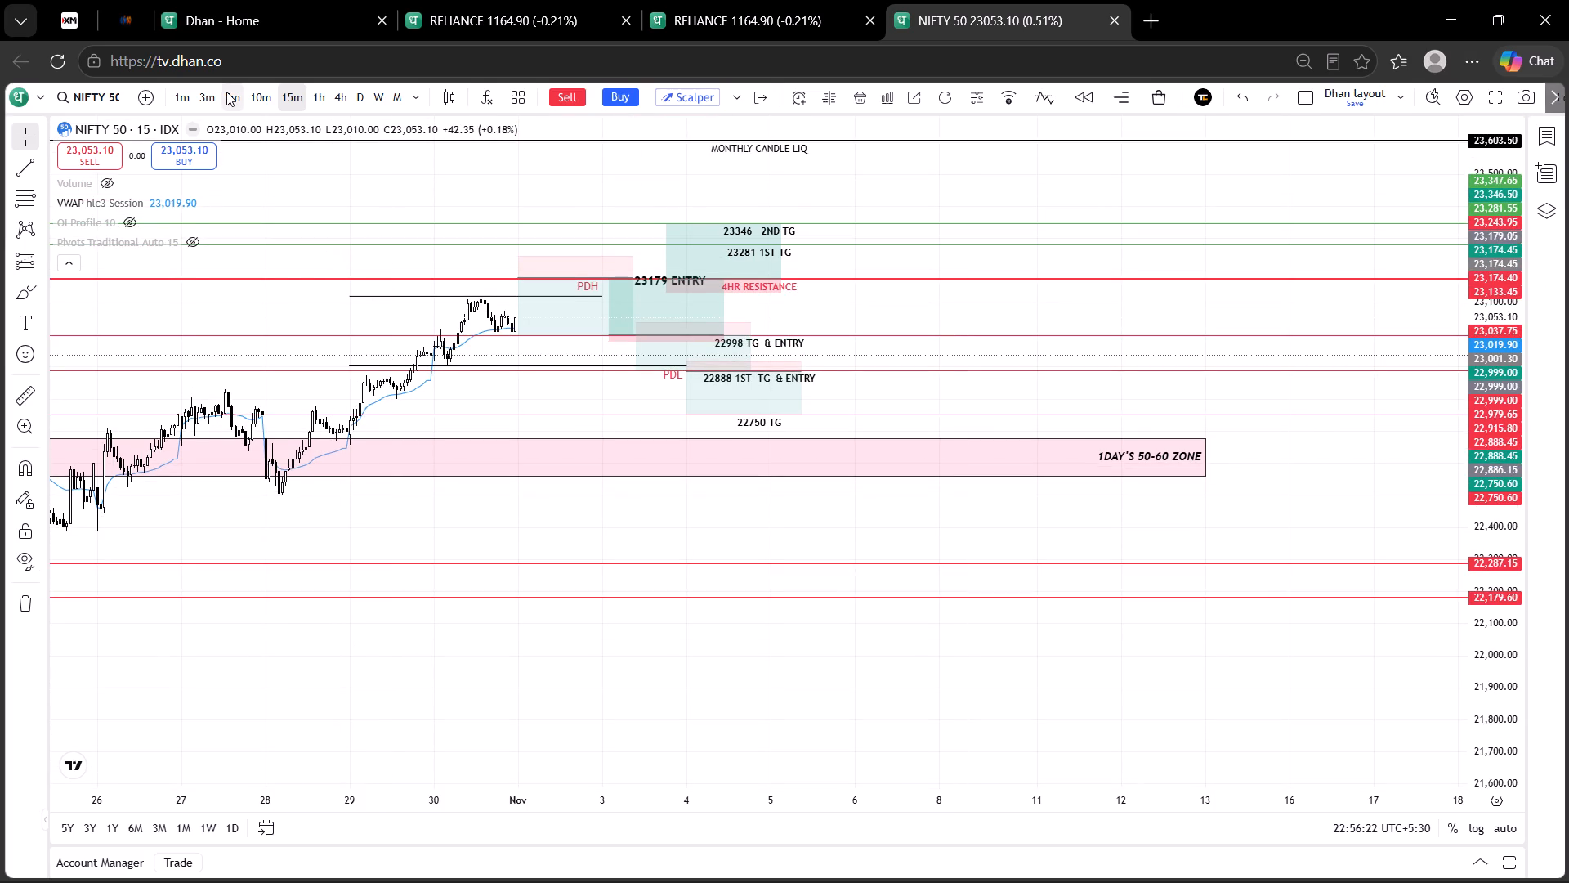
# Examine the planned NIFTY 50 short and long positions against their labelled entry and target lines on the 5m chart.
pyautogui.moveTo(1506, 635); pyautogui.dragTo(1349, 0)
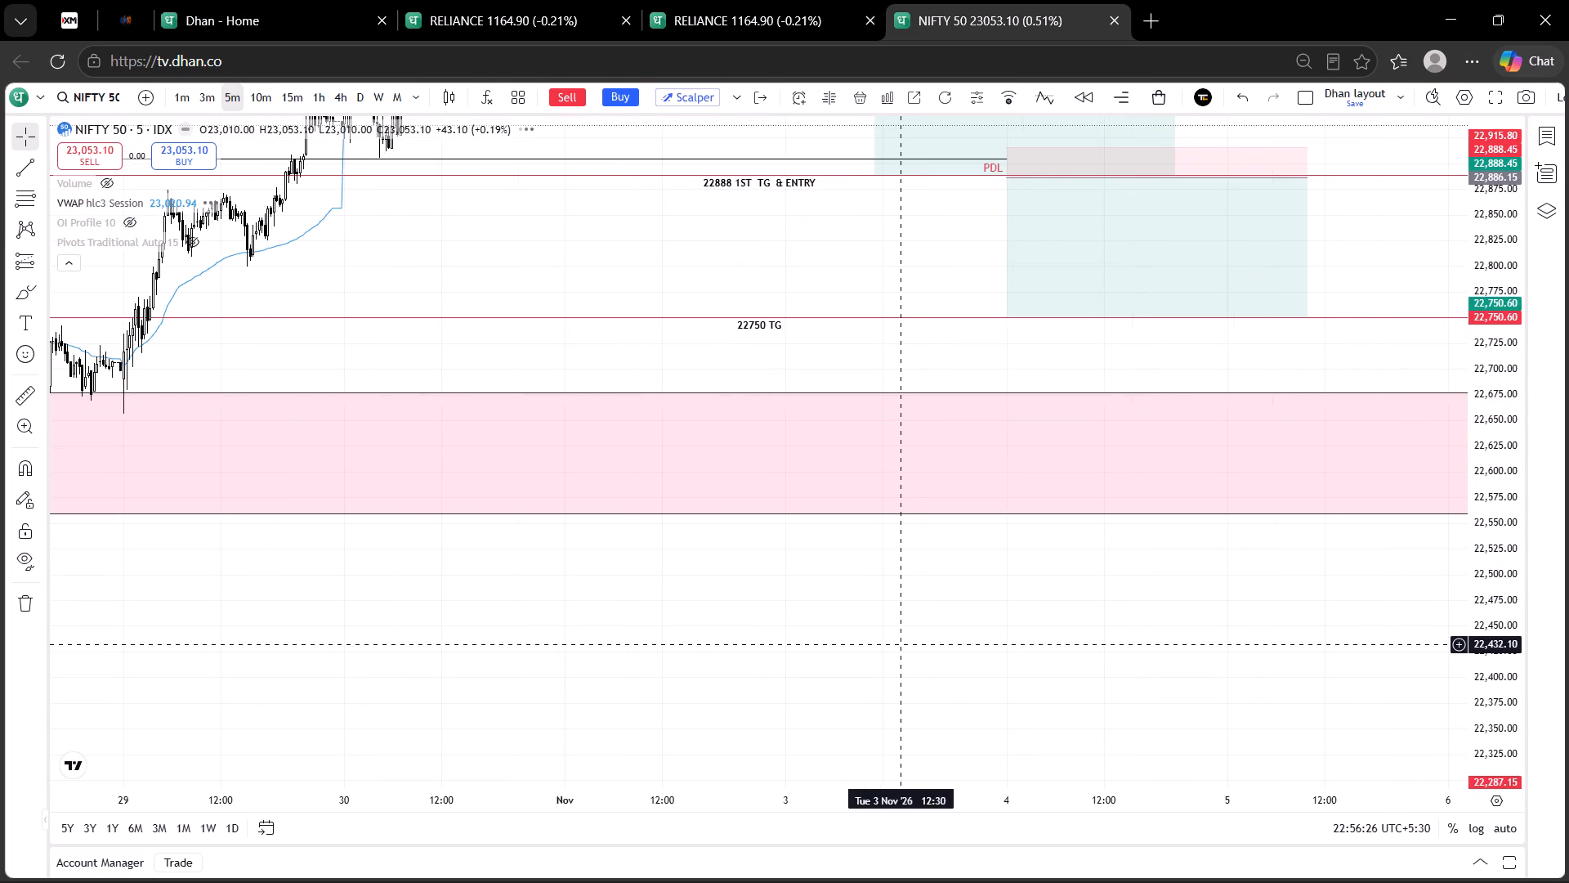
pyautogui.moveTo(901, 644); pyautogui.dragTo(831, 882)
pyautogui.moveTo(837, 439); pyautogui.dragTo(815, 596)
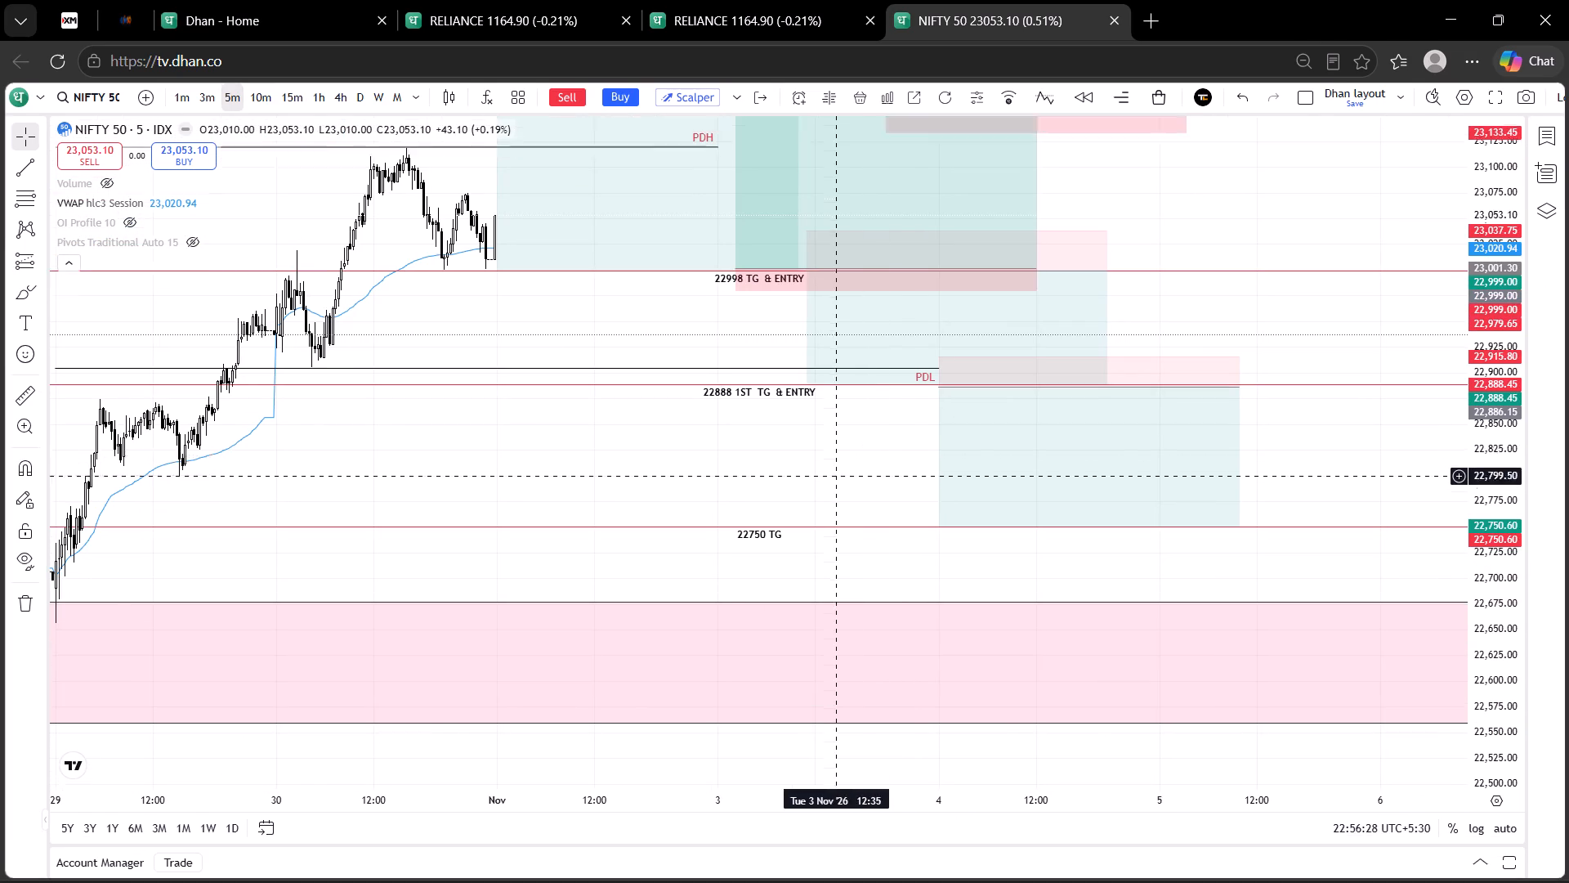
pyautogui.moveTo(815, 596); pyautogui.dragTo(788, 668)
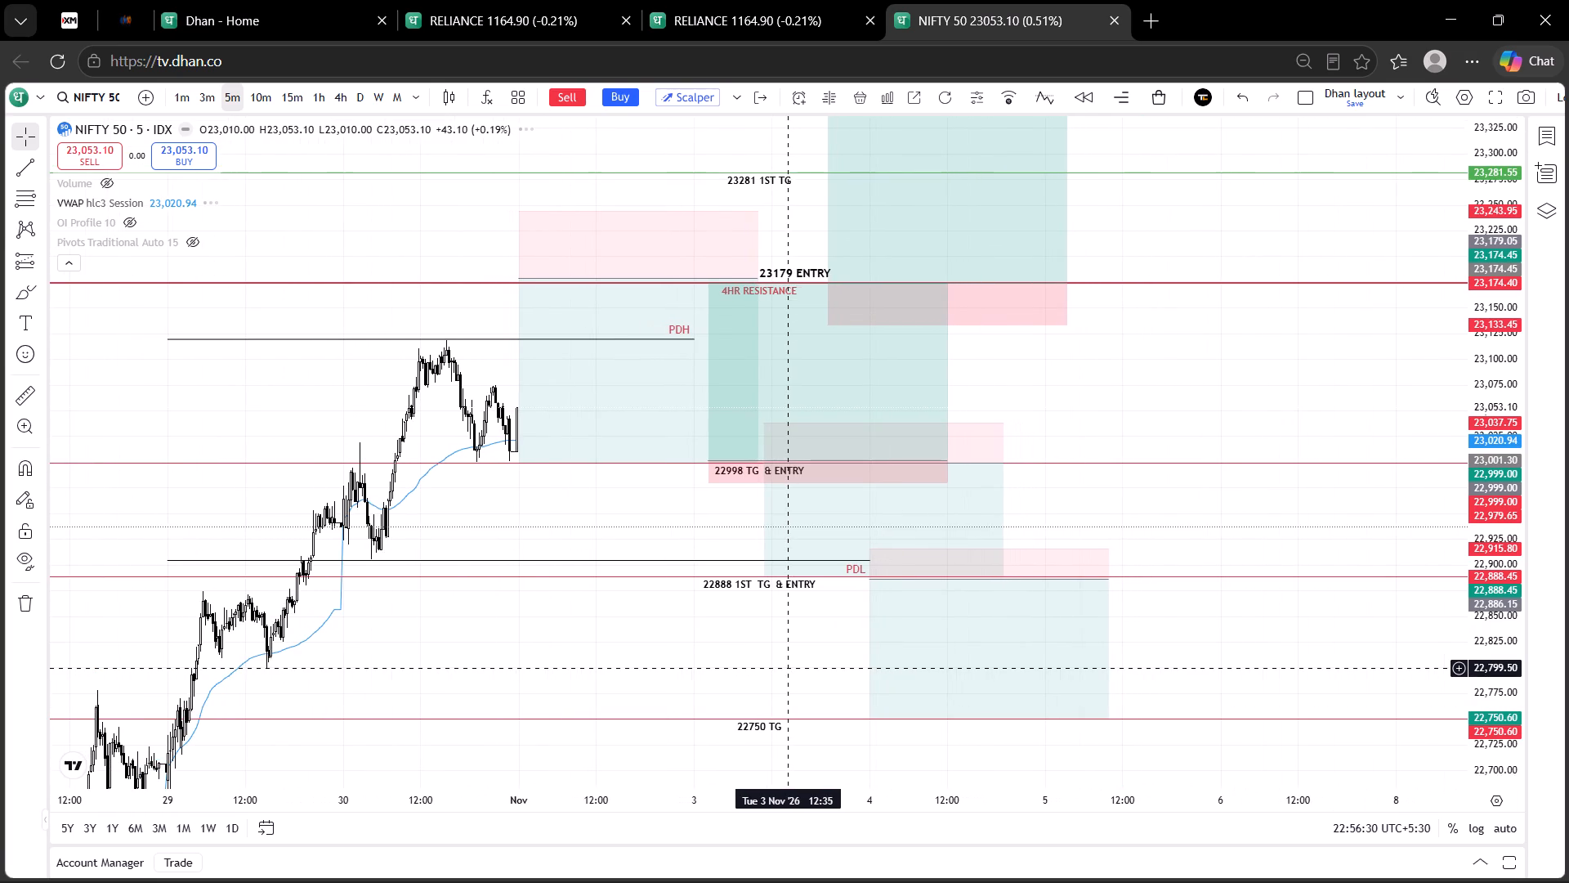
pyautogui.moveTo(625, 800); pyautogui.dragTo(463, 757)
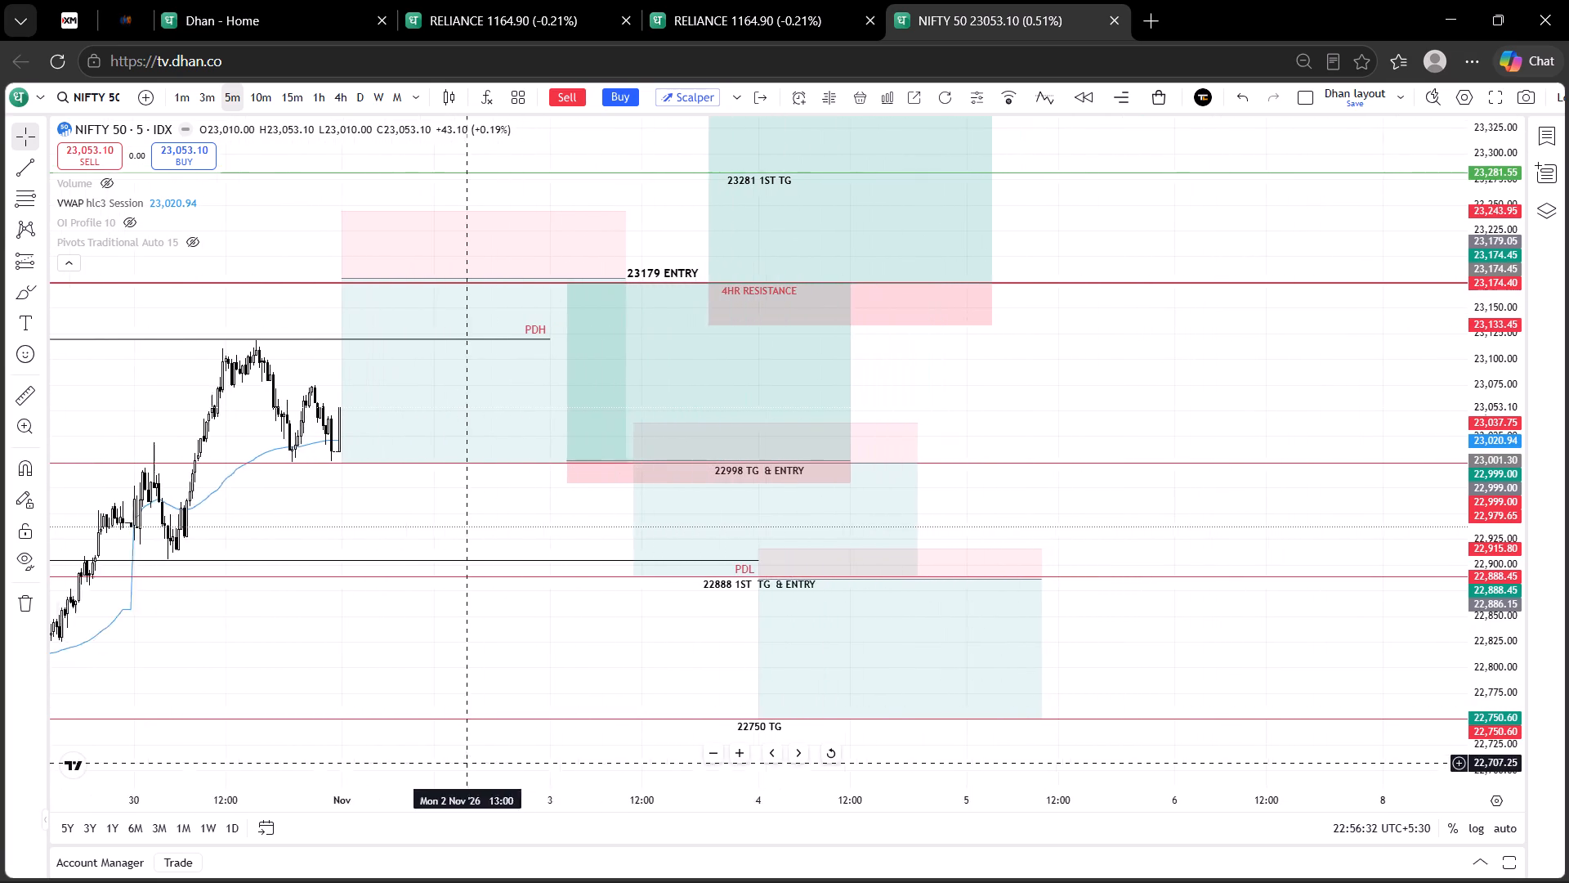
pyautogui.moveTo(463, 757); pyautogui.dragTo(354, 724)
pyautogui.moveTo(413, 618); pyautogui.dragTo(776, 654)
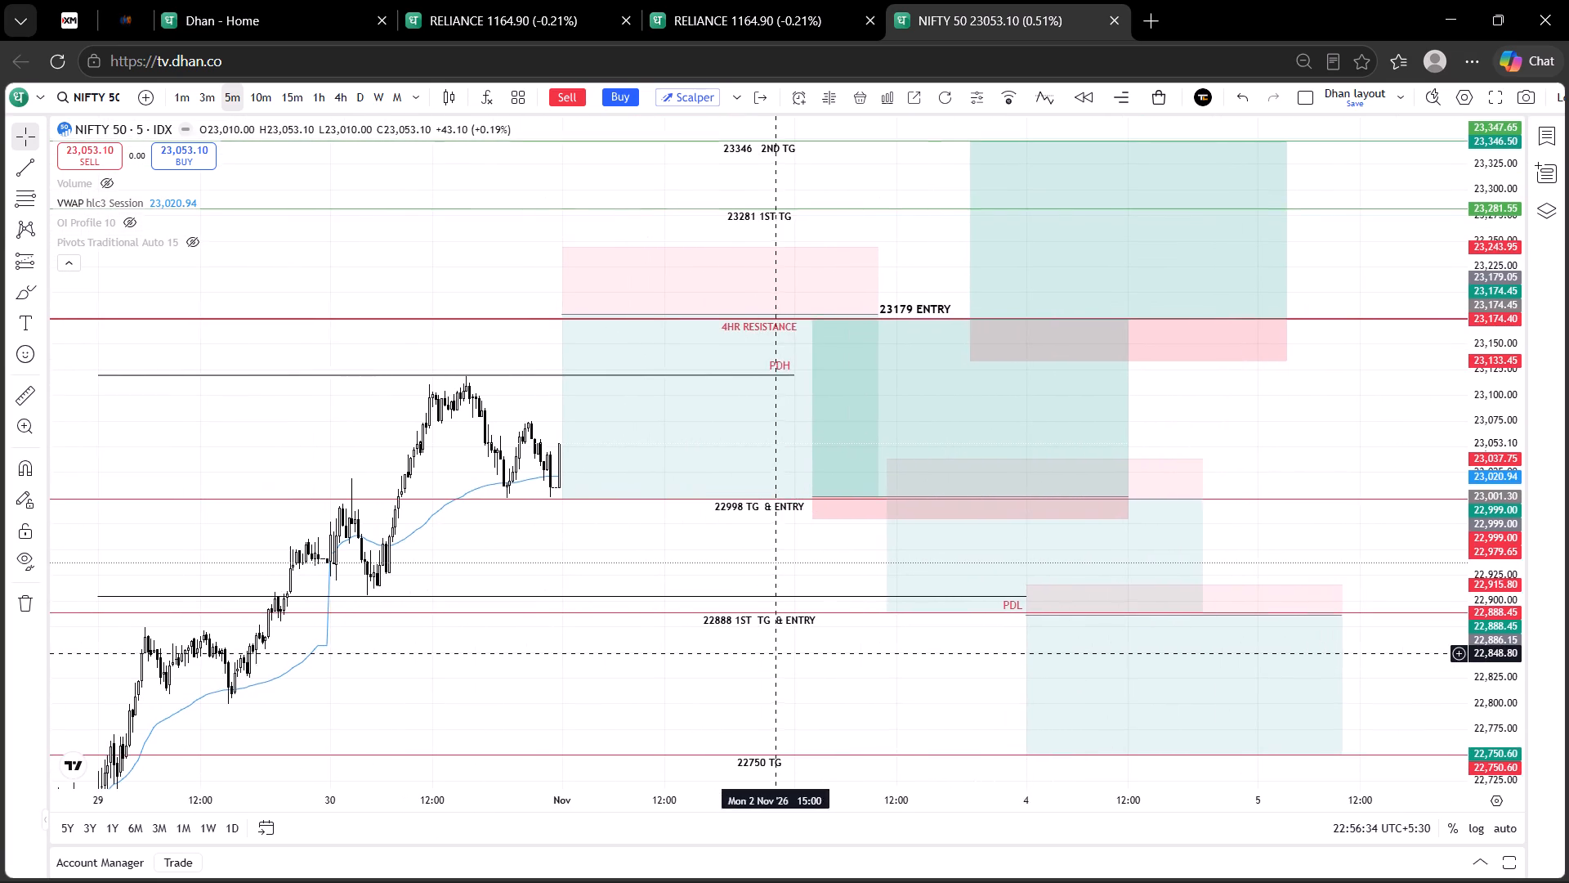
pyautogui.moveTo(1504, 217); pyautogui.dragTo(1562, 383)
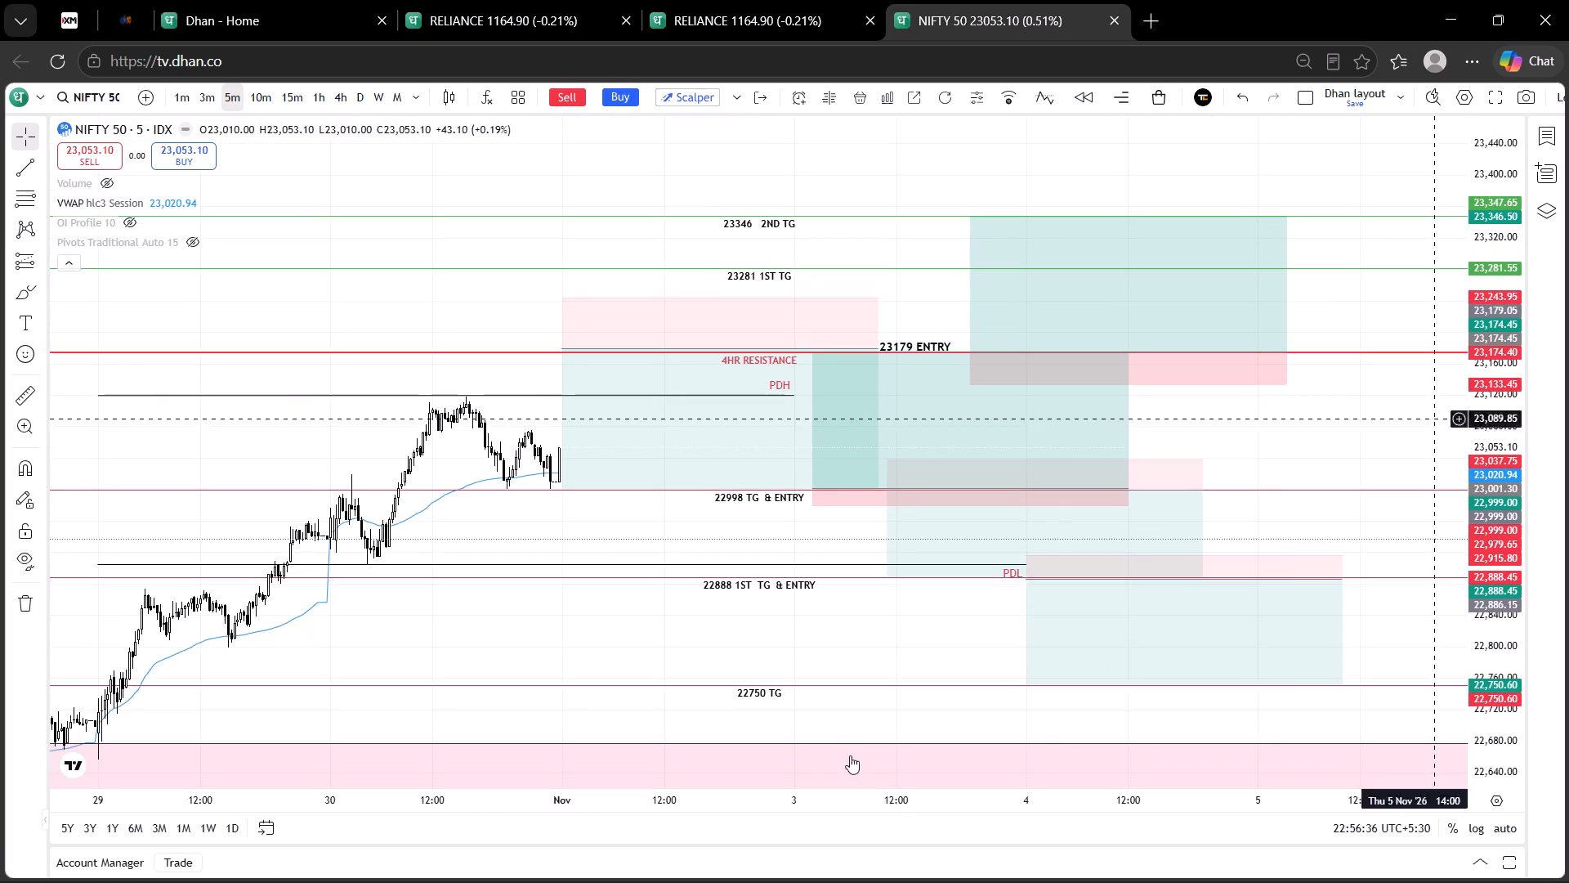
pyautogui.moveTo(733, 796); pyautogui.dragTo(410, 705)
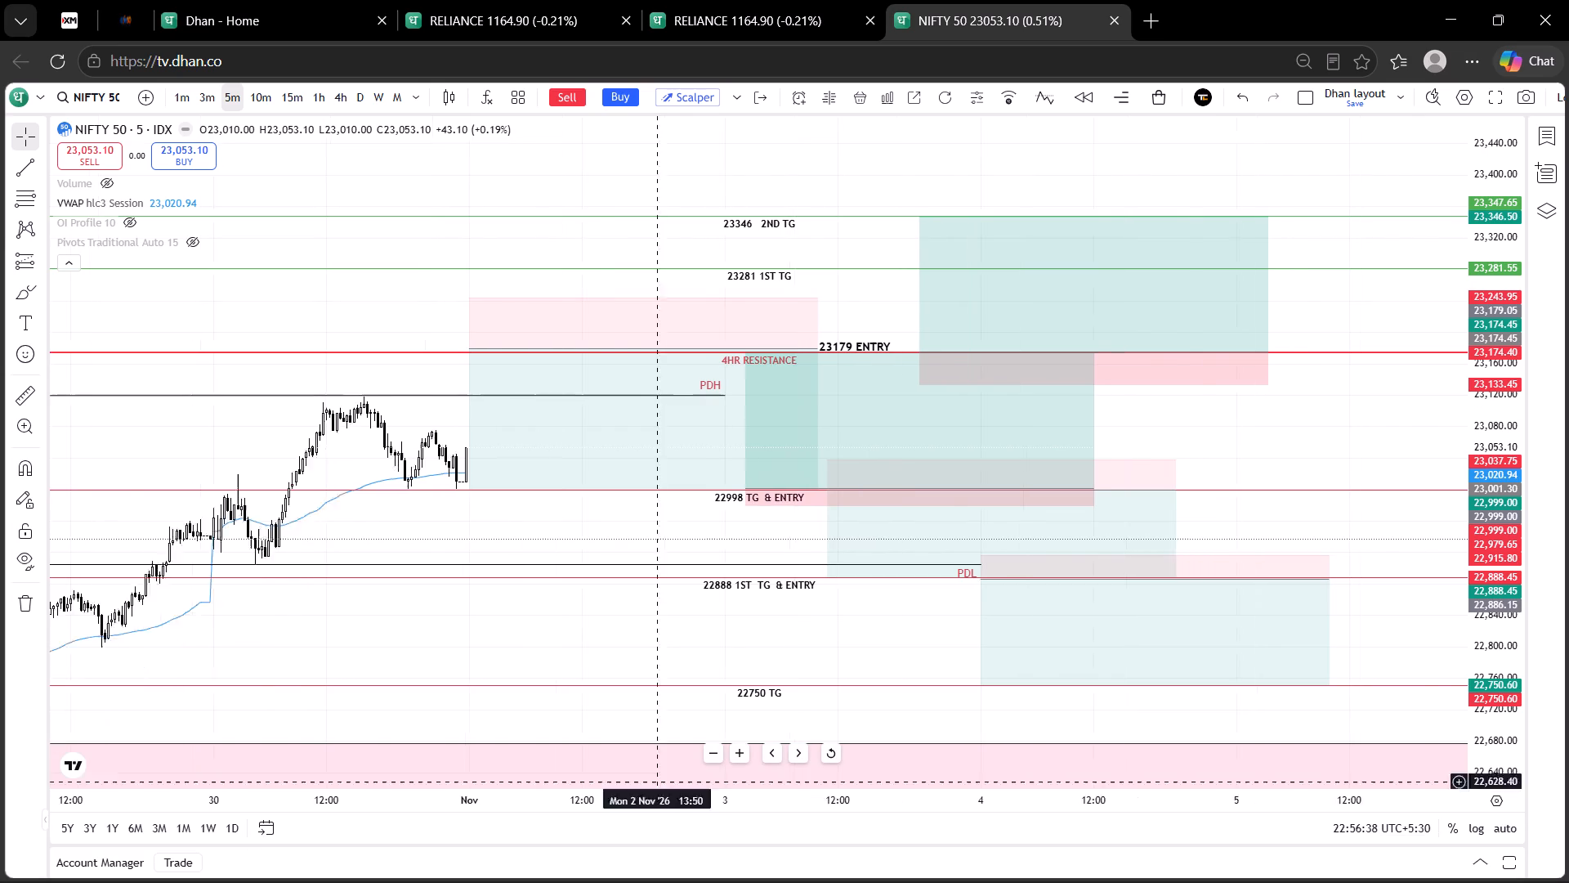
pyautogui.moveTo(410, 705); pyautogui.dragTo(288, 665)
pyautogui.moveTo(337, 607); pyautogui.dragTo(346, 607)
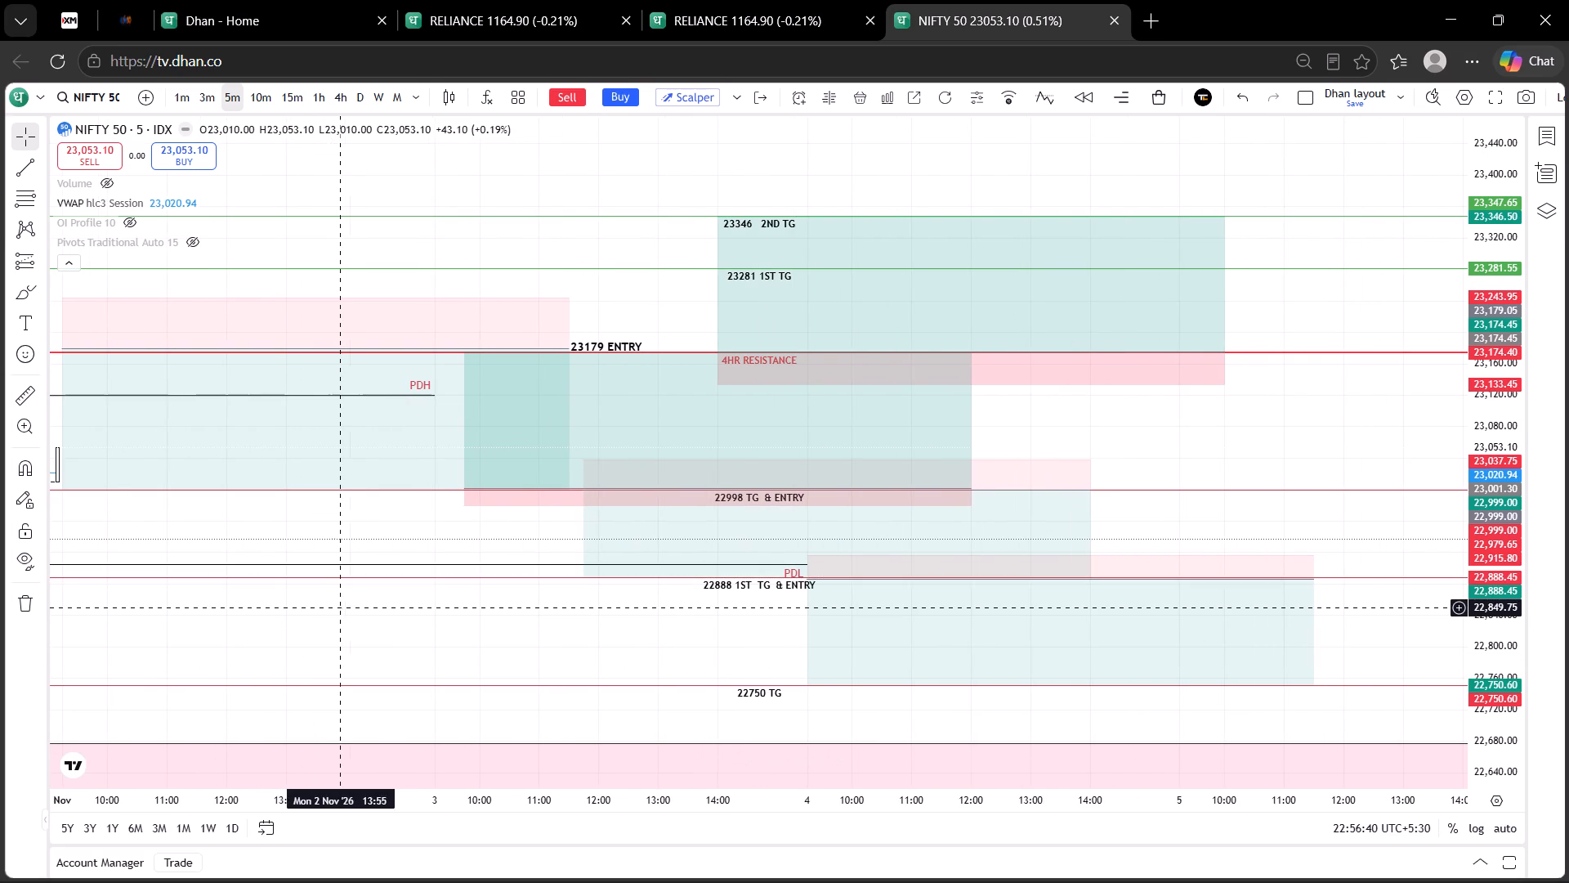
pyautogui.moveTo(346, 607); pyautogui.dragTo(741, 694)
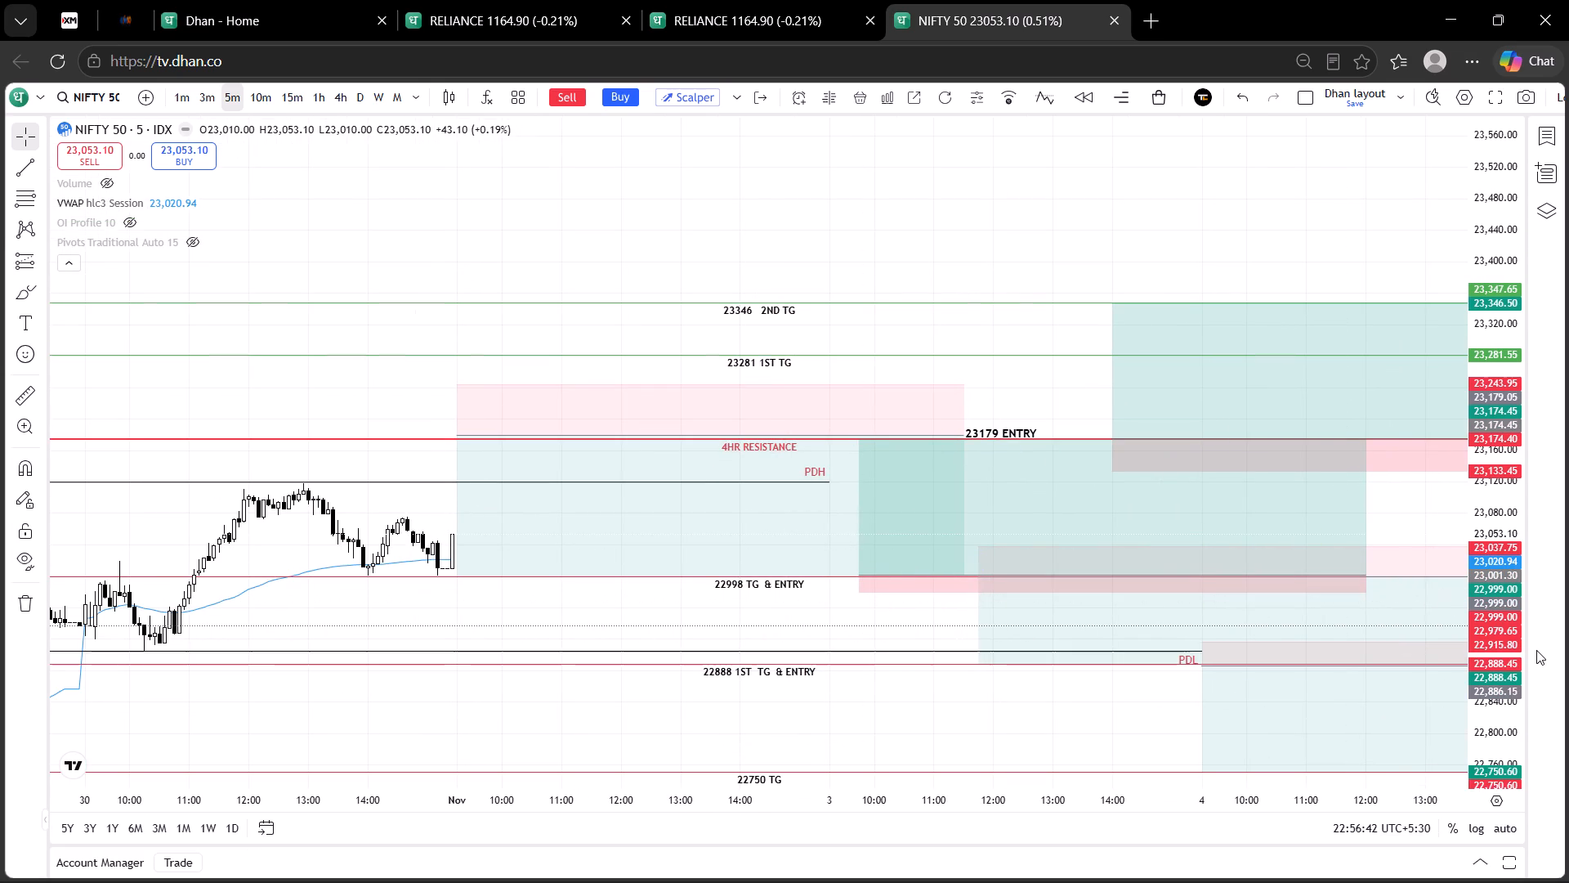
pyautogui.moveTo(1512, 685); pyautogui.dragTo(1401, 390)
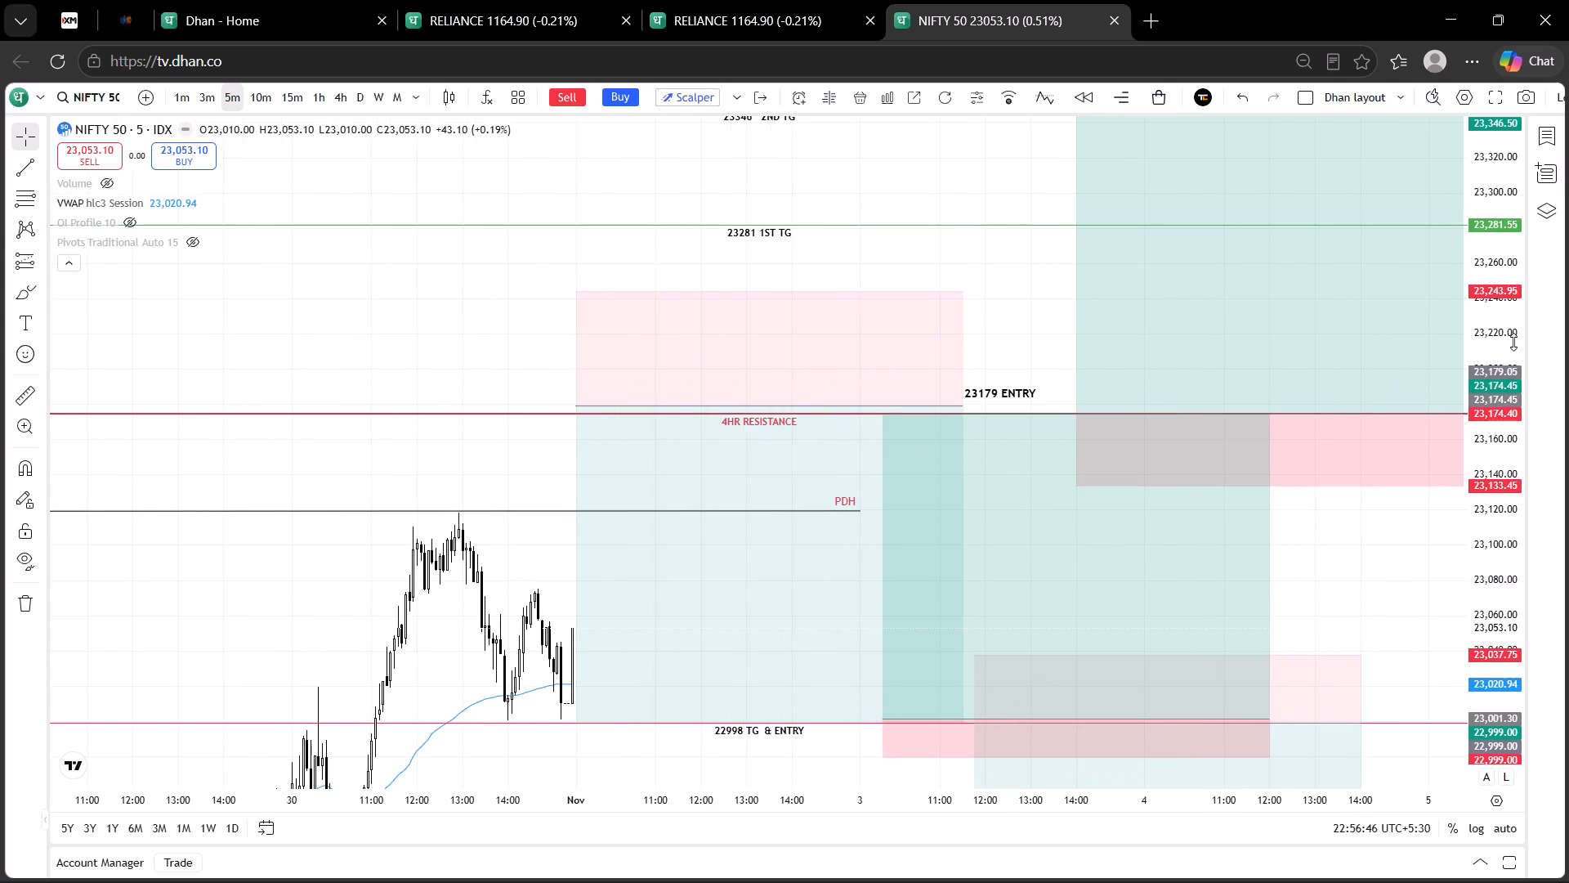
pyautogui.moveTo(1513, 342); pyautogui.dragTo(1568, 659)
pyautogui.moveTo(795, 800); pyautogui.dragTo(616, 778)
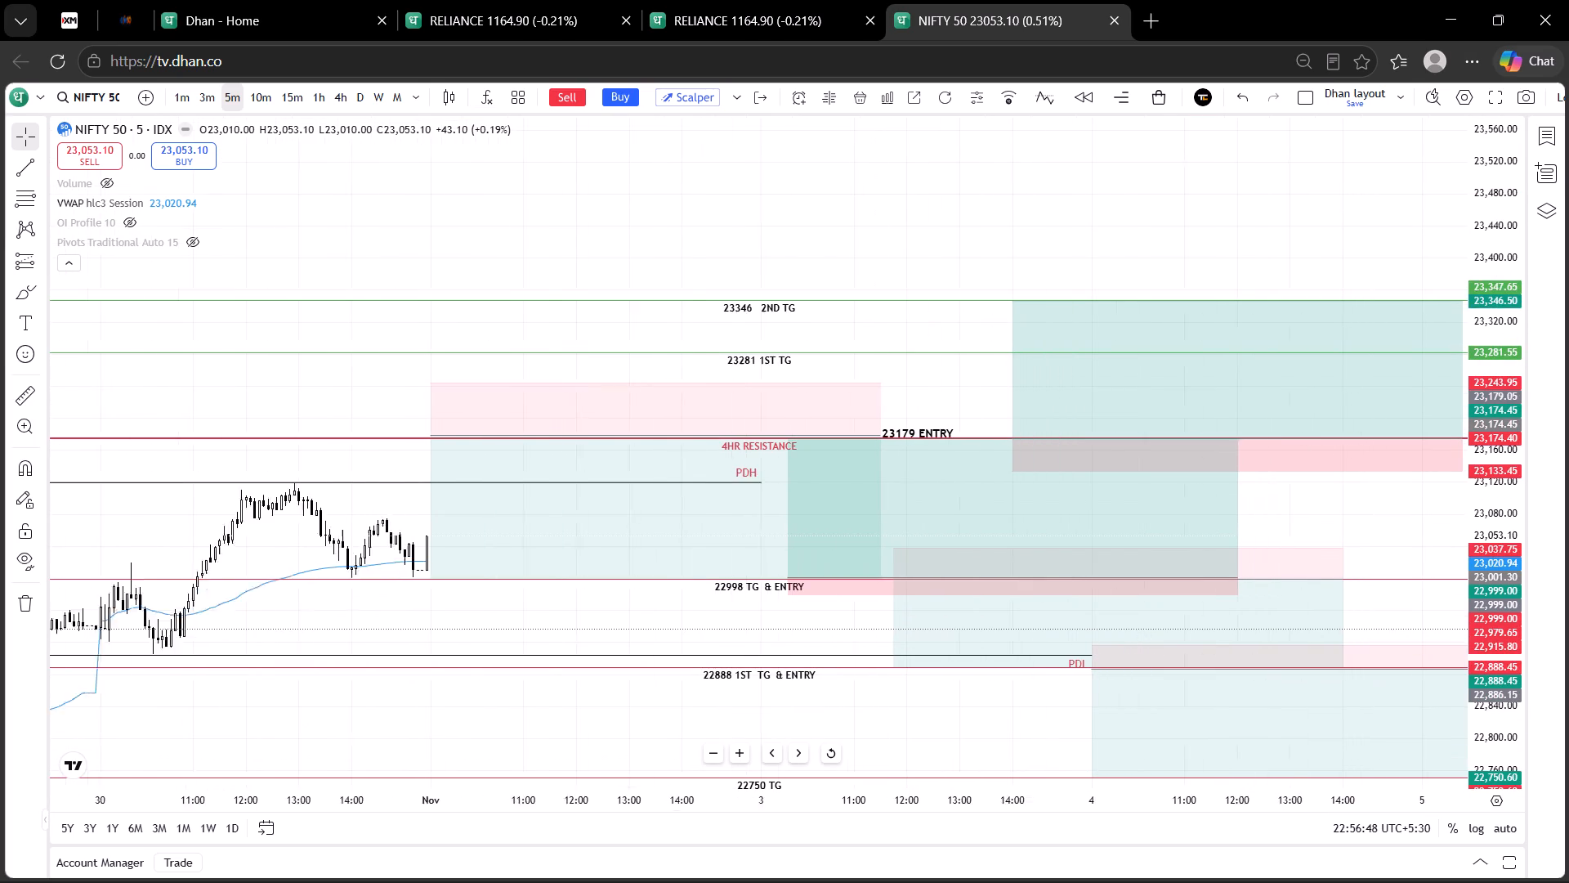
pyautogui.moveTo(616, 778); pyautogui.dragTo(687, 776)
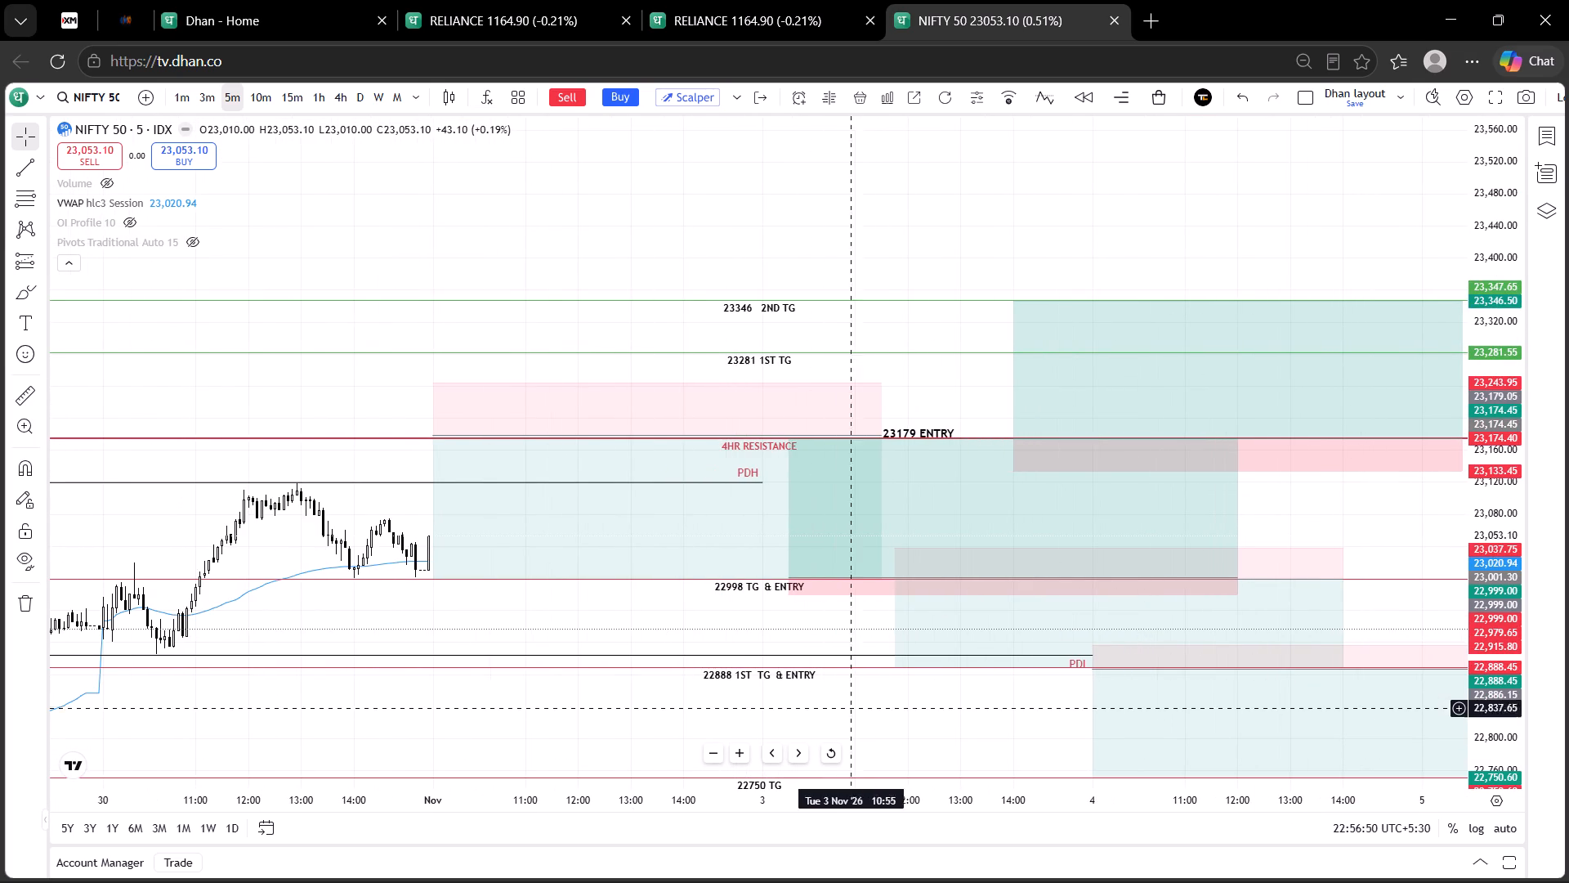
pyautogui.moveTo(891, 732); pyautogui.dragTo(713, 667)
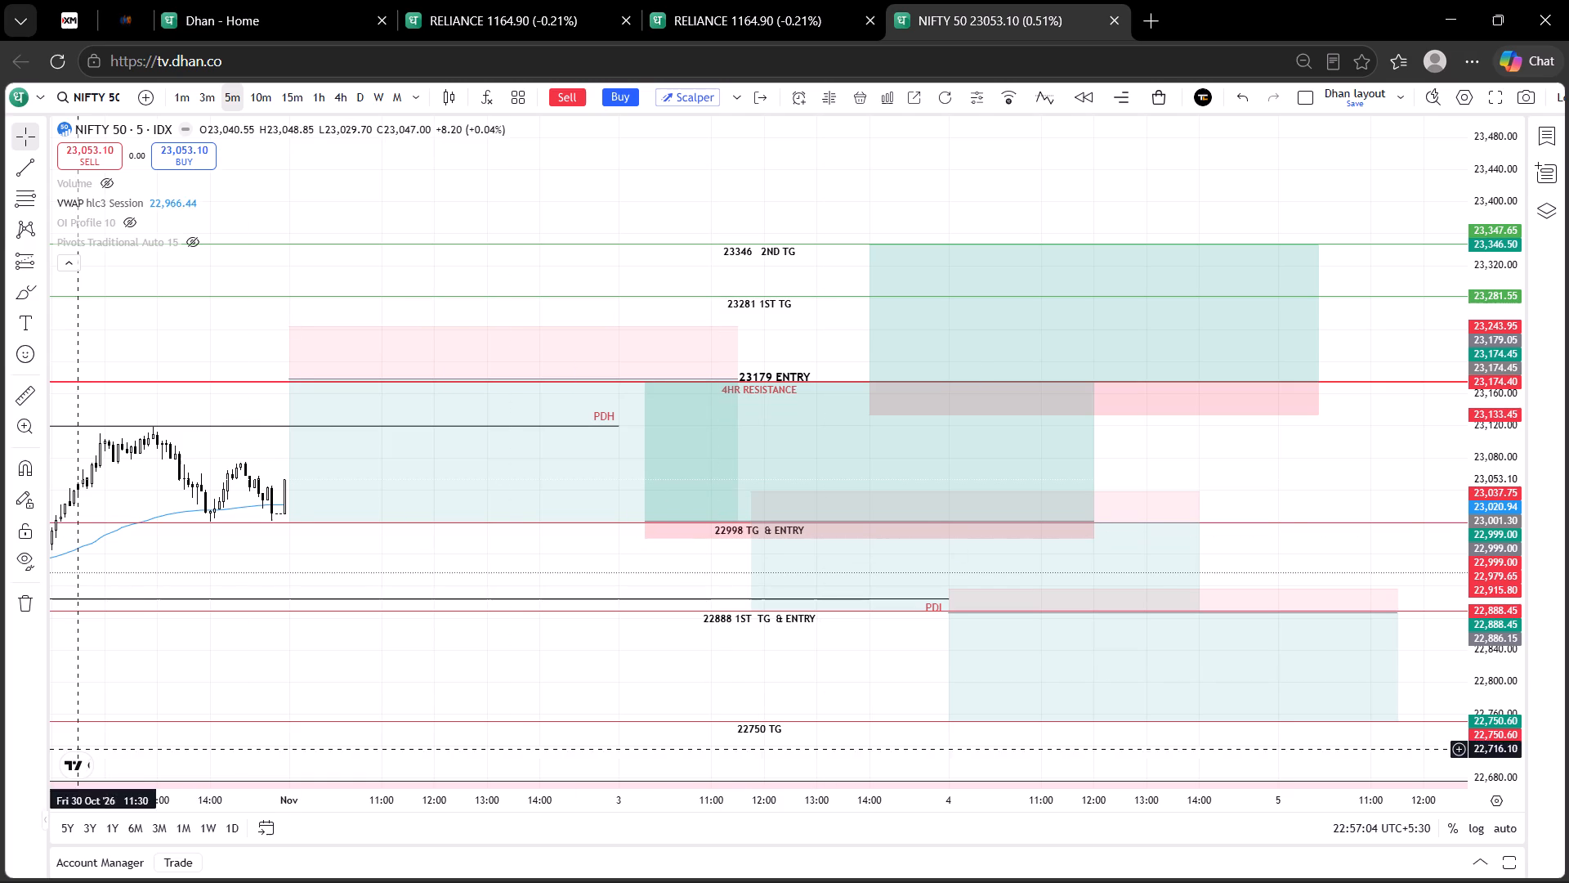
# Hide the chart's drawings toolbar.
pyautogui.click(47, 822)
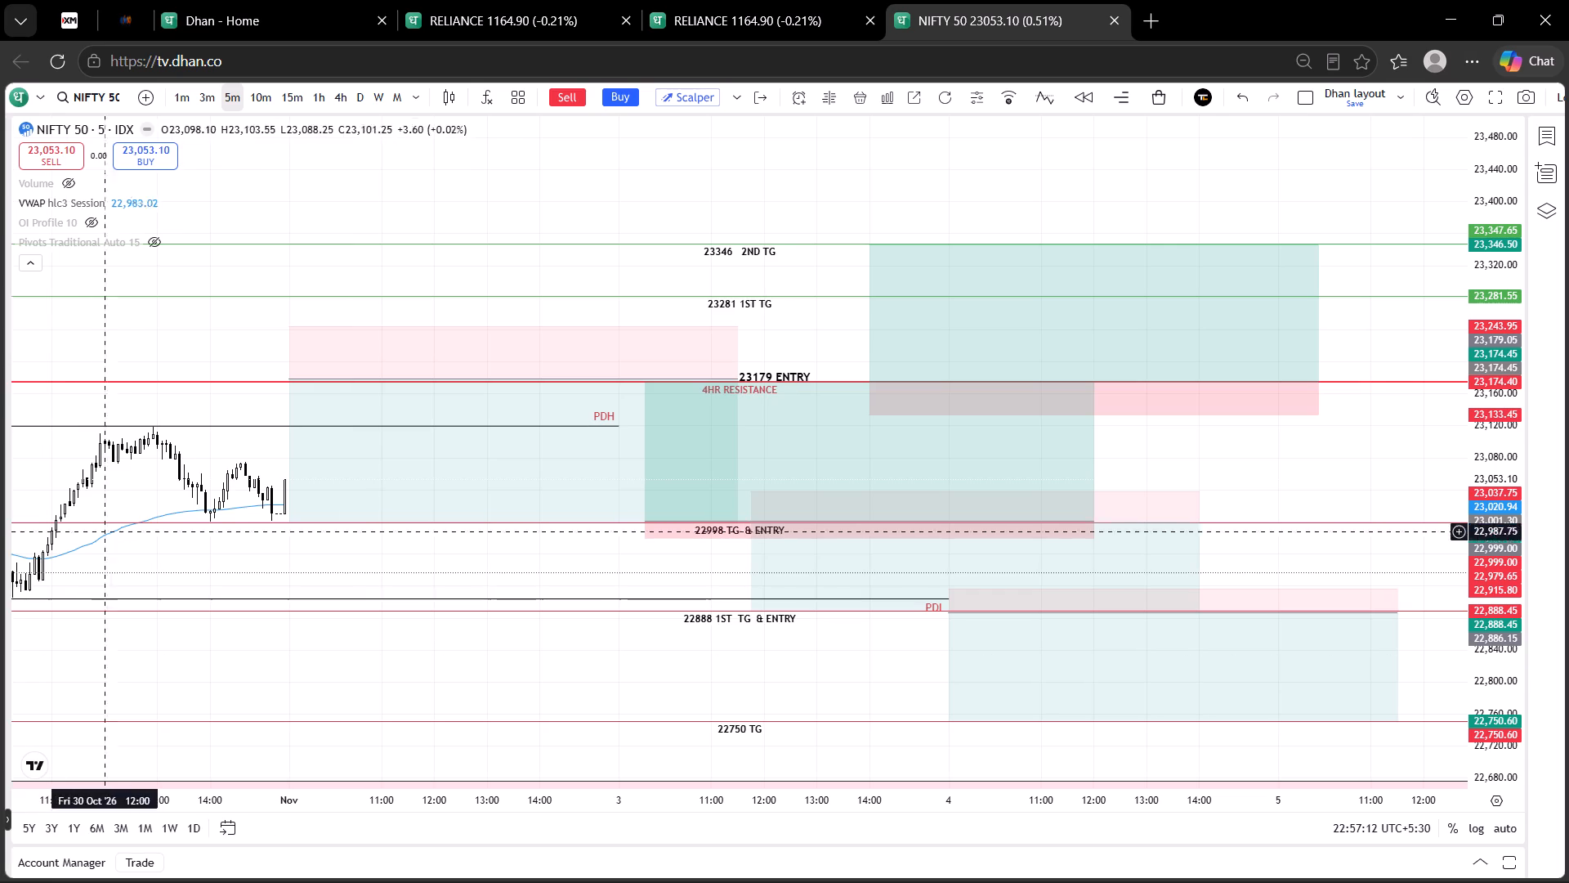
# Move the long position at the 22998 TG & ENTRY line so it ends at Wed 4 Nov 13:15, with its entry at 22,994.15.
pyautogui.doubleClick(217, 714)
pyautogui.hscroll(1, 217, 714)
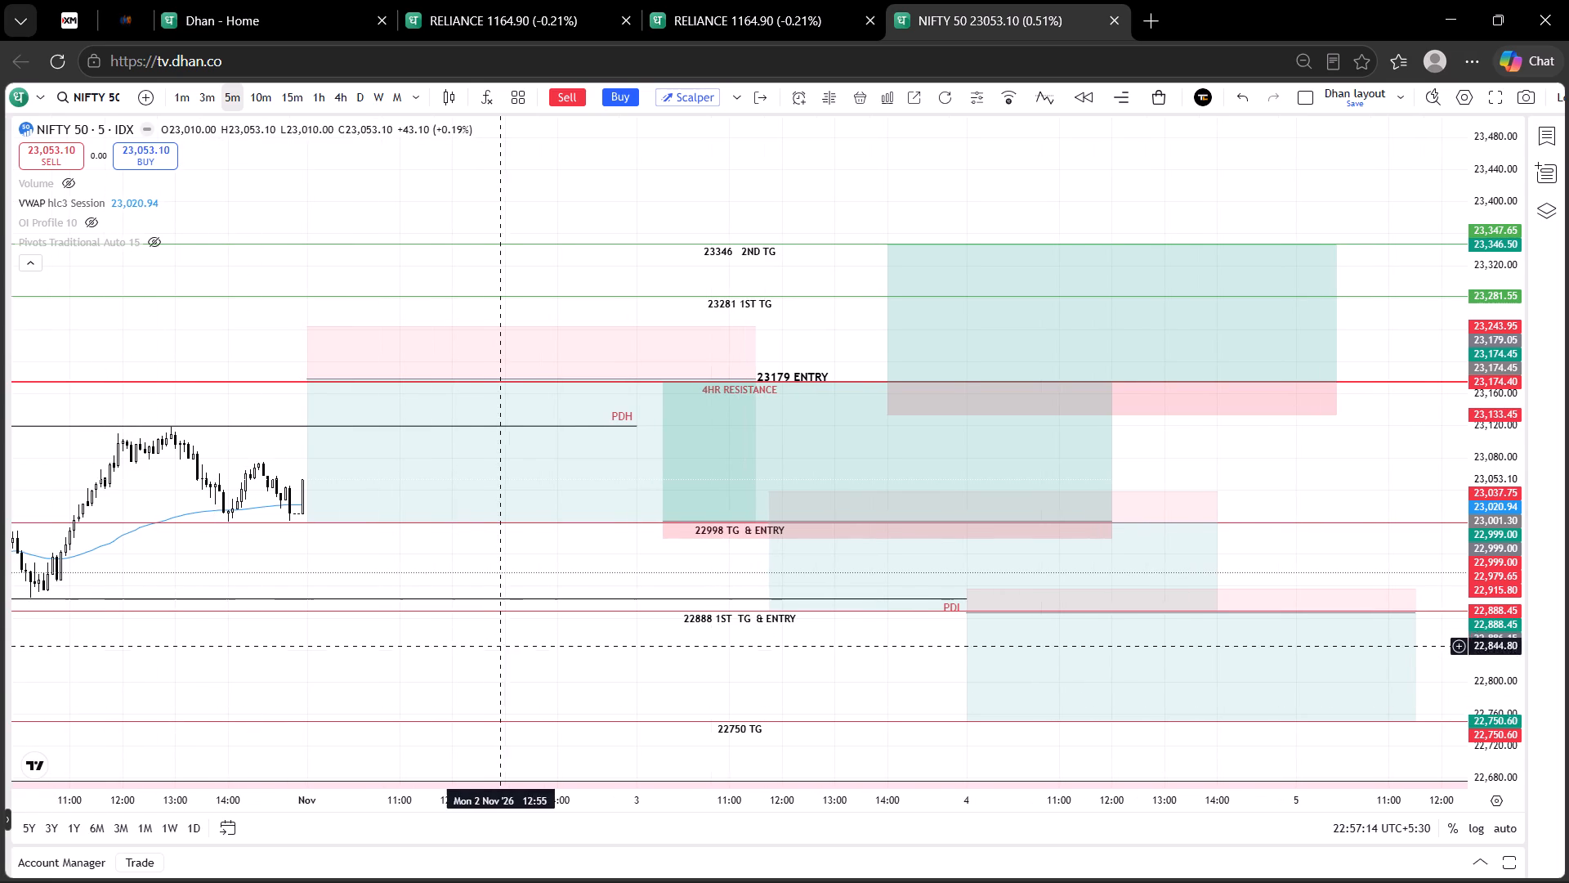
pyautogui.moveTo(473, 708); pyautogui.dragTo(542, 732)
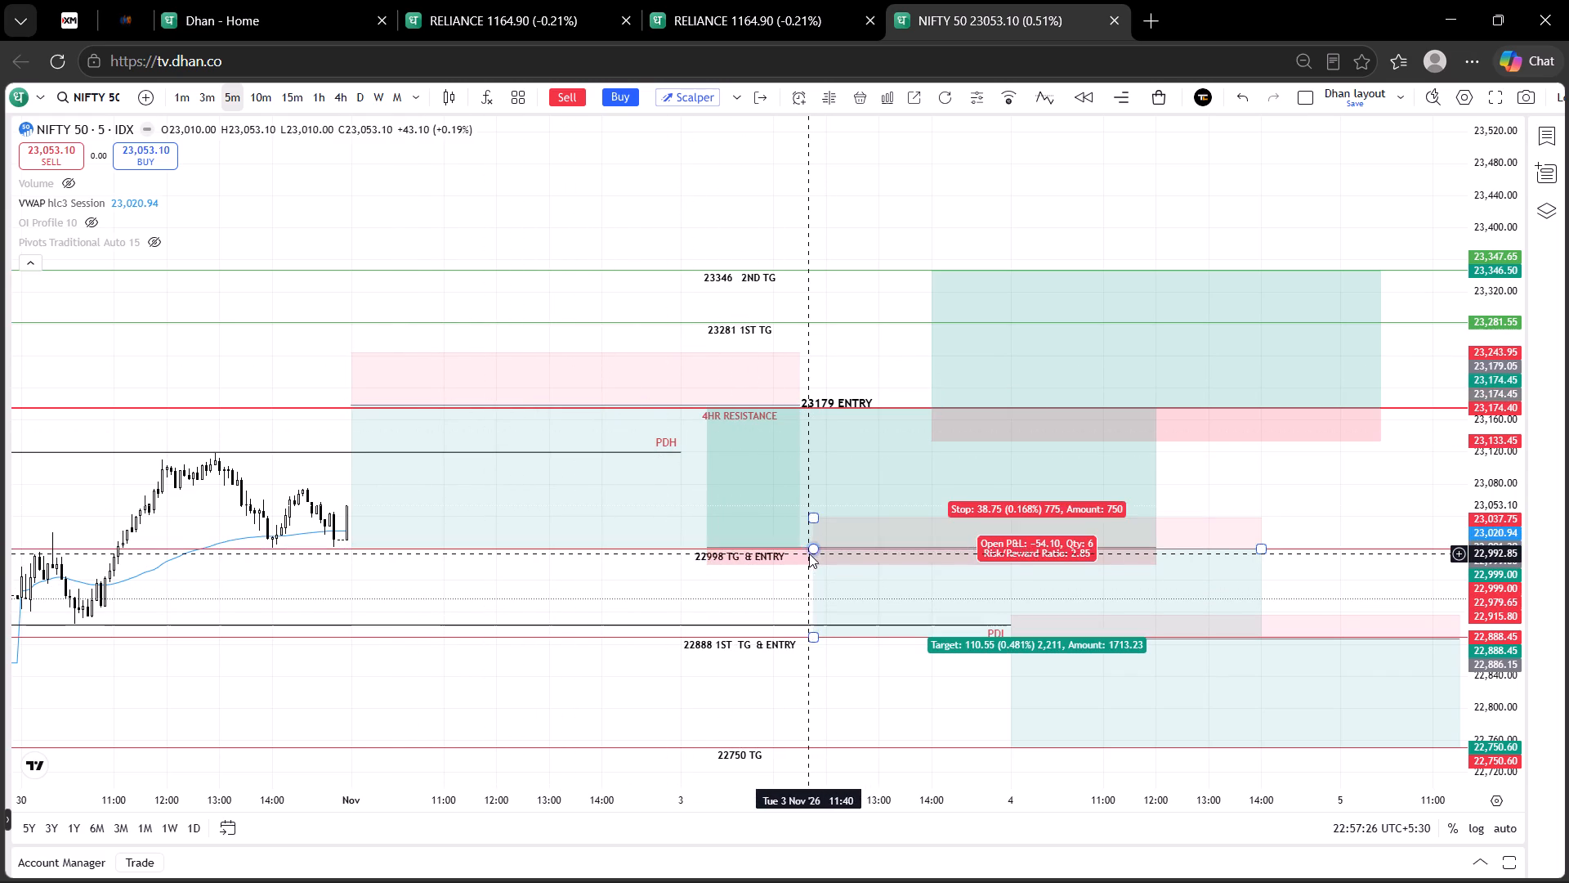
pyautogui.moveTo(793, 554); pyautogui.dragTo(409, 538)
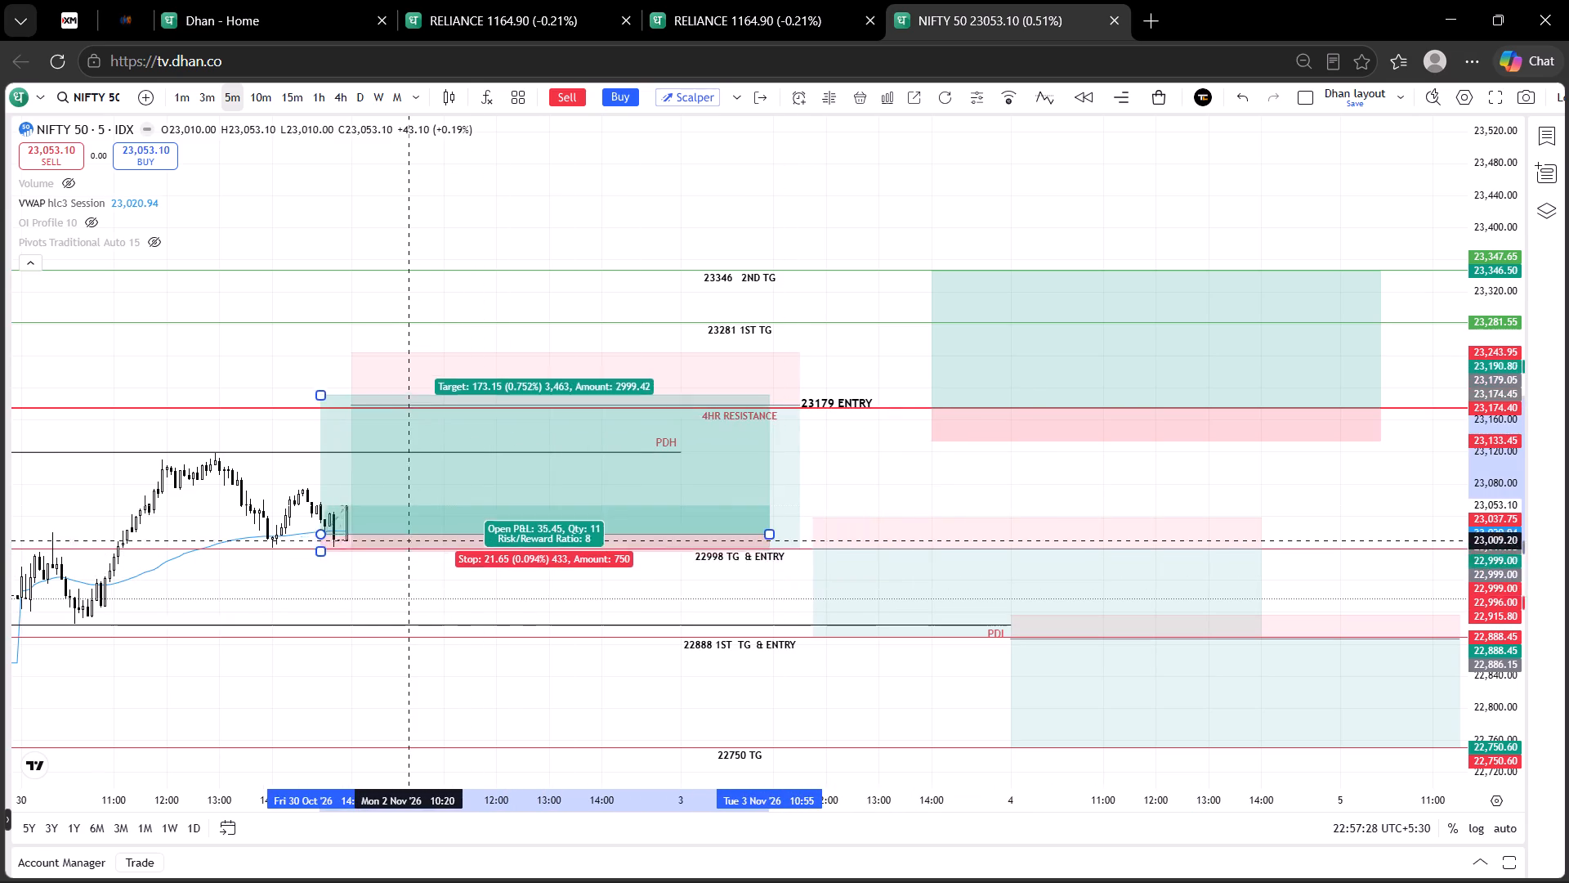
pyautogui.moveTo(409, 538); pyautogui.dragTo(454, 555)
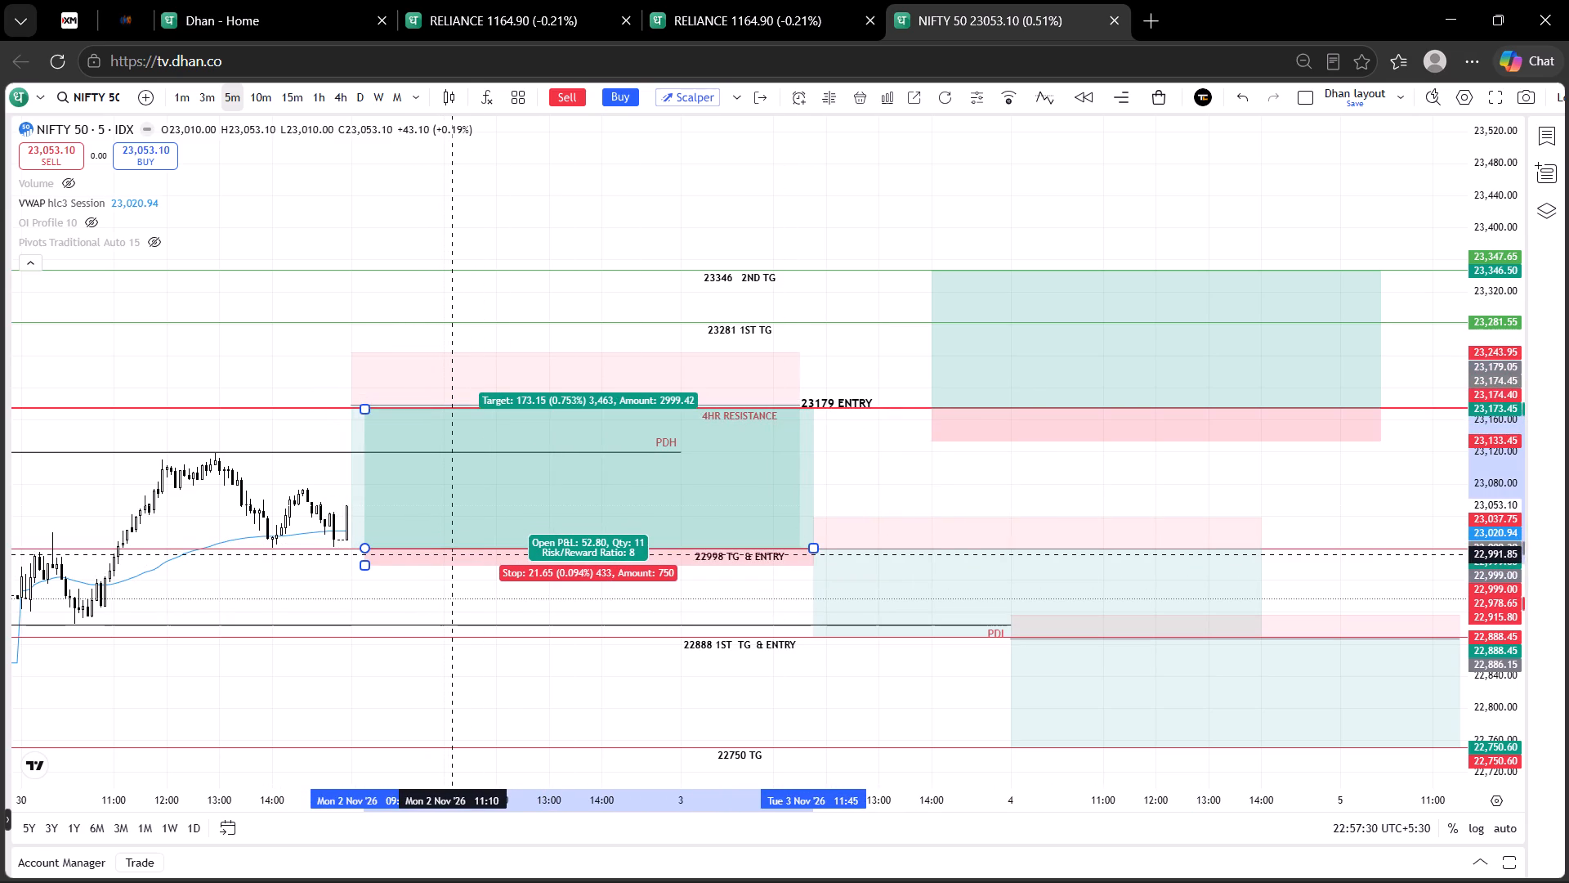
pyautogui.moveTo(454, 555); pyautogui.dragTo(477, 588)
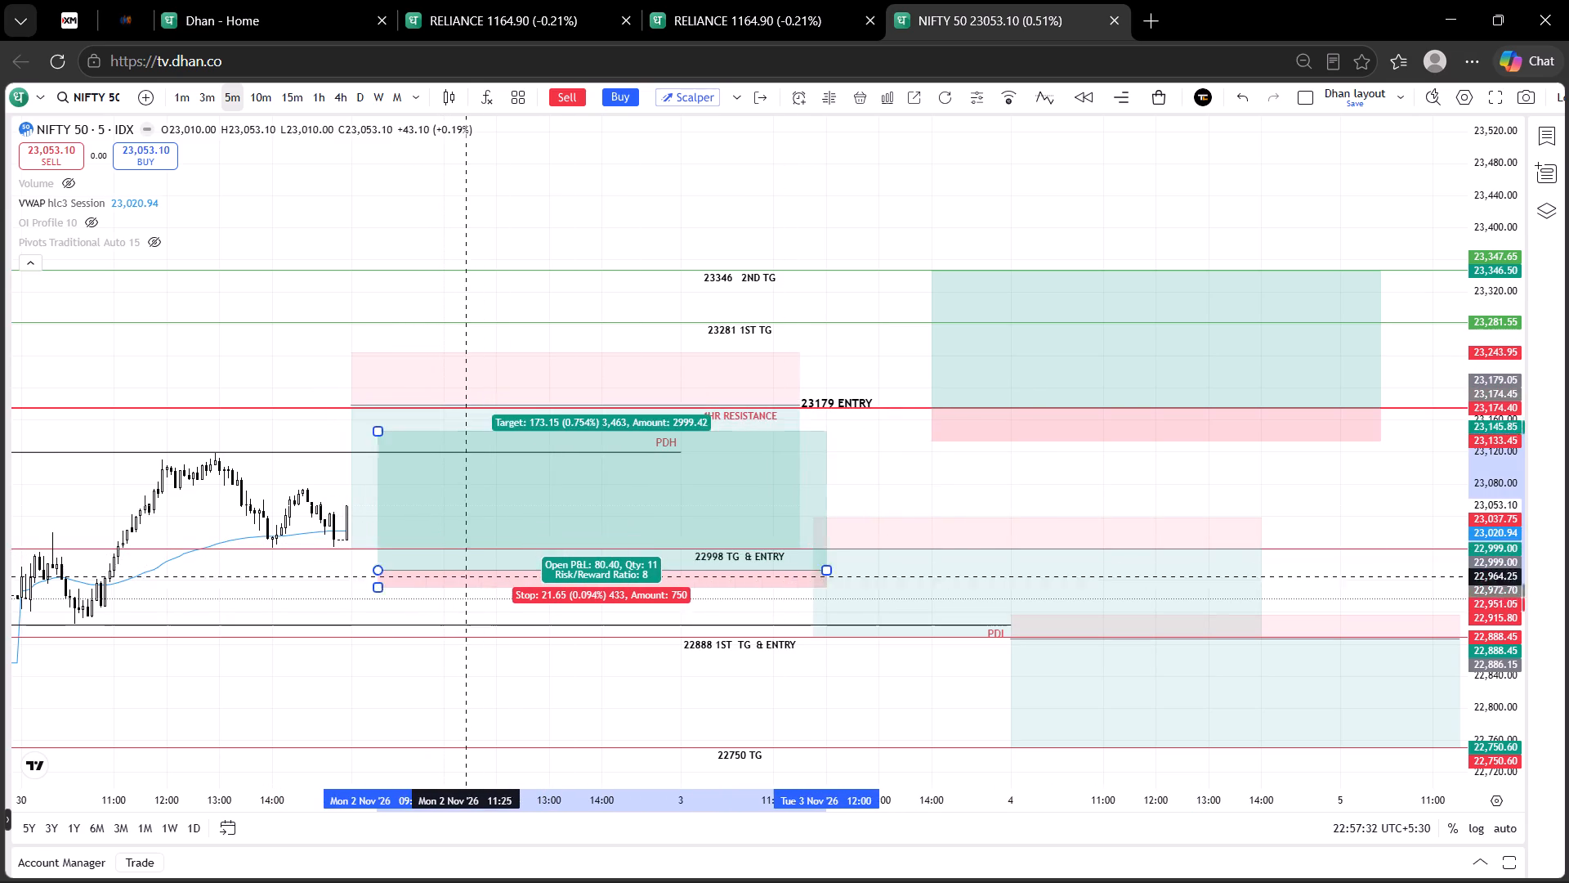
pyautogui.moveTo(477, 588); pyautogui.dragTo(895, 549)
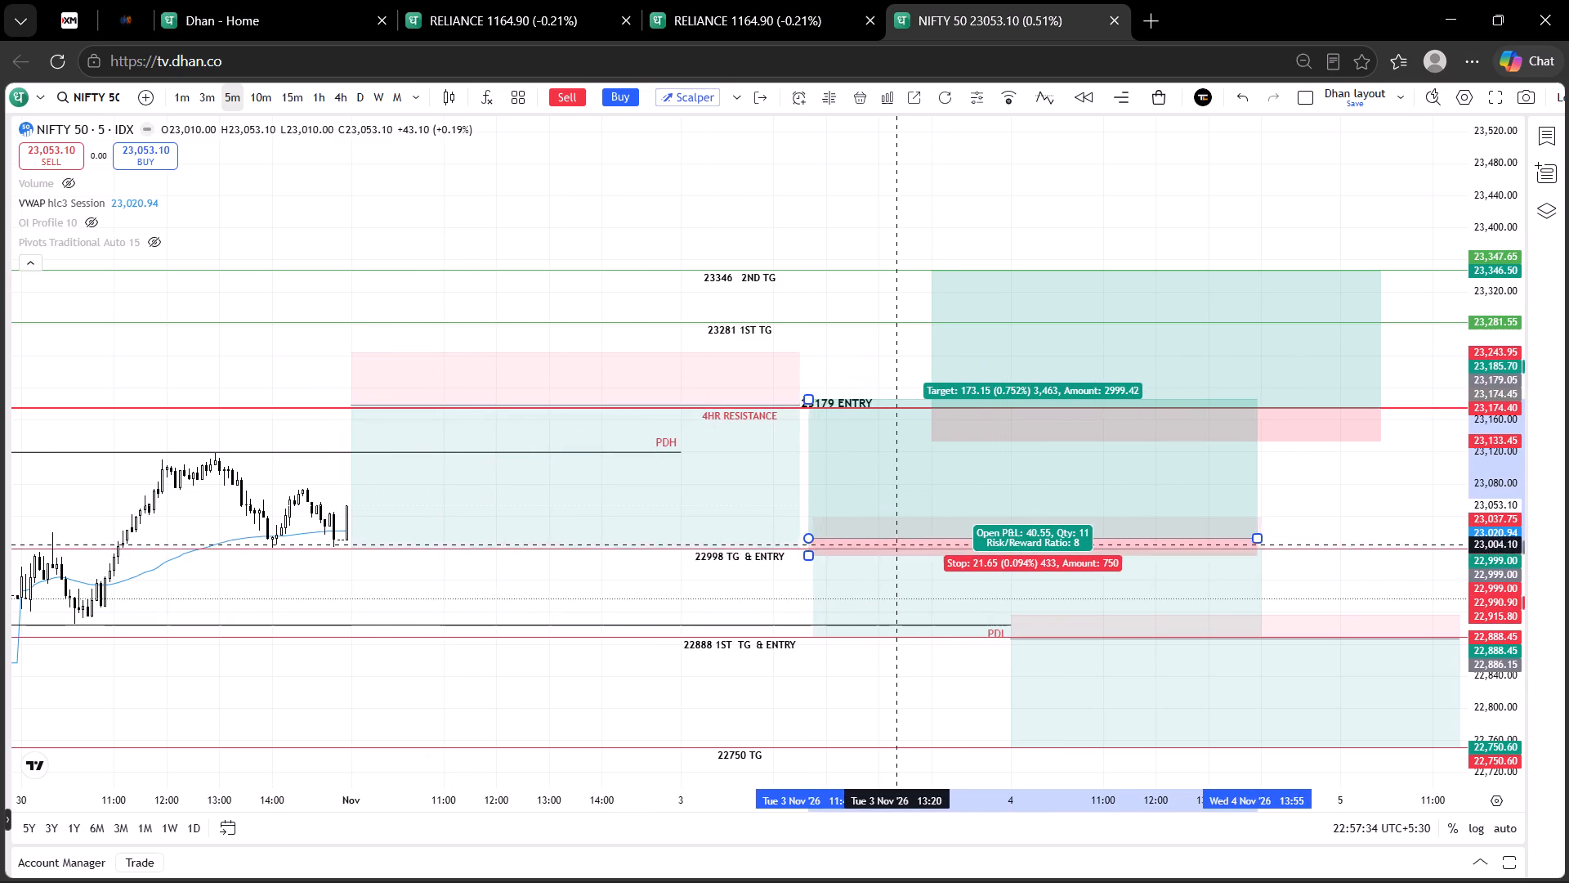
pyautogui.moveTo(895, 549); pyautogui.dragTo(874, 559)
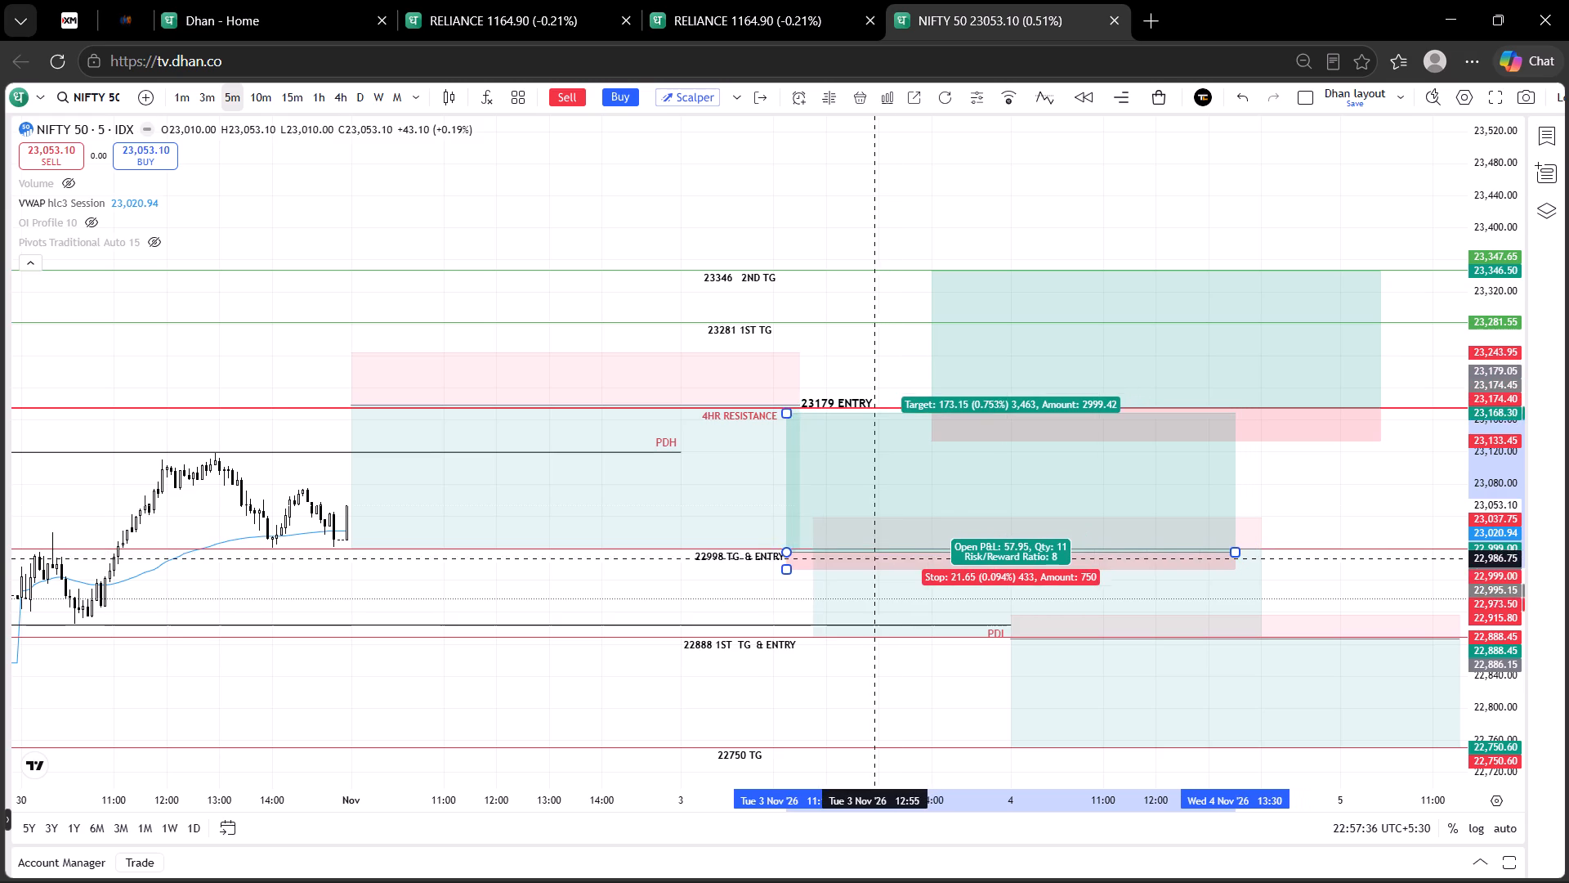
pyautogui.moveTo(874, 559); pyautogui.dragTo(860, 559)
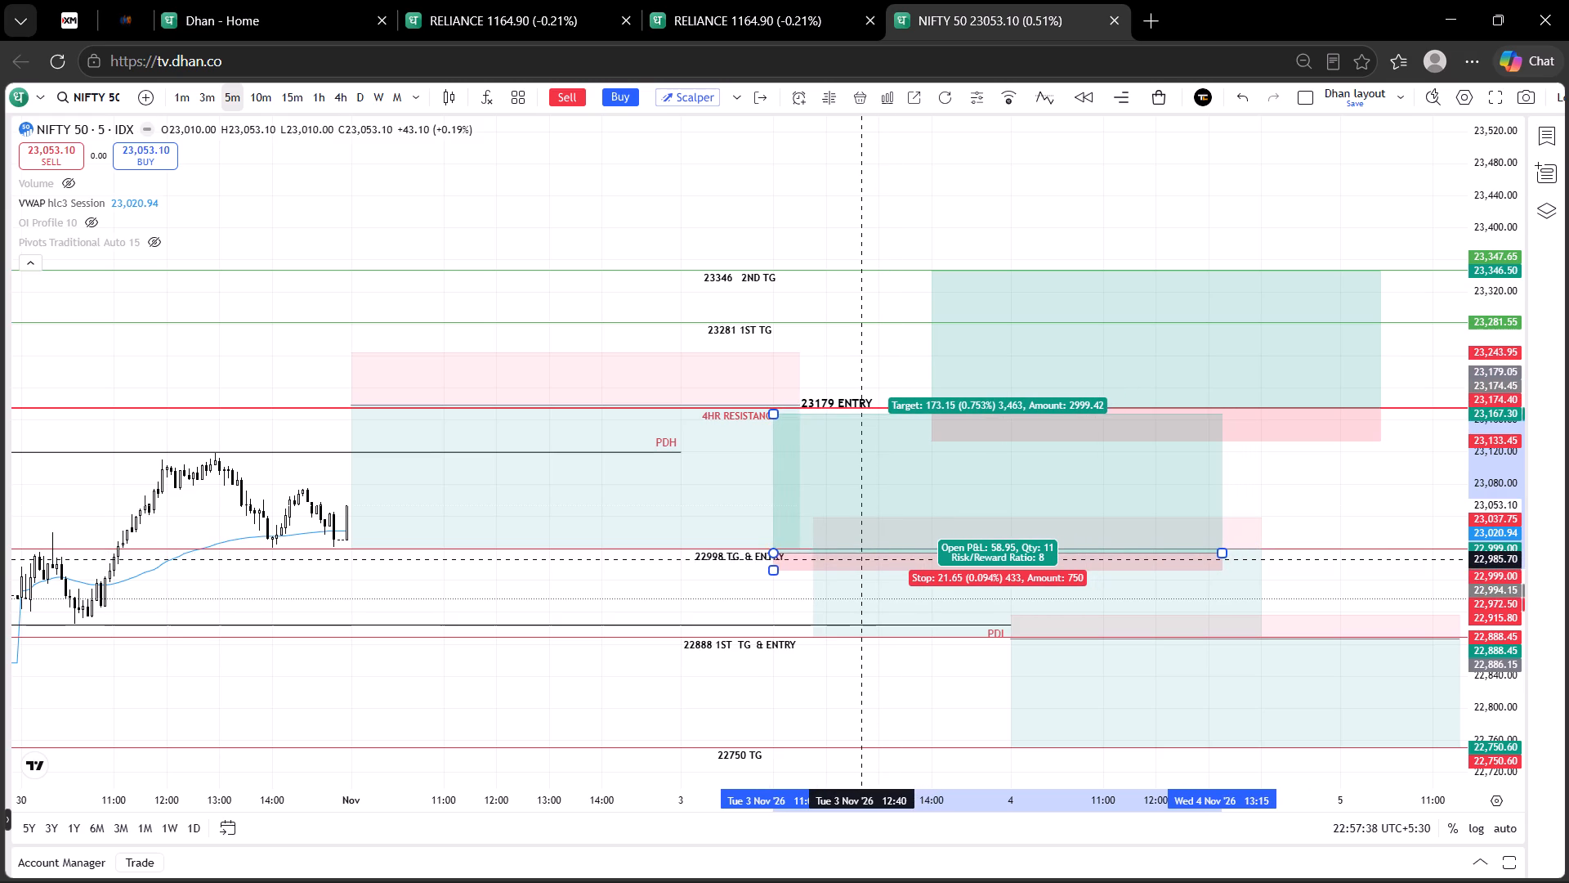
pyautogui.moveTo(860, 559); pyautogui.dragTo(861, 559)
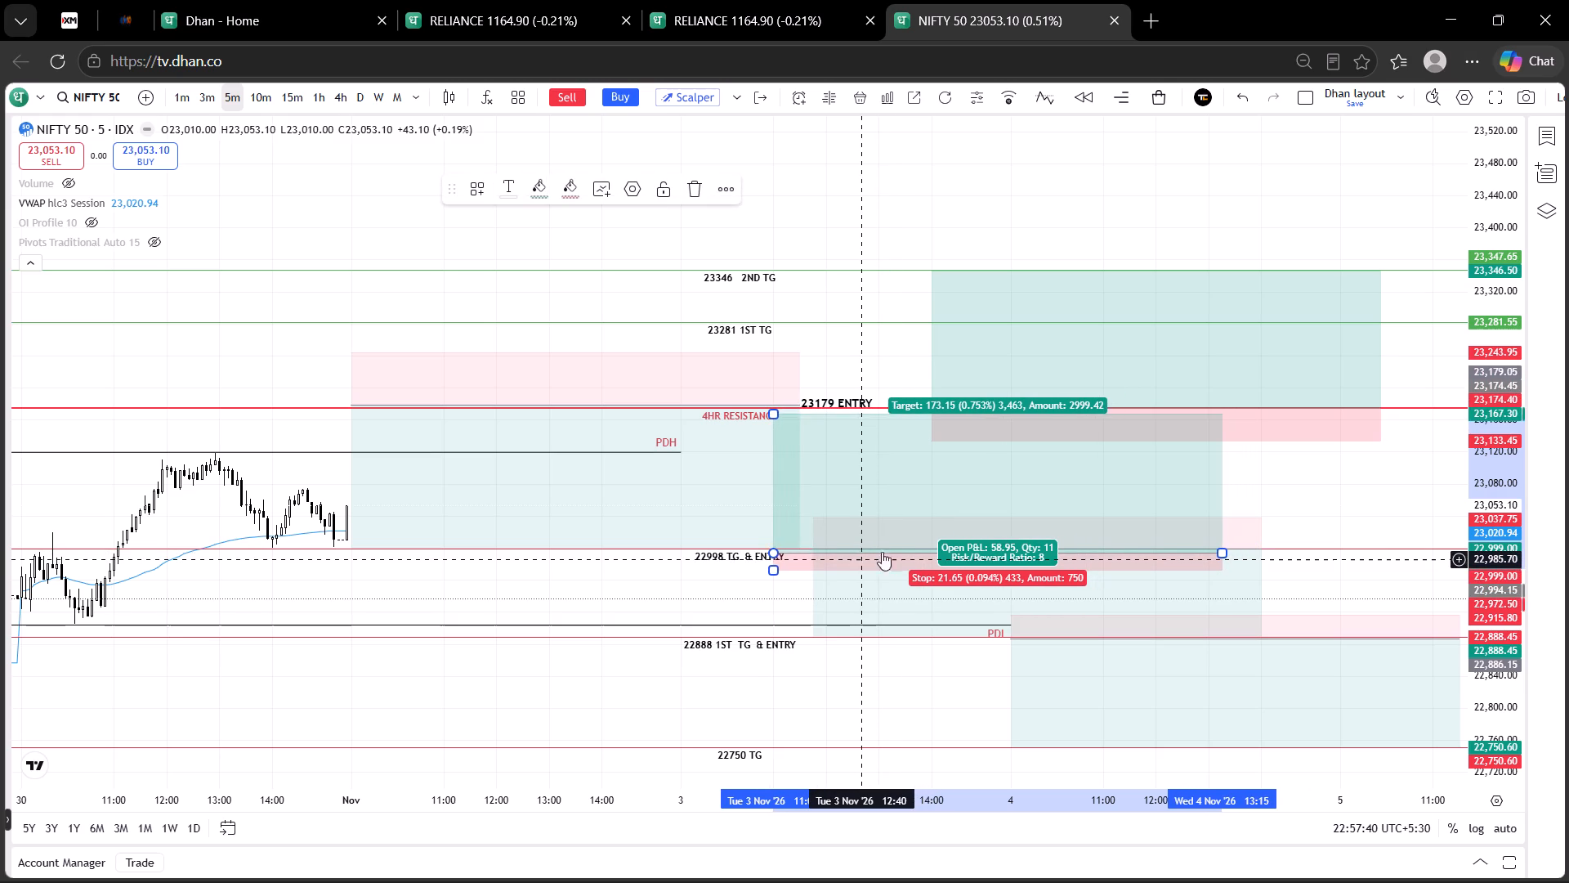
pyautogui.click(1375, 458)
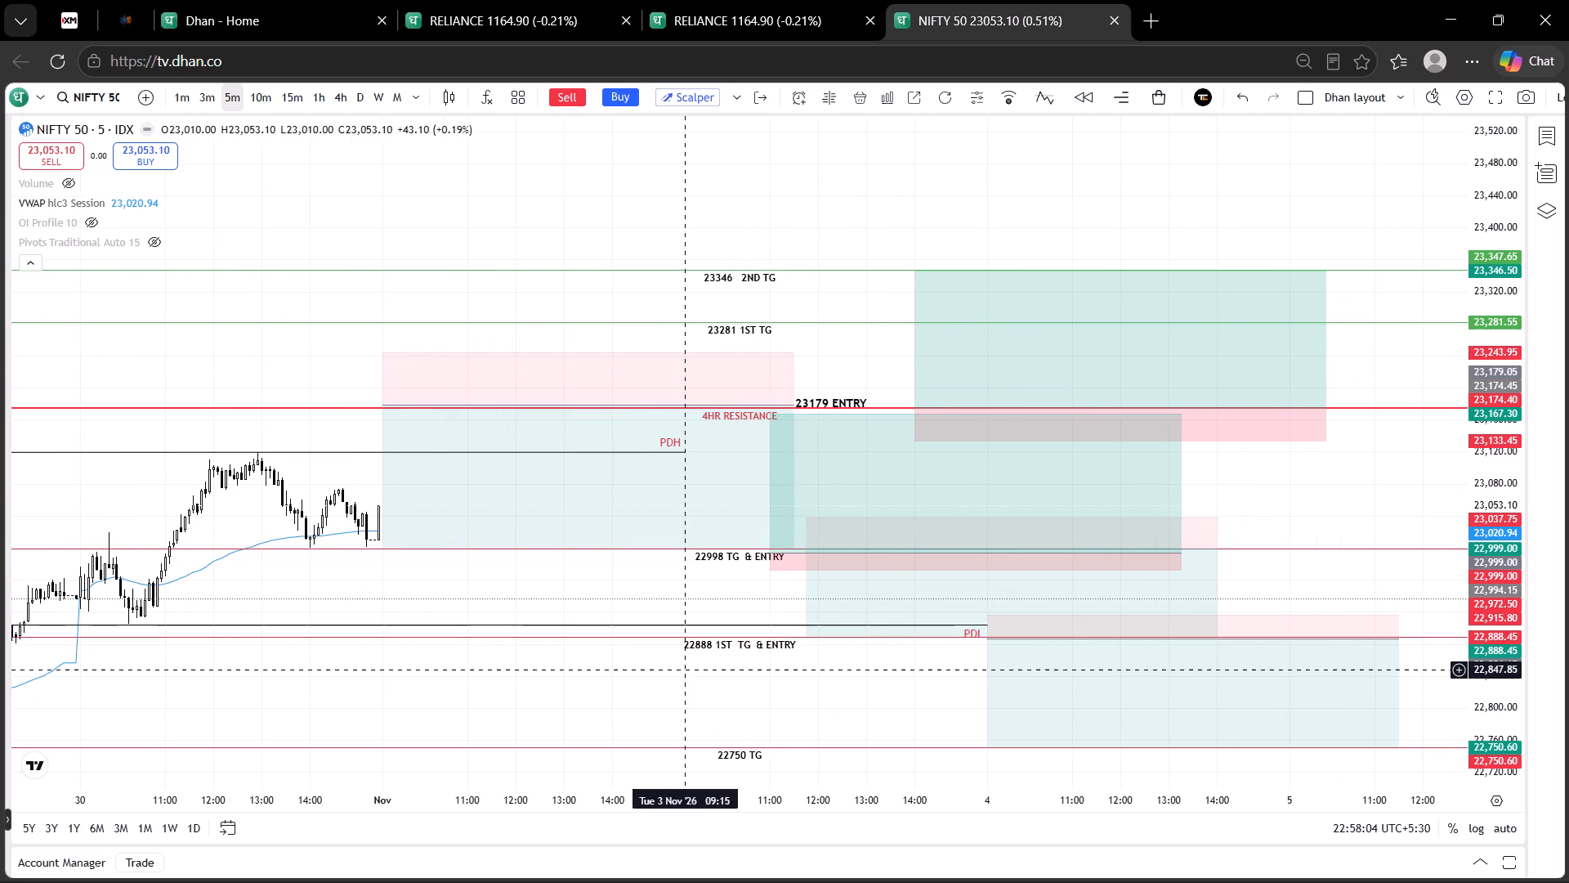
# Raise the long position at the 22998 TG & ENTRY line to entry 23,004.40, target 23,177.55 and stop 22,982.75.
pyautogui.moveTo(685, 675); pyautogui.dragTo(575, 532)
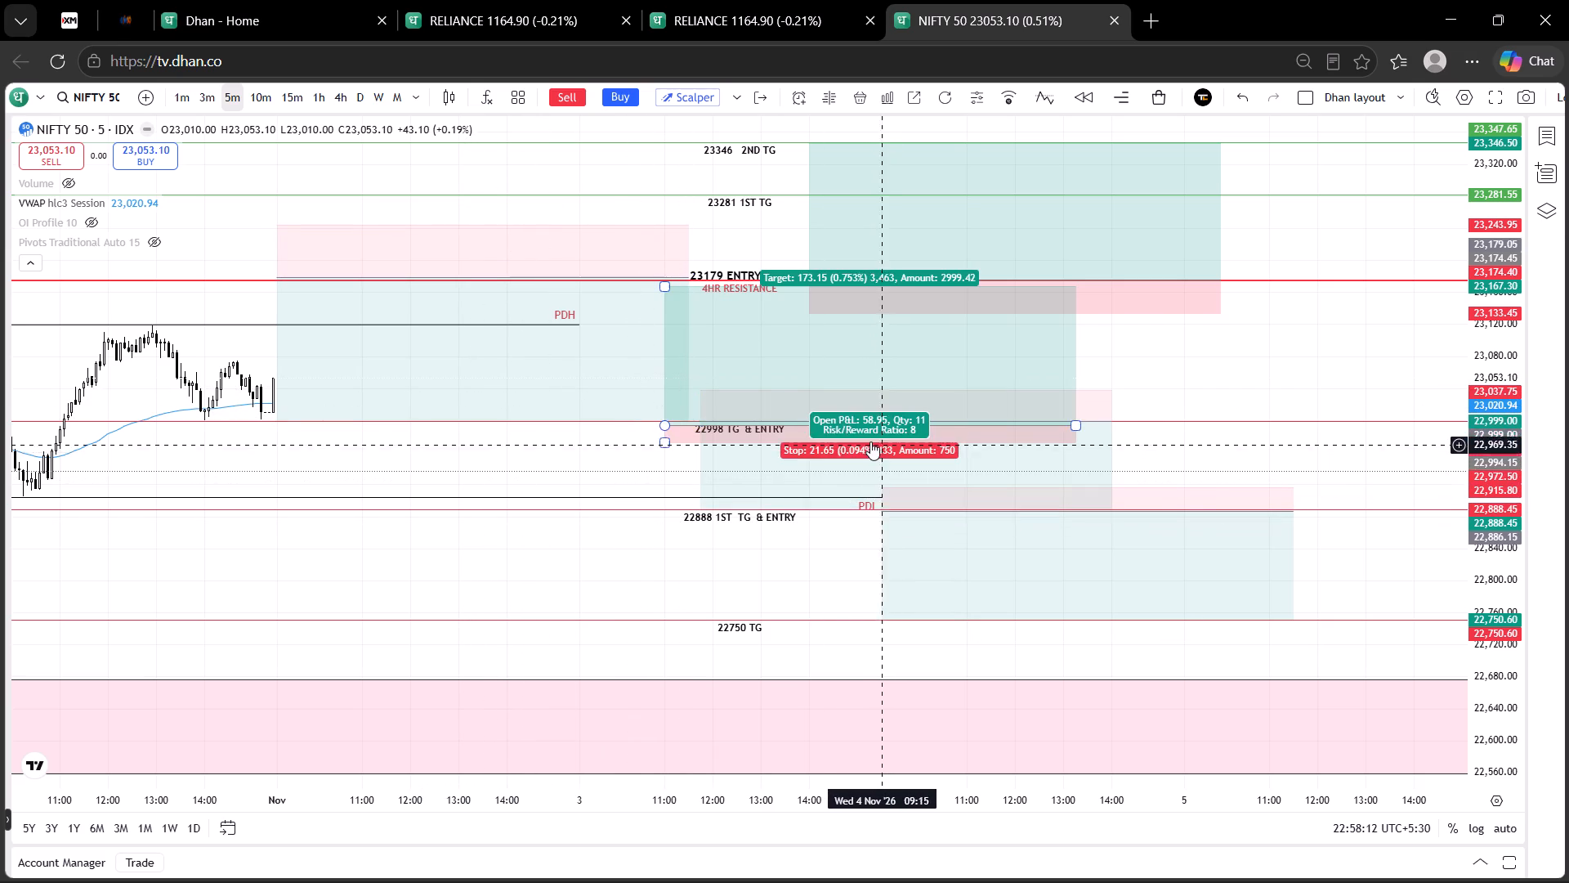
pyautogui.click(680, 440)
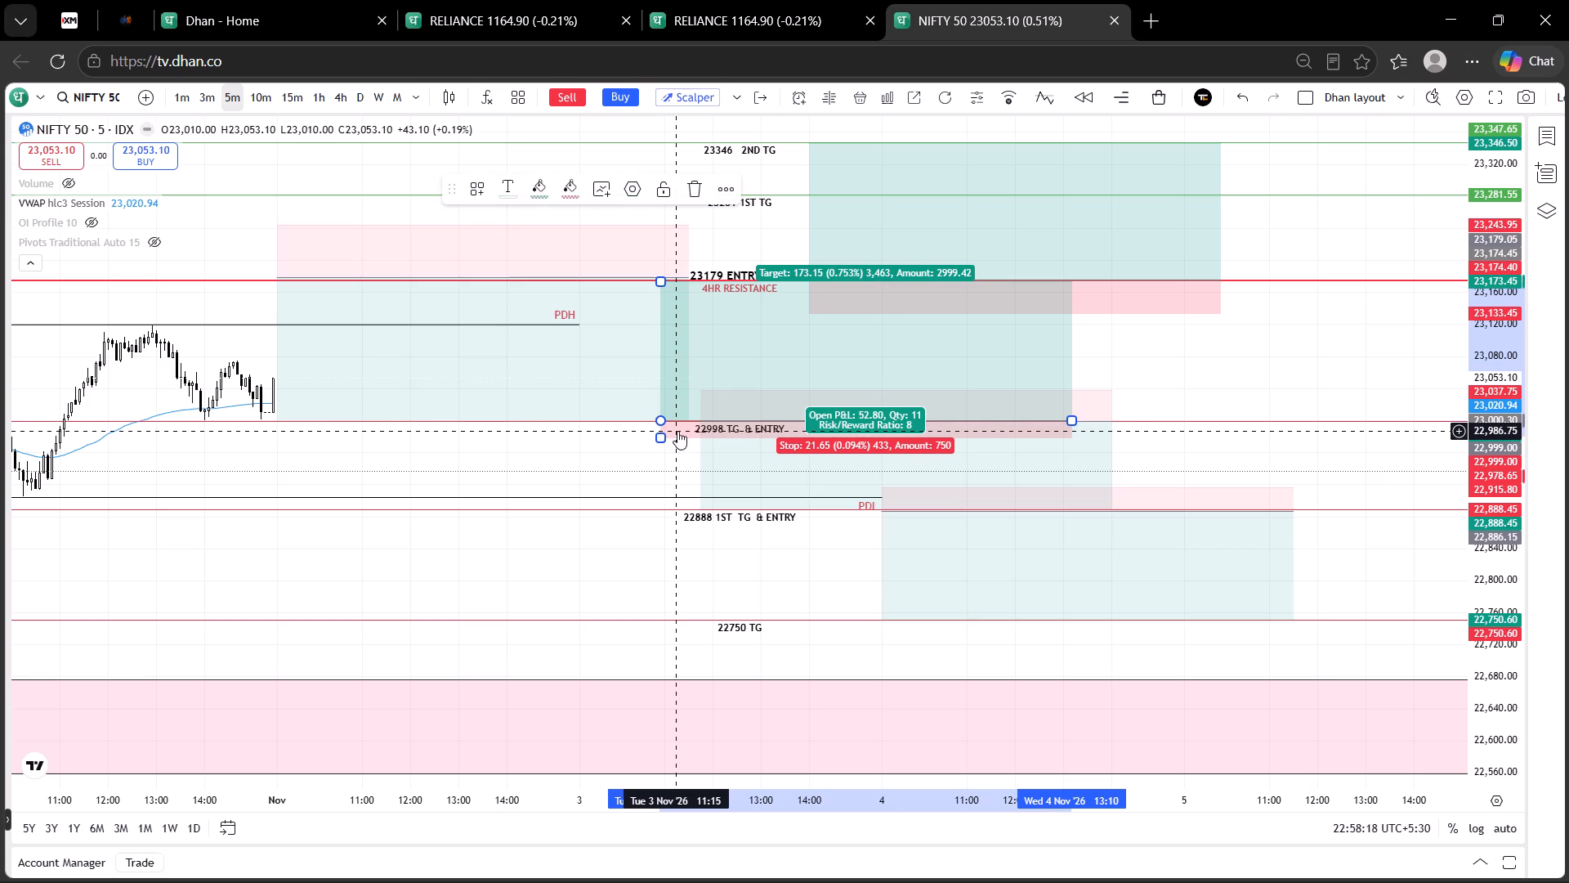
pyautogui.click(677, 431)
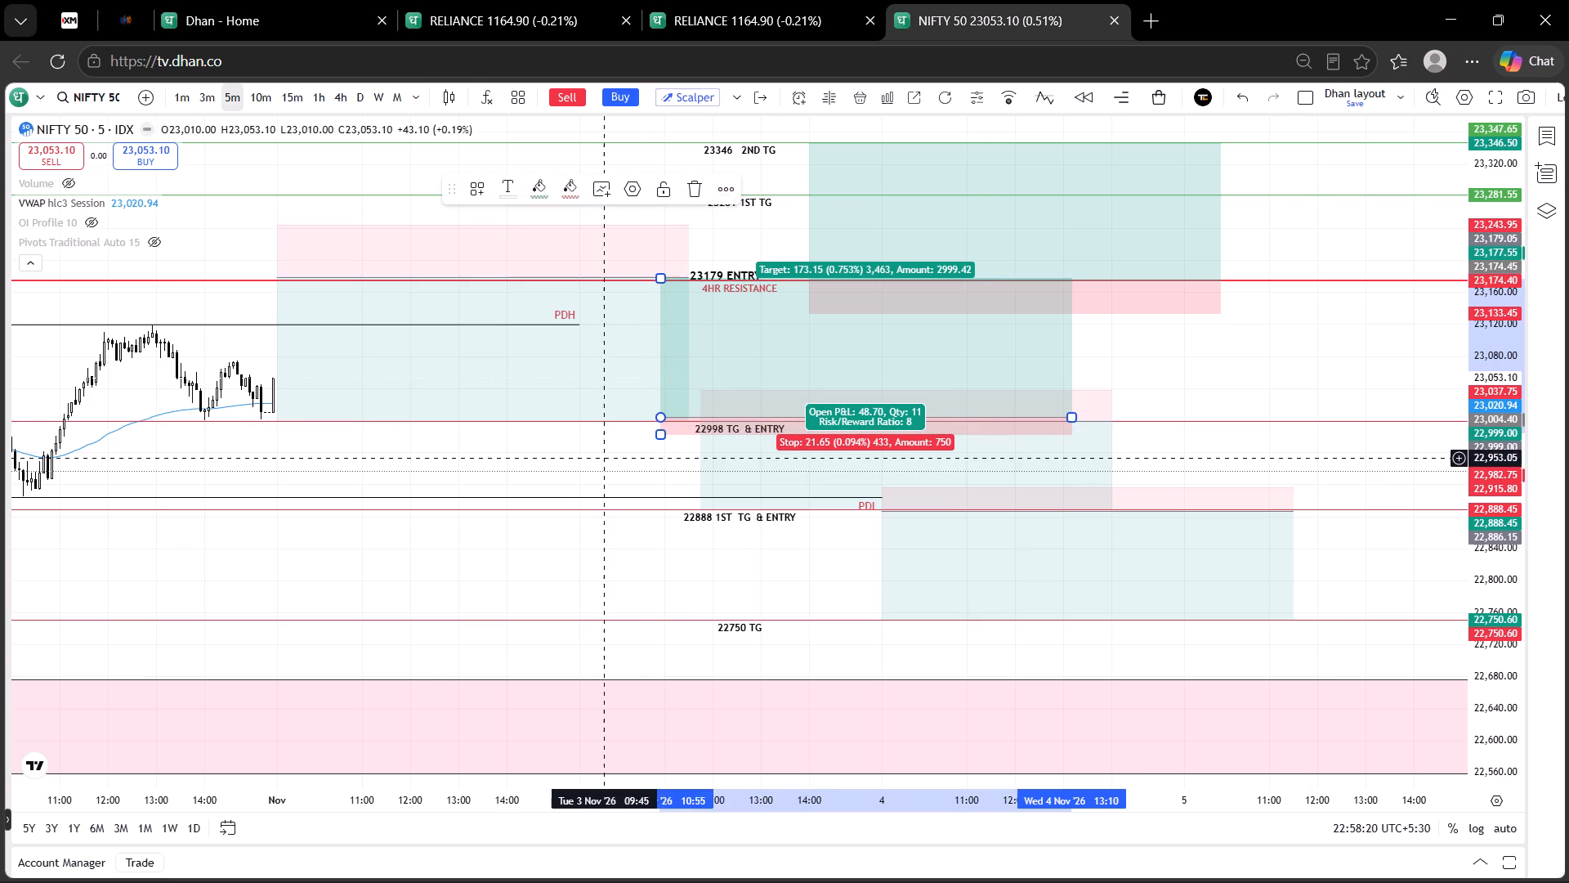
pyautogui.click(588, 462)
# Save the Dhan layout with the repositioned long trade.
pyautogui.moveTo(588, 462); pyautogui.dragTo(731, 474)
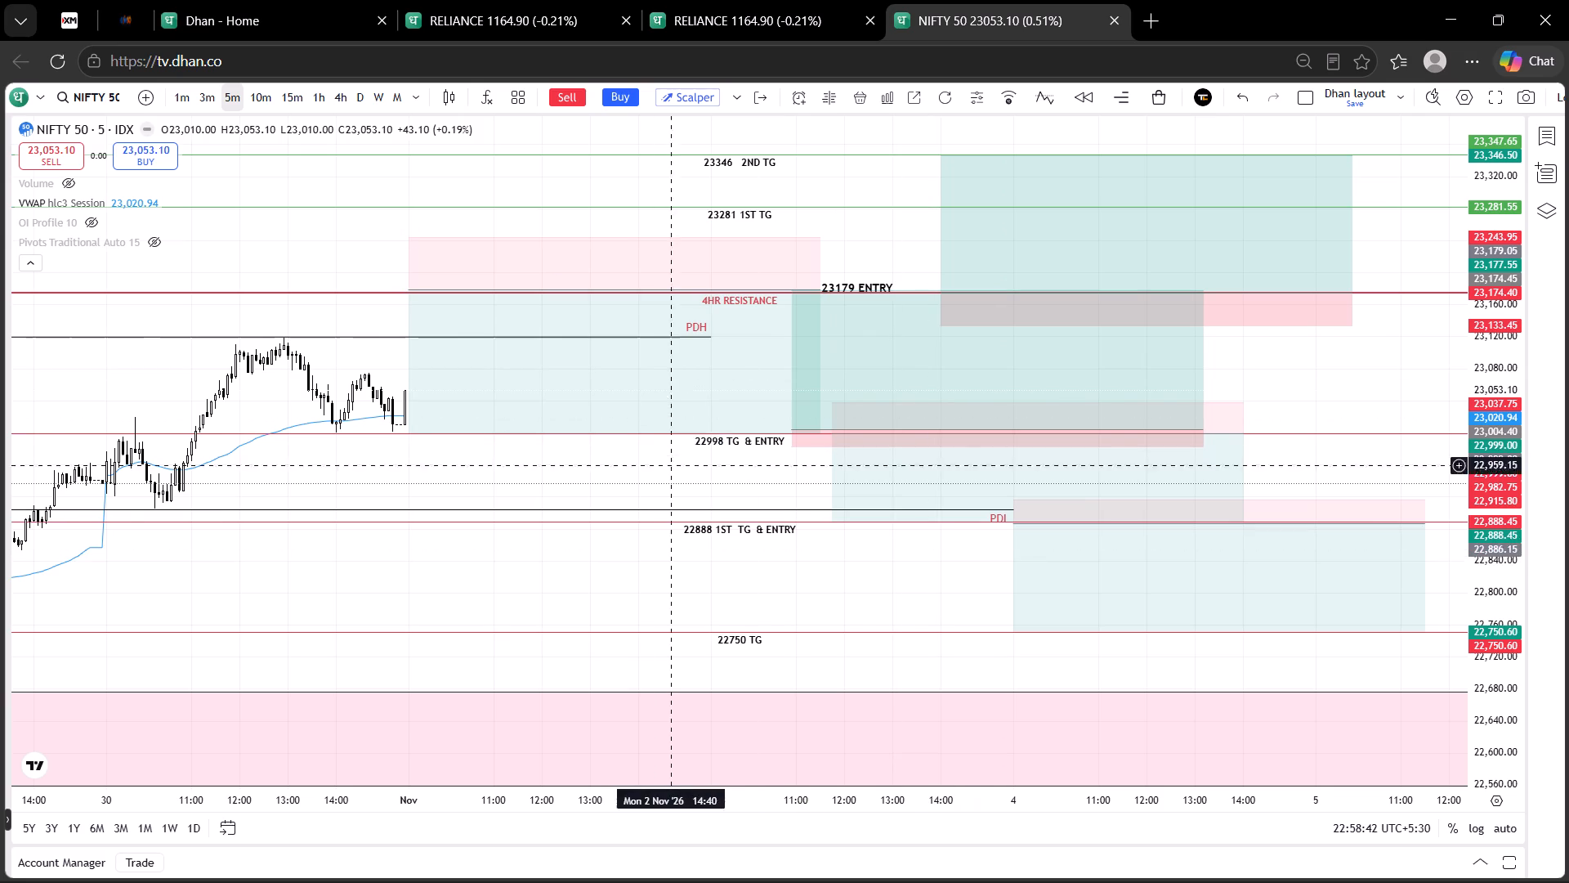
pyautogui.click(702, 570)
pyautogui.moveTo(702, 570); pyautogui.dragTo(610, 650)
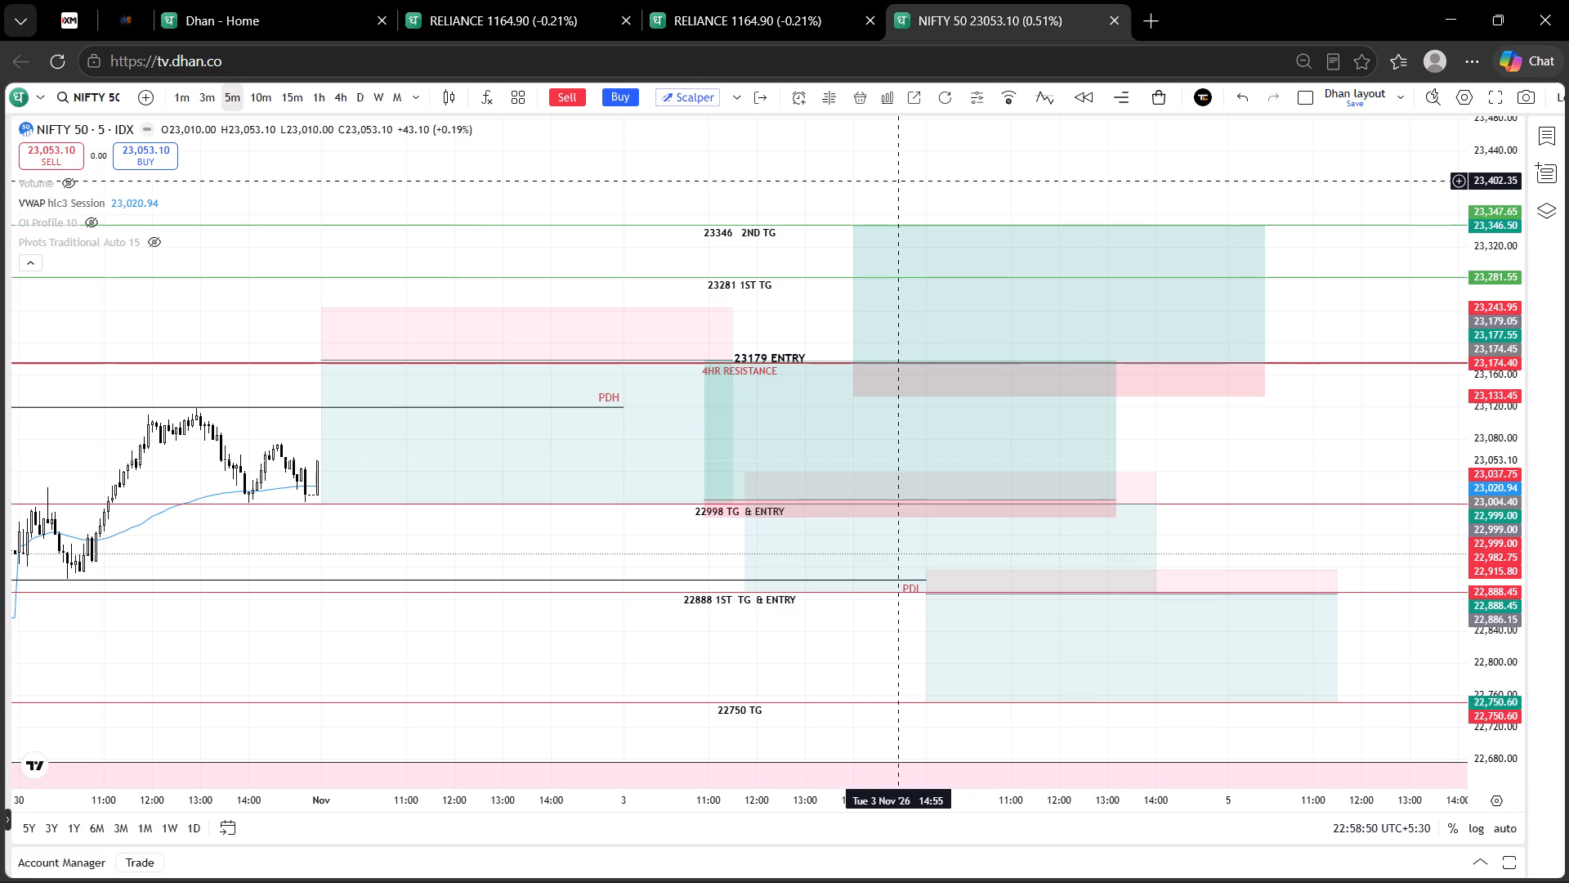
pyautogui.doubleClick(1357, 100)
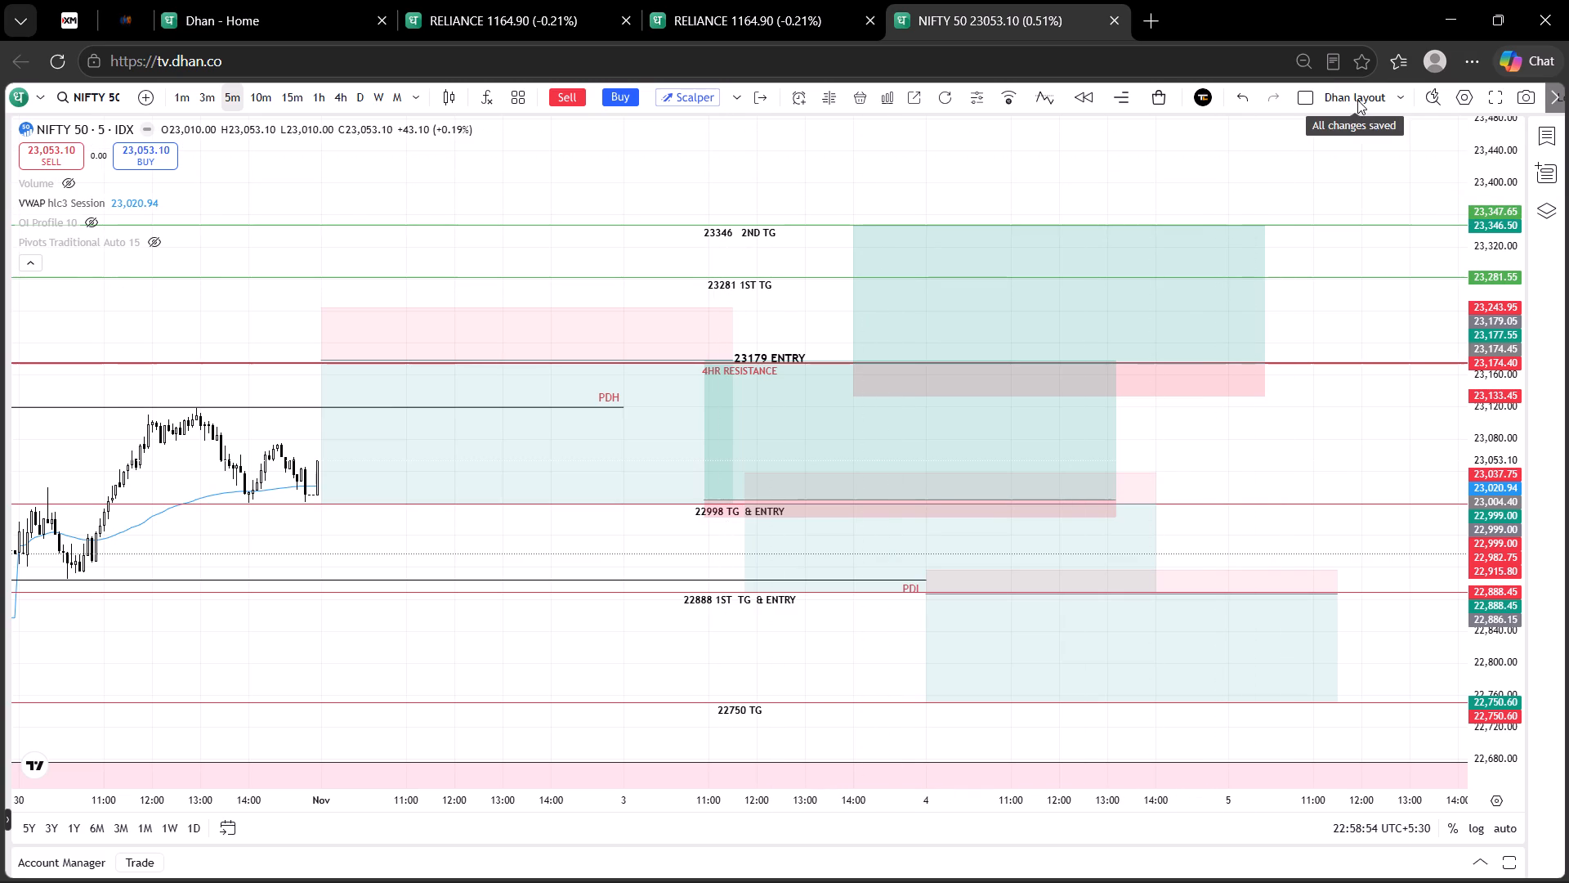
# Look over the Dhan home page, both RELIANCE charts and the NIFTY 50 chart.
pyautogui.click(347, 0)
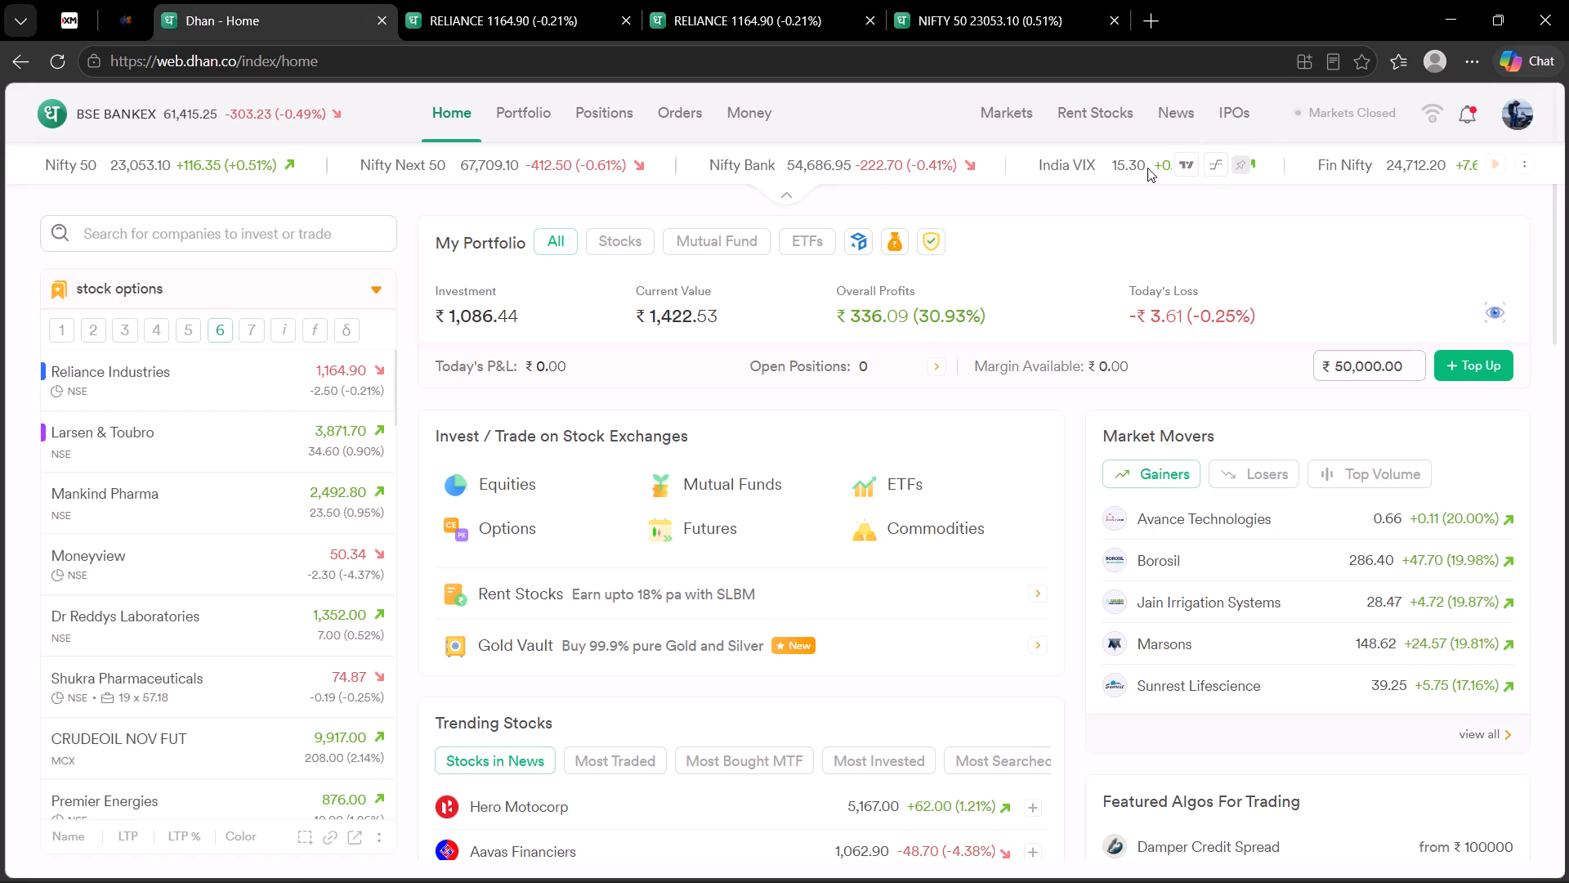
pyautogui.click(622, 0)
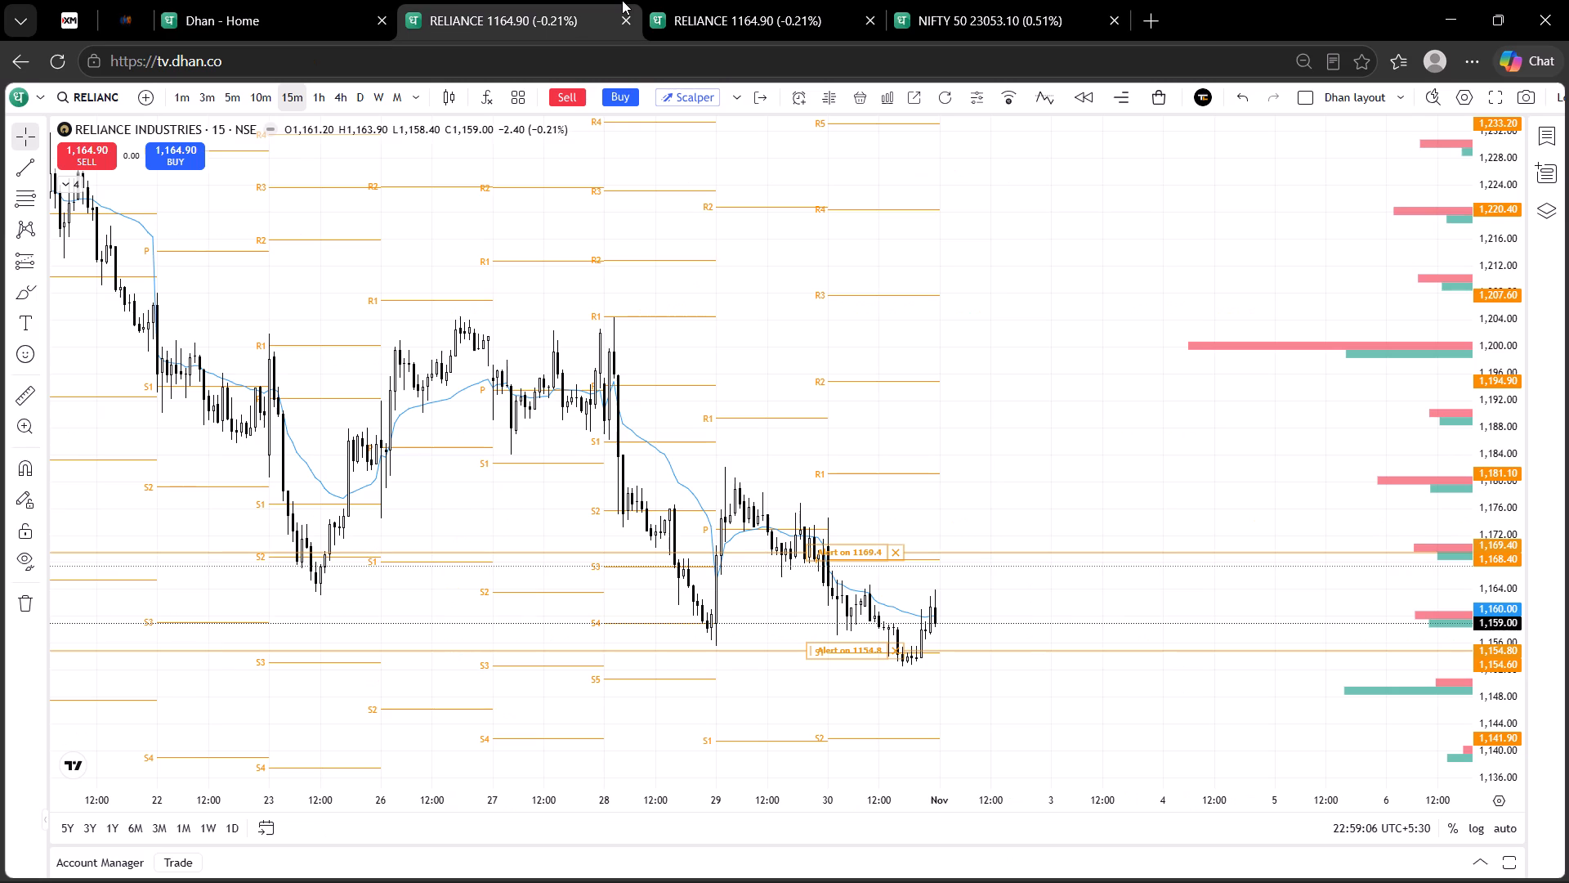
pyautogui.click(734, 1)
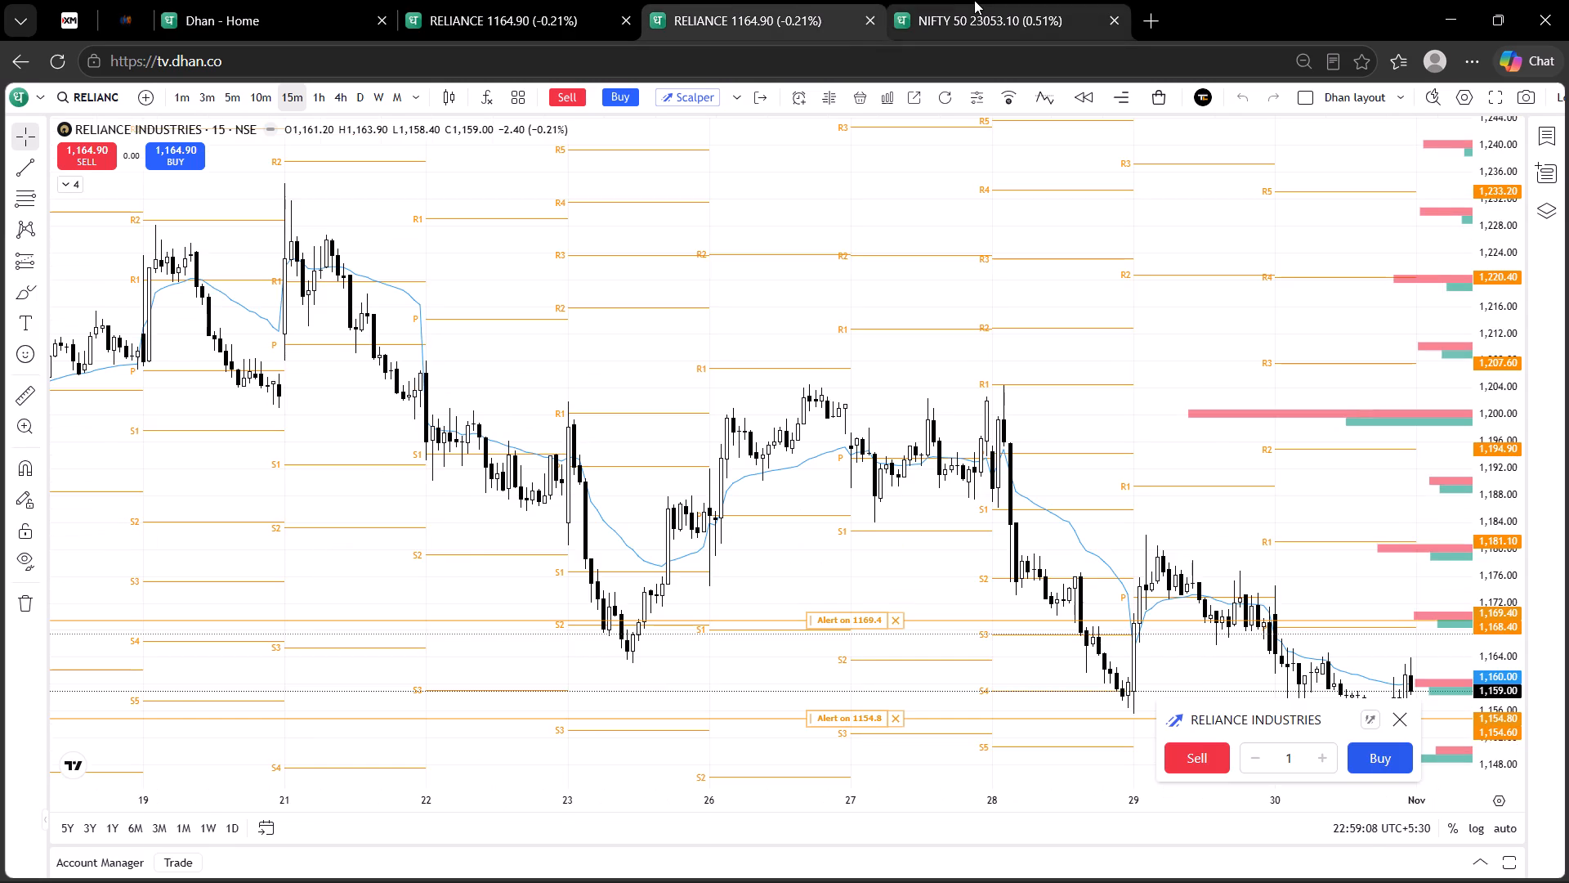
pyautogui.click(974, 0)
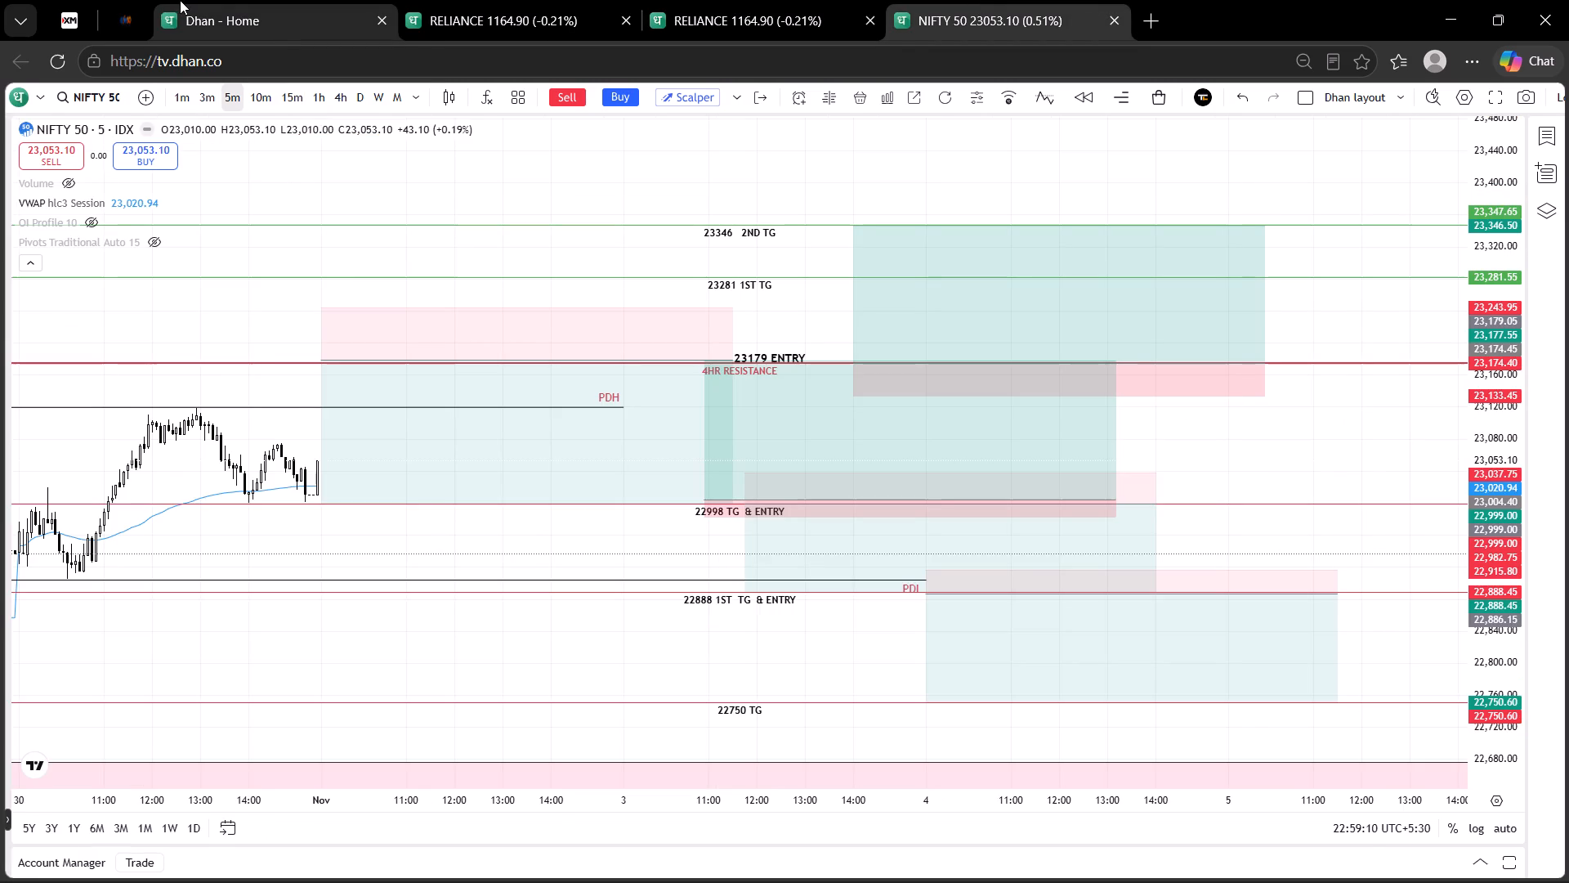
# Open the account options, which include Logout, on the Dhan home page.
pyautogui.click(180, 0)
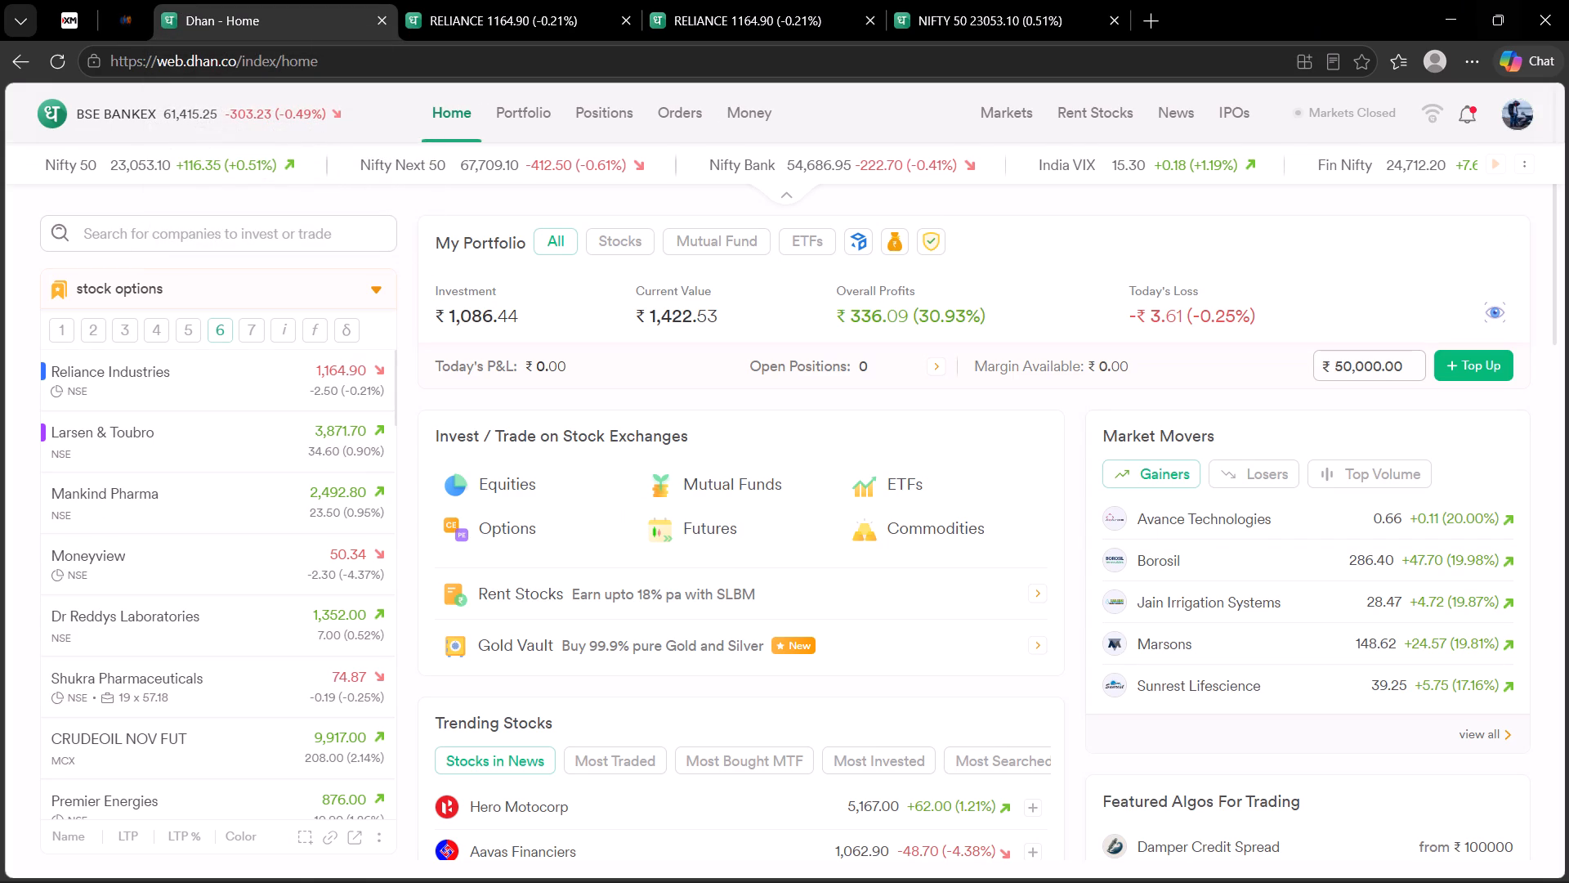
pyautogui.click(1514, 114)
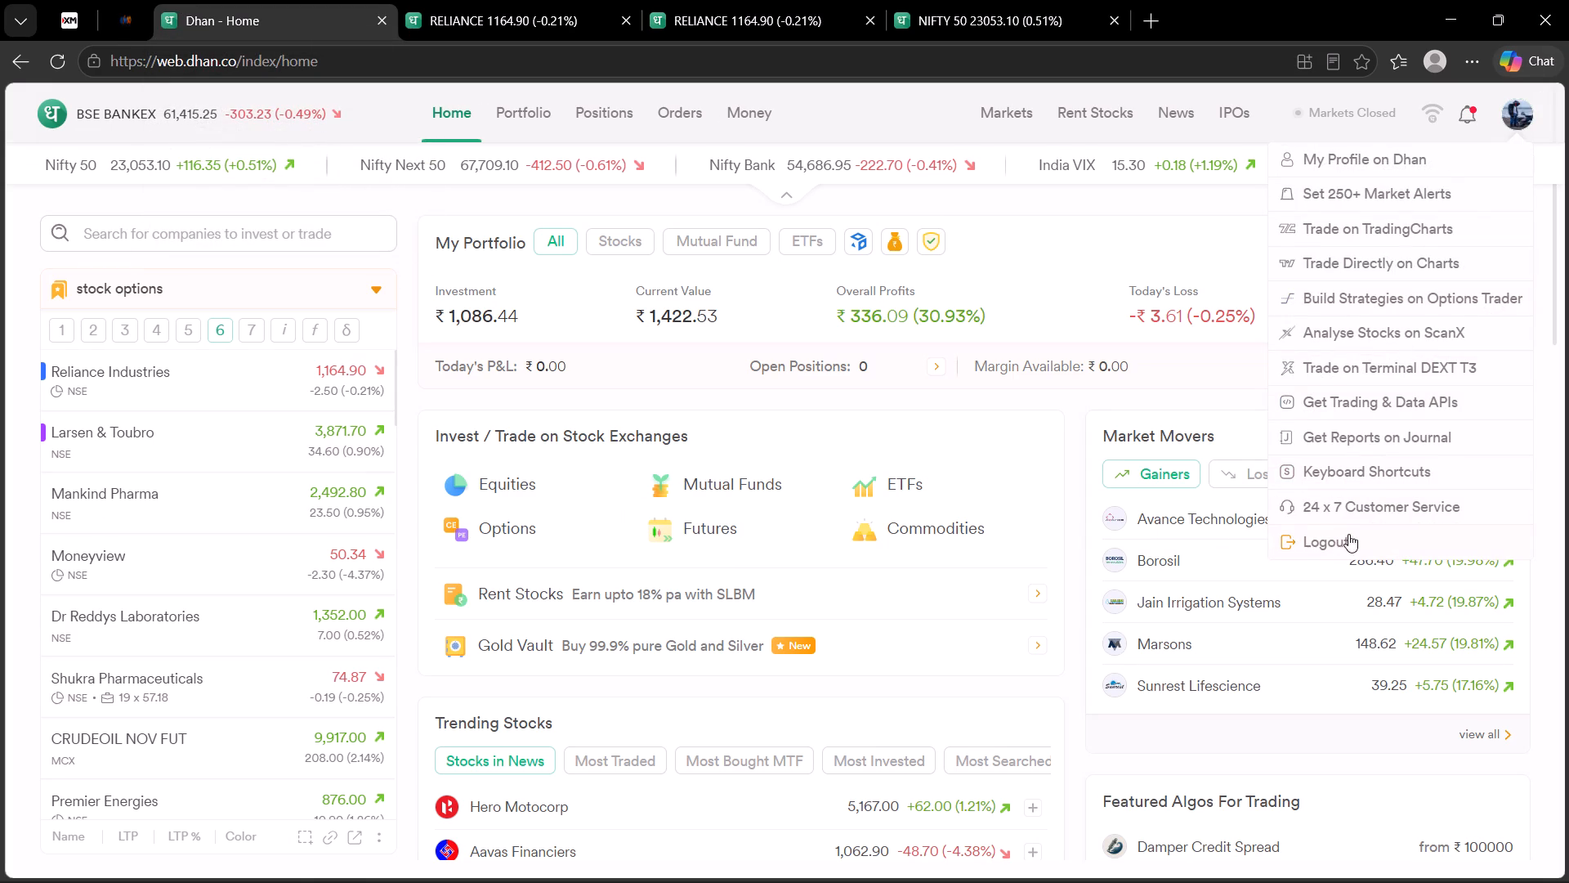
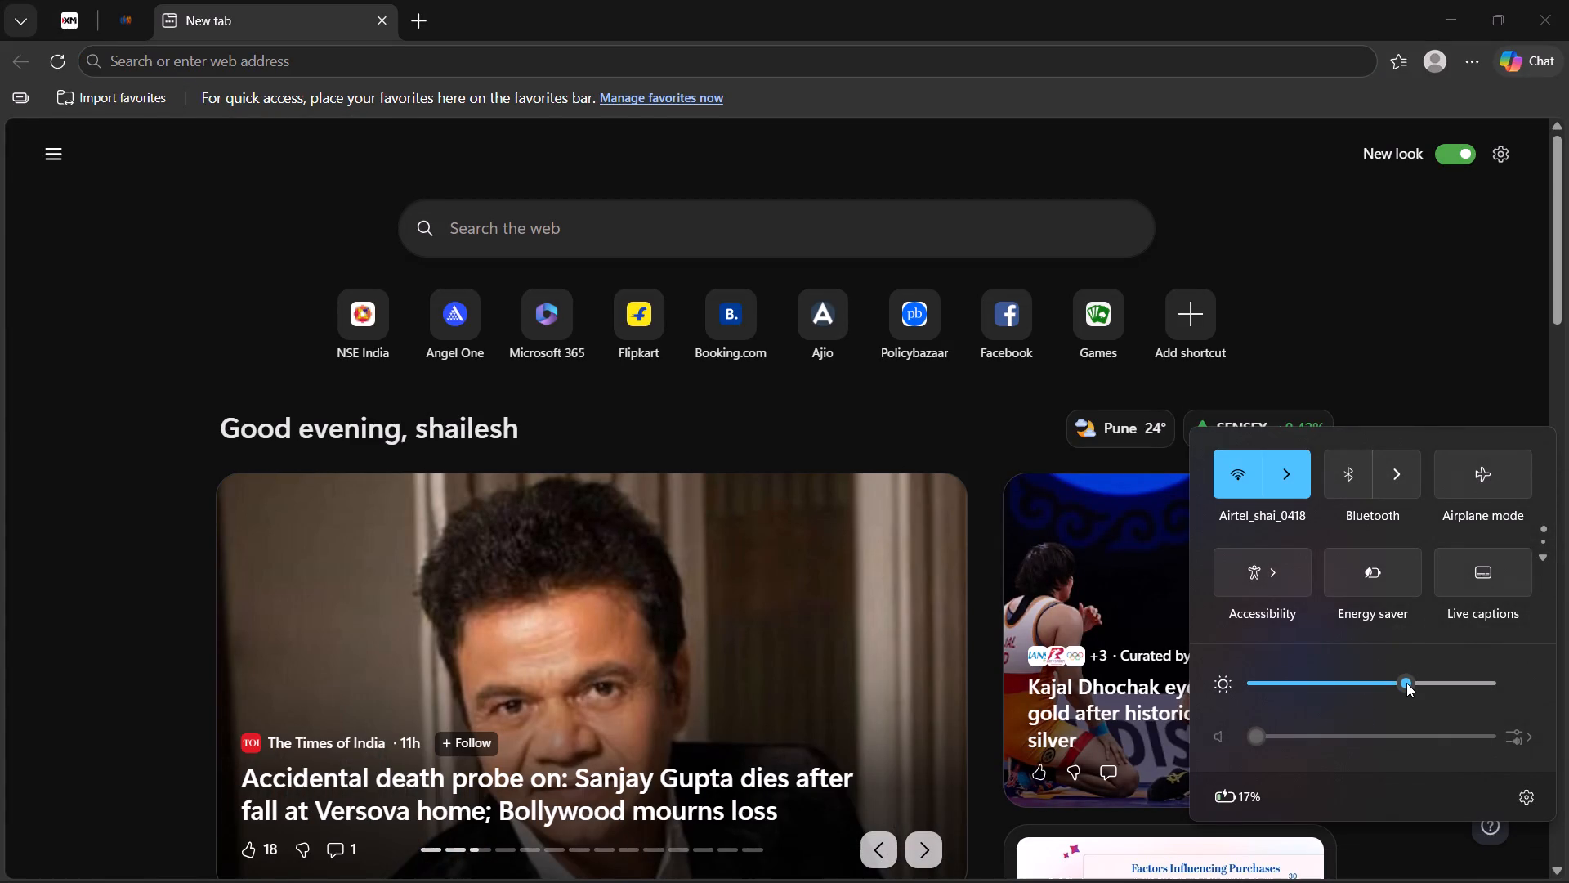
# Switch to the Edge new tab and search the web for global market sentiment, using the corrected spelling.
pyautogui.write('GL')
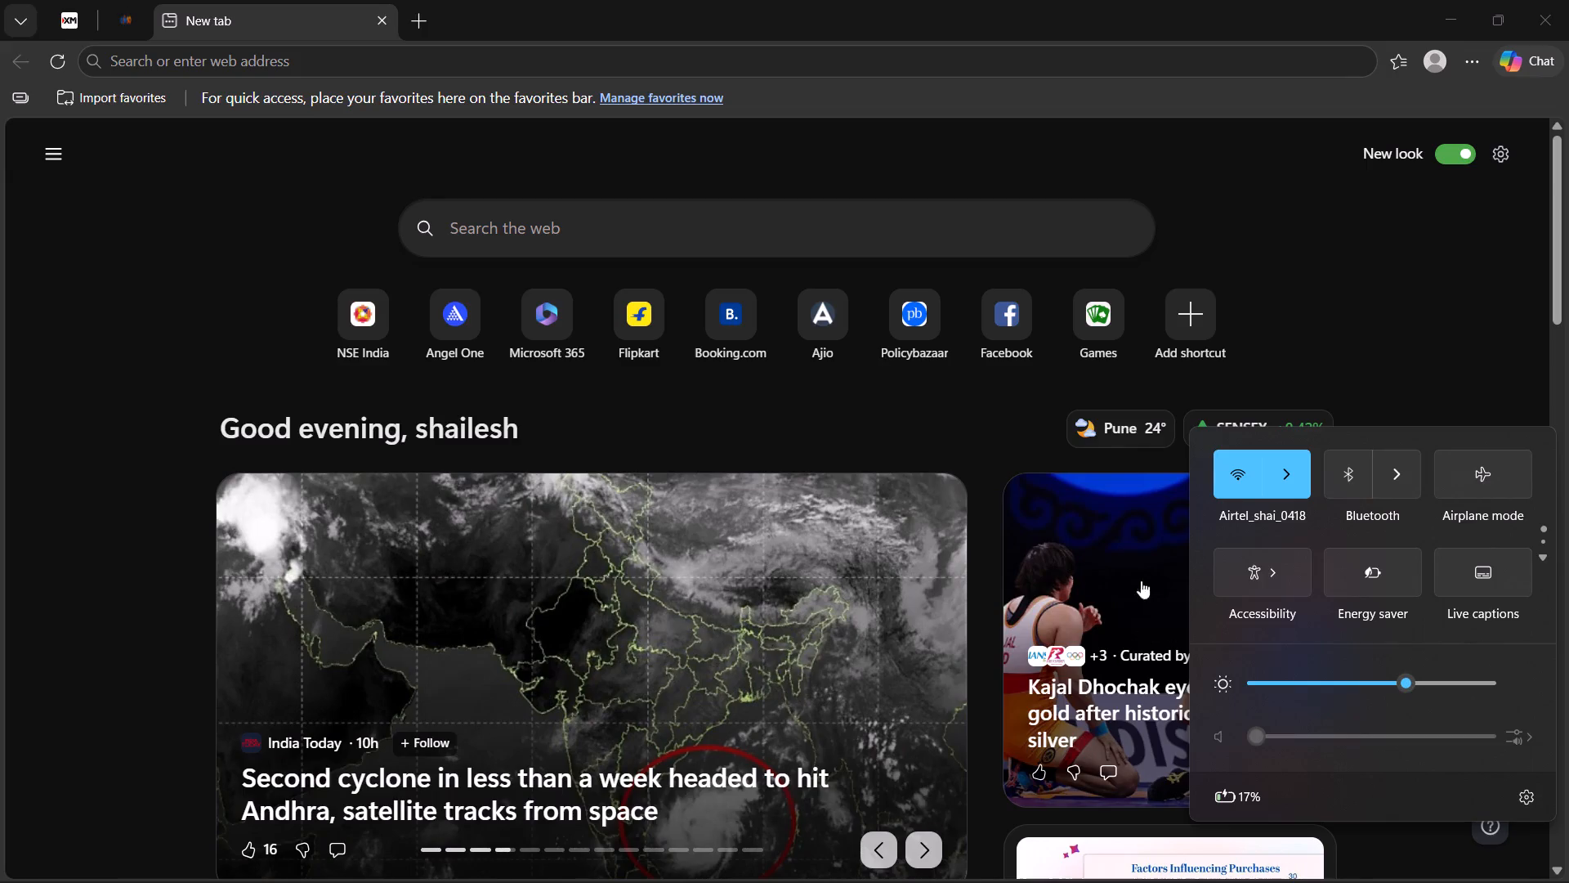
pyautogui.click(1060, 54)
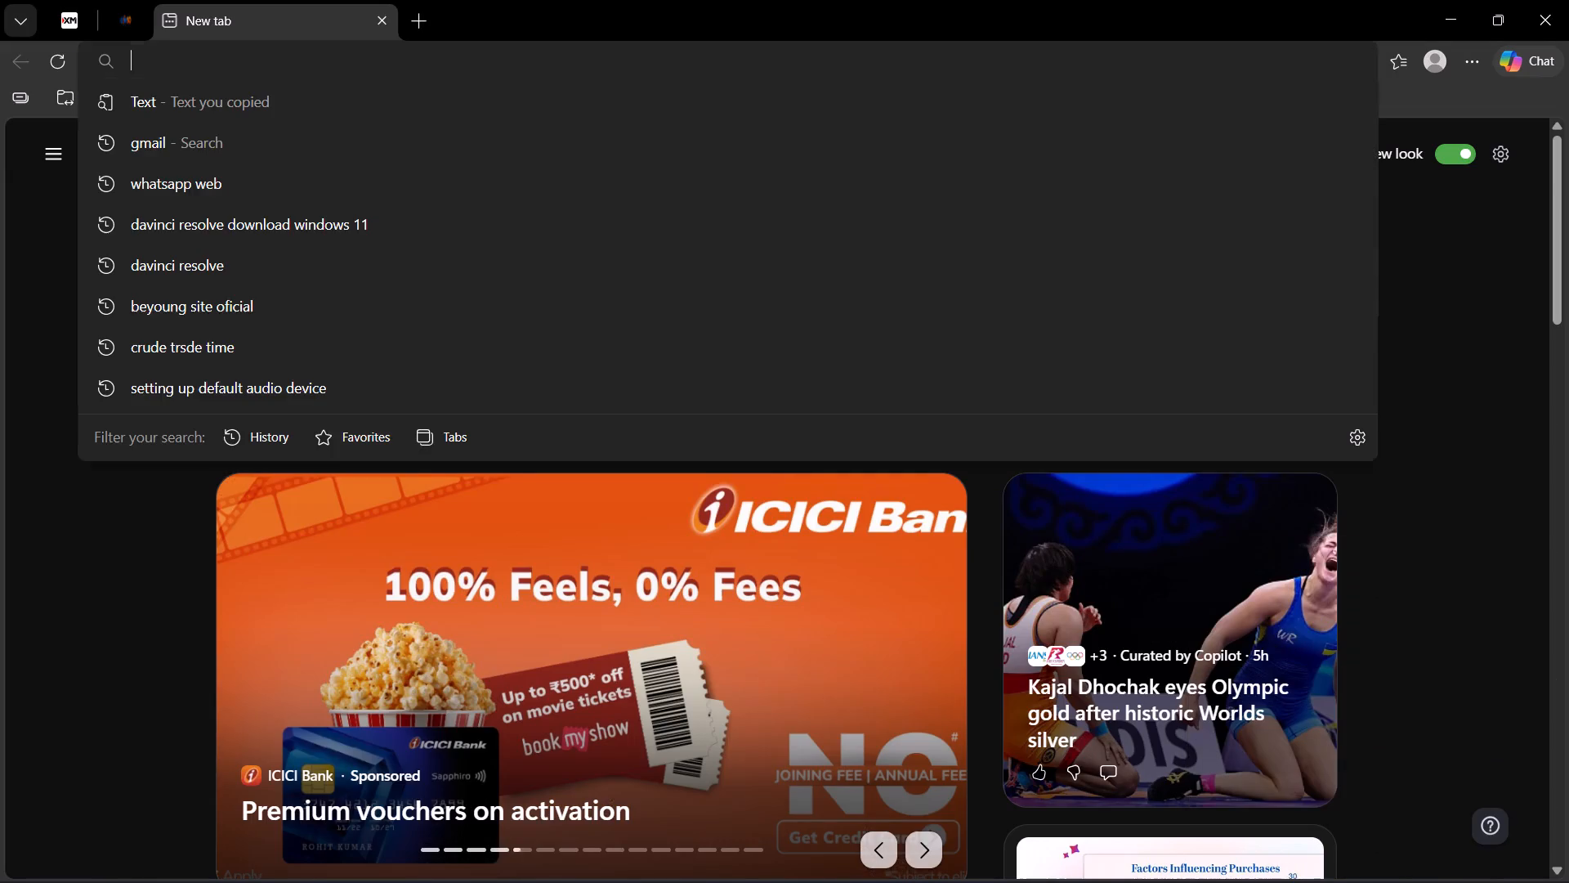
pyautogui.write('GL')
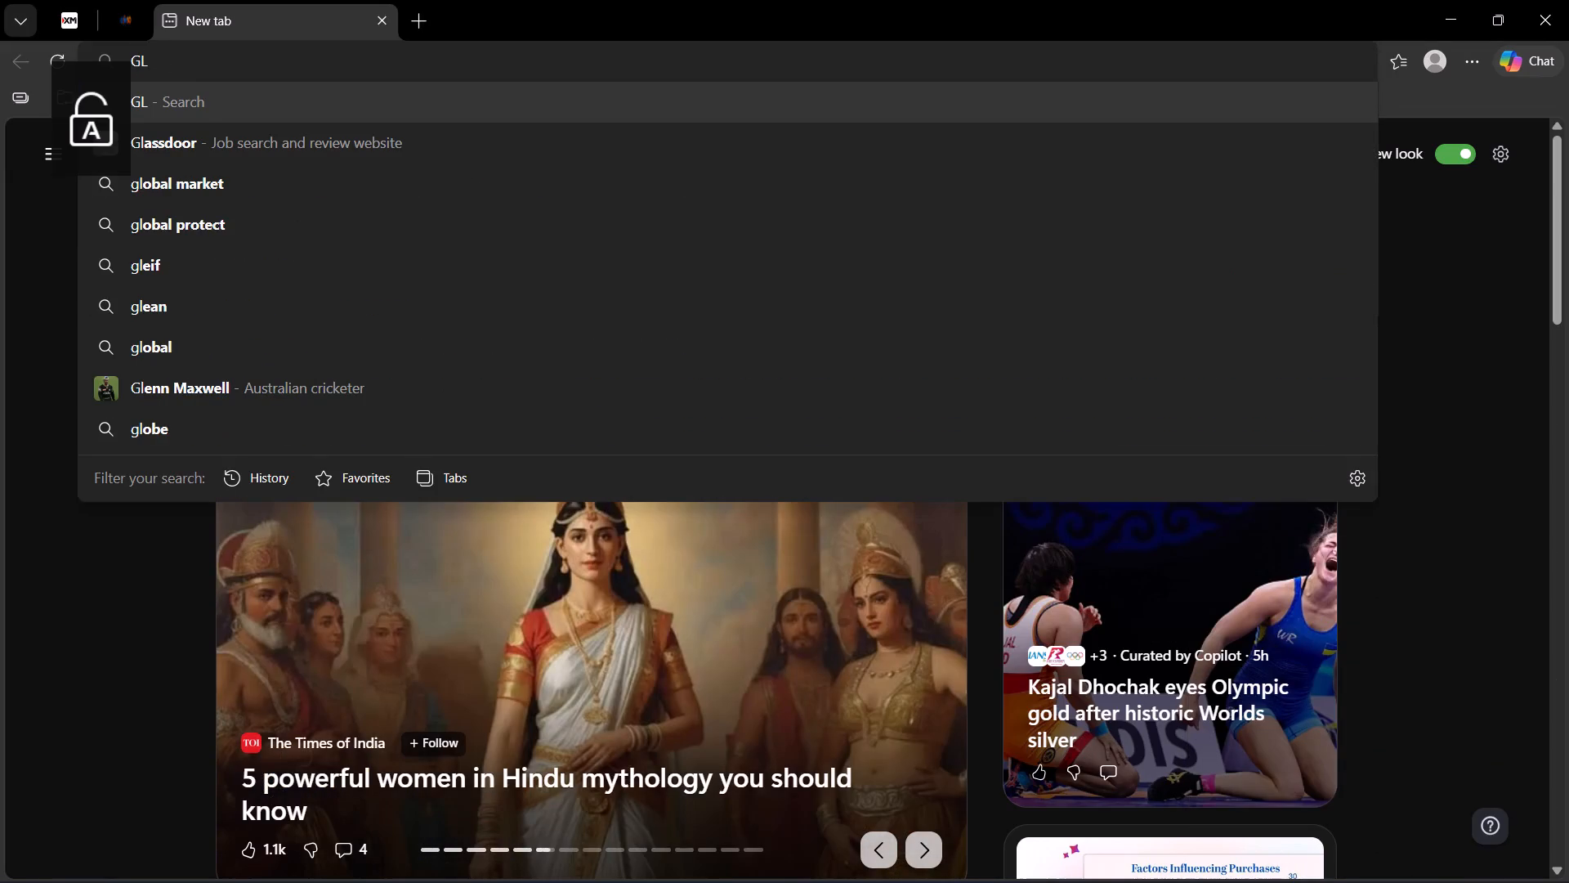
pyautogui.press('BackSpace')
pyautogui.write('lo')
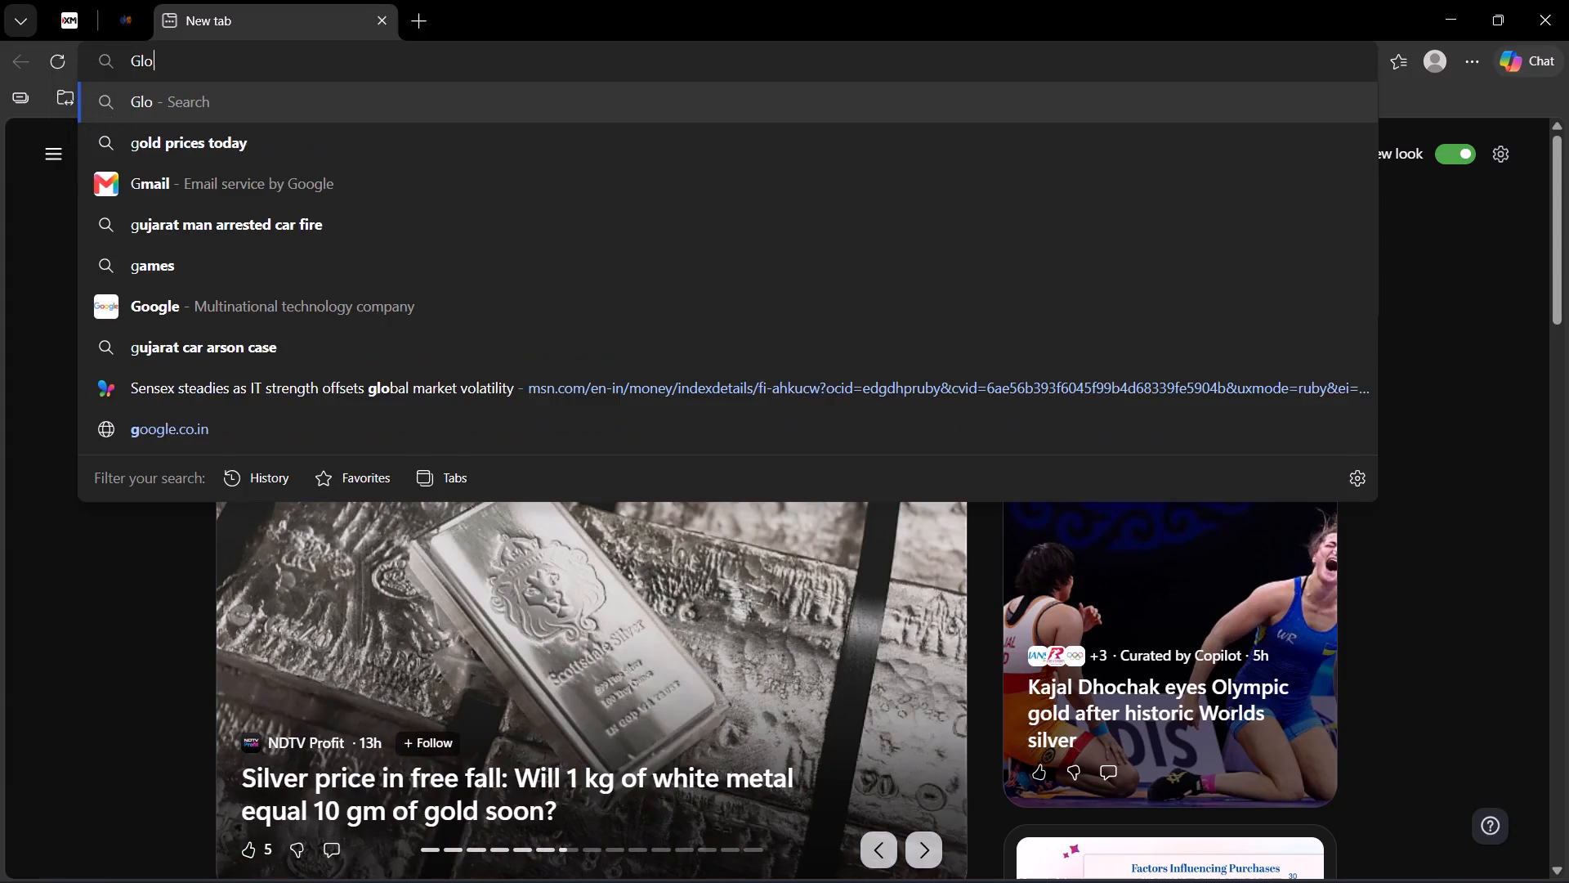
pyautogui.write('ba')
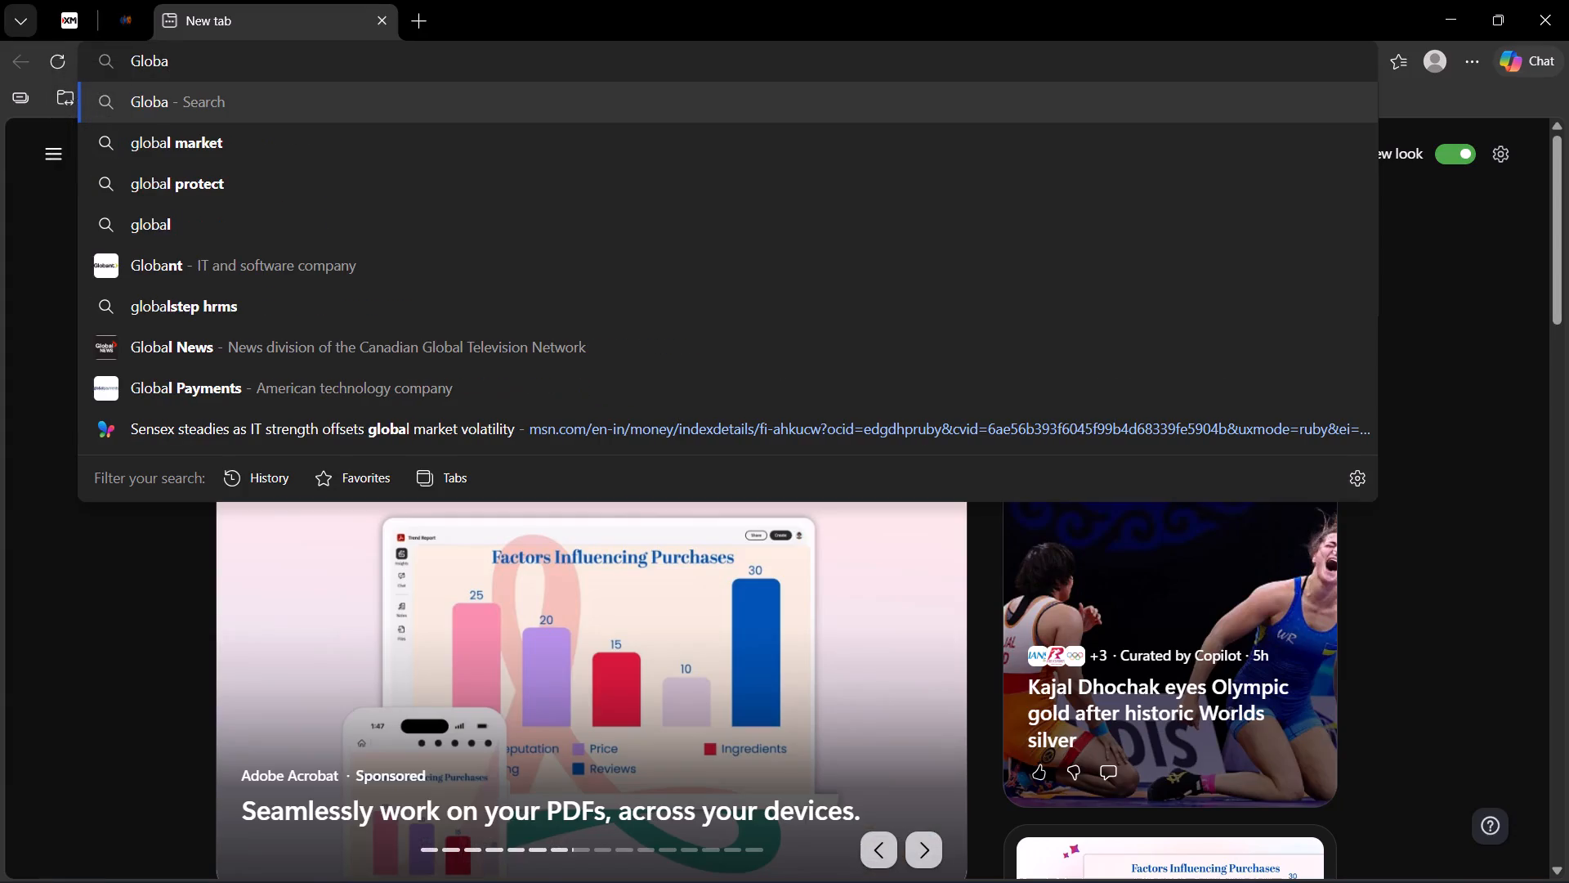
pyautogui.press('l')
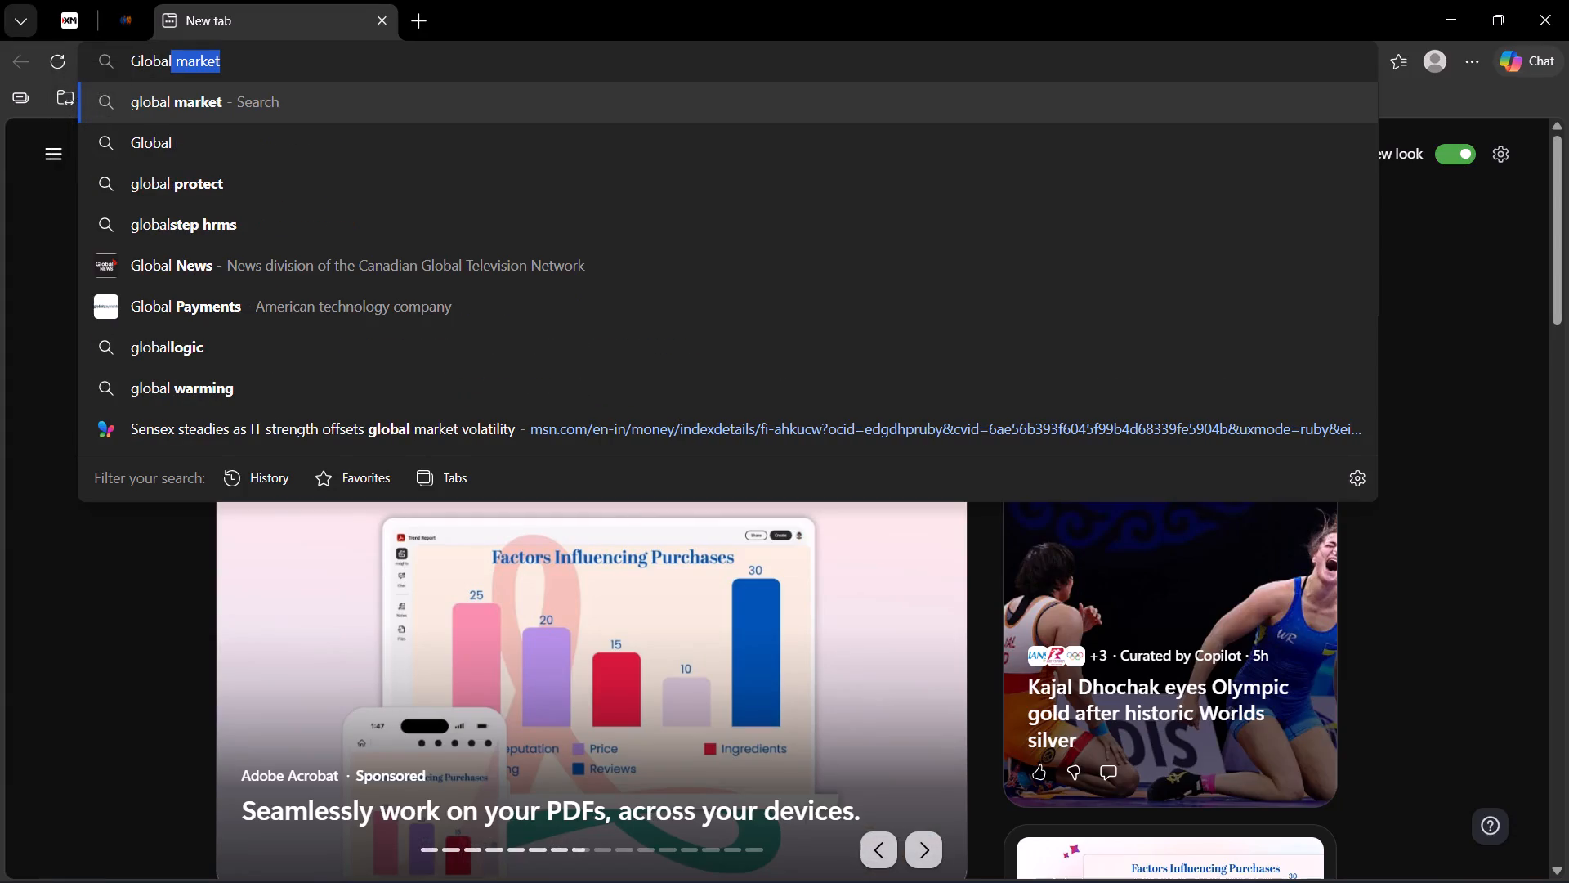
pyautogui.press('Tab')
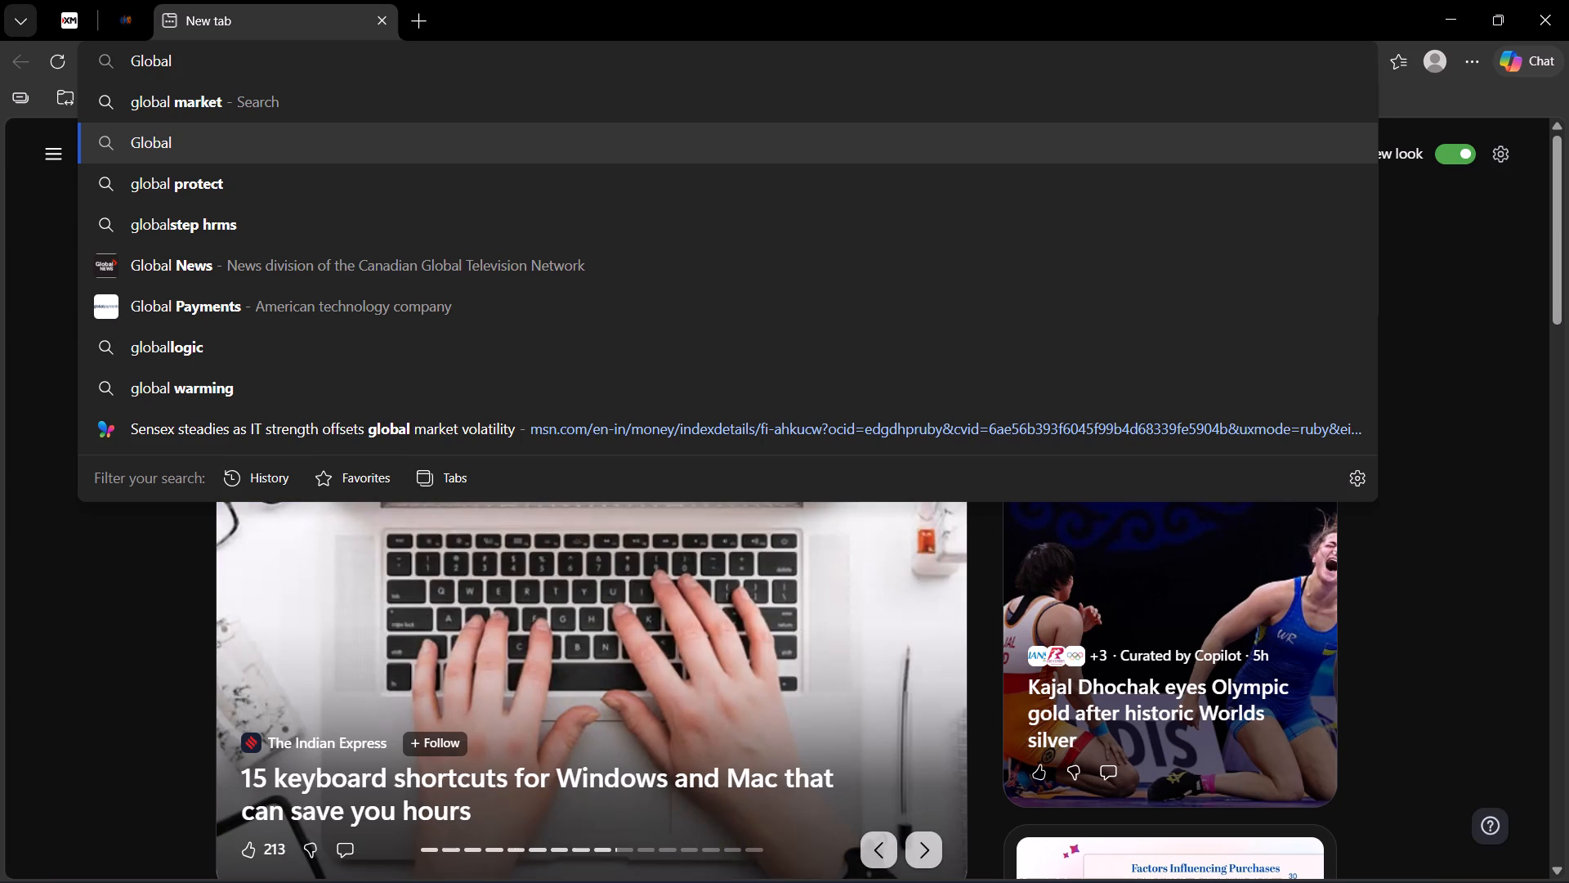
pyautogui.press('space')
pyautogui.press('space')
pyautogui.press('BackSpace')
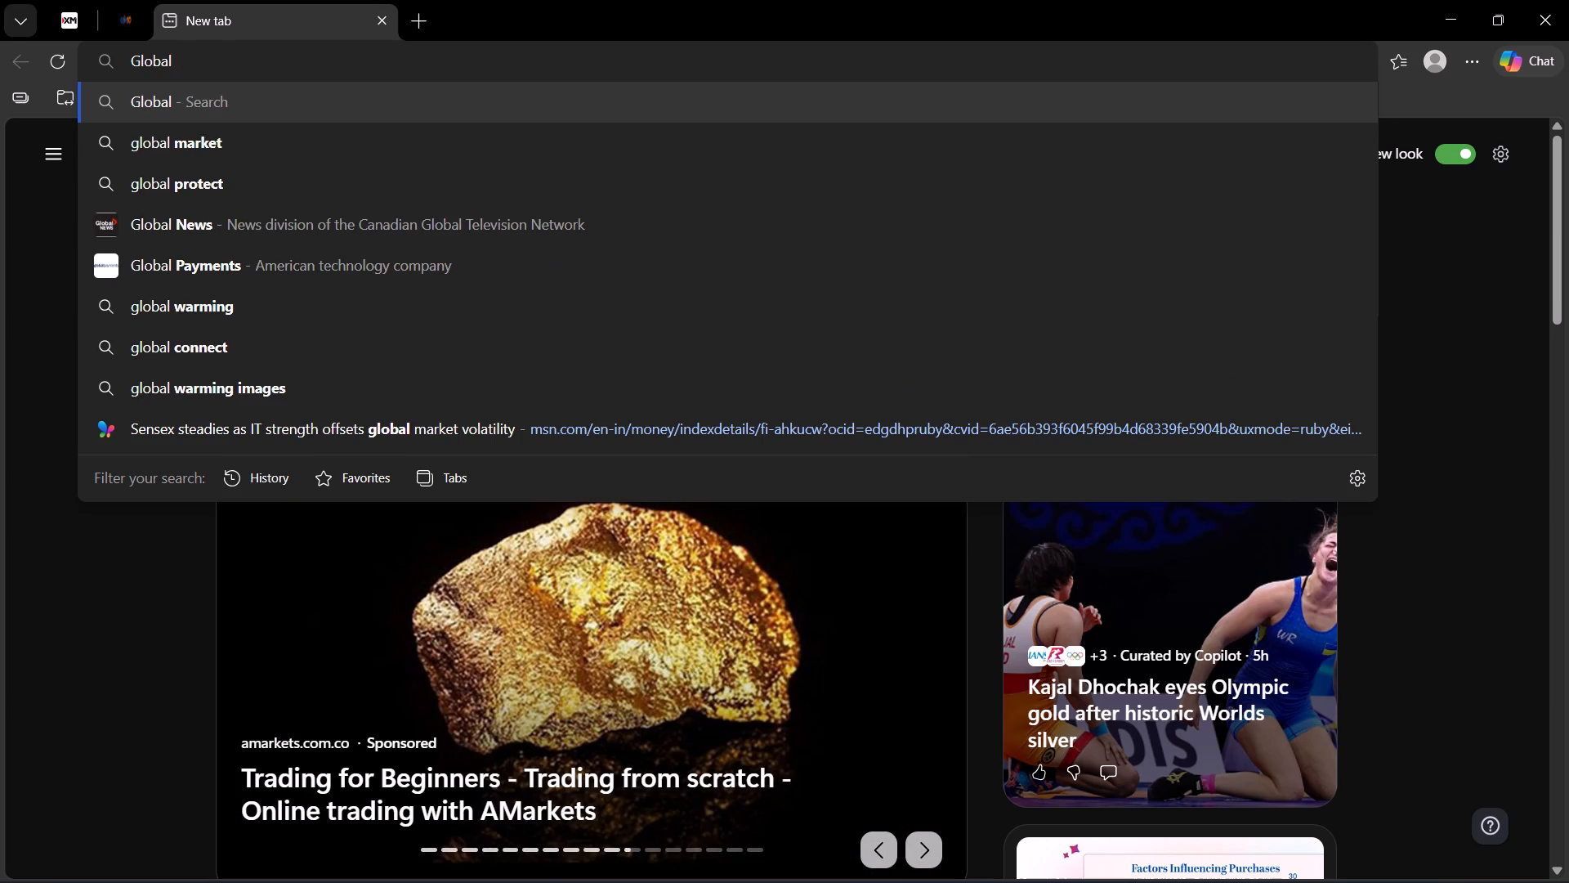
pyautogui.write('ma')
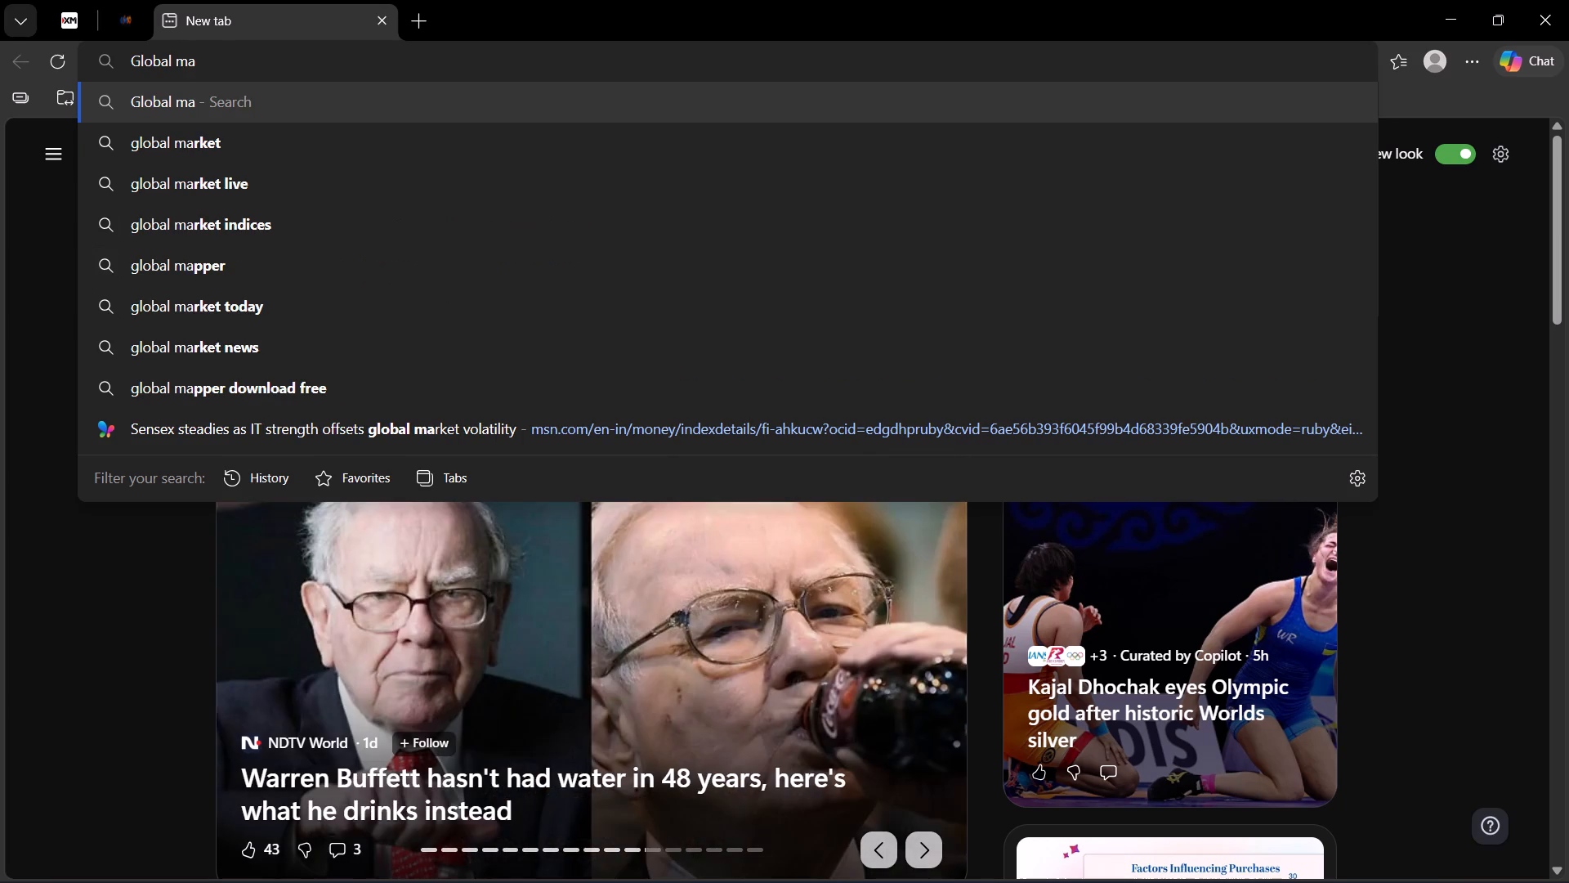
pyautogui.write('rkket')
pyautogui.press('space')
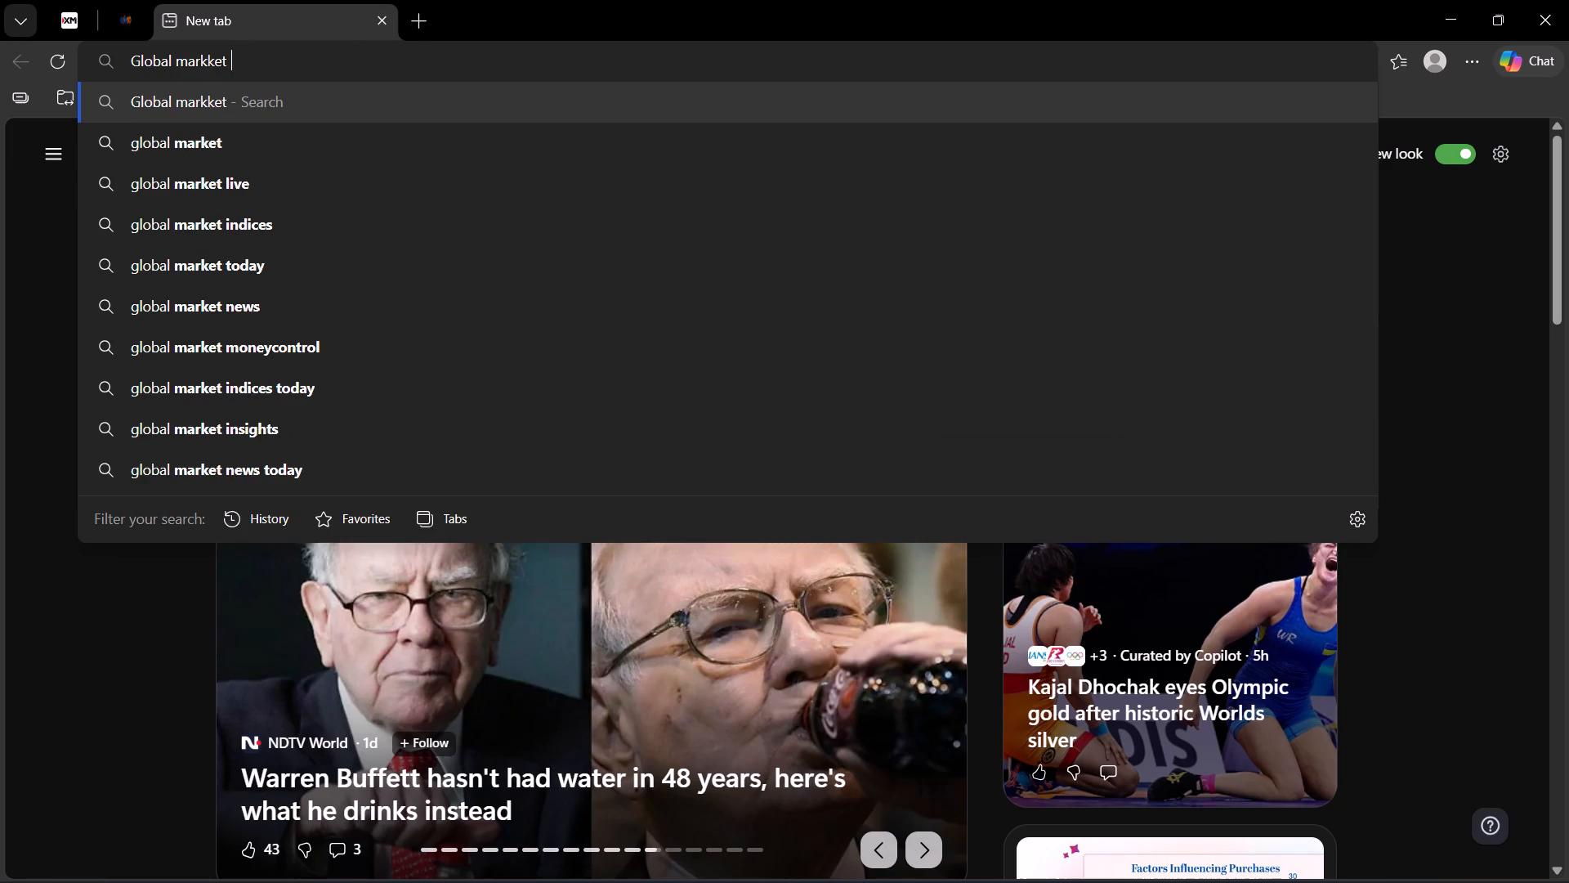
pyautogui.write('sentimmmen')
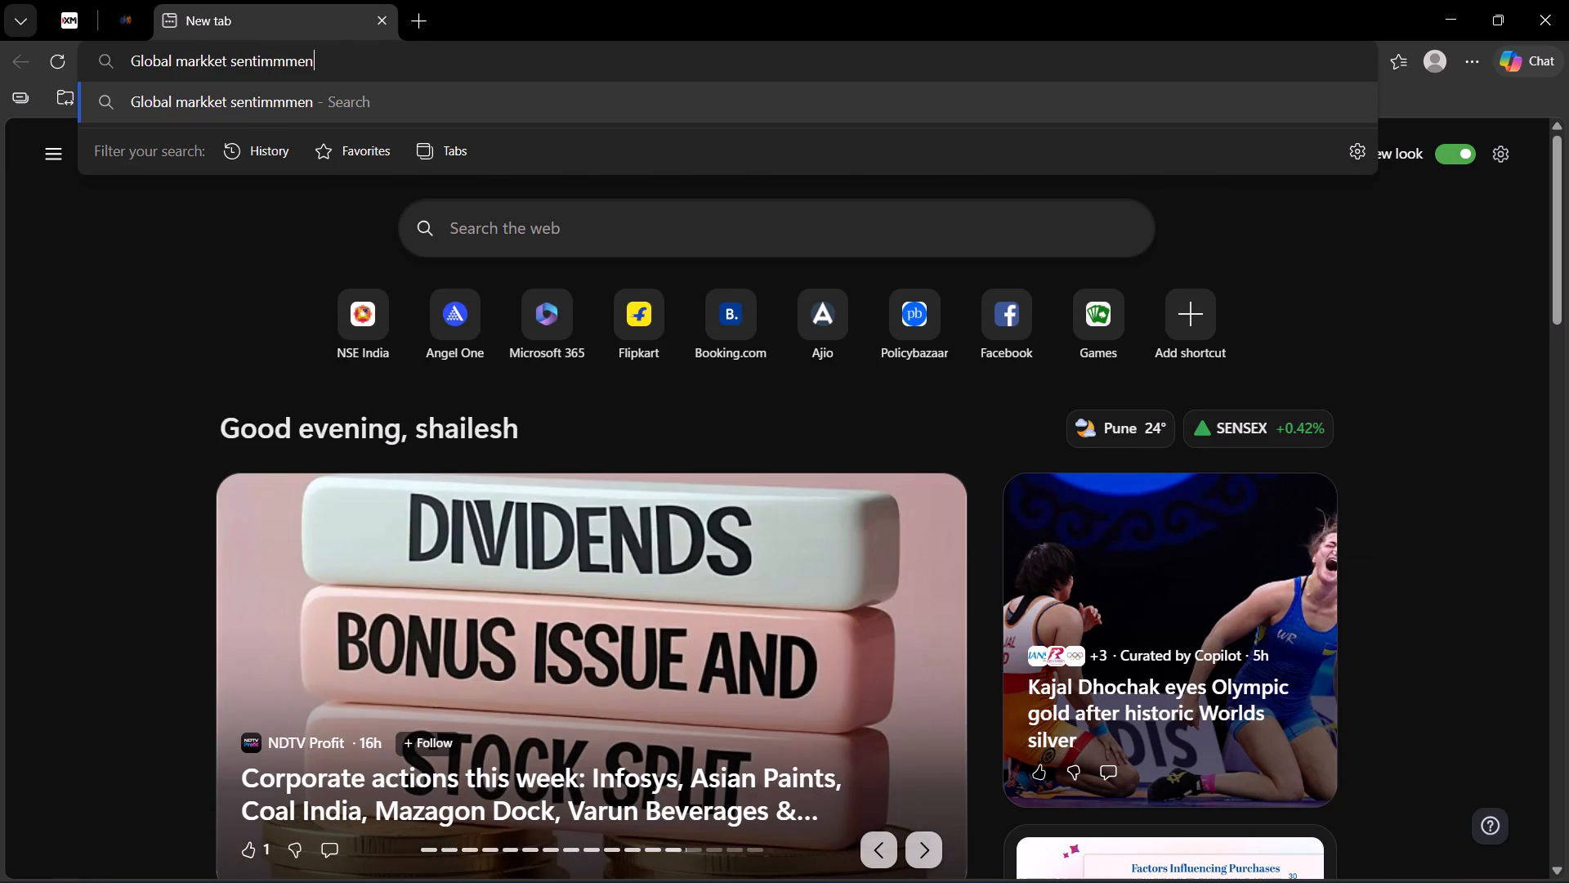
pyautogui.press('BackSpace')
pyautogui.press('BackSpace')
pyautogui.press('BackSpace')
pyautogui.press('BackSpace')
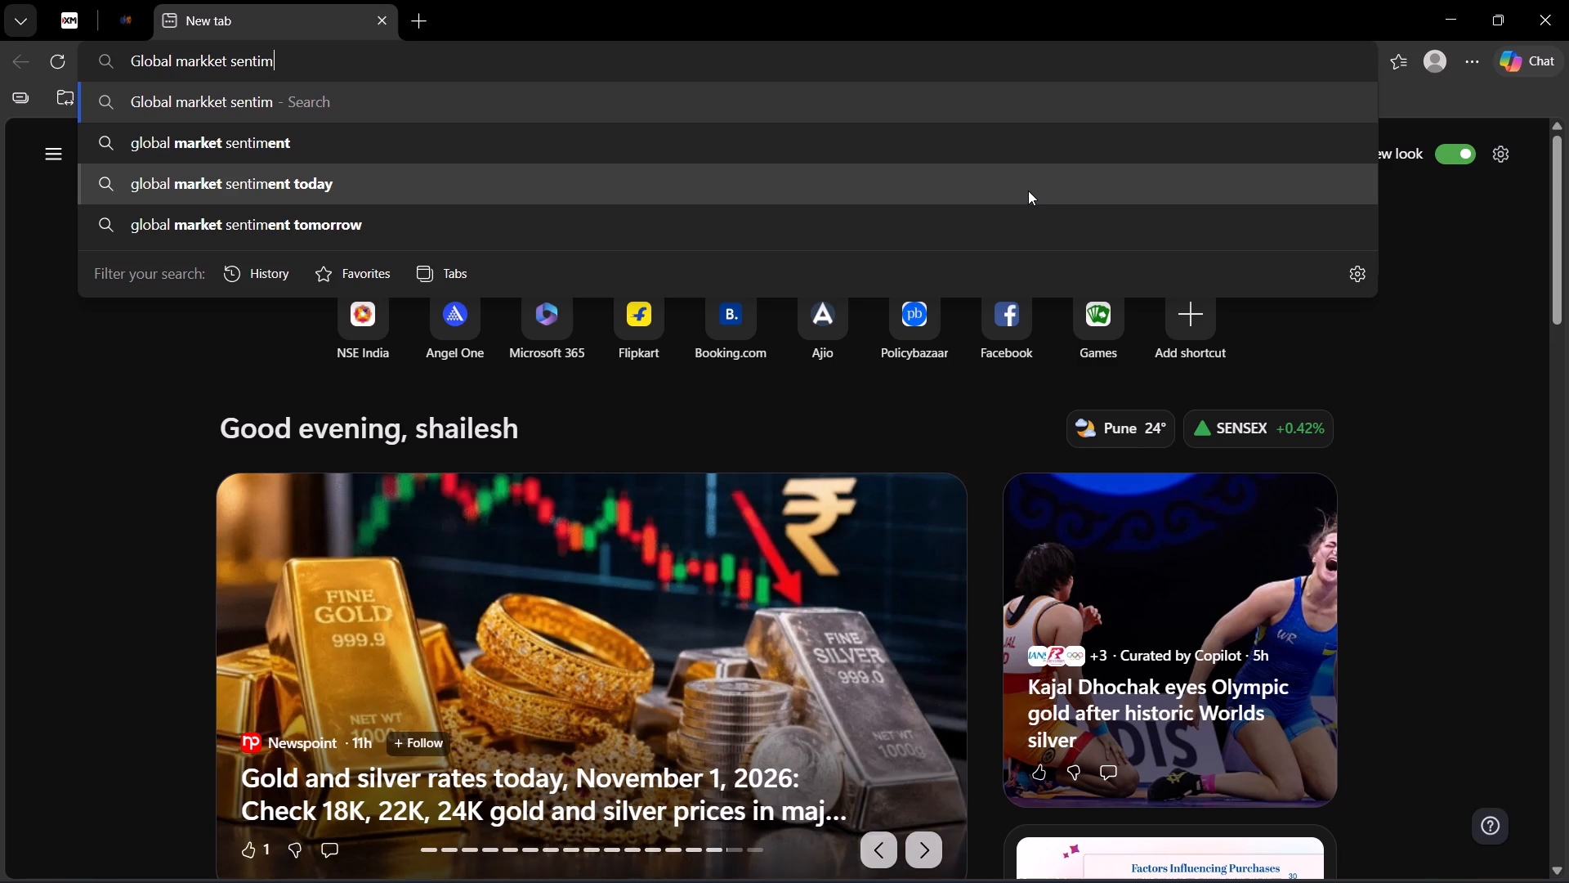
pyautogui.press('Return')
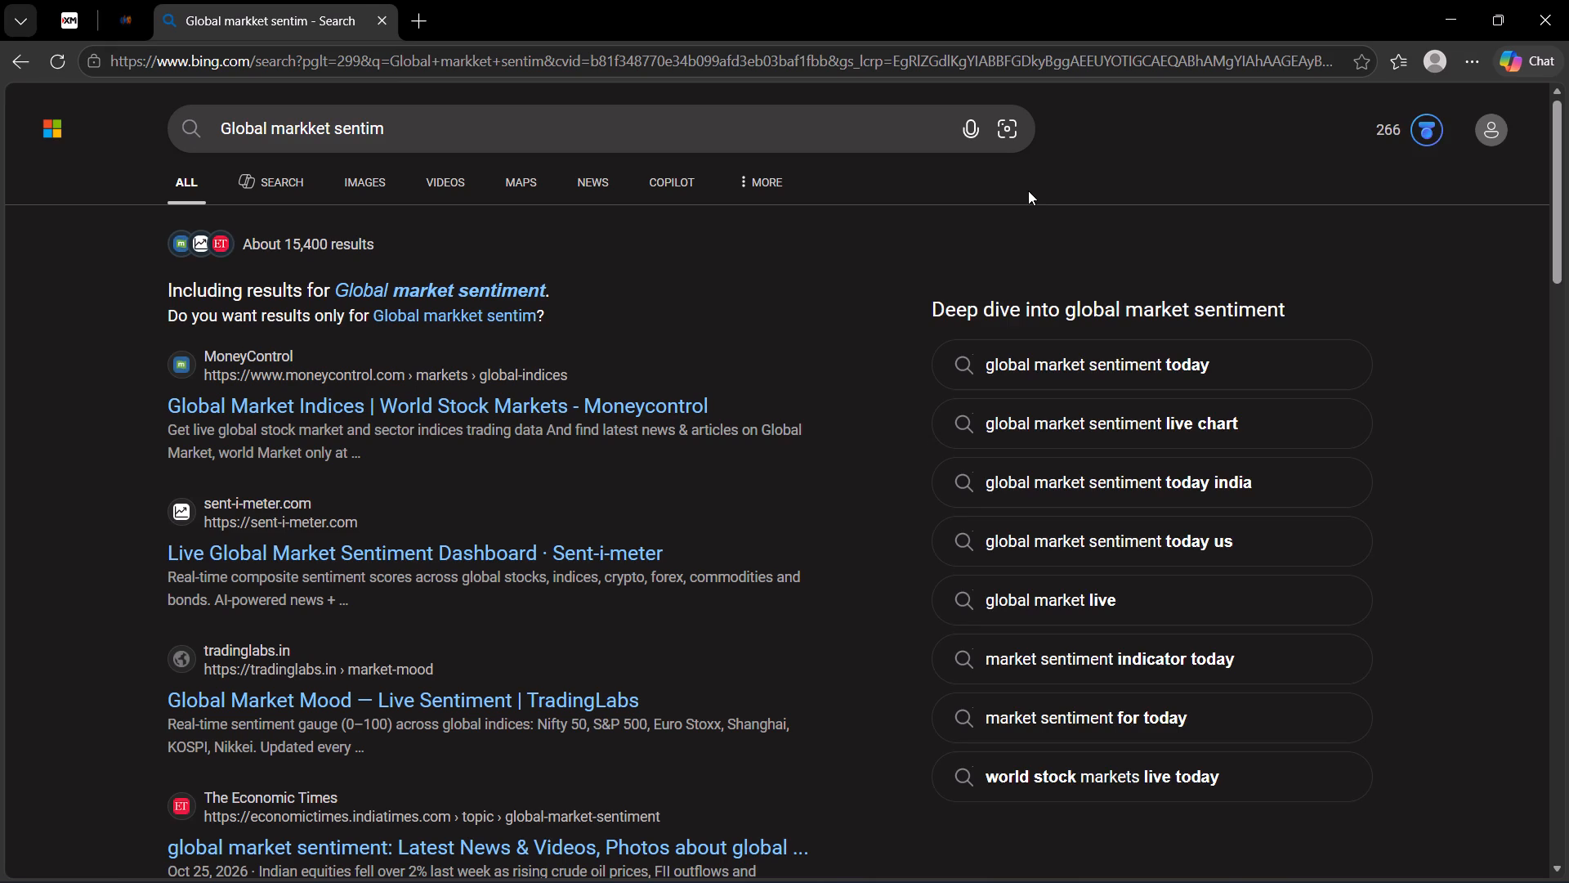
pyautogui.click(450, 293)
pyautogui.click(438, 136)
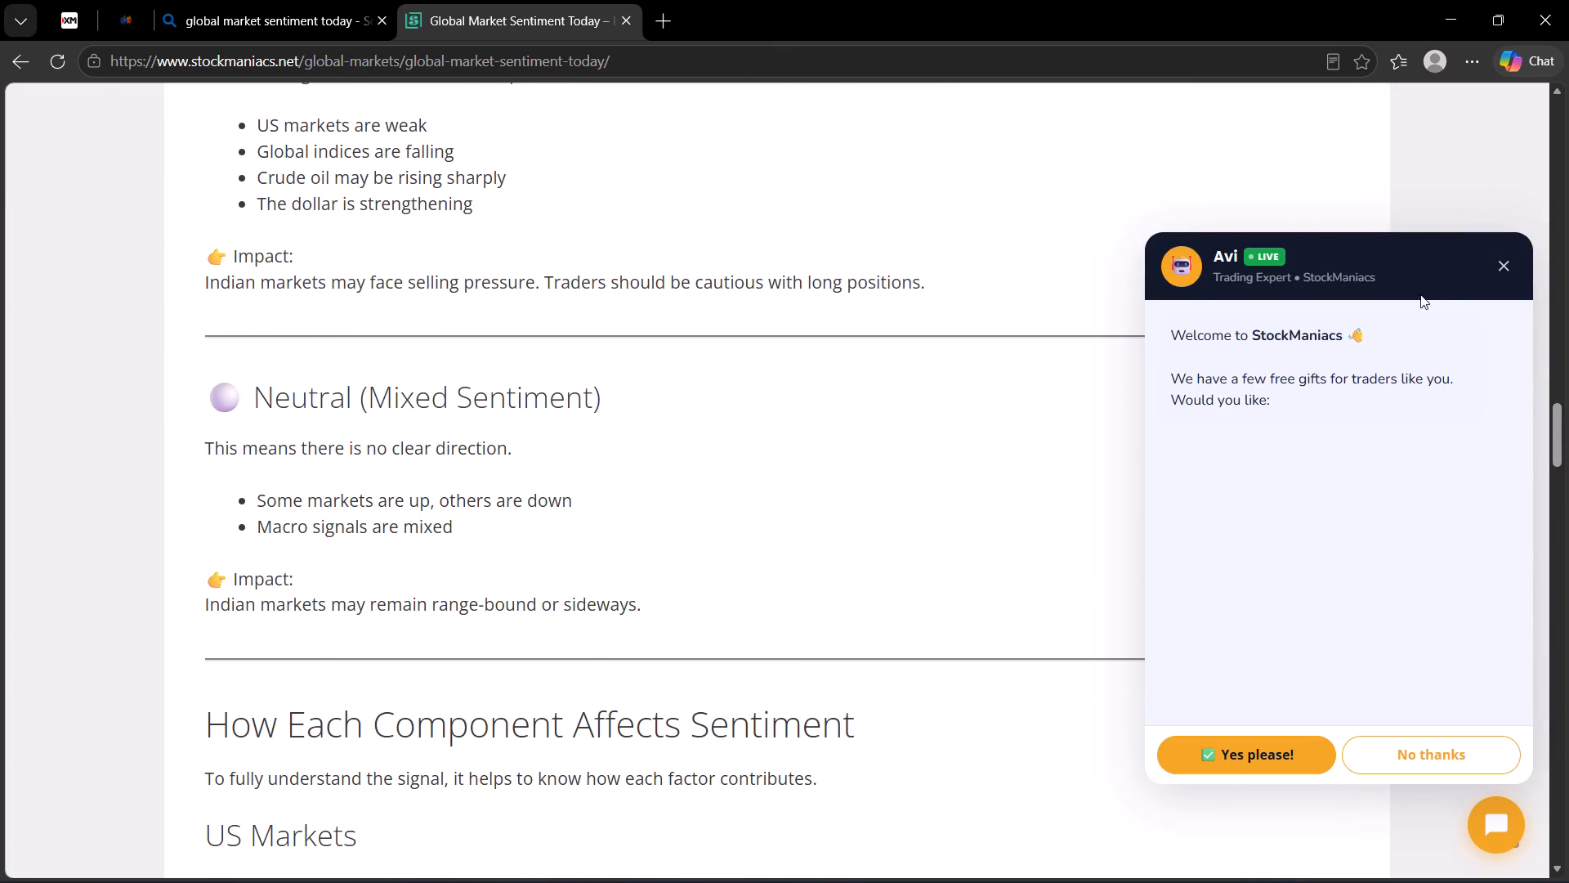
pyautogui.click(1500, 264)
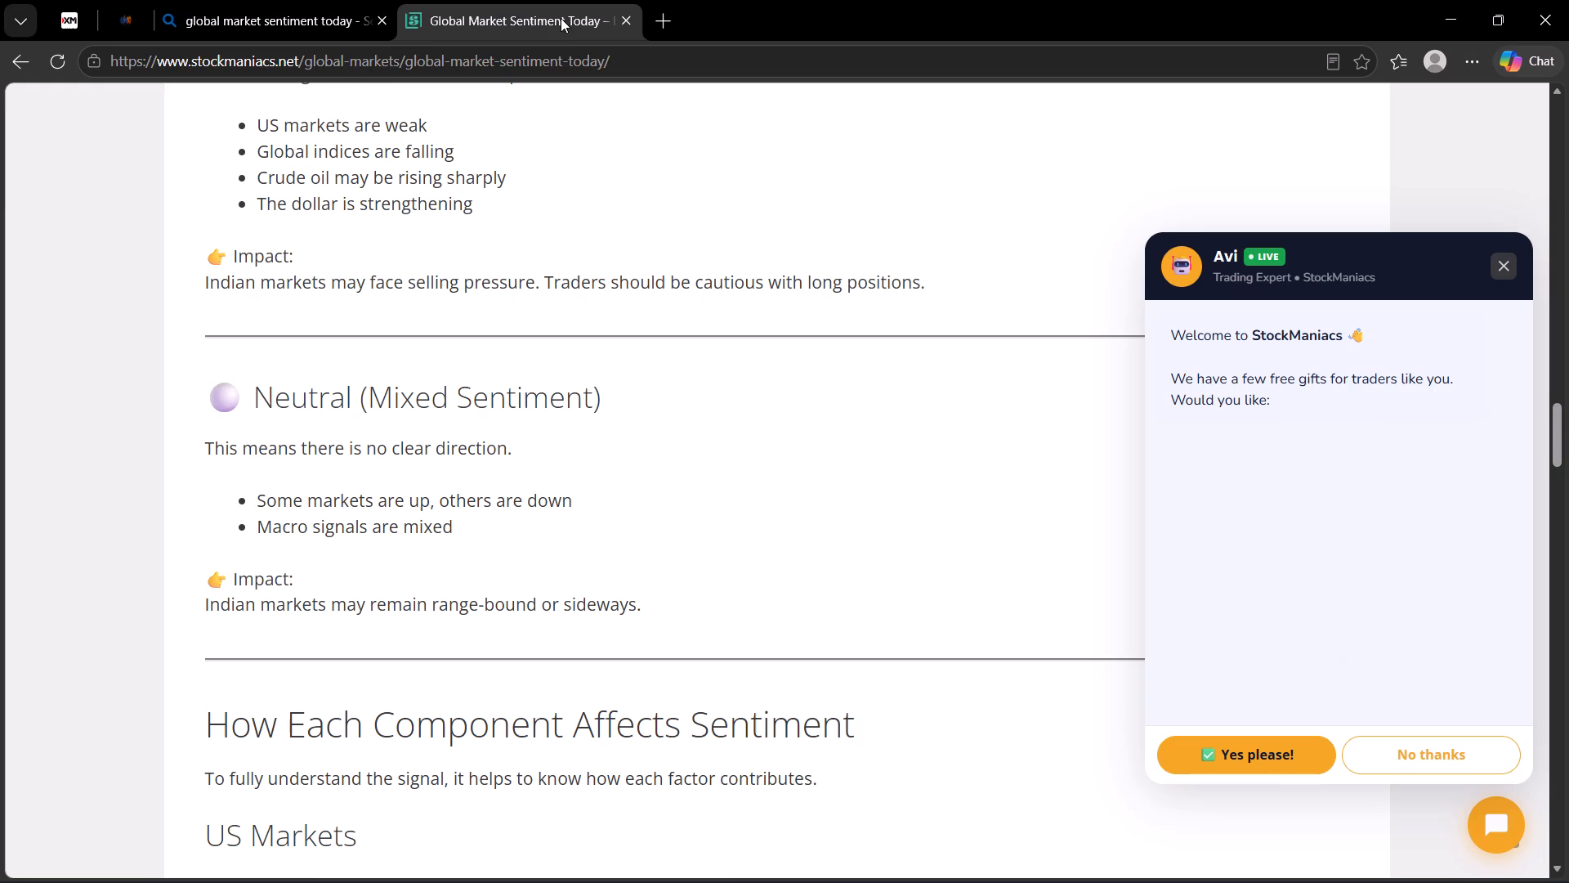
pyautogui.click(630, 17)
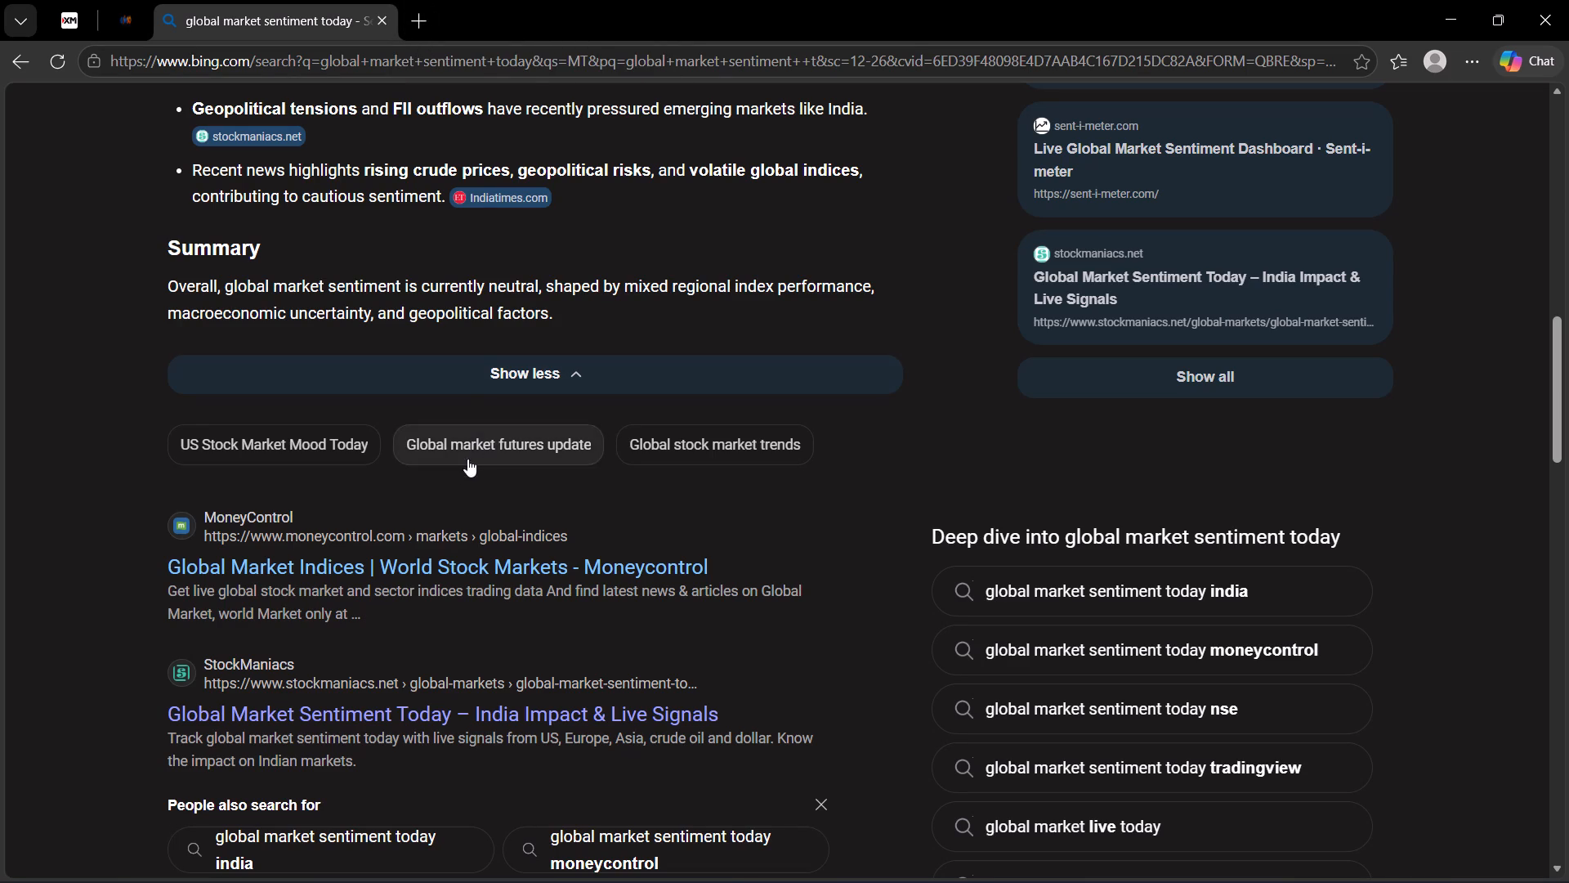
# Open the Moneycontrol global indices result and examine the US, European and Asian market changes and technical ratings.
pyautogui.click(463, 539)
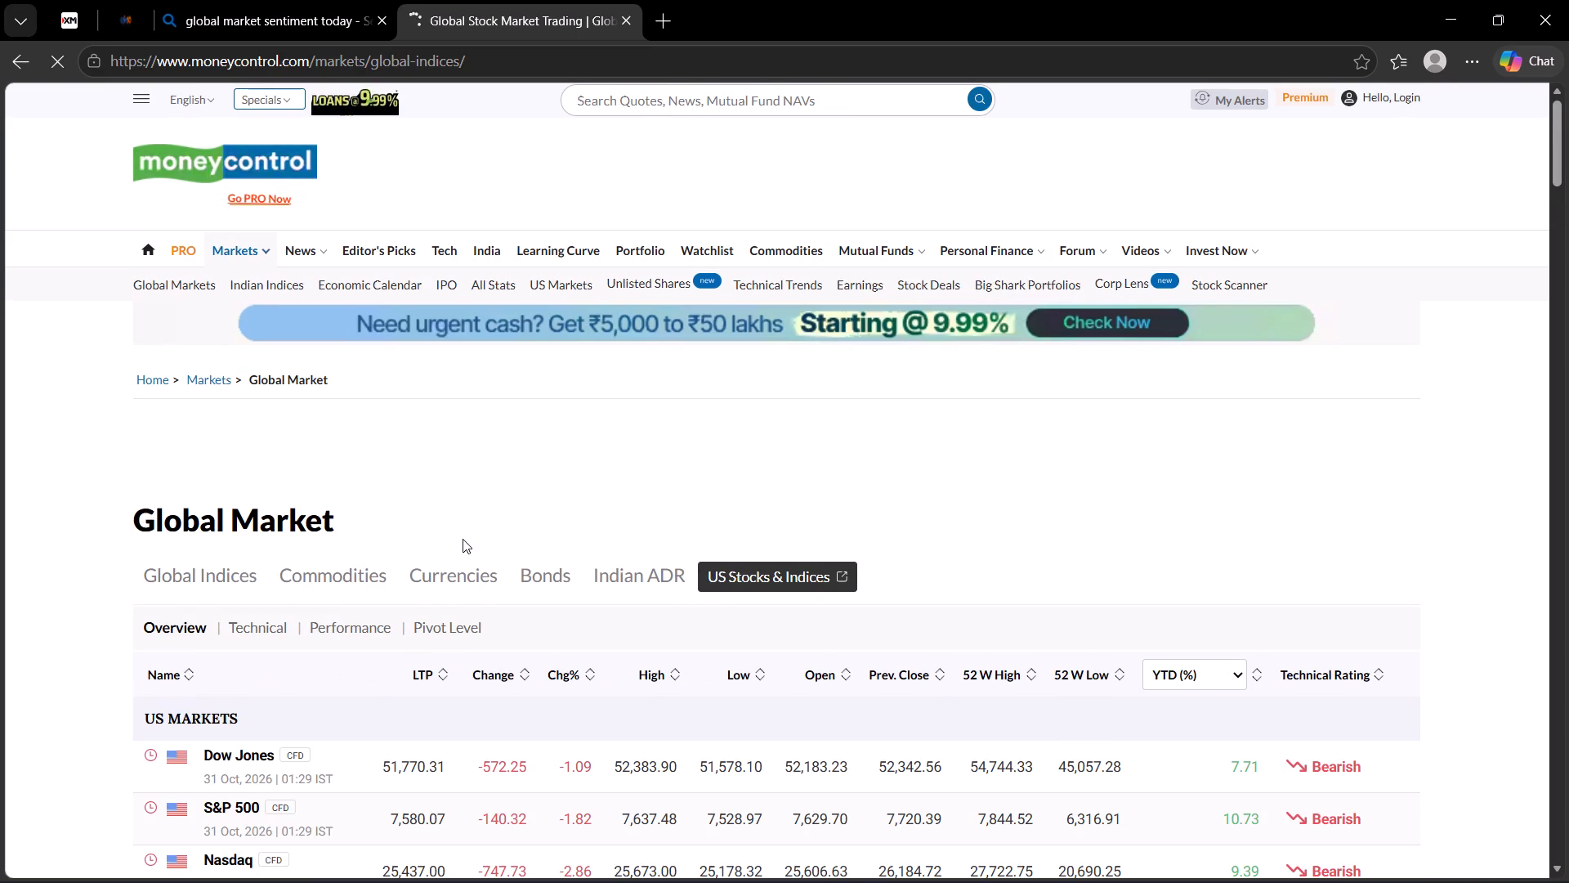
pyautogui.scroll(-3, 463, 539)
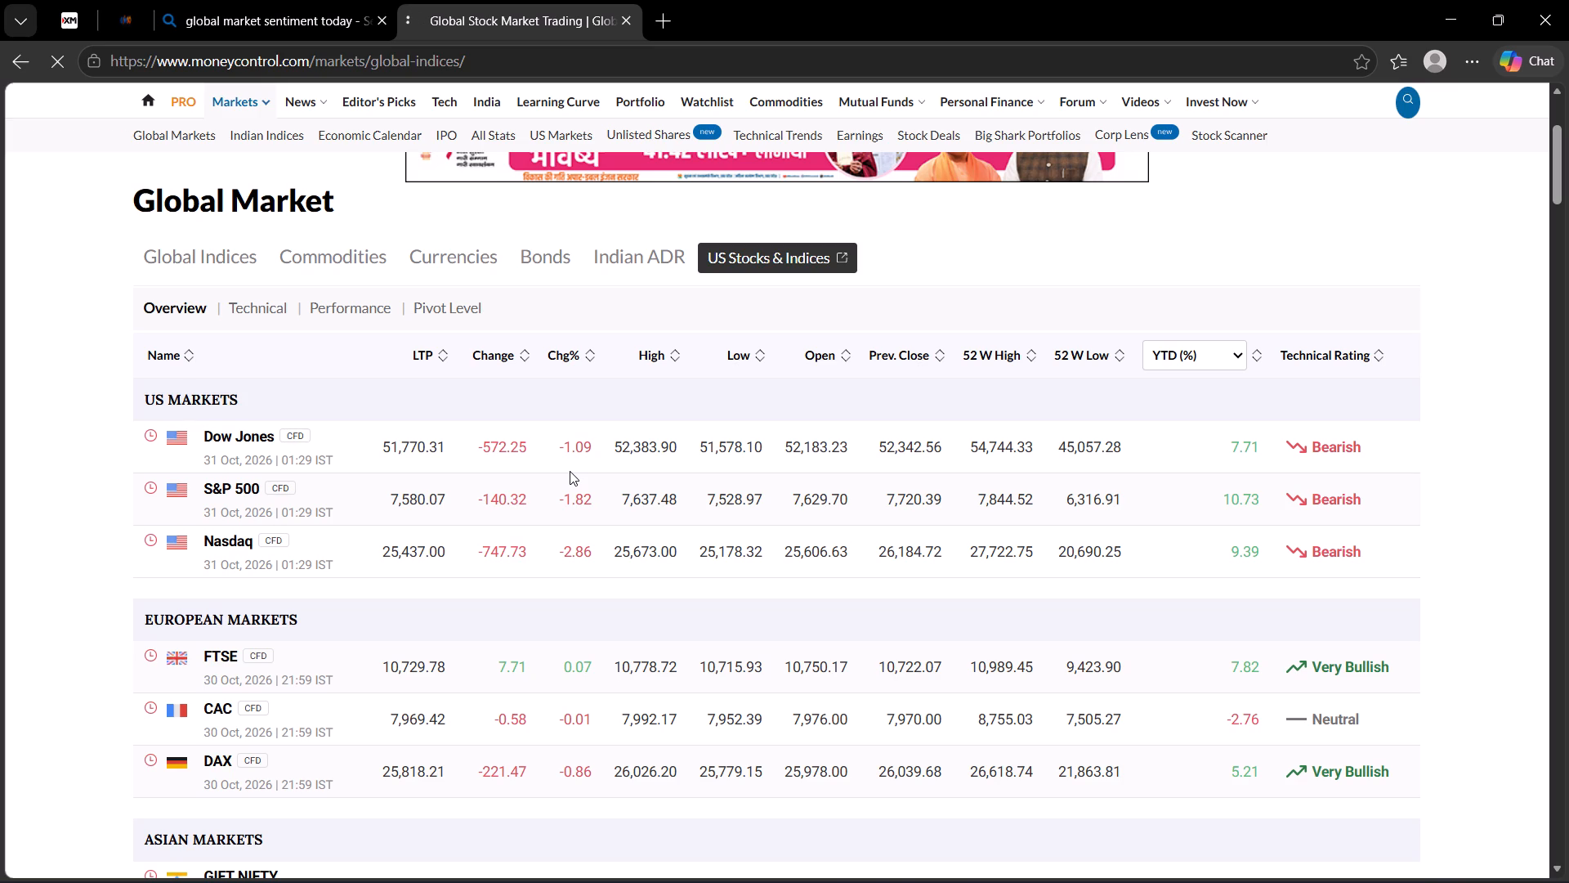
pyautogui.scroll(-1, 568, 467)
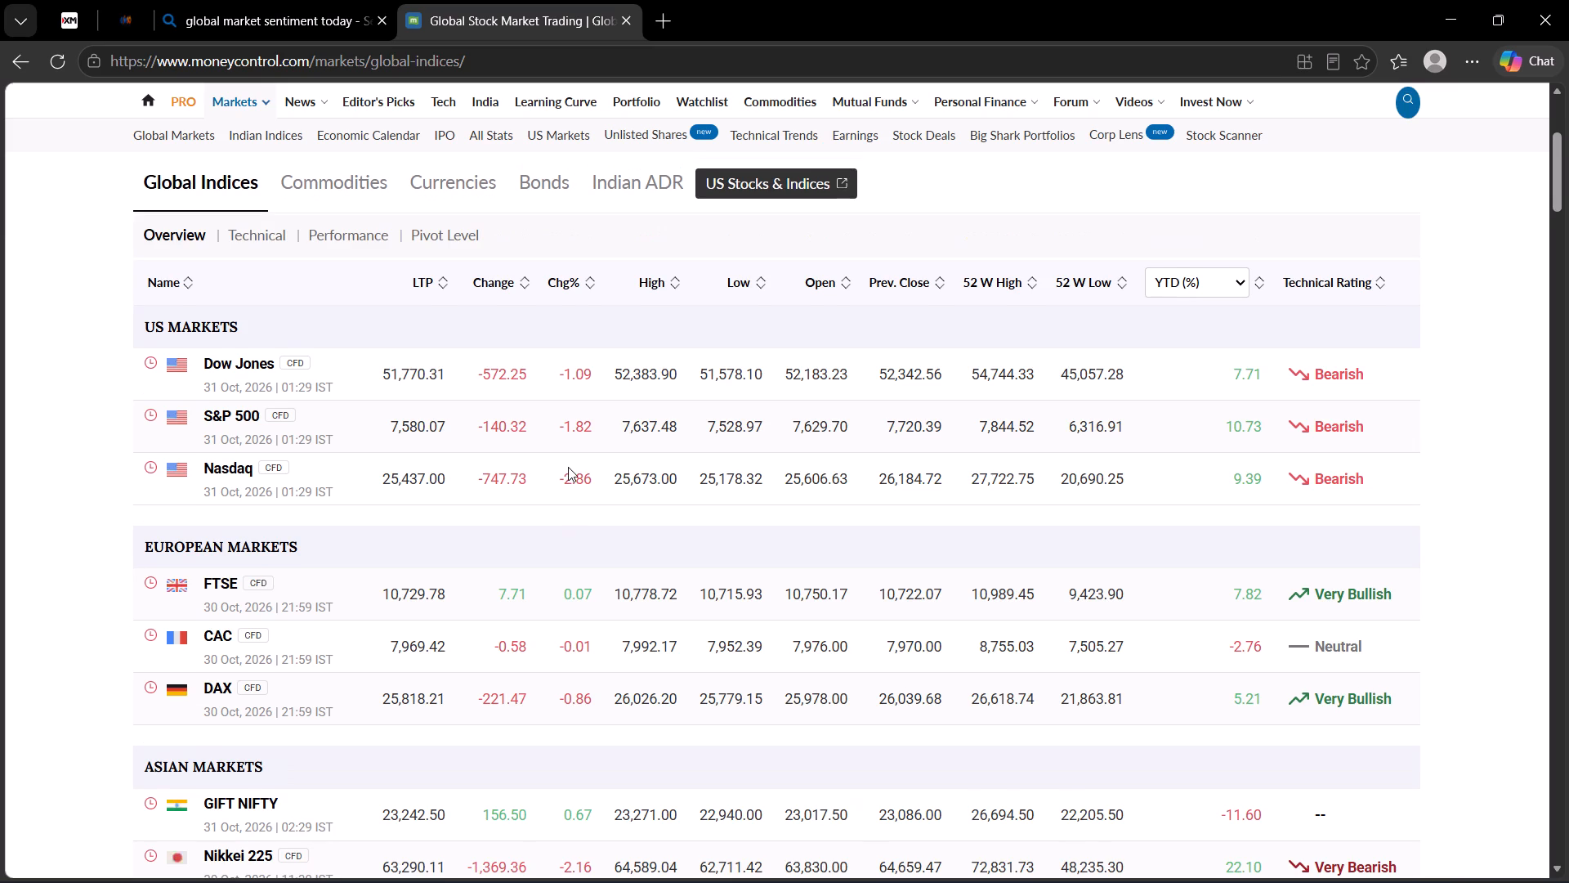
pyautogui.scroll(-2, 568, 467)
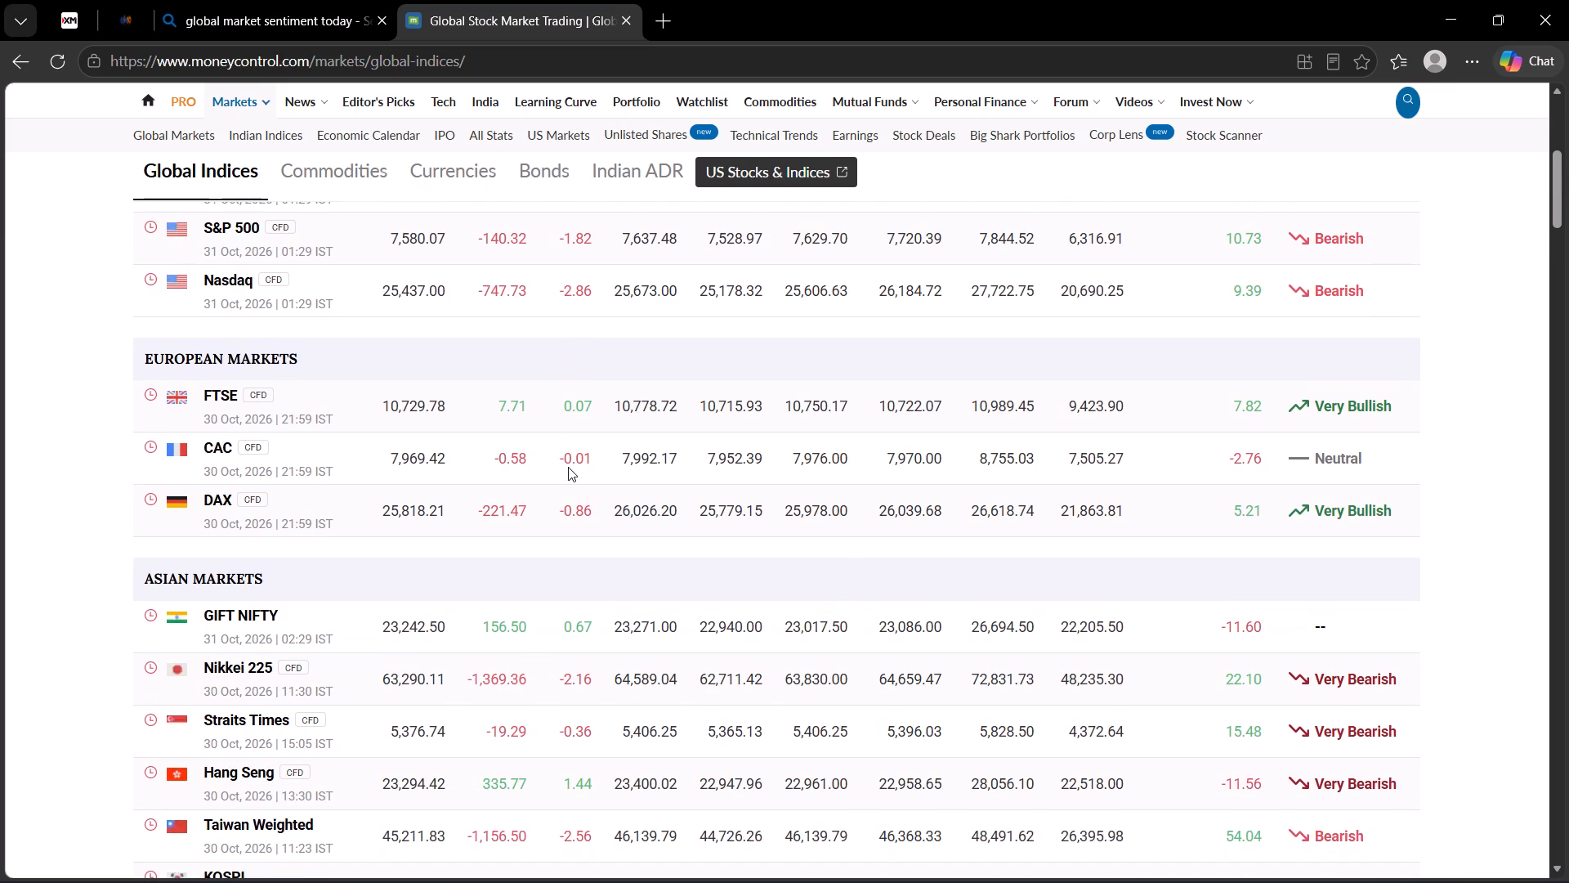
pyautogui.scroll(-1, 568, 467)
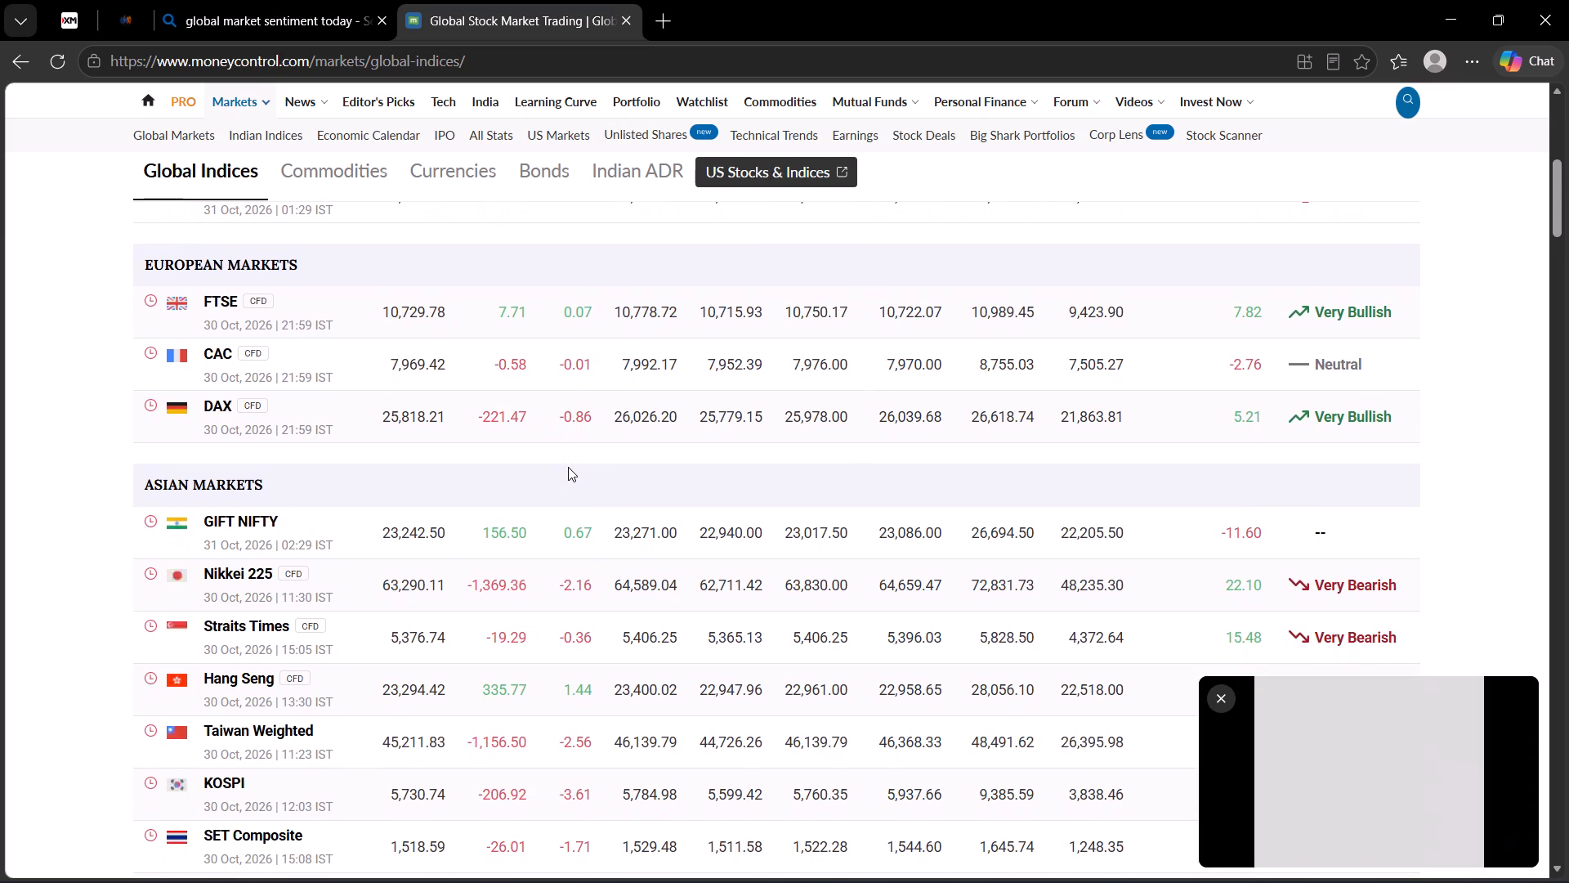
pyautogui.scroll(-1, 568, 467)
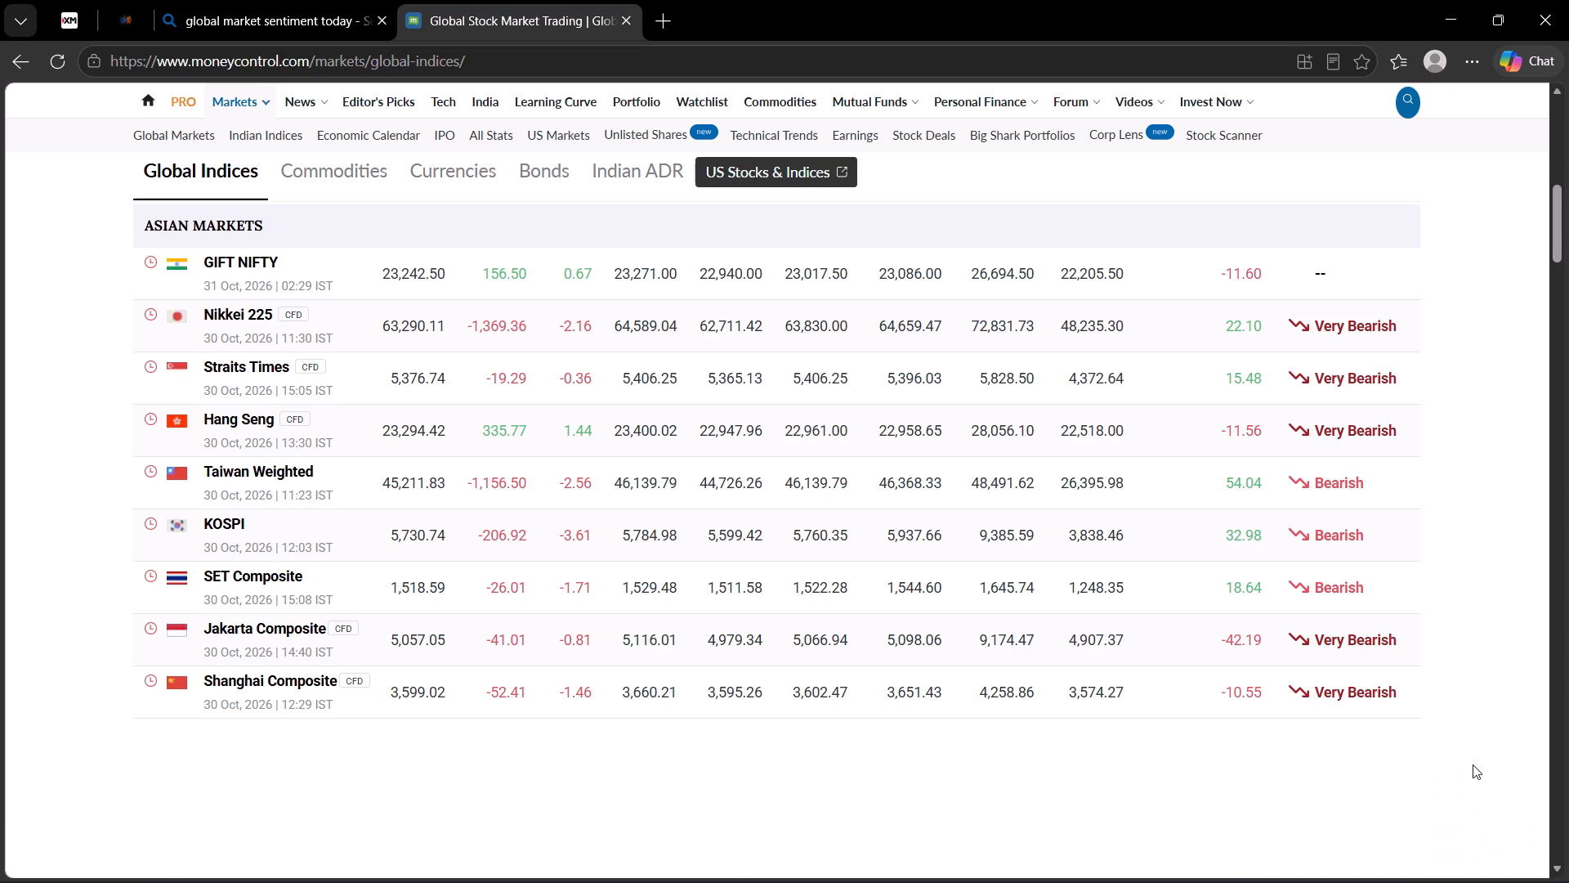
pyautogui.scroll(1, 1307, 529)
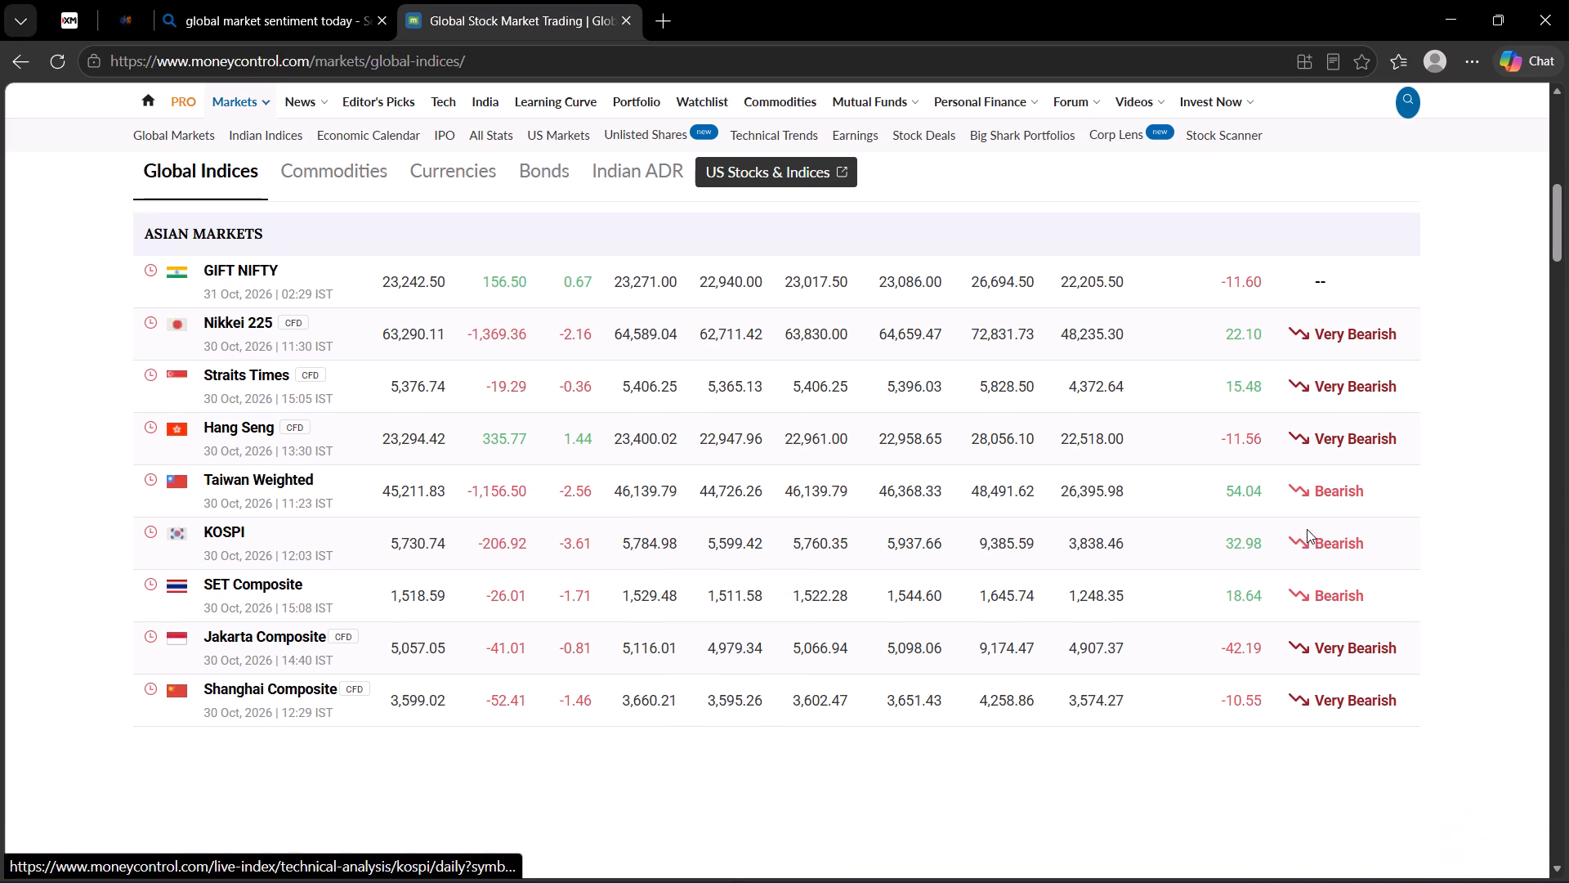
pyautogui.scroll(1, 1307, 529)
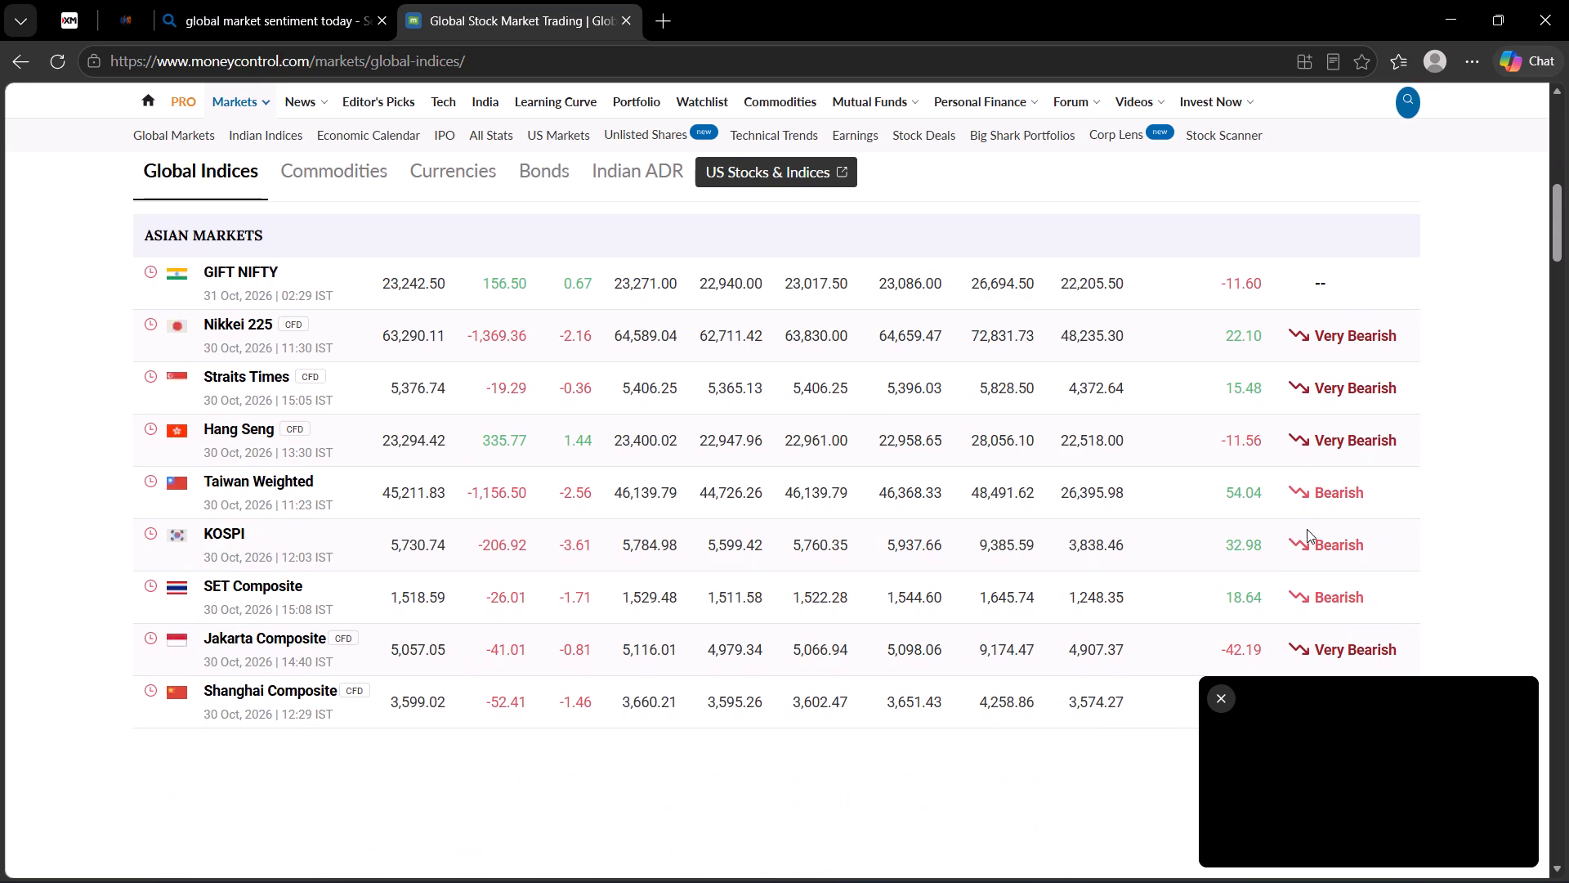
pyautogui.scroll(-3, 1307, 529)
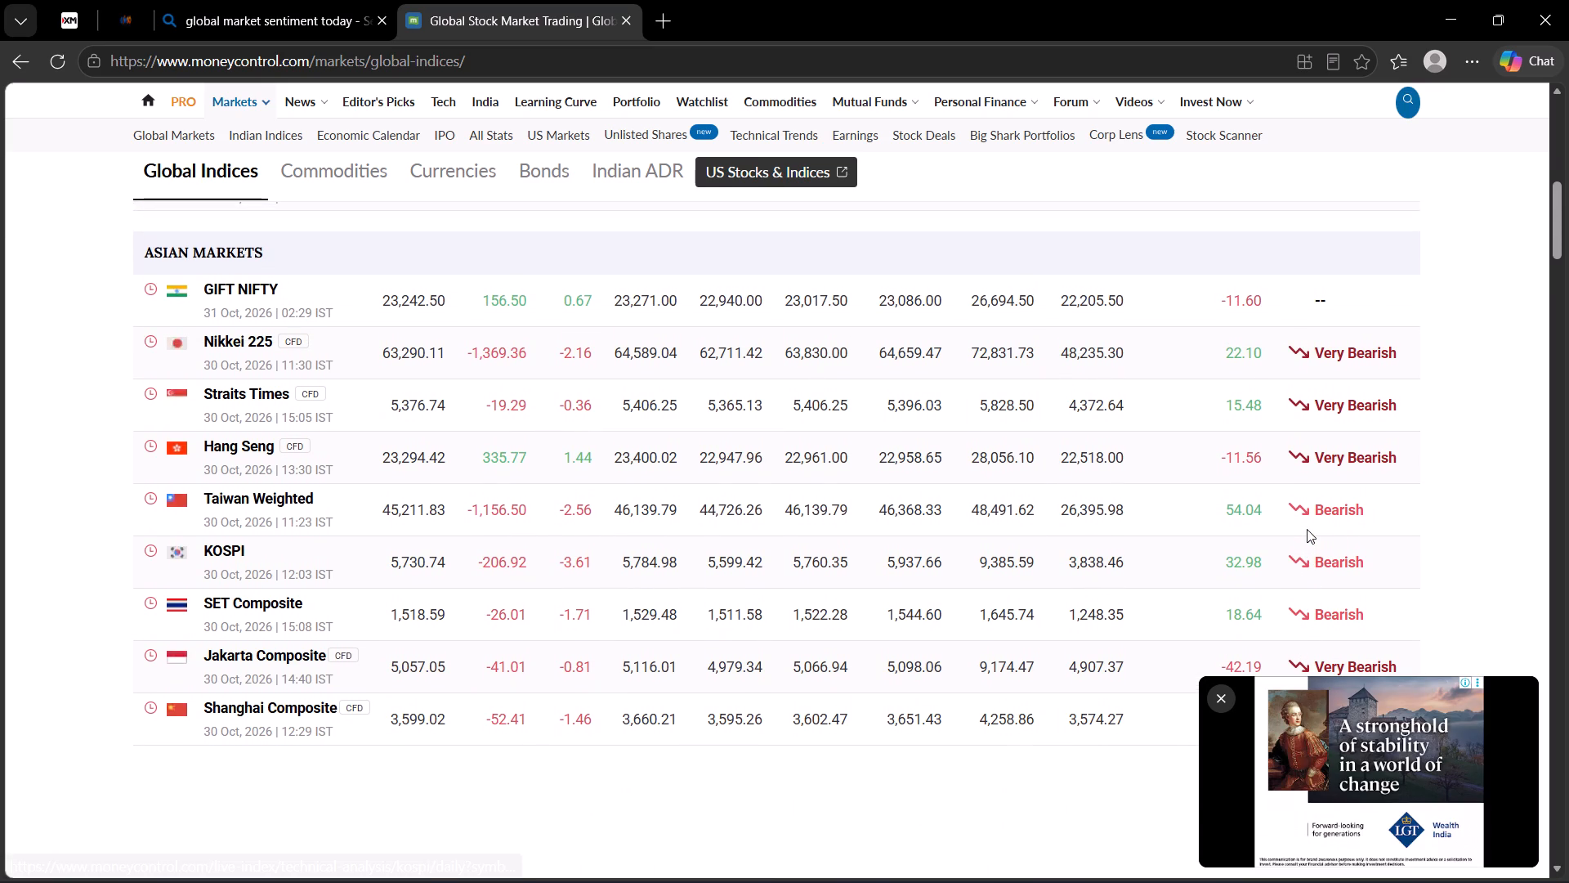
pyautogui.scroll(-1, 1307, 529)
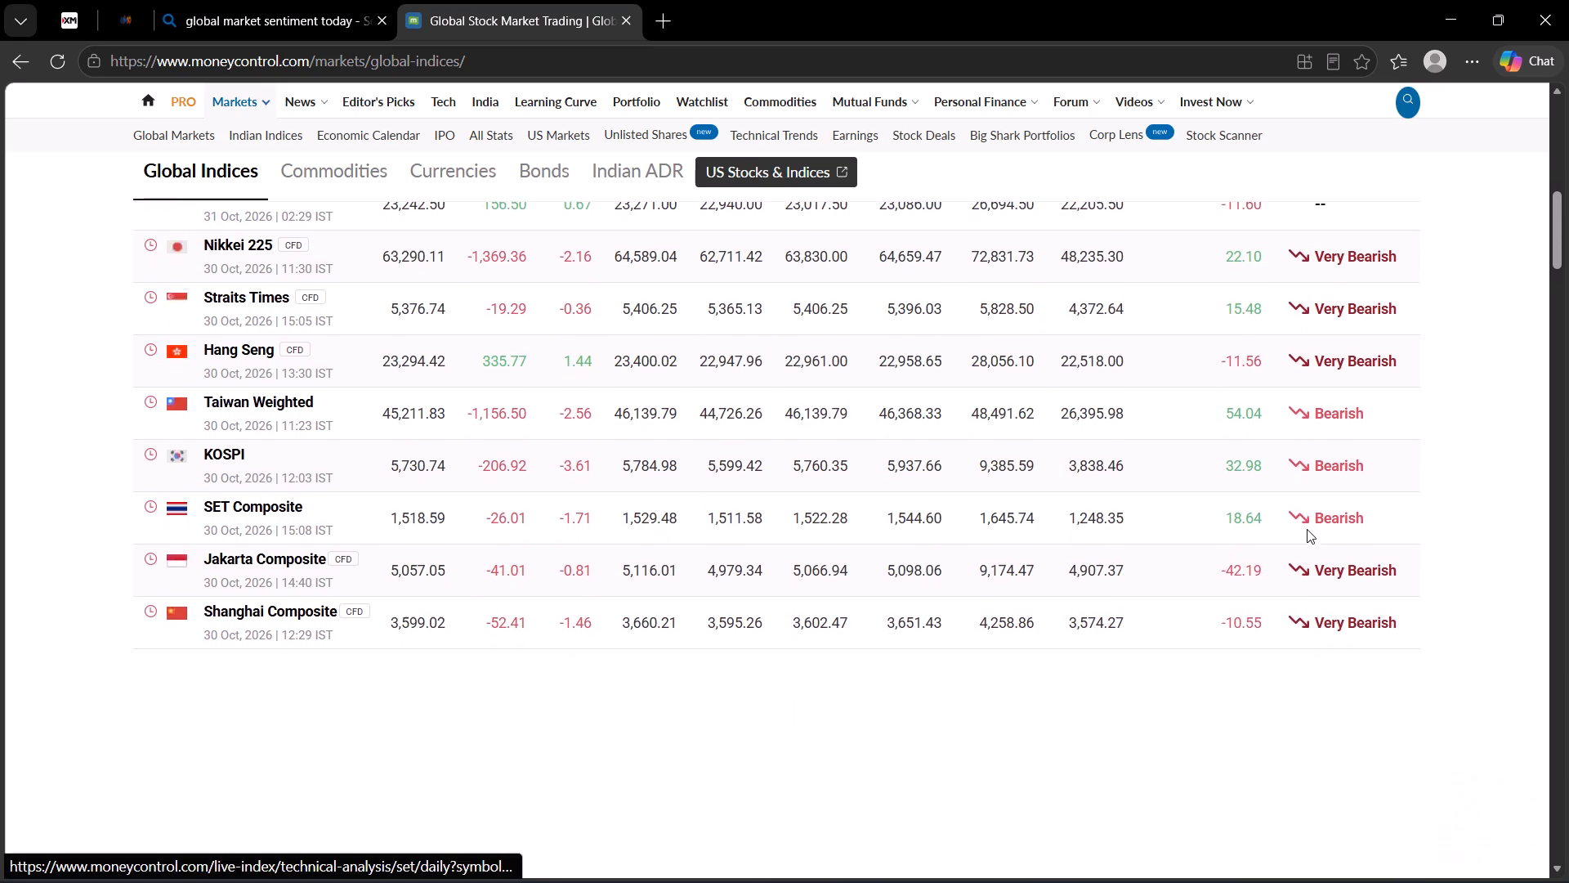
pyautogui.scroll(-1, 1307, 529)
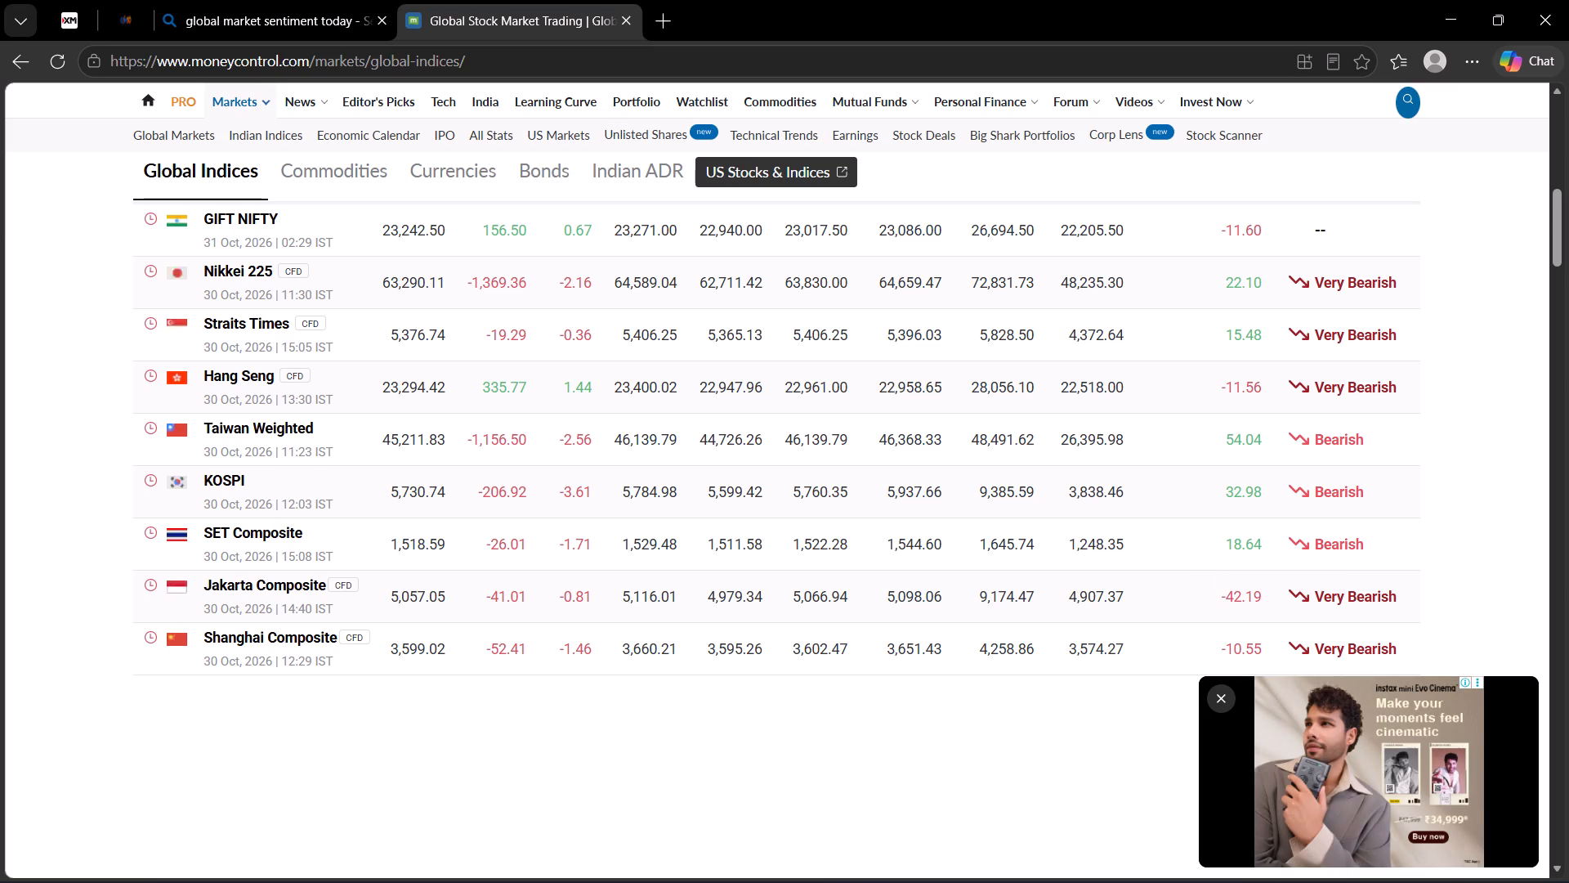
# Recheck the Moneycontrol regional index tables down to the Commodities section, and close the page.
pyautogui.scroll(4, 1240, 584)
pyautogui.scroll(-1, 1240, 584)
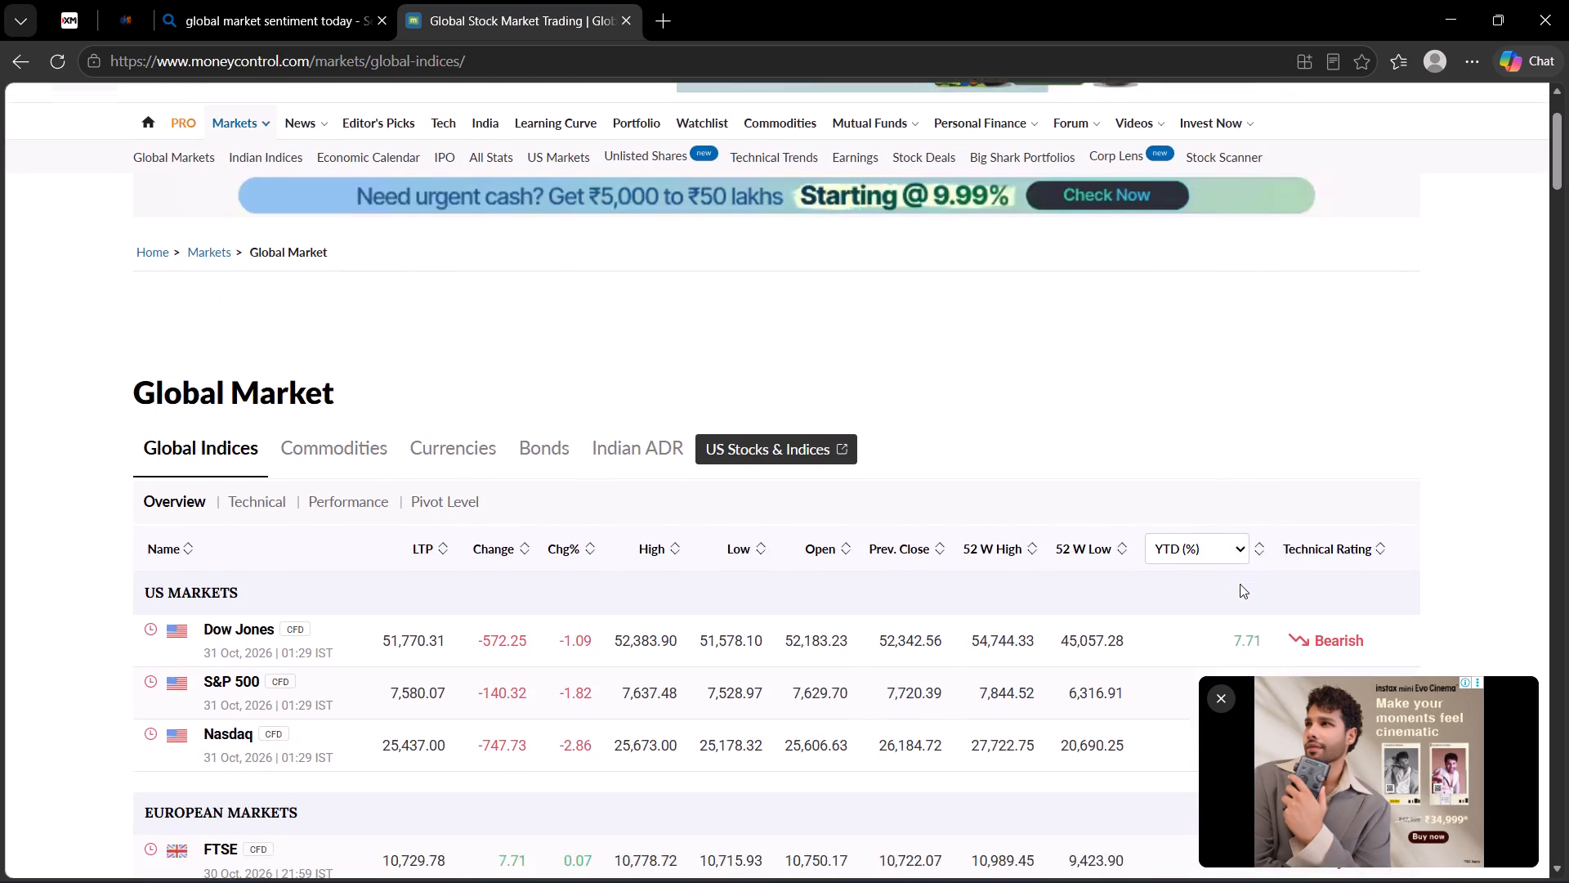
pyautogui.scroll(-8, 1240, 584)
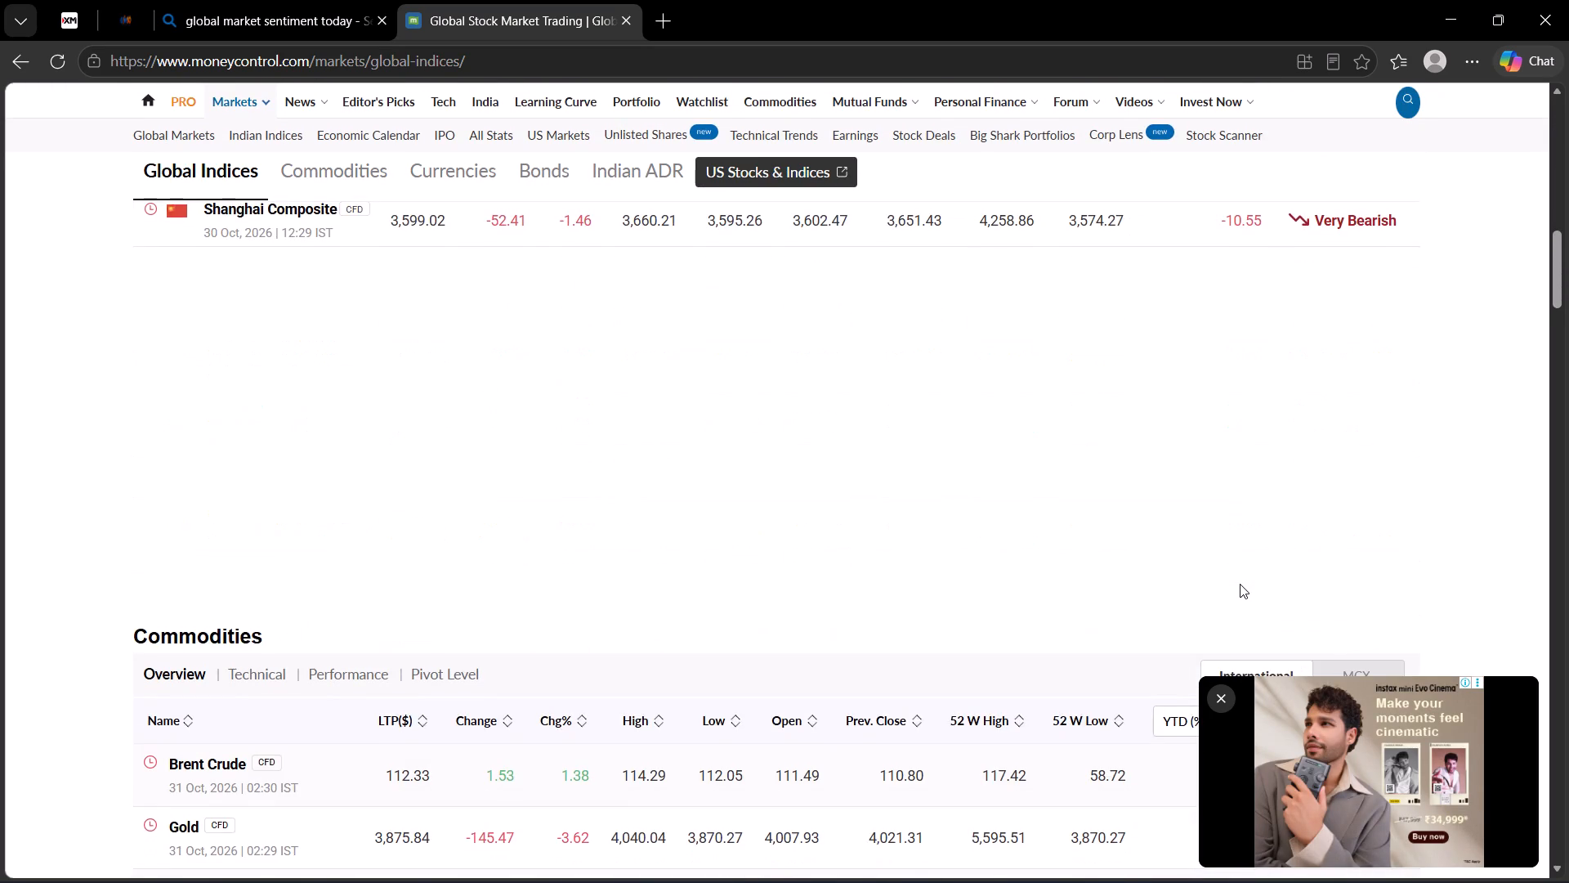
pyautogui.scroll(3, 1240, 584)
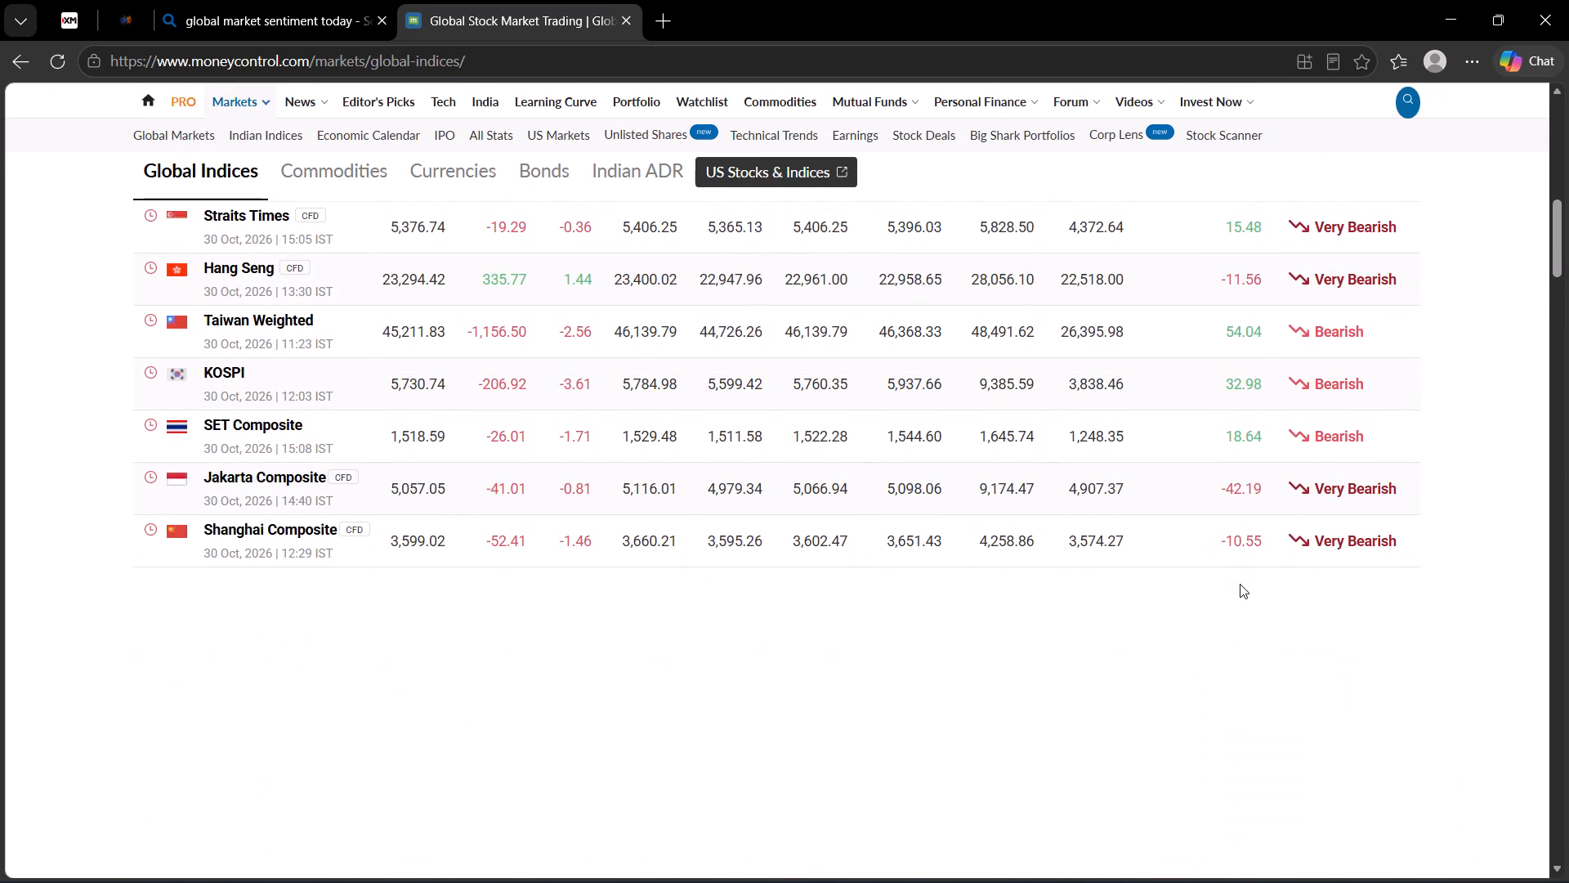
pyautogui.scroll(4, 1240, 584)
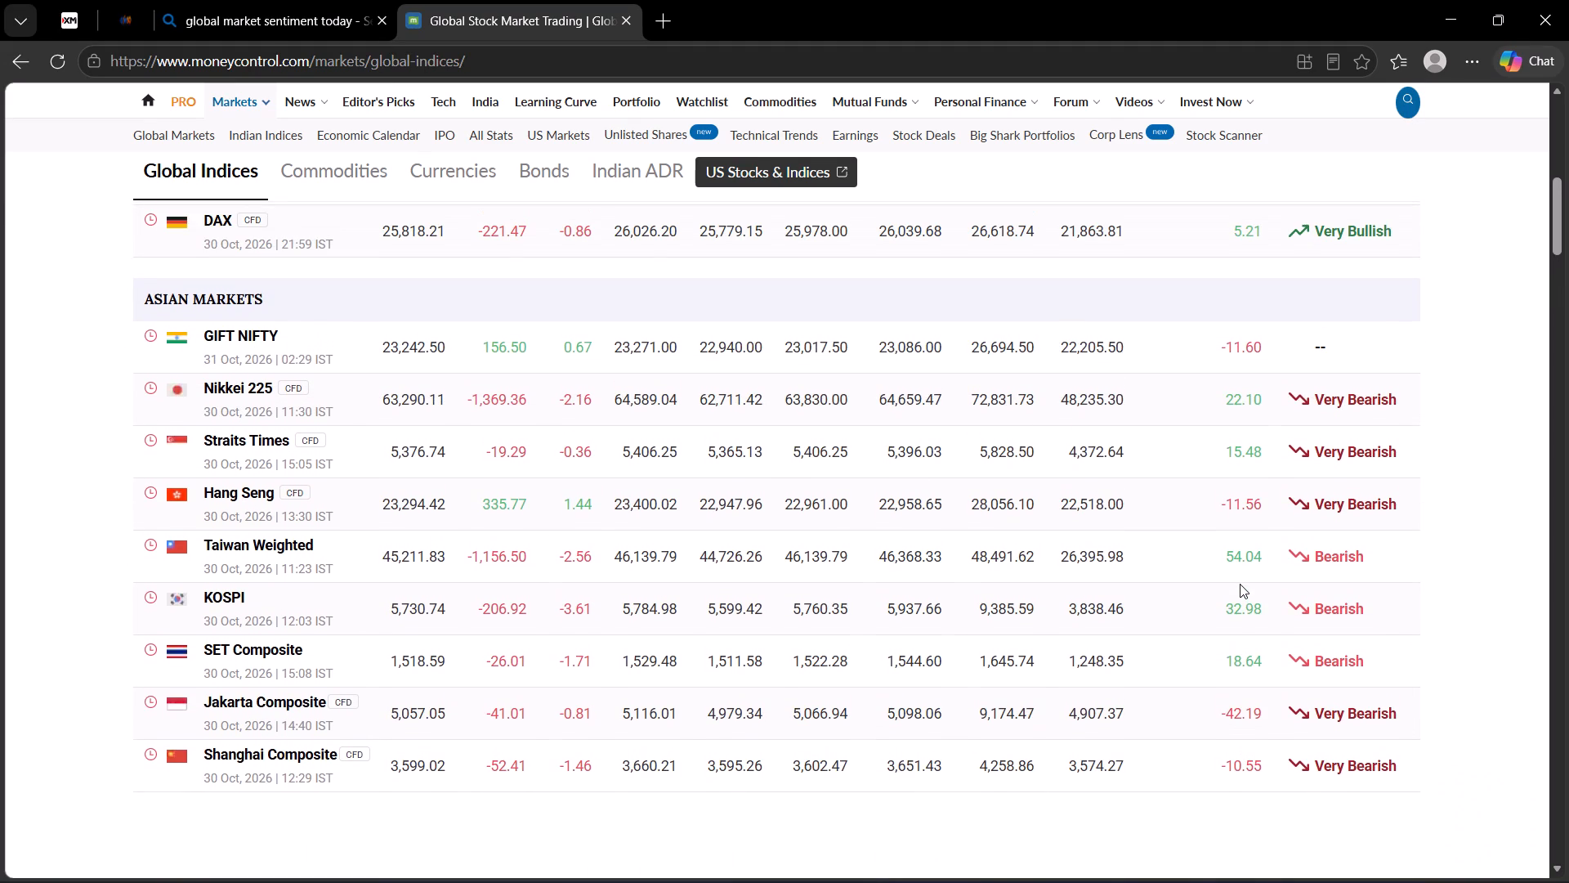
pyautogui.scroll(3, 1240, 584)
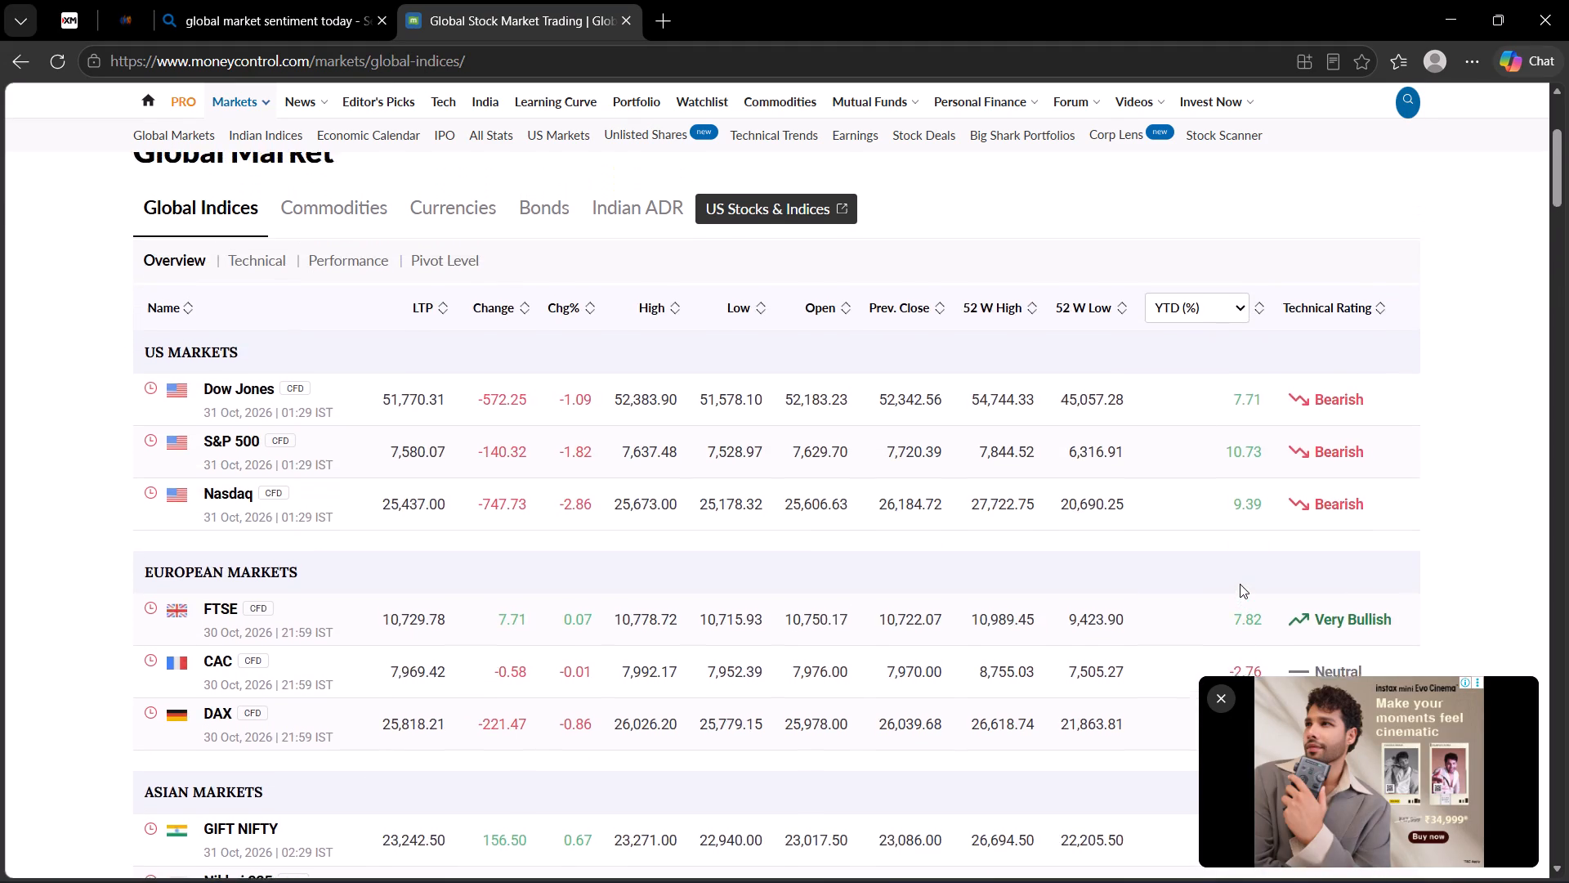
pyautogui.scroll(2, 1240, 584)
pyautogui.click(628, 19)
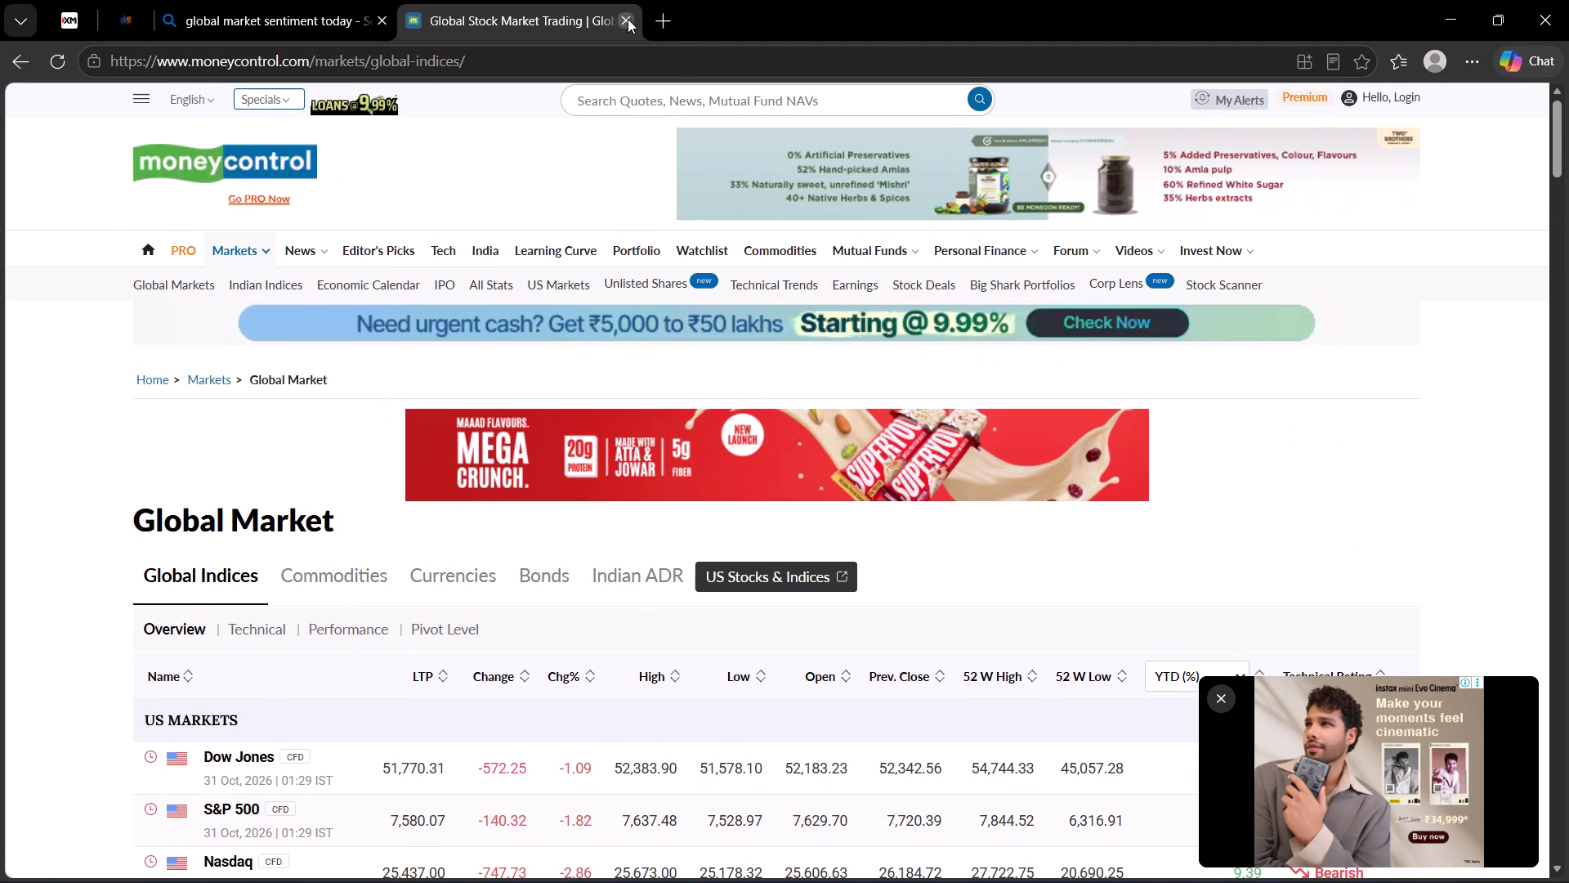
# Open a new tab and close the global market sentiment search.
pyautogui.click(422, 15)
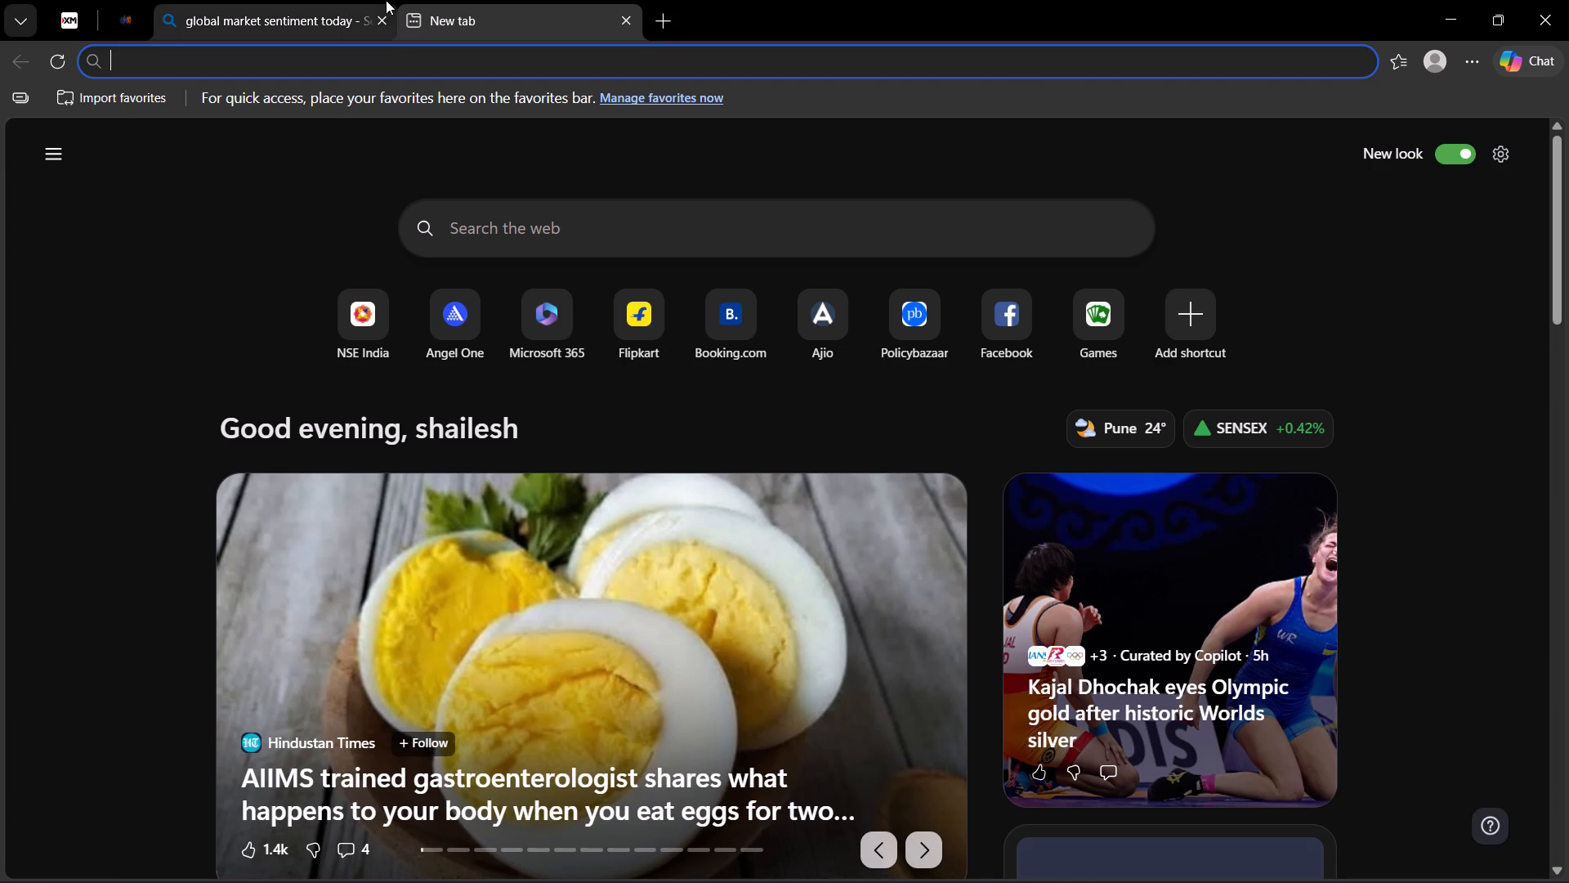
pyautogui.click(386, 25)
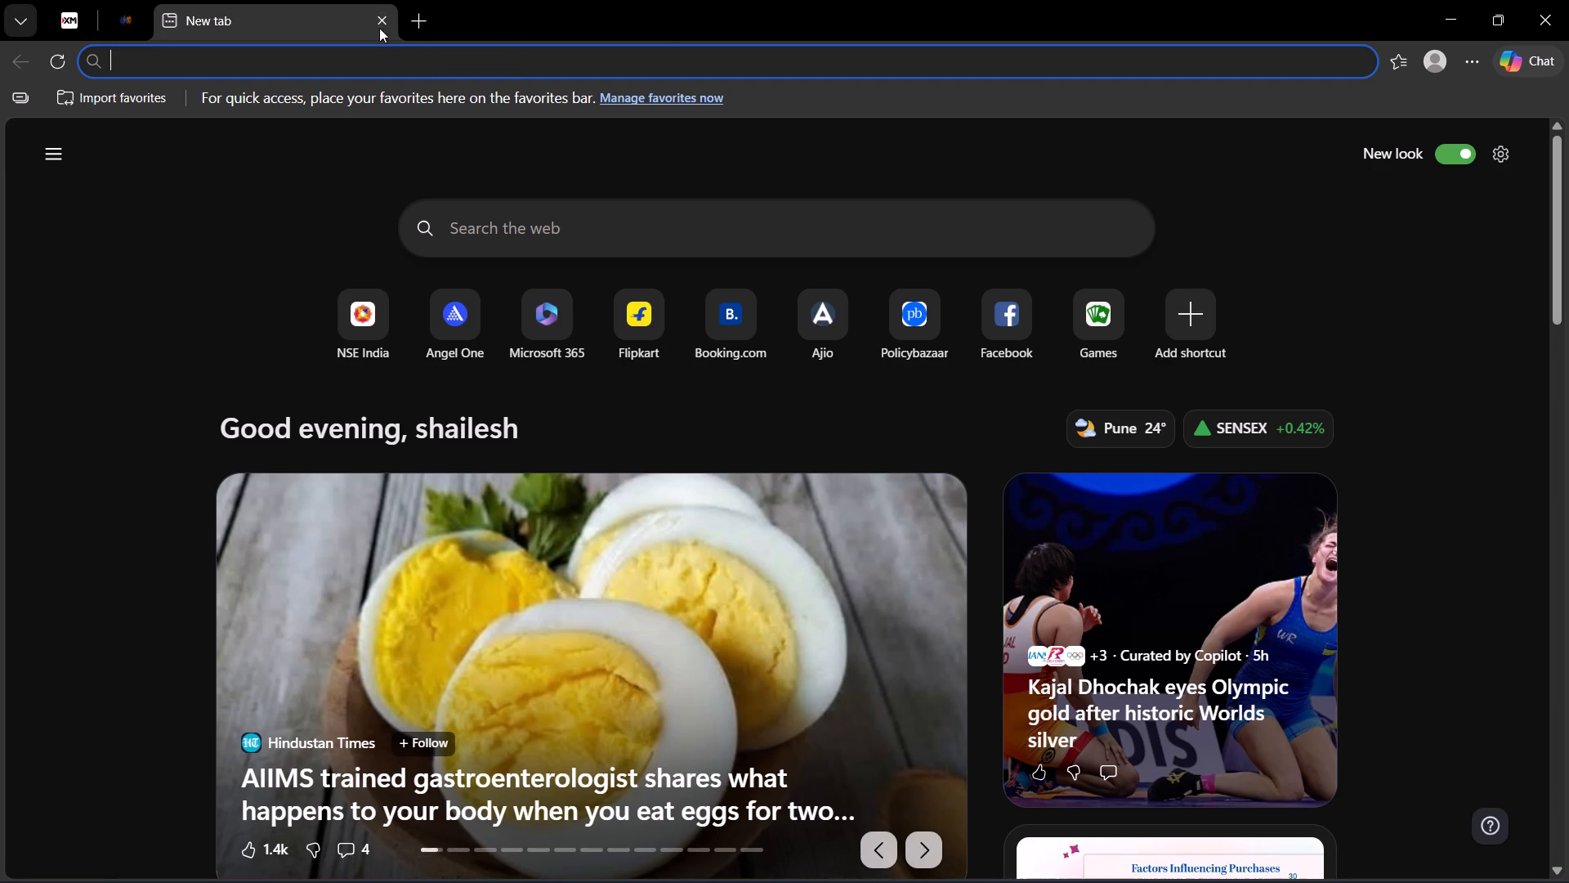
# Search the web for reliance q2 results 2026.
pyautogui.click(371, 46)
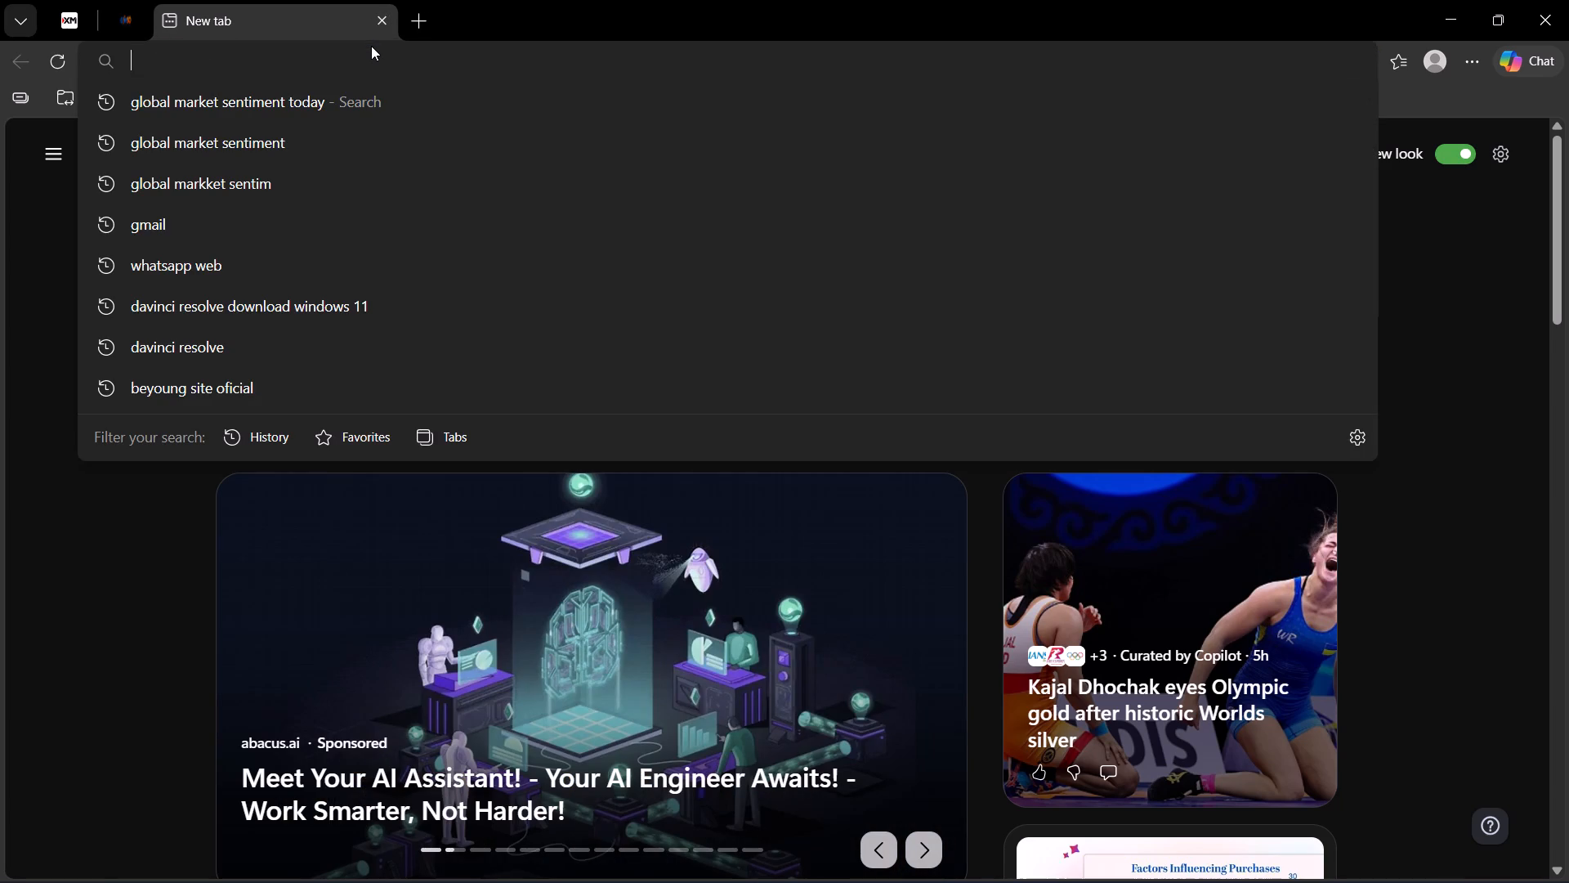
pyautogui.write('relia')
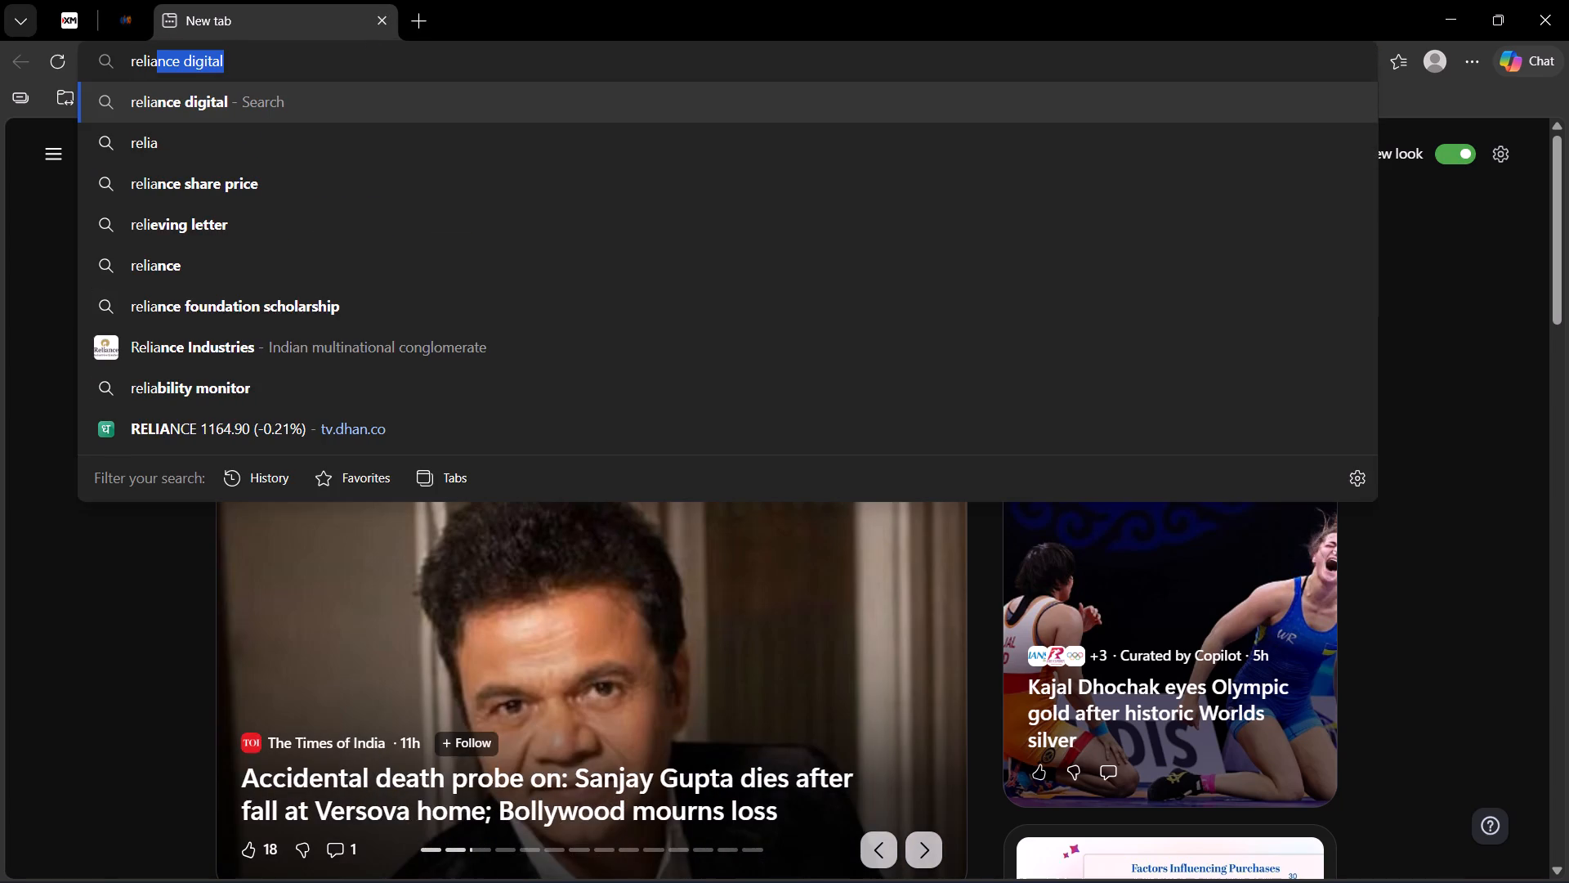
pyautogui.write('nce')
pyautogui.press('space')
pyautogui.press('space')
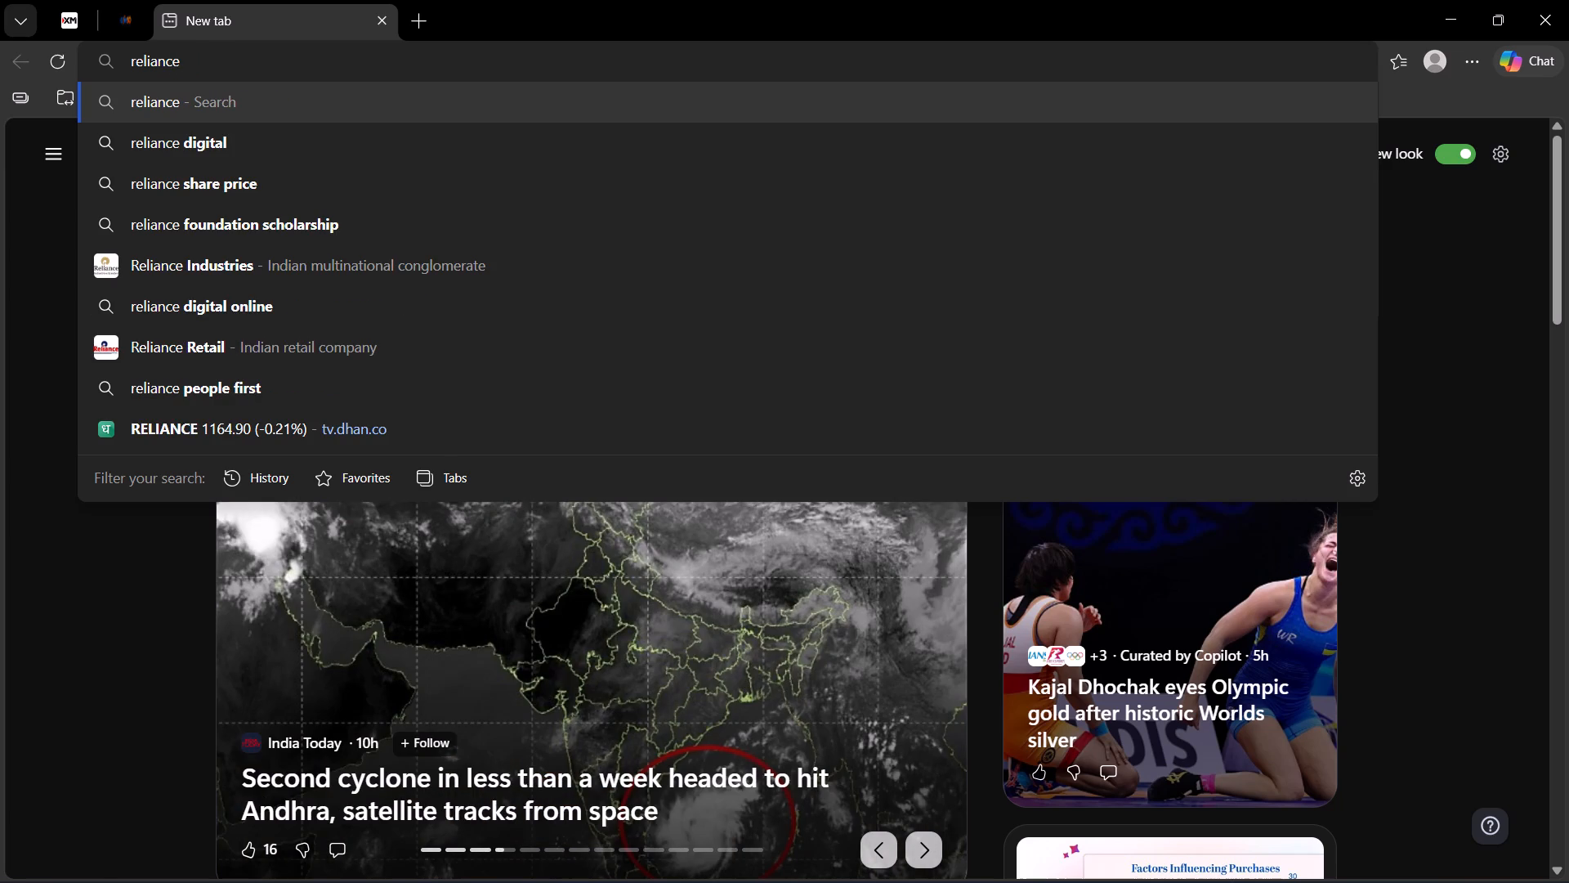
pyautogui.write('re')
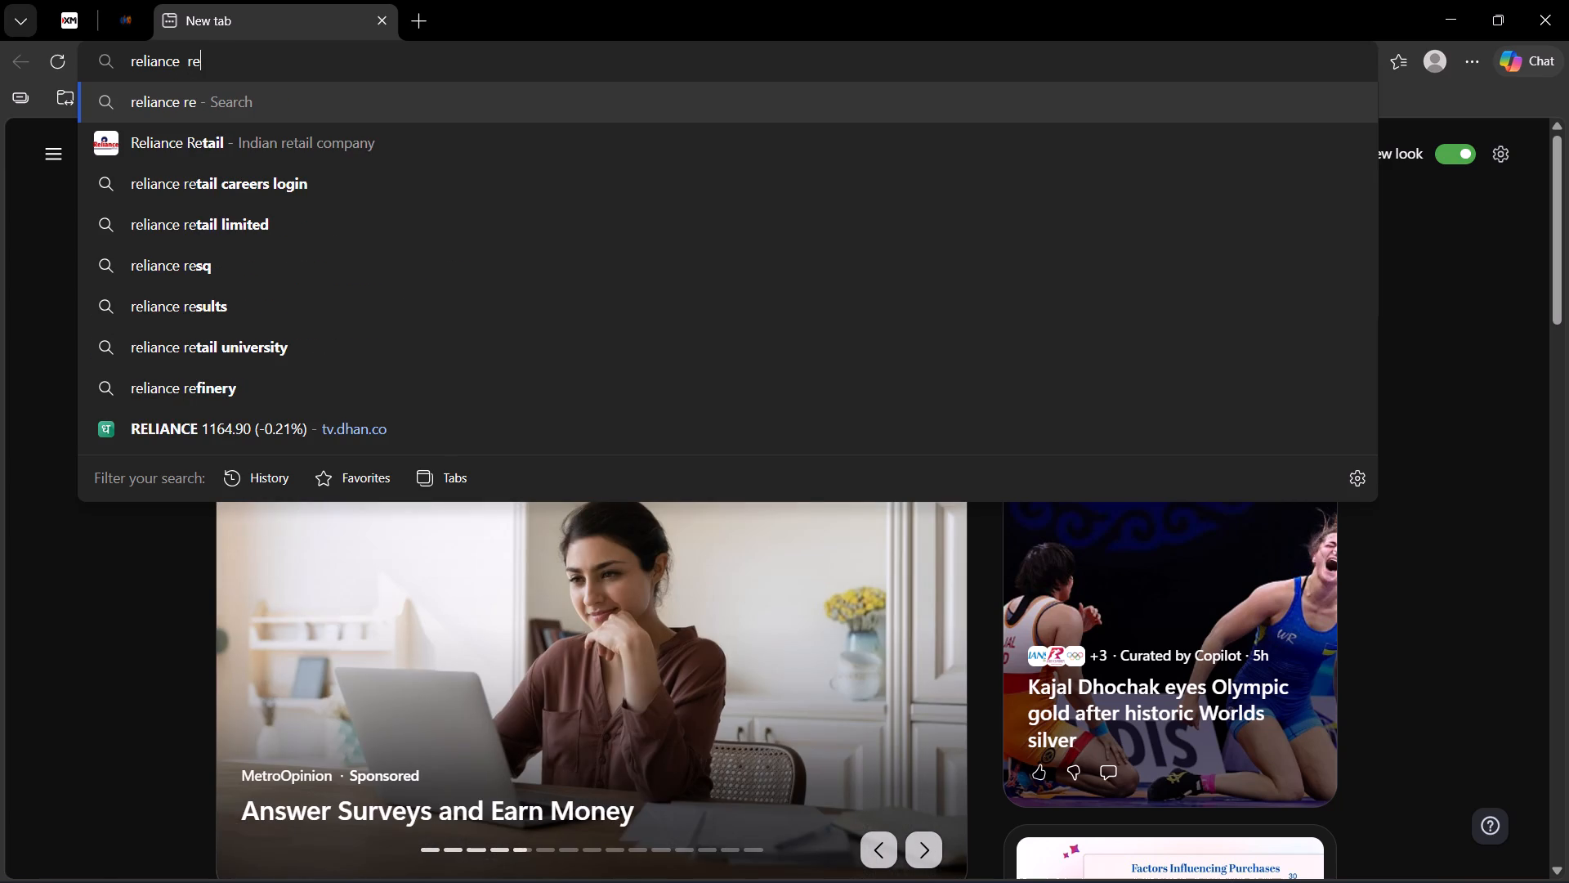
pyautogui.press('s')
pyautogui.write('tl')
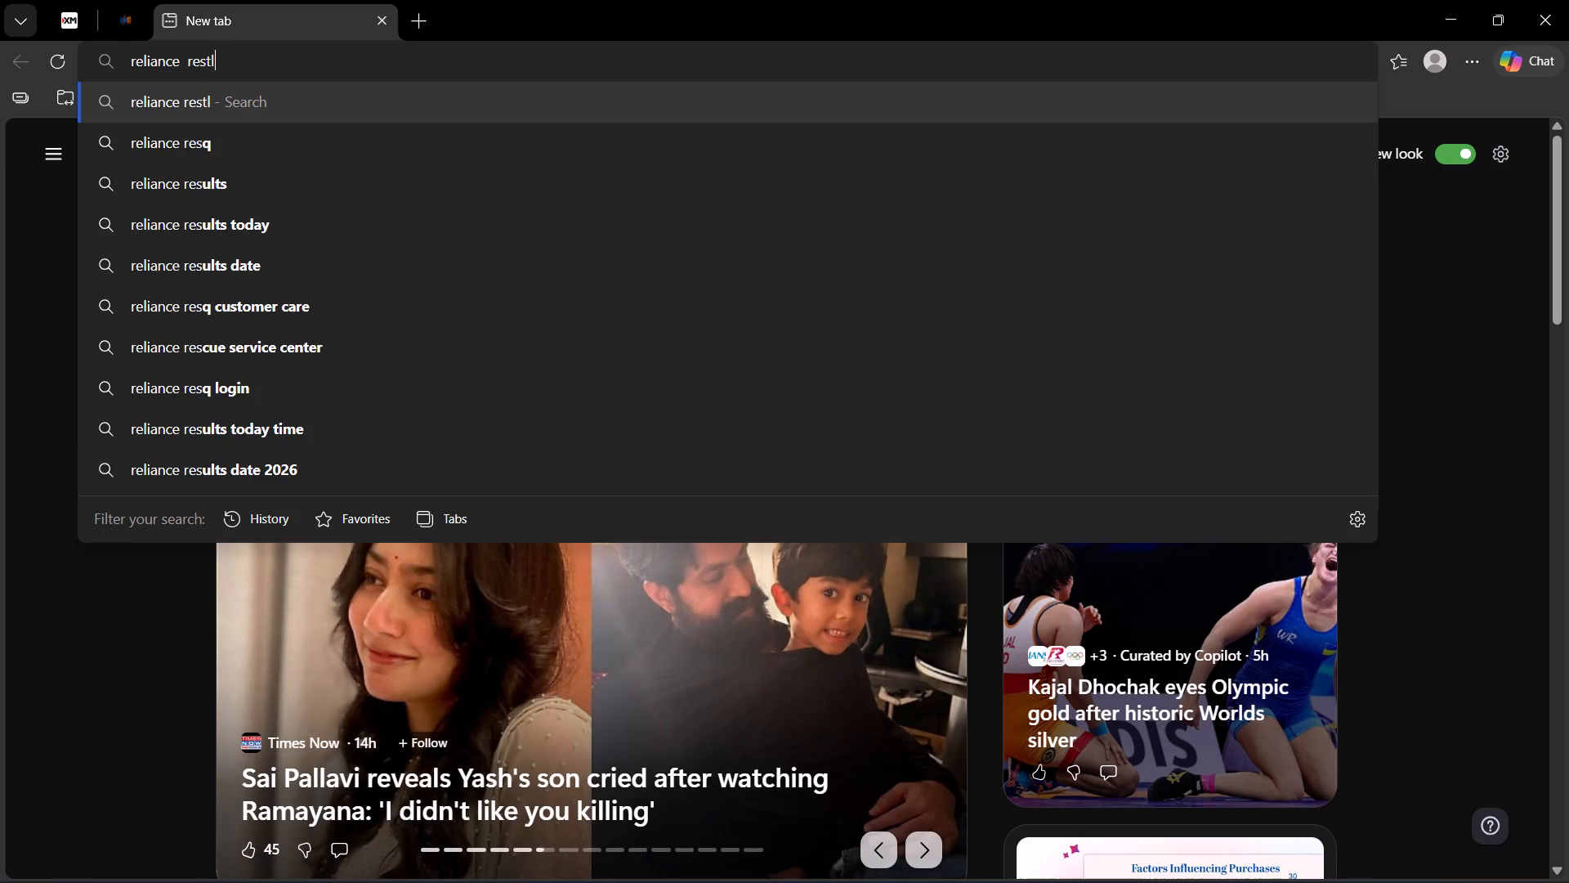
pyautogui.press('BackSpace')
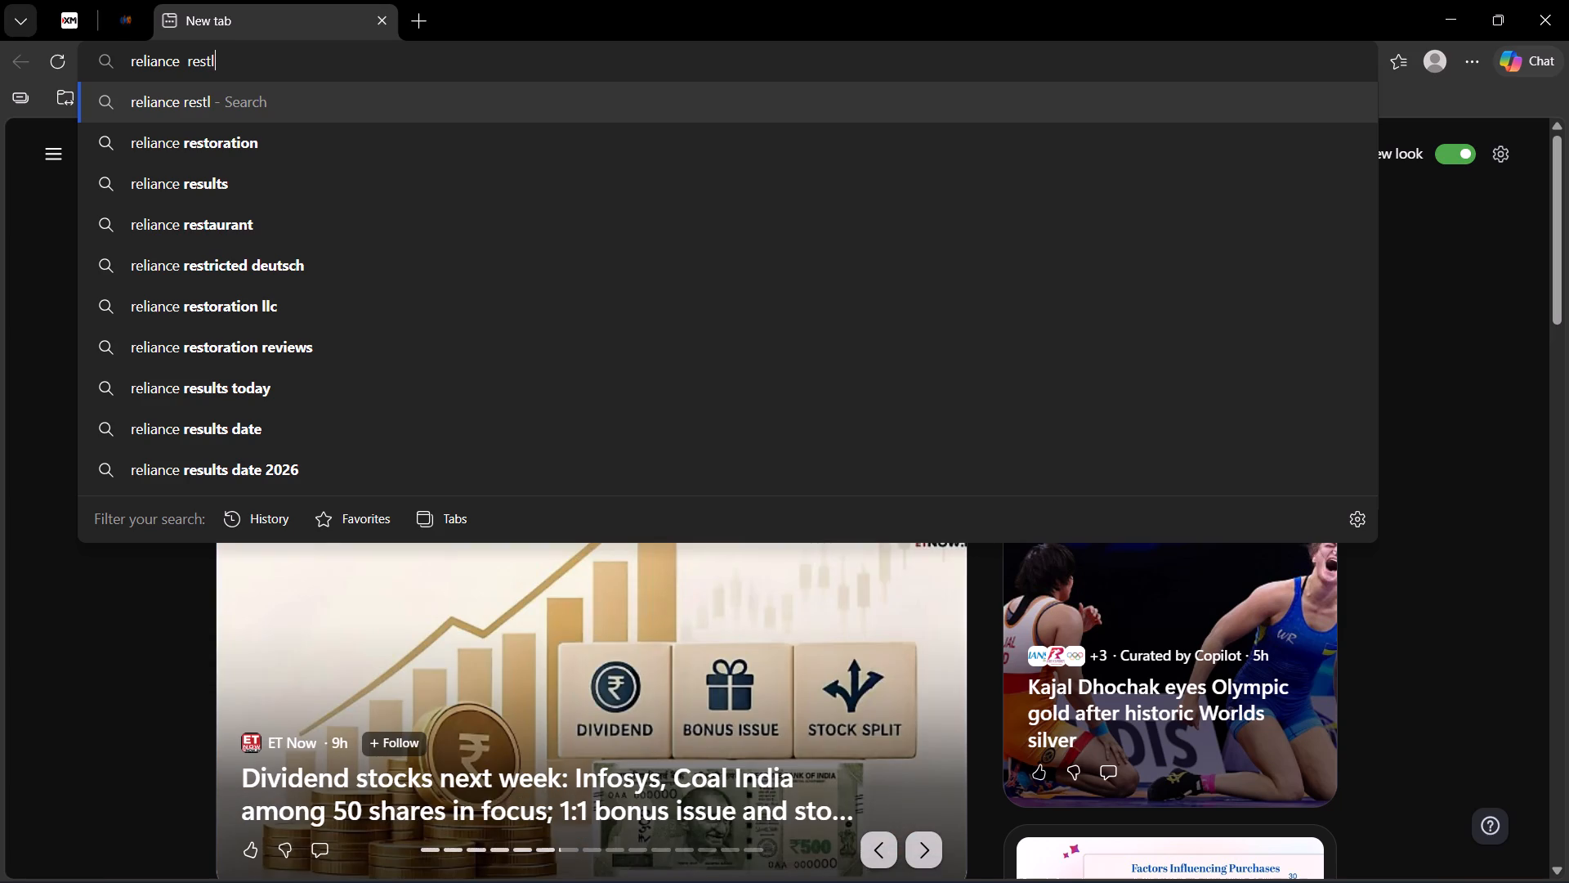
pyautogui.press('BackSpace')
pyautogui.press('BackSpace')
pyautogui.press('BackSpace')
pyautogui.press('BackSpace')
pyautogui.press('BackSpace')
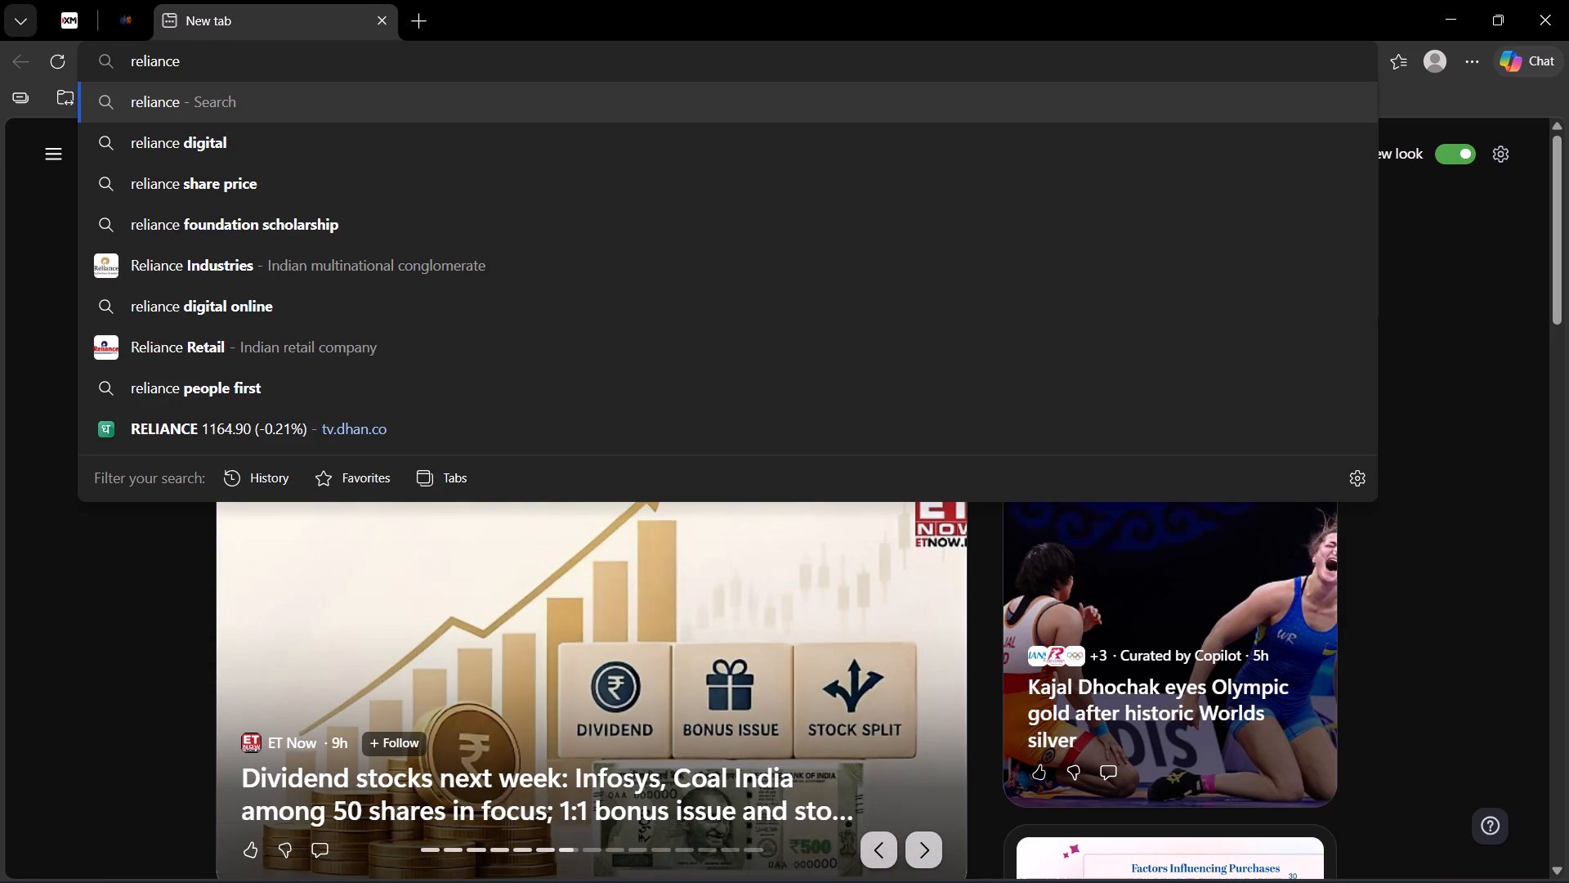
pyautogui.press('q')
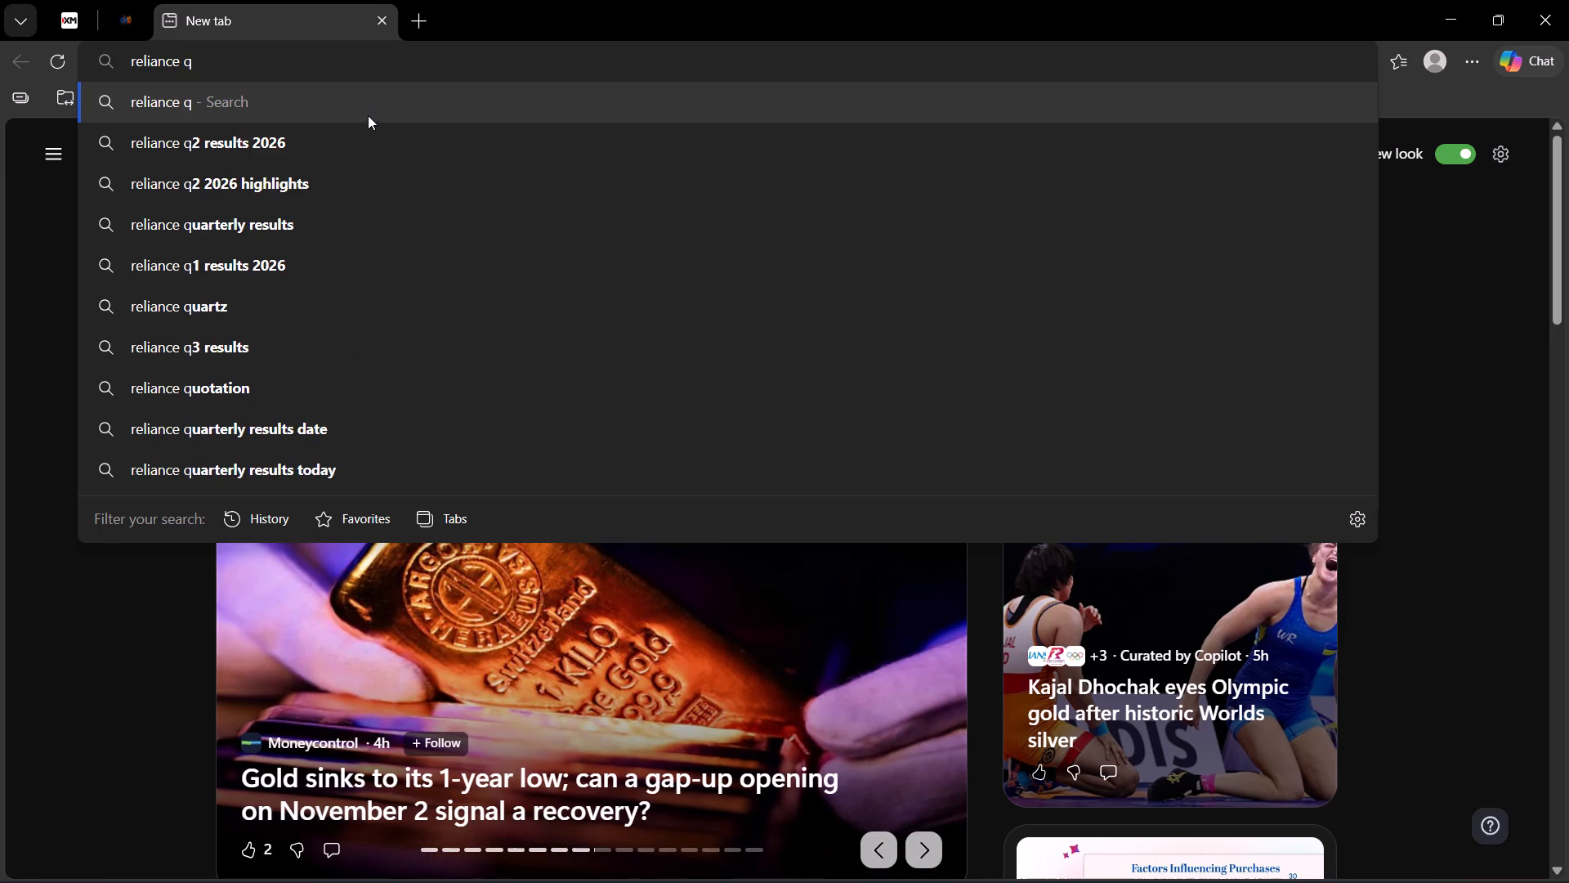
pyautogui.click(368, 128)
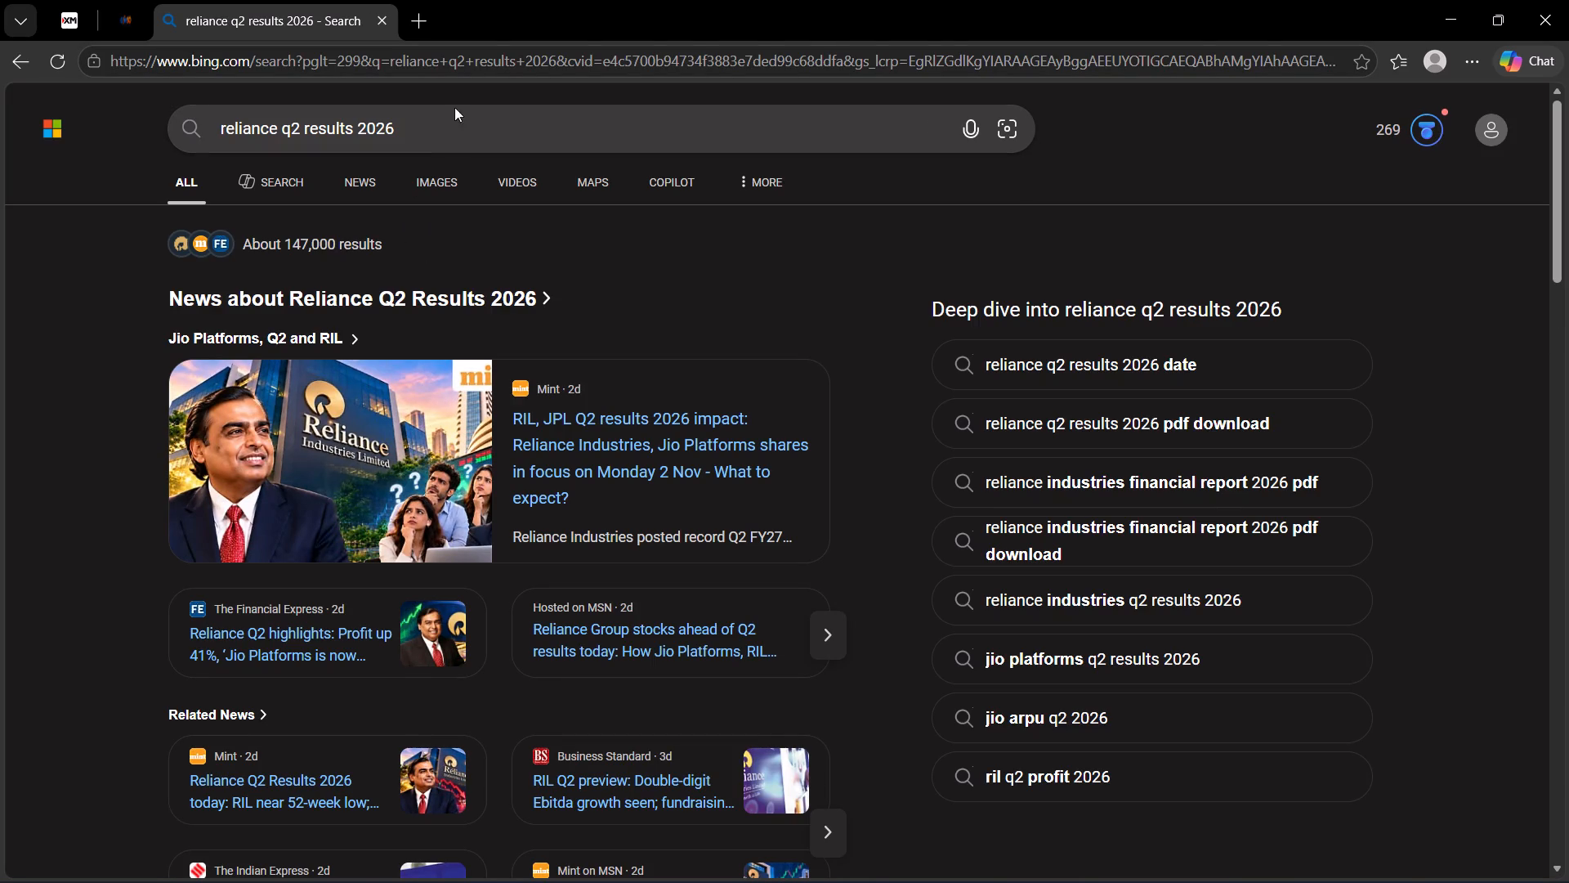
# Refine the web search to reliance q2 results brief summary.
pyautogui.click(448, 129)
pyautogui.click(448, 129)
pyautogui.press('space')
pyautogui.press('space')
pyautogui.write('br')
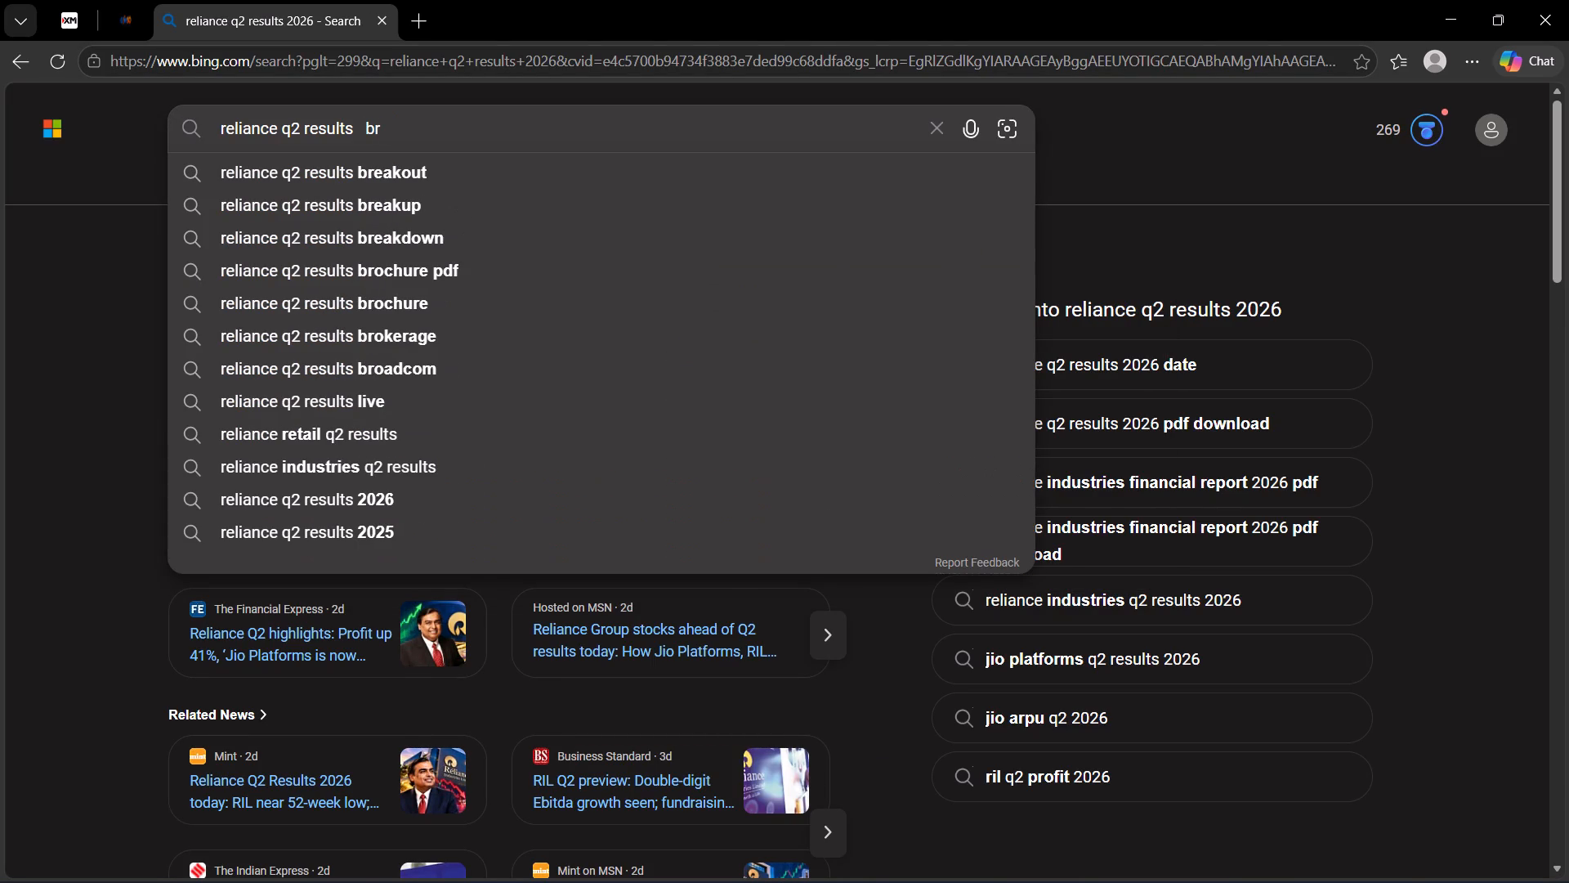
pyautogui.press('i')
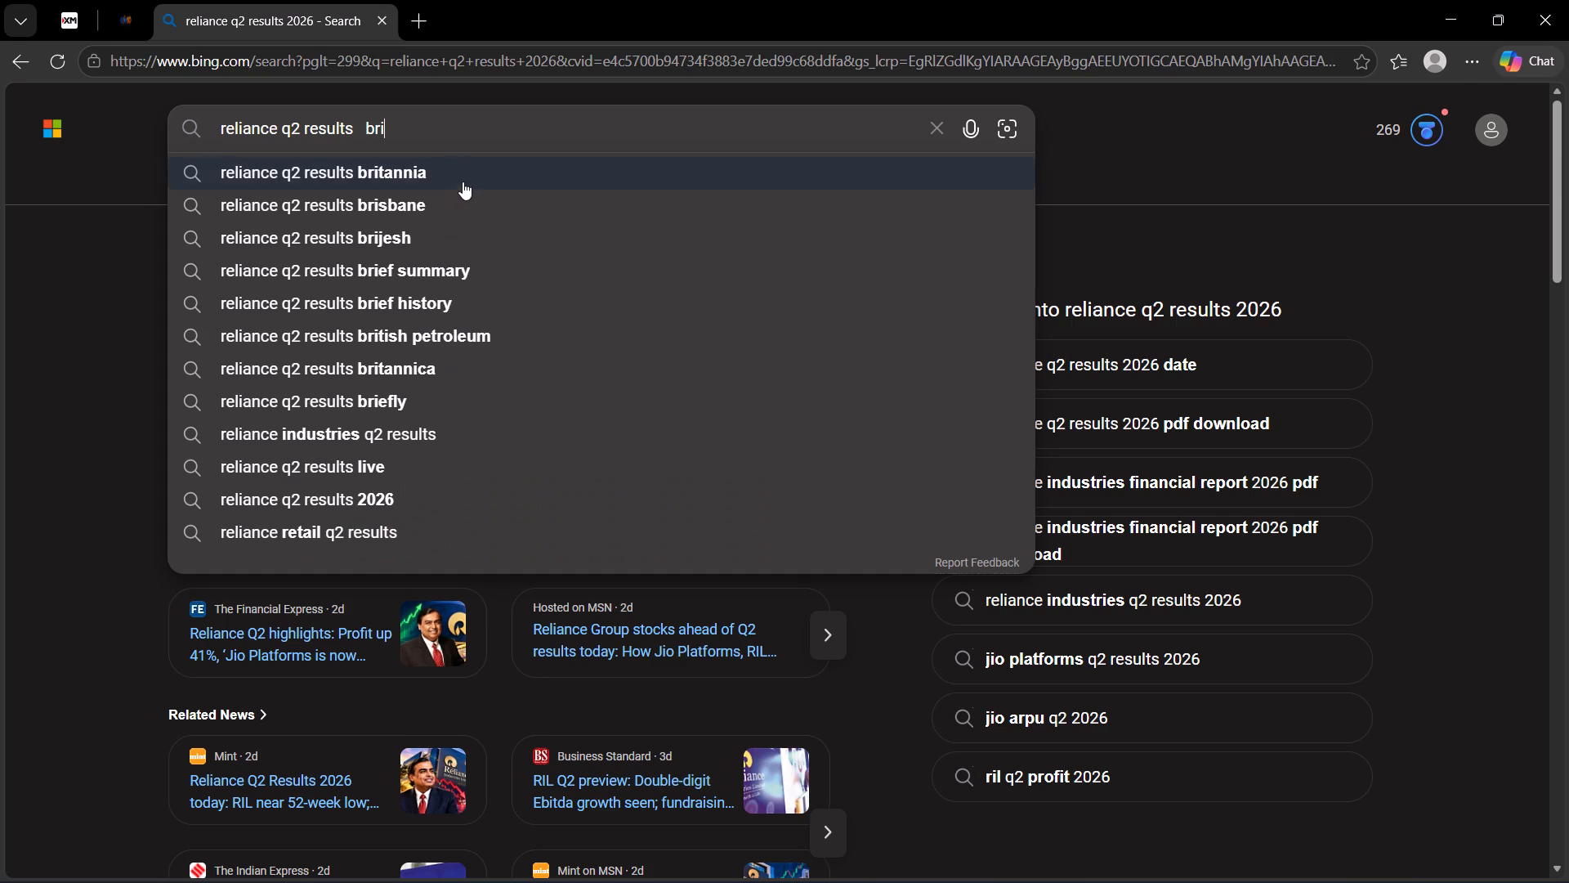
pyautogui.write('ef')
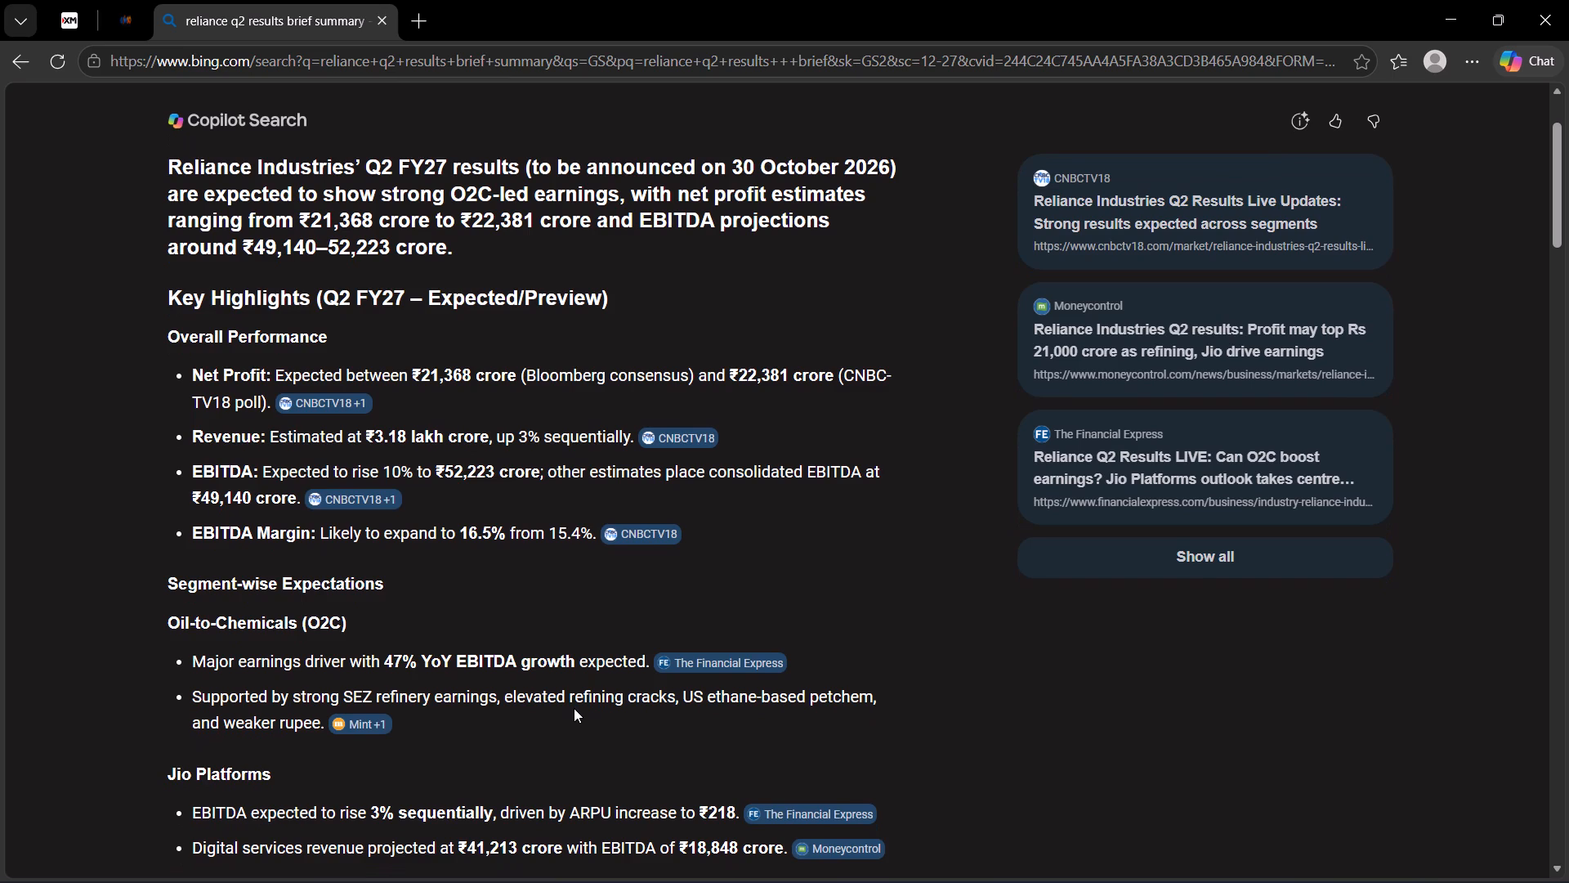
# Read the Reliance Q2 FY27 results summary, covering the key highlights and the segment-wise expectations down to Retail.
pyautogui.scroll(-1, 574, 708)
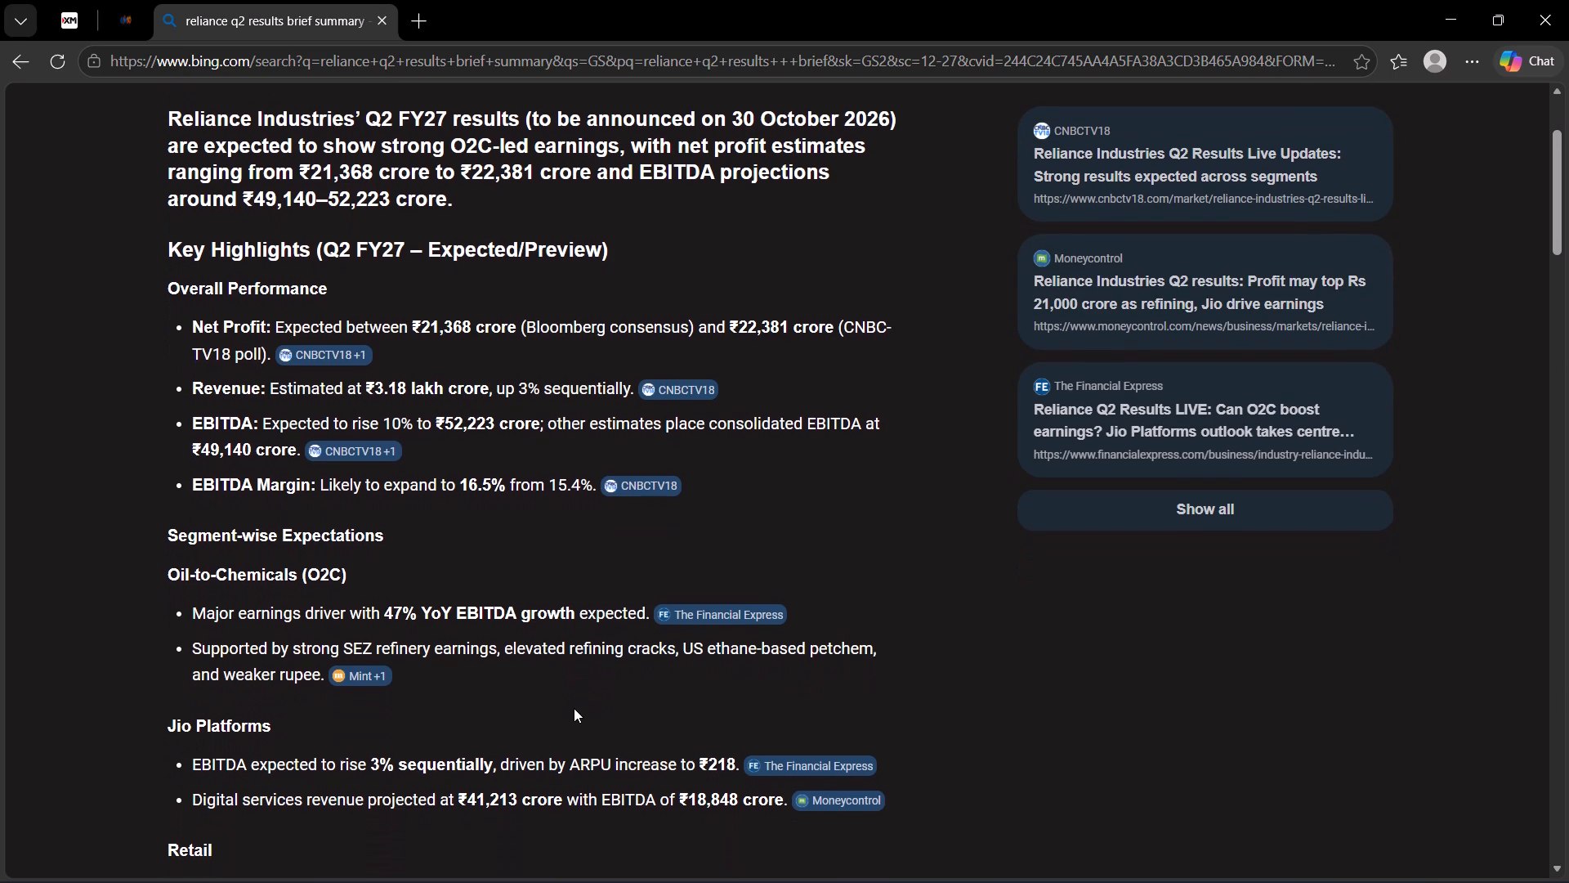
pyautogui.scroll(-1, 574, 708)
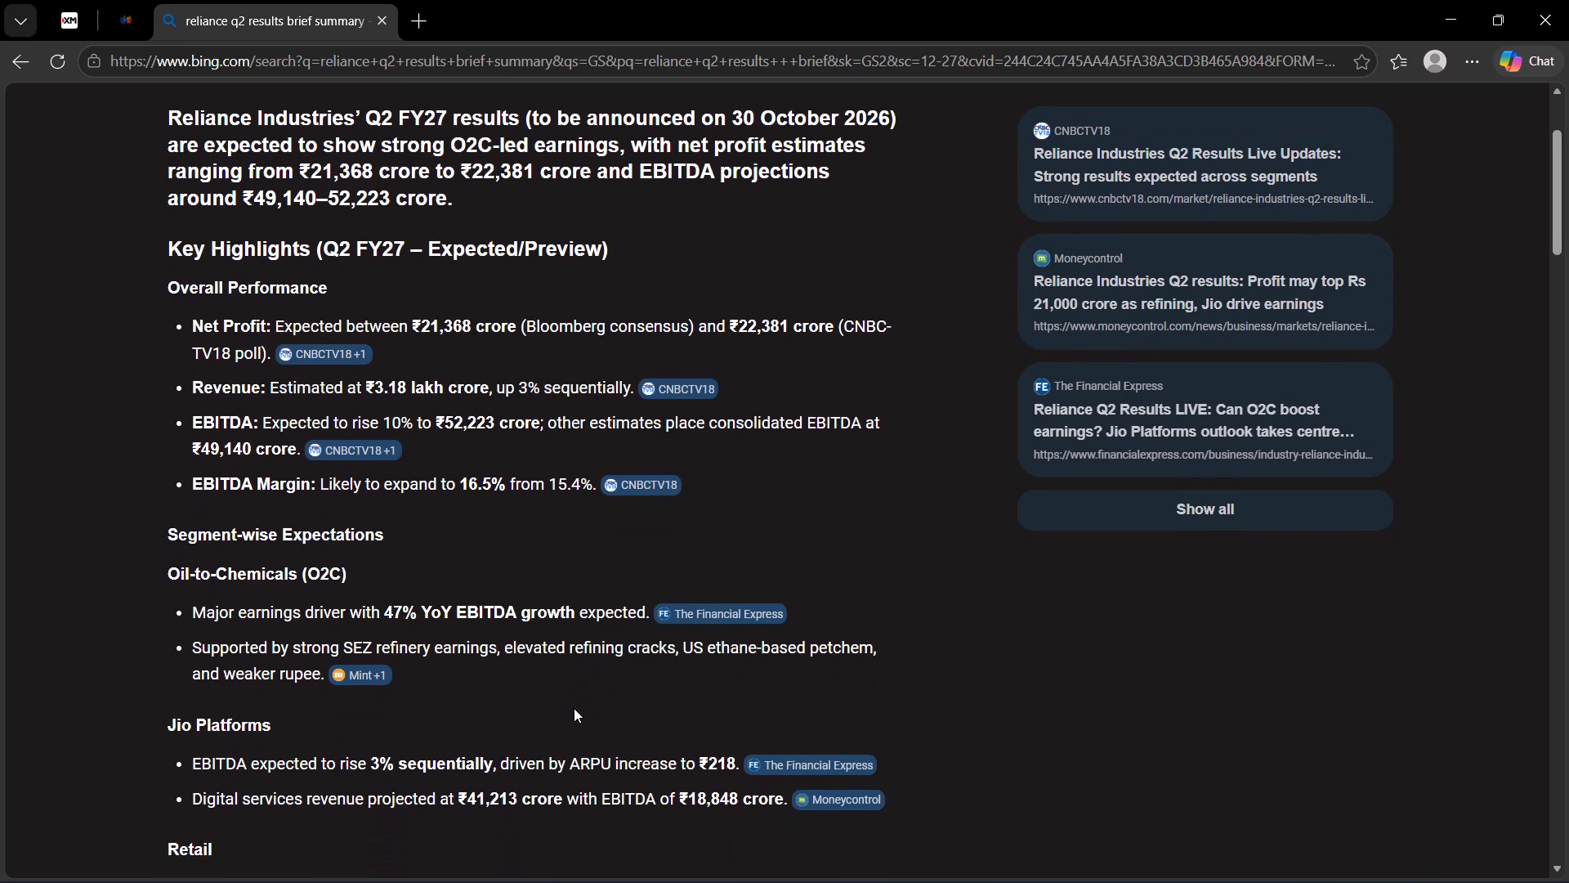
pyautogui.scroll(-1, 574, 708)
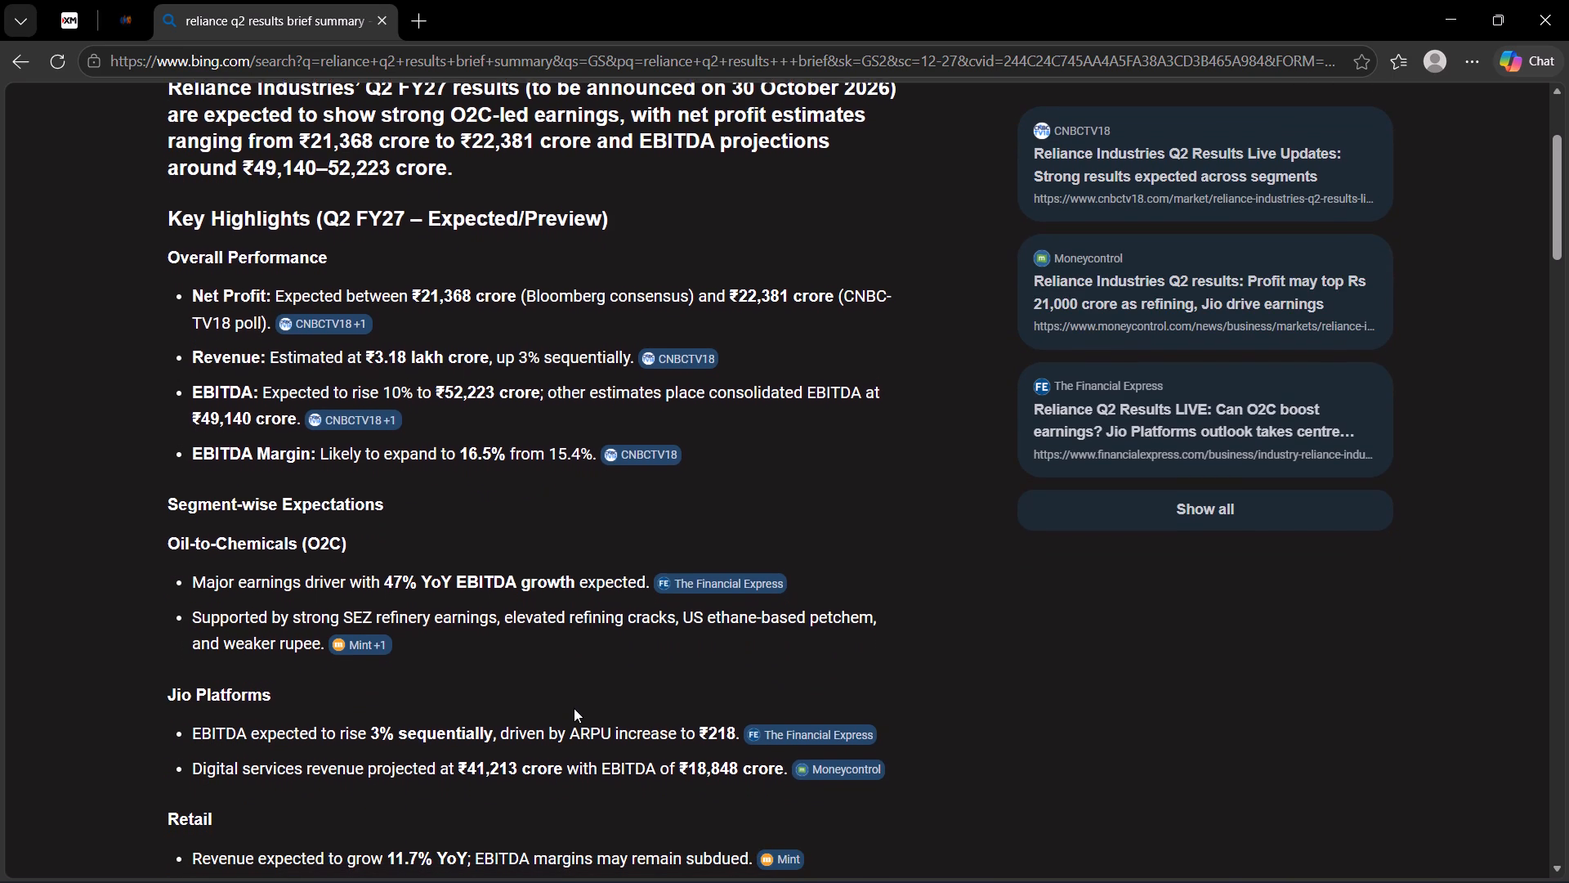
pyautogui.scroll(-2, 574, 708)
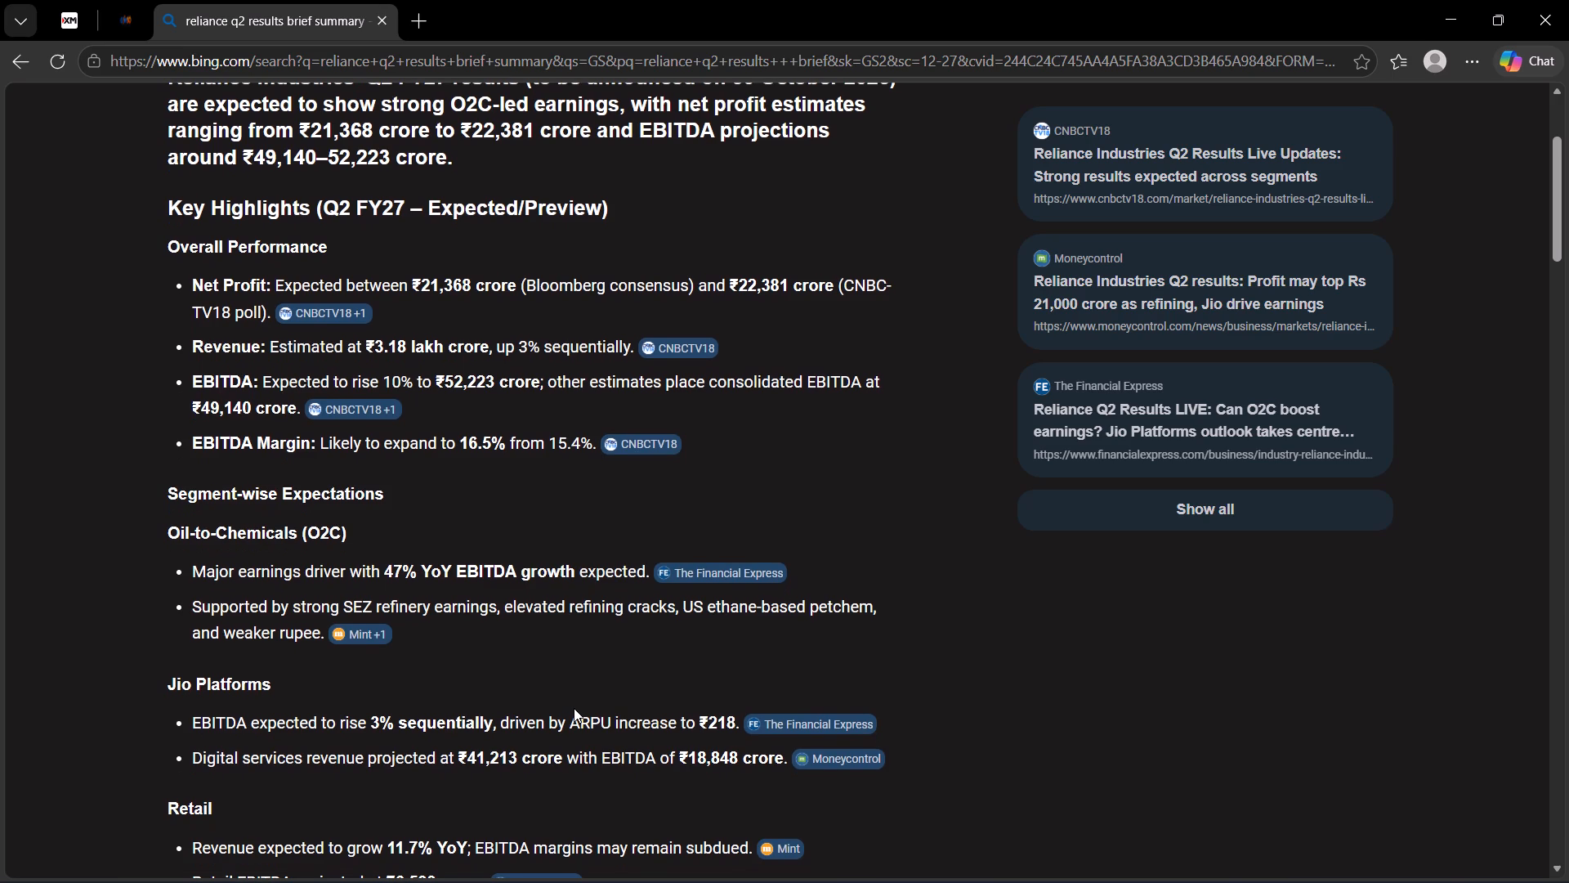
pyautogui.scroll(-1, 574, 708)
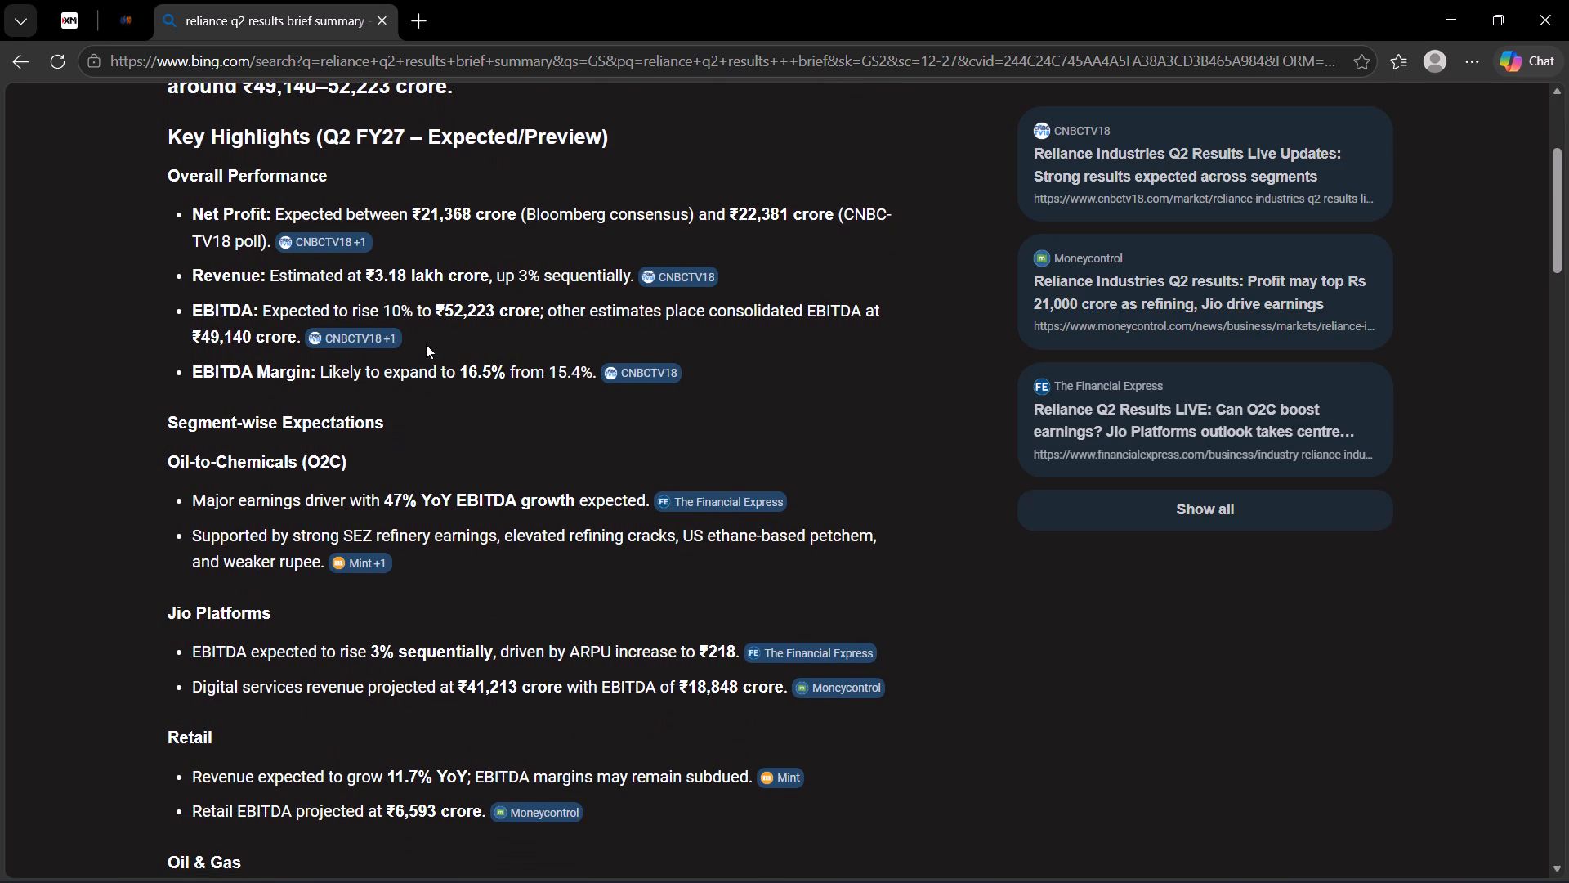
# Read the Copilot Search answer's Reliance Q2 segment expectations, market sentiment and summary, and look over the results below it.
pyautogui.scroll(-2, 426, 344)
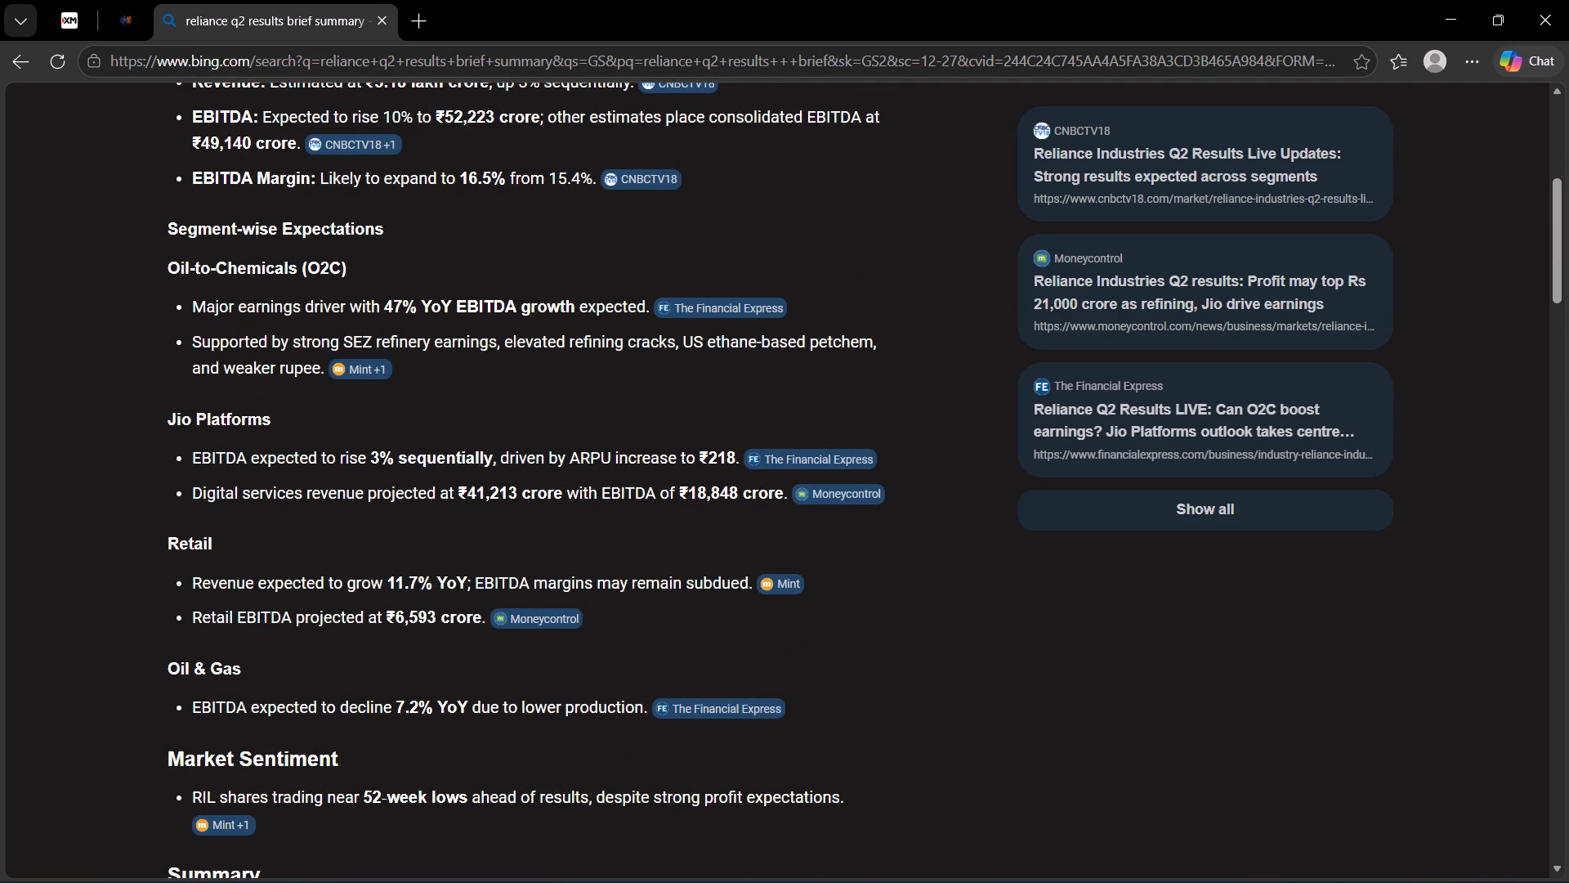
pyautogui.scroll(-4, 426, 344)
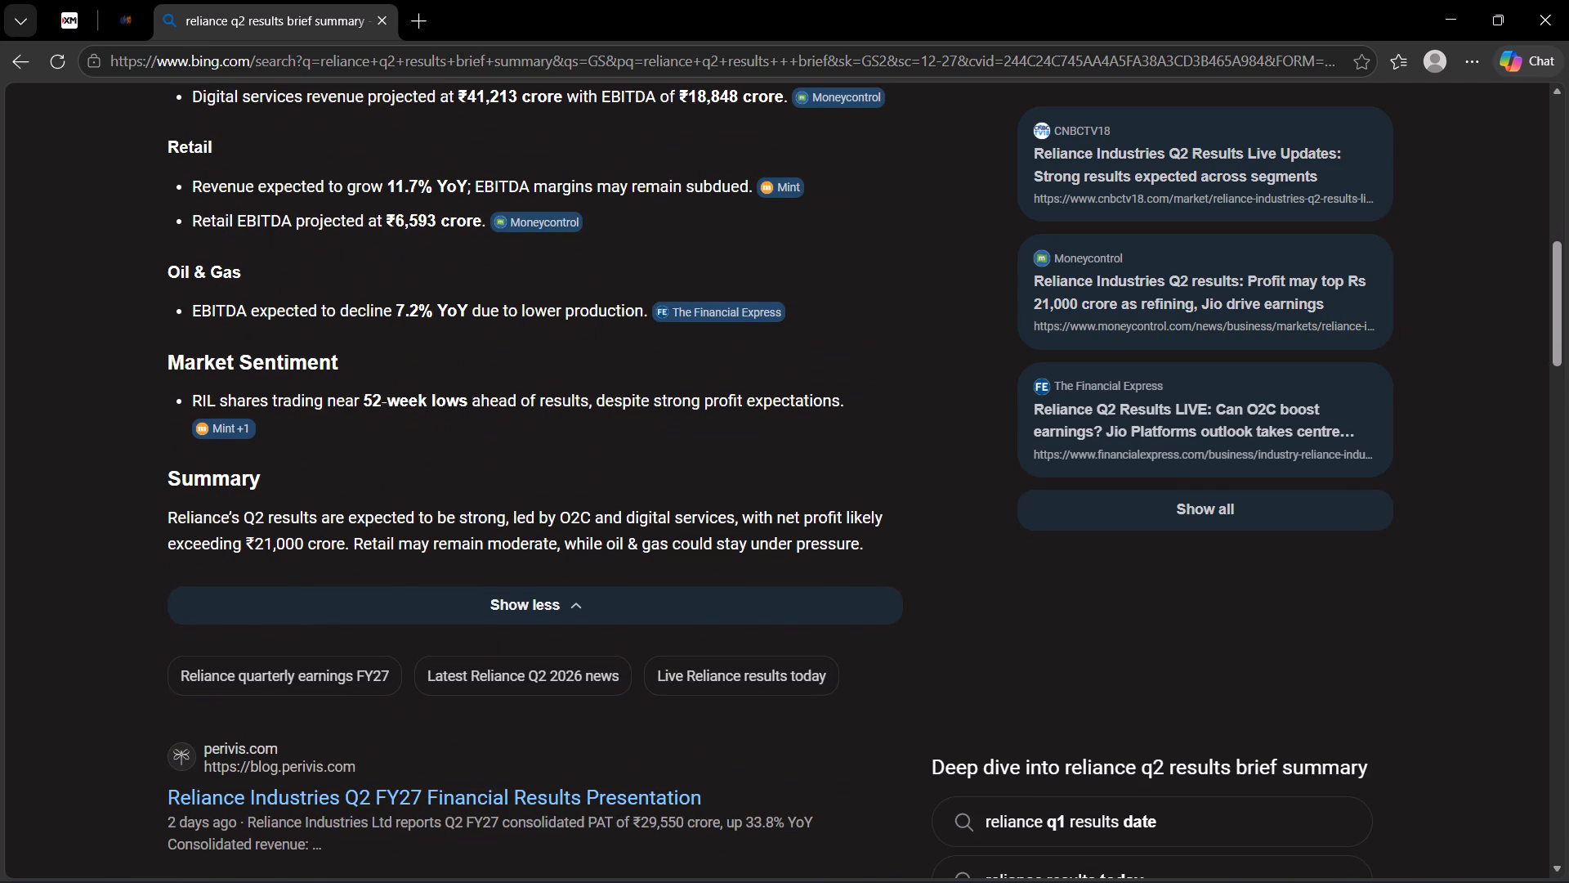
pyautogui.scroll(-3, 532, 532)
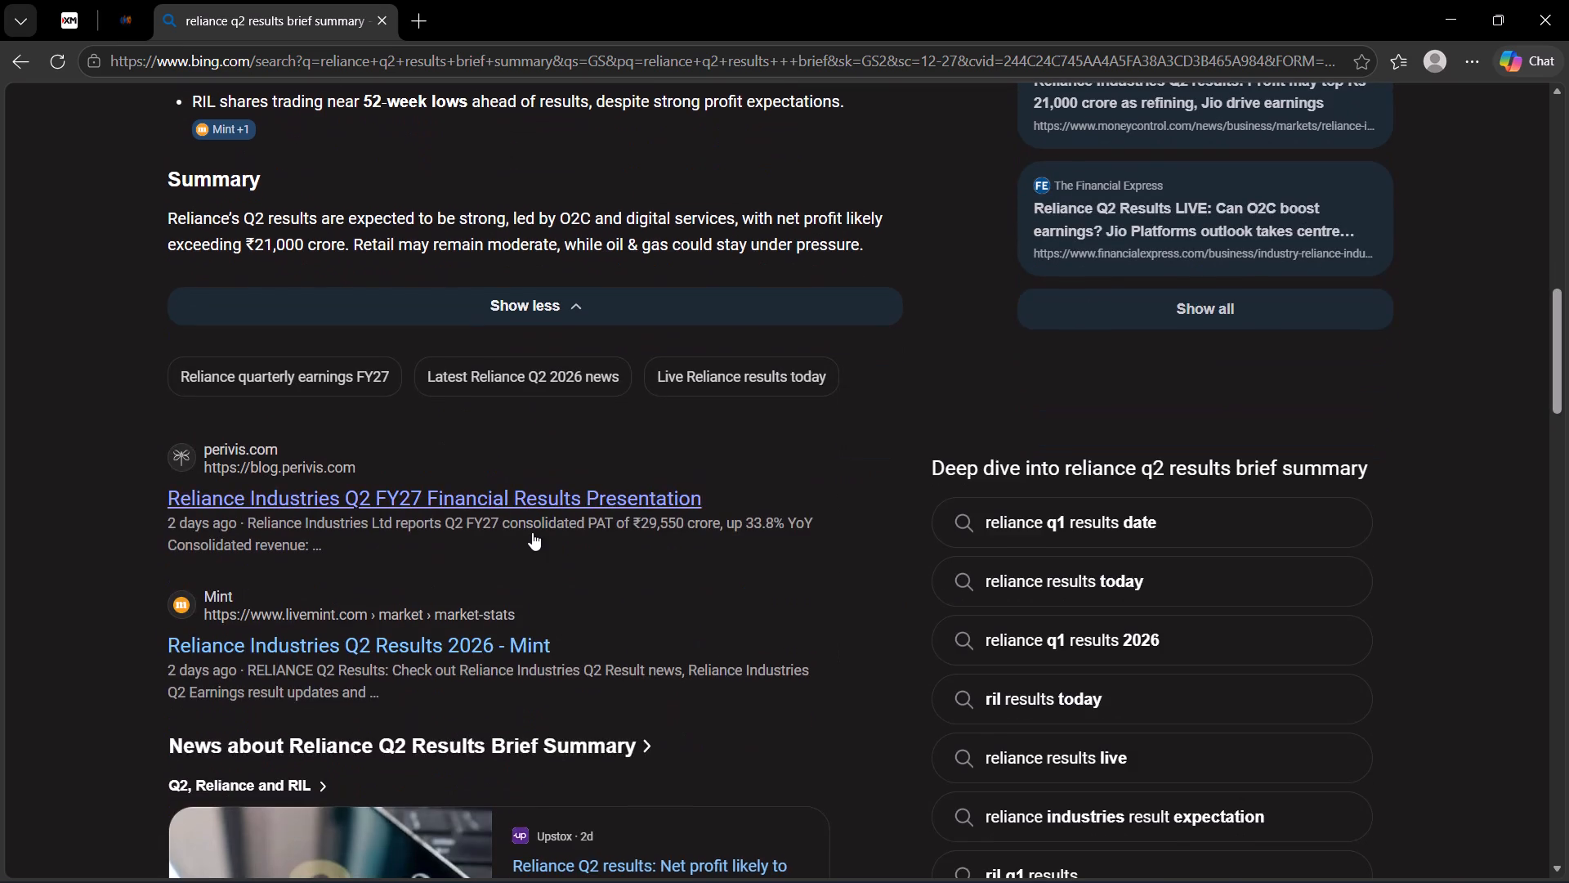
pyautogui.scroll(3, 532, 532)
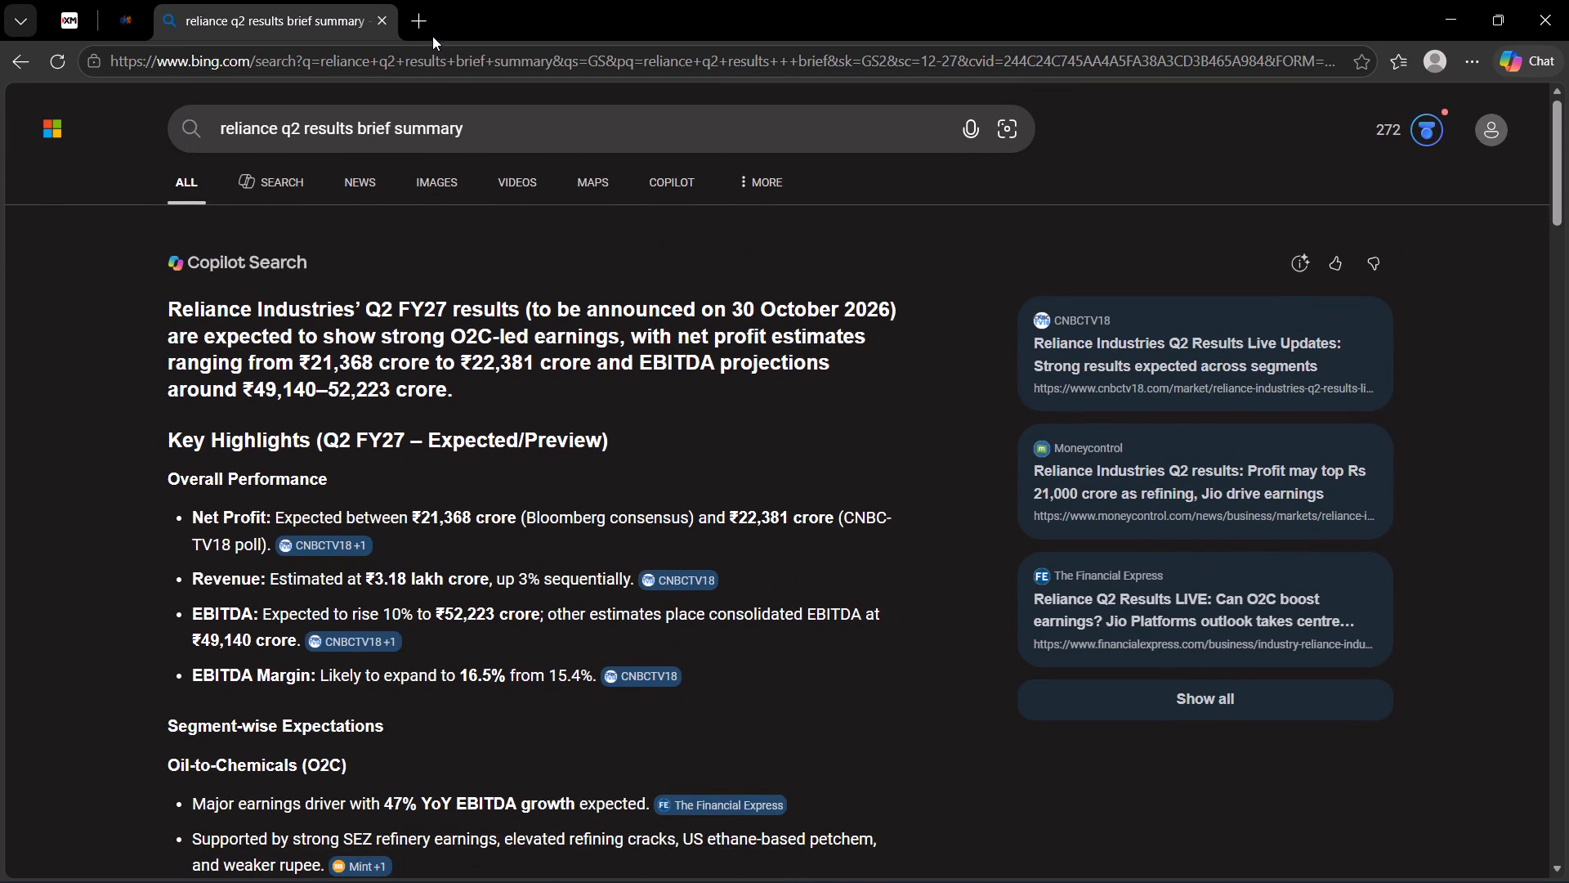
# Search the web for IT sector chart in a new tab.
pyautogui.click(434, 29)
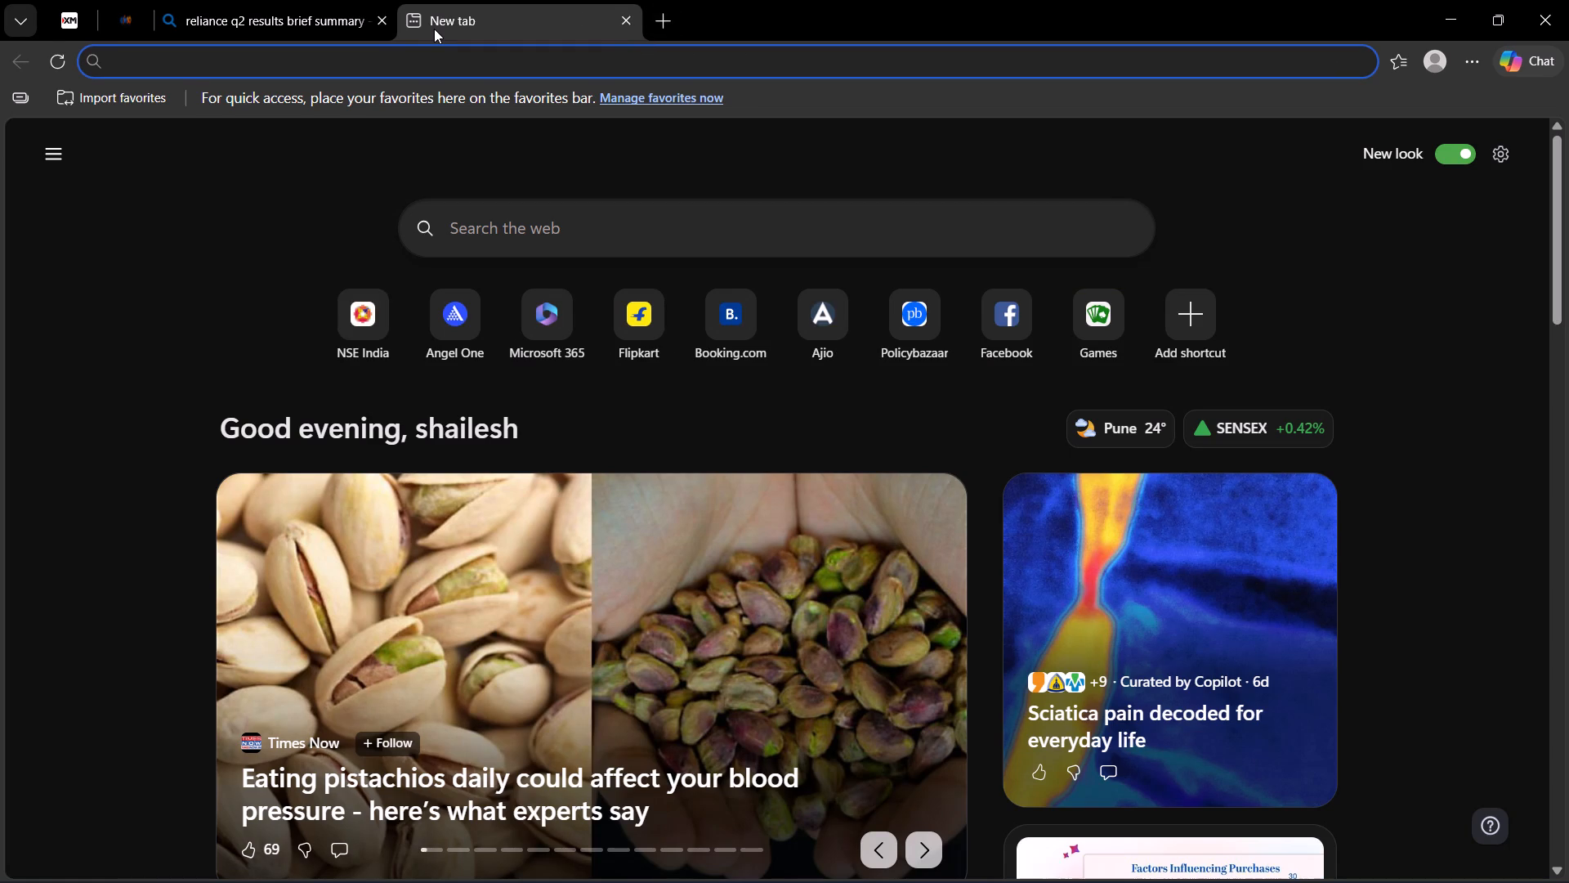
pyautogui.write('it')
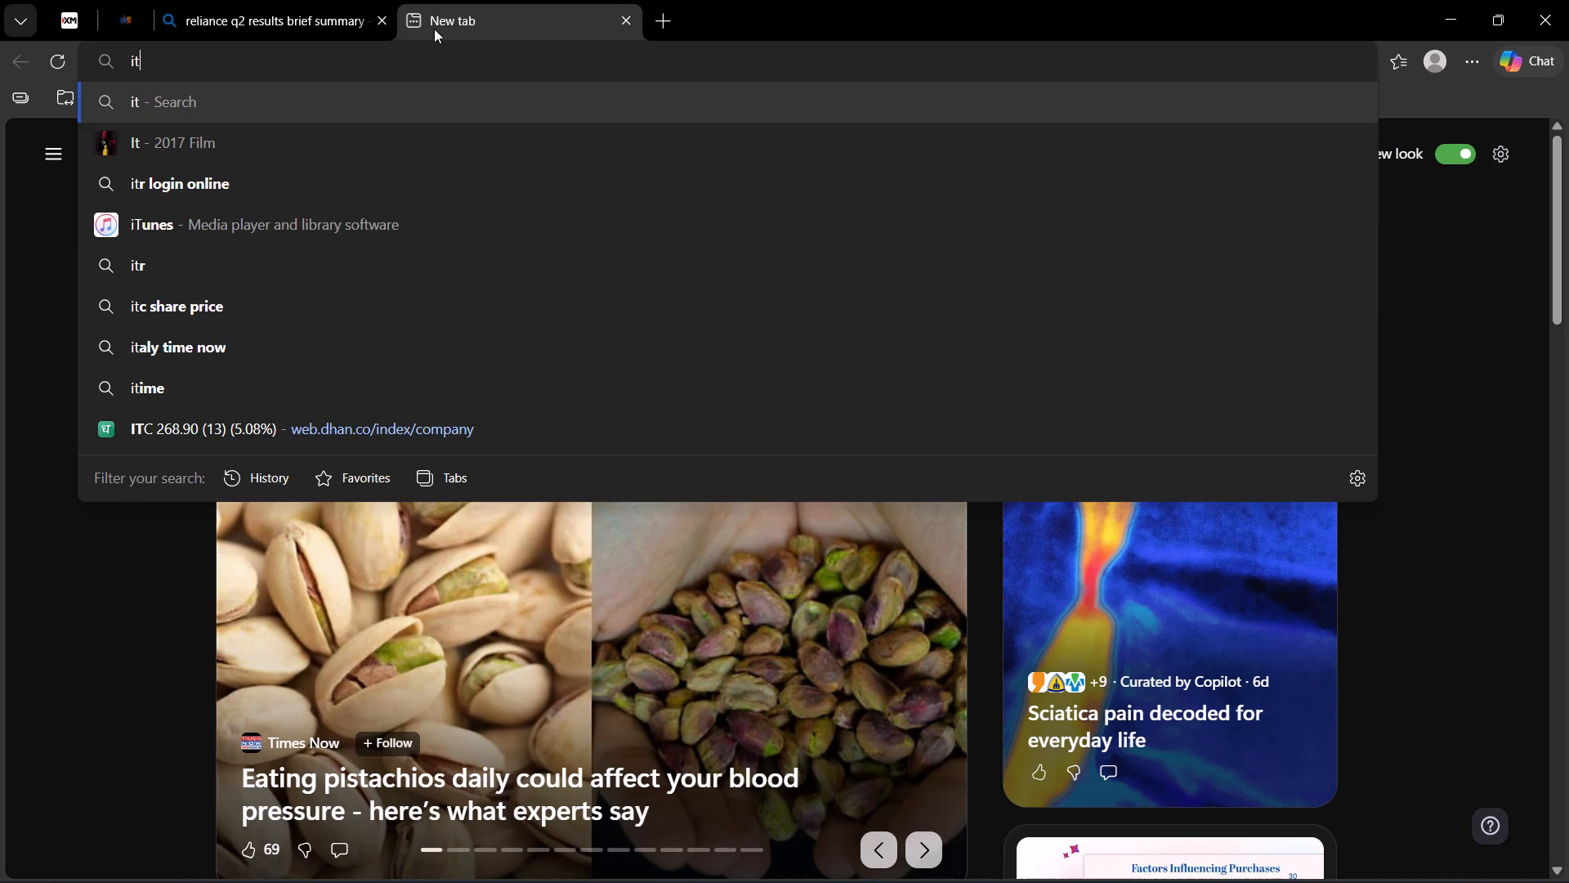
pyautogui.press('BackSpace')
pyautogui.press('BackSpace')
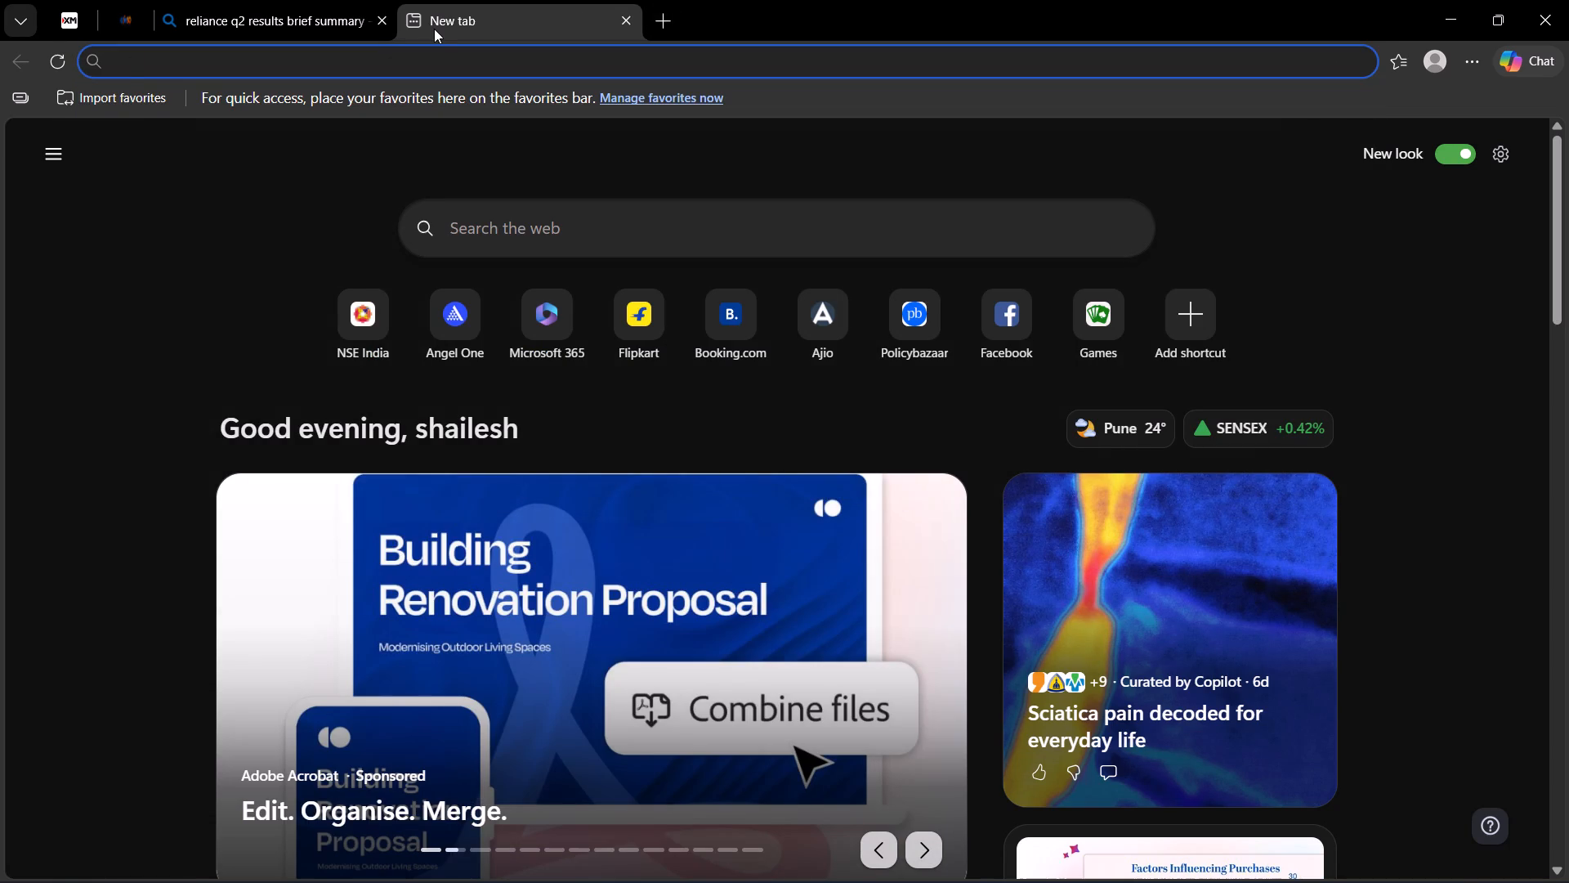
pyautogui.write('IT')
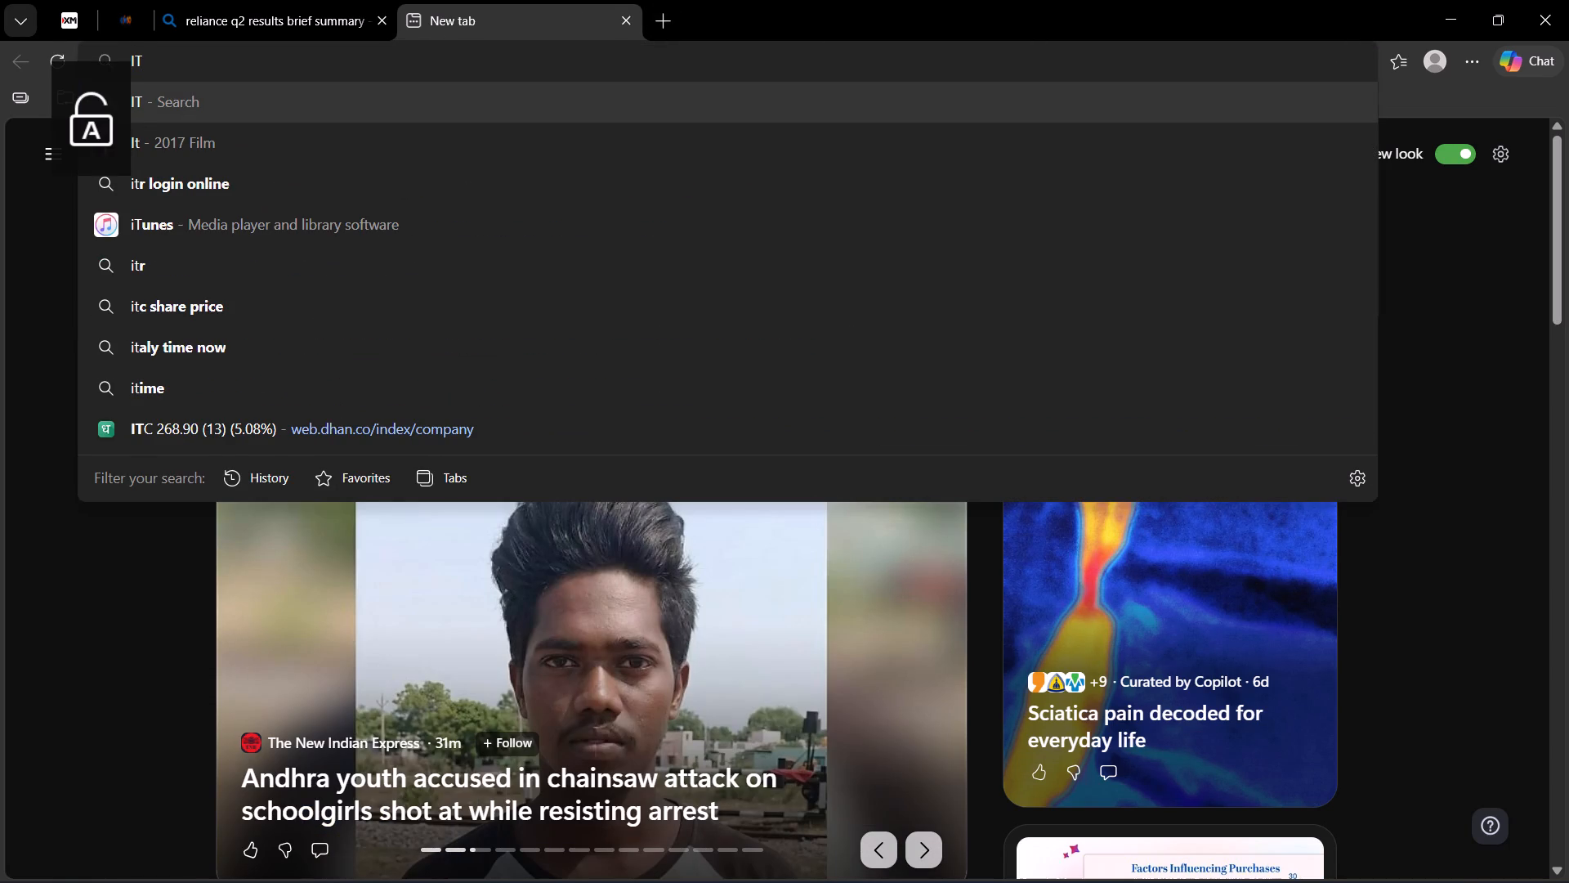
pyautogui.press('space')
pyautogui.write('sectr')
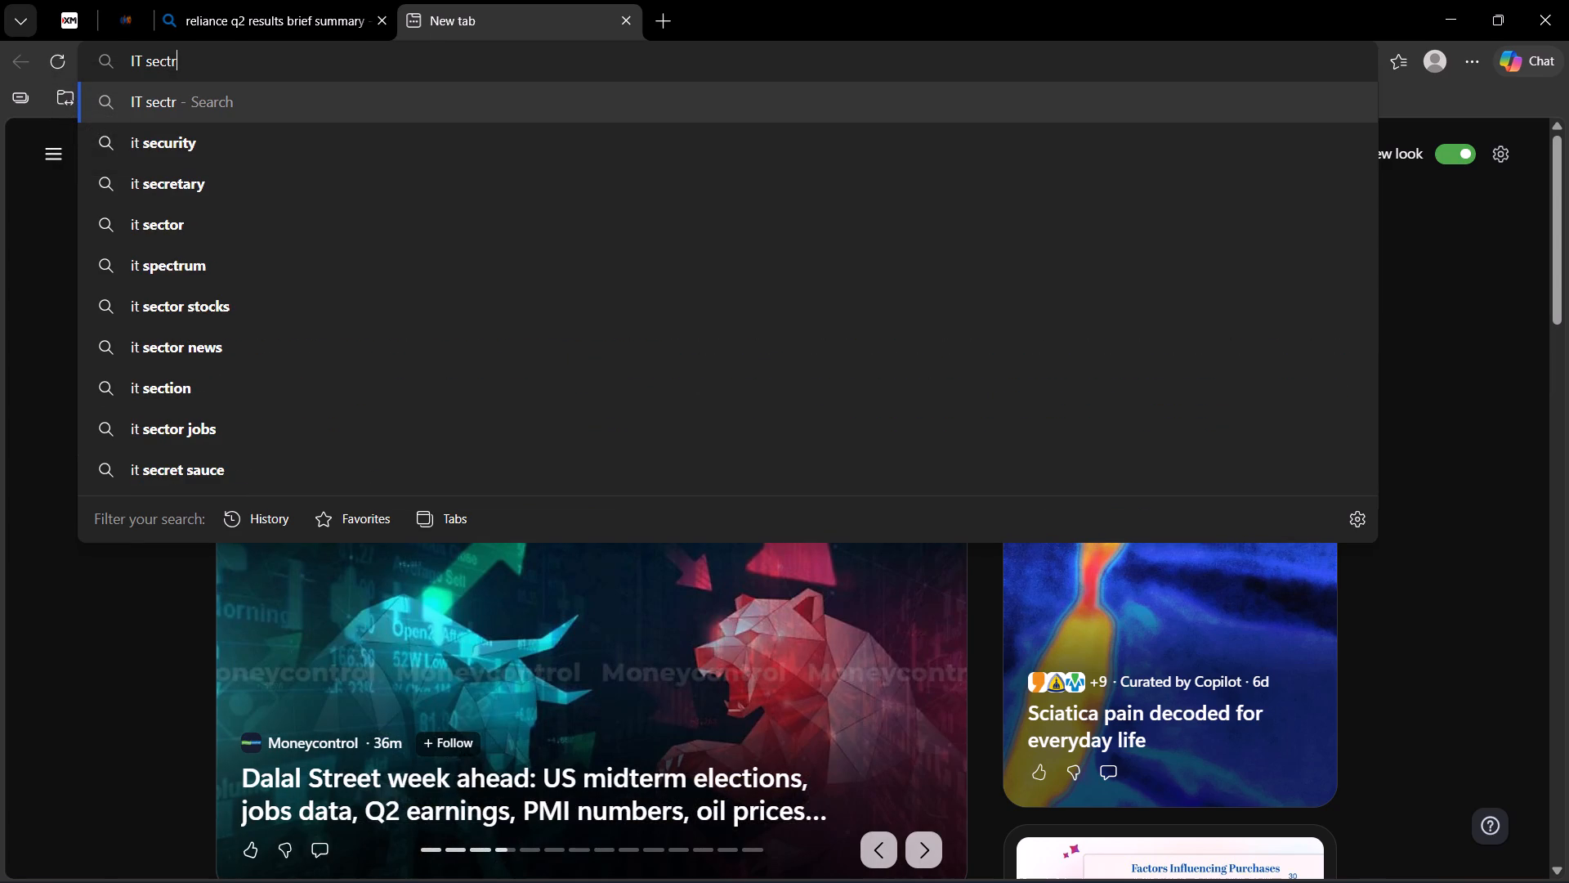
pyautogui.press('BackSpace')
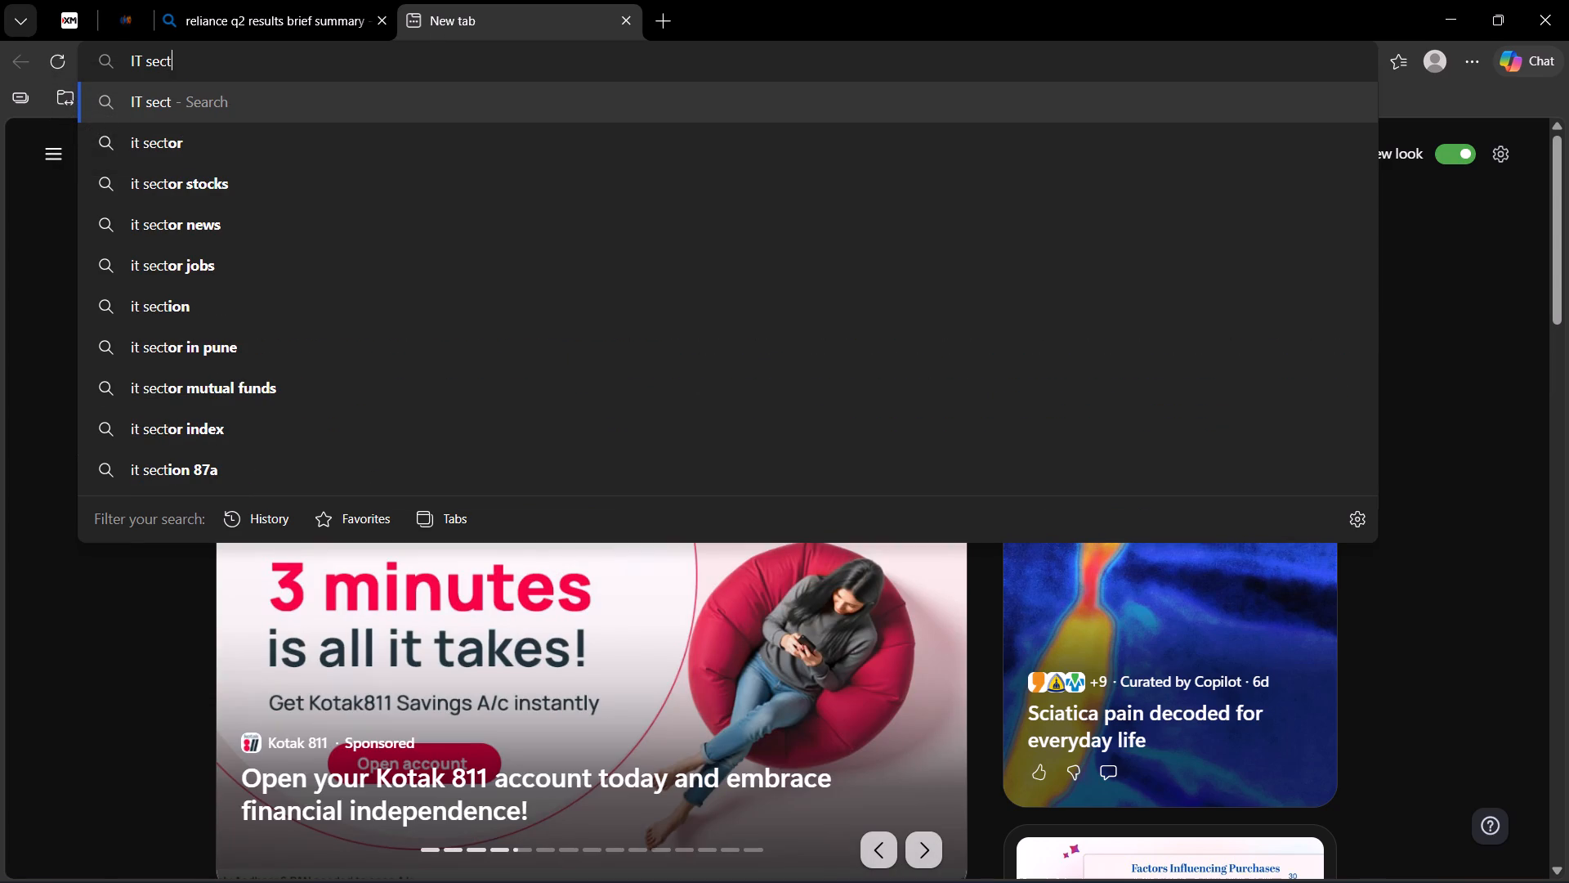
pyautogui.press('r')
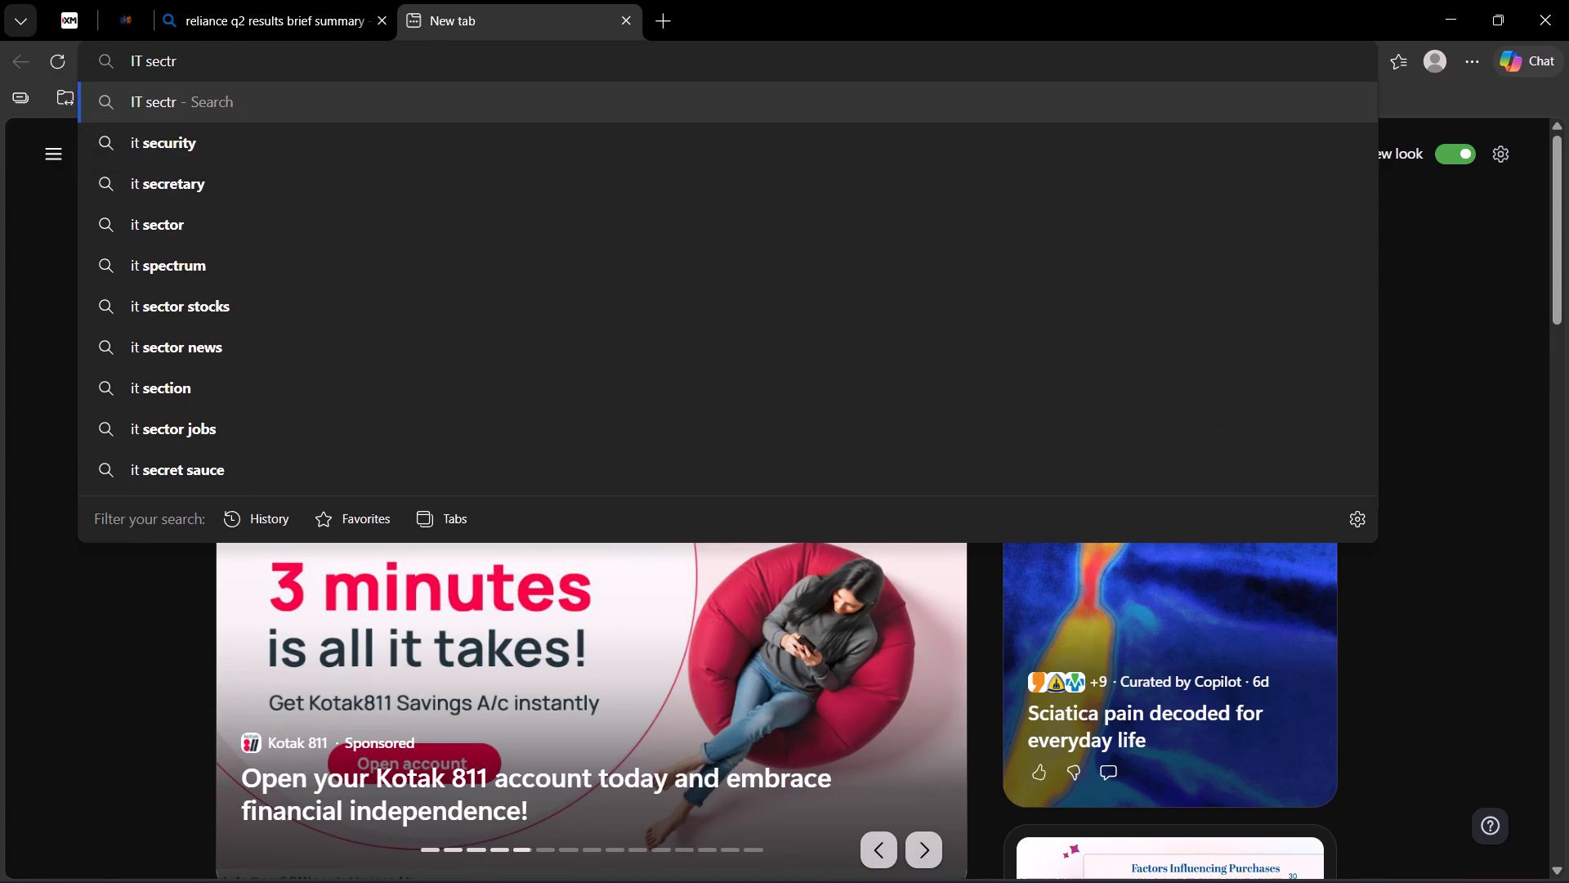
pyautogui.press('BackSpace')
pyautogui.write('ooo')
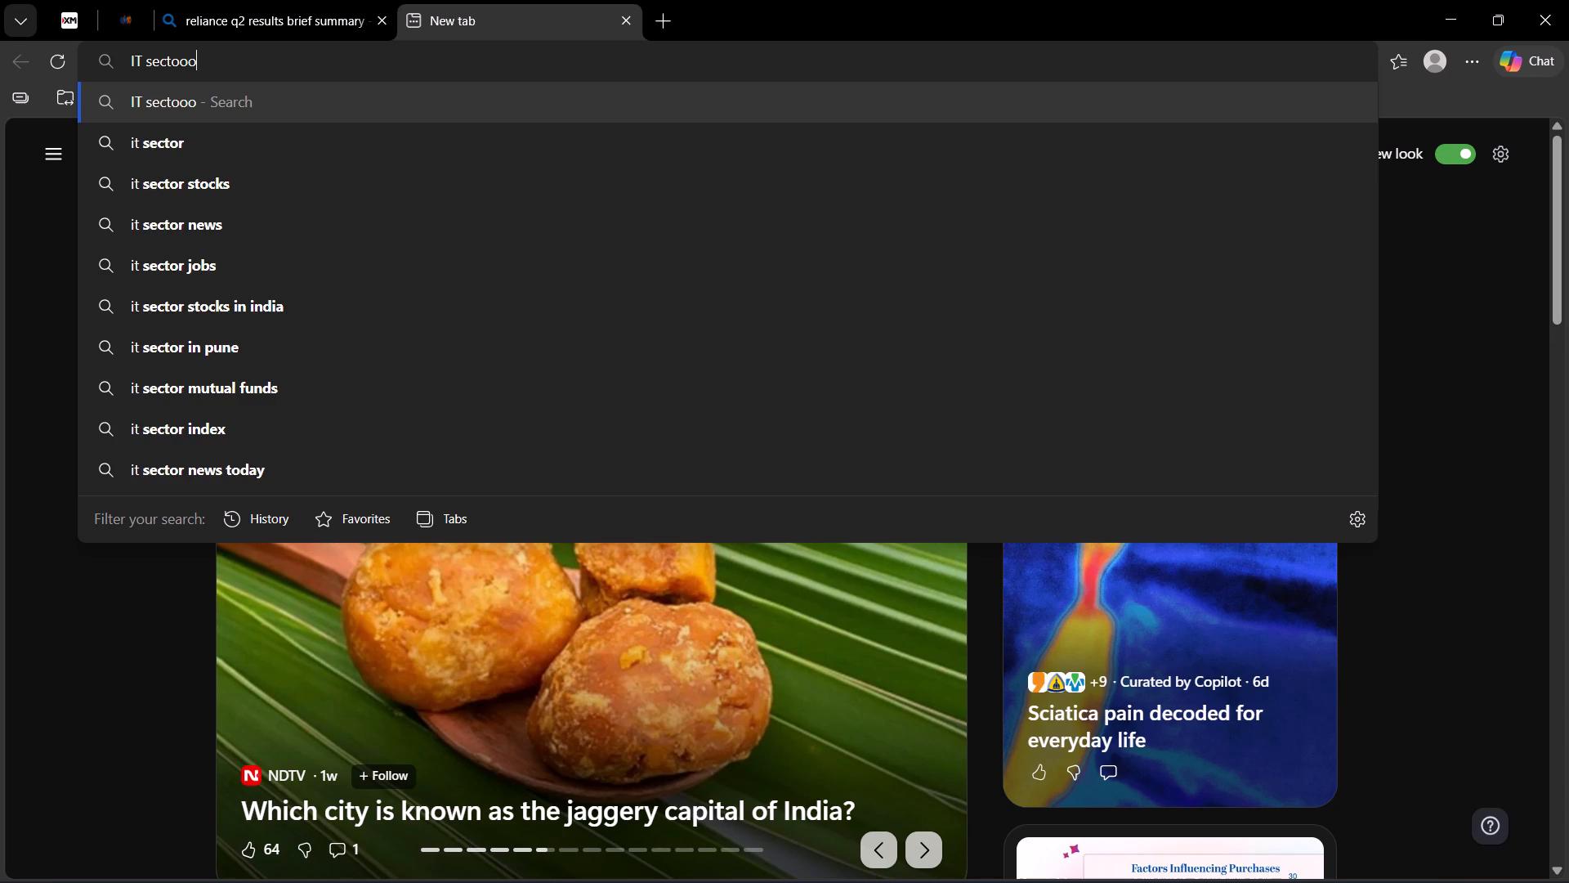
pyautogui.press('BackSpace')
pyautogui.press('BackSpace')
pyautogui.press('r')
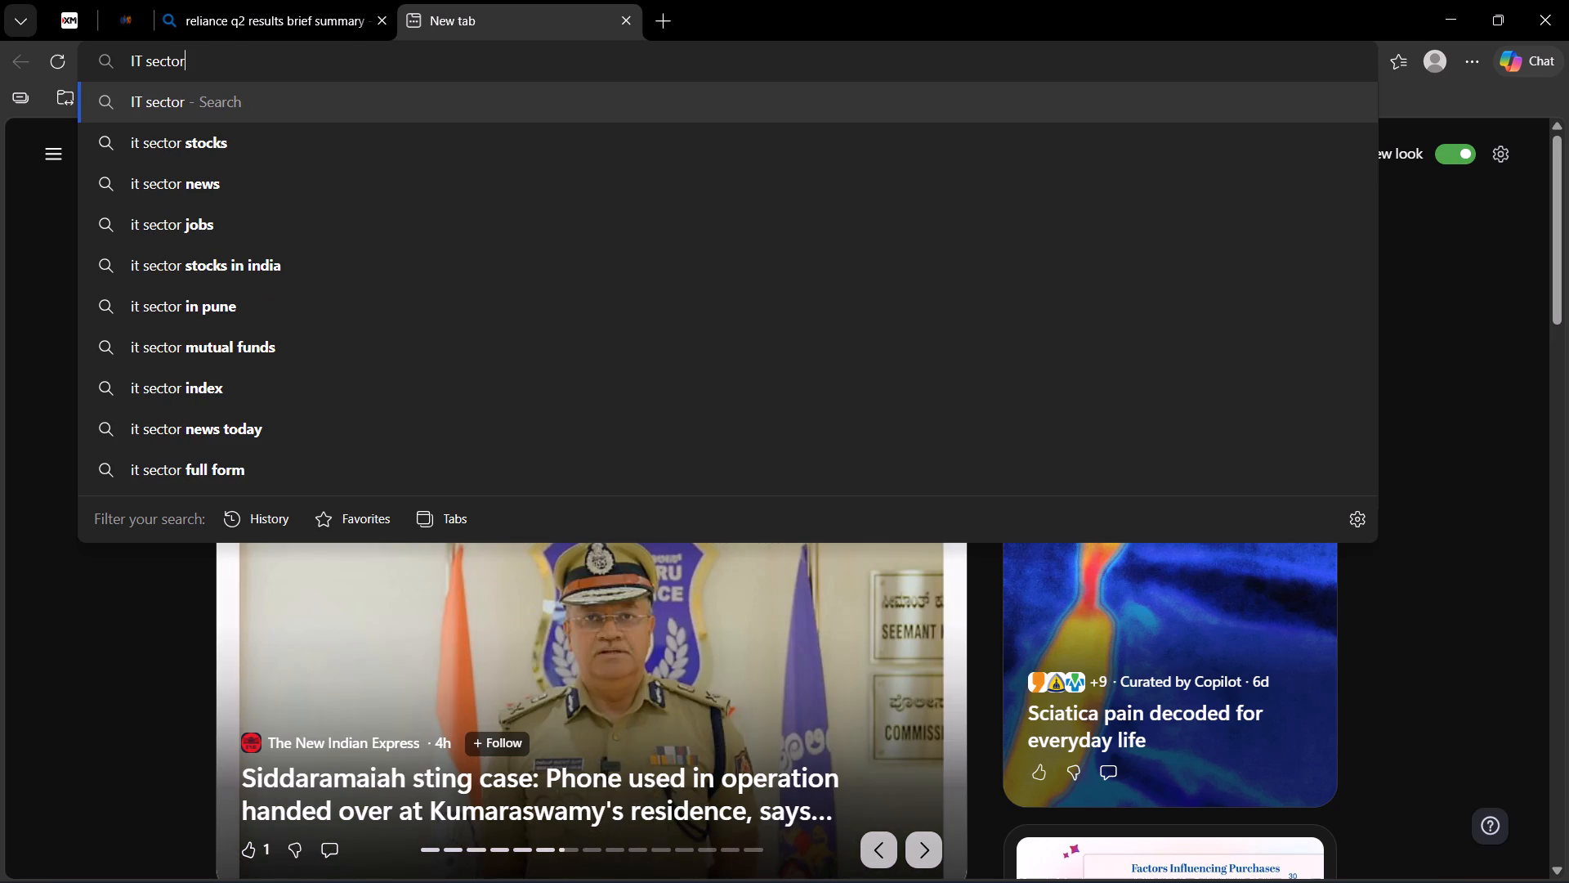
pyautogui.press('space')
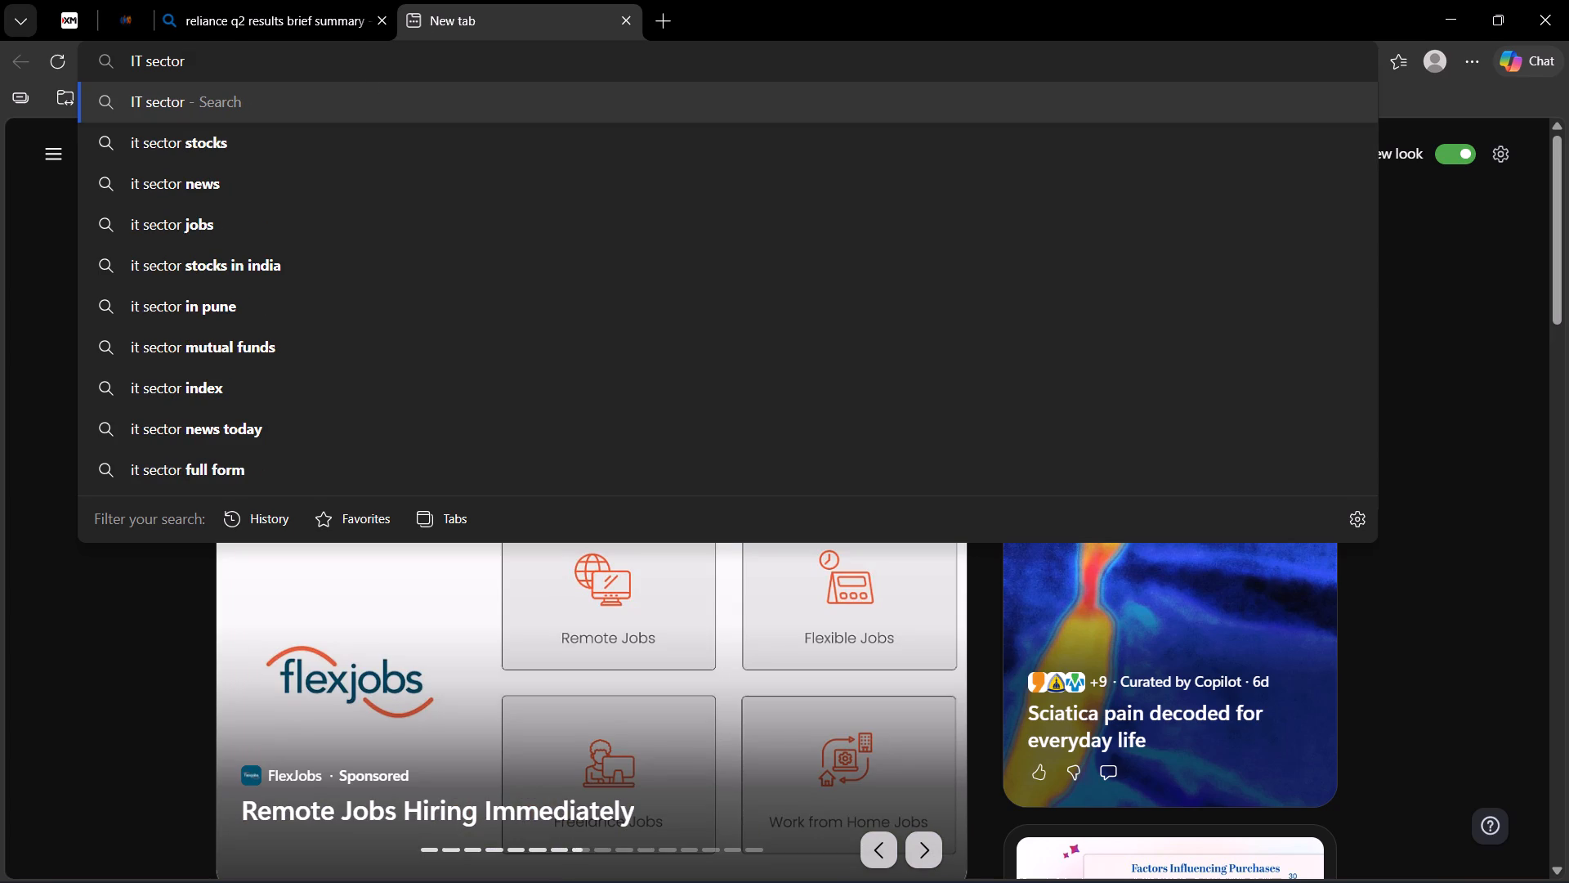
pyautogui.write('cha')
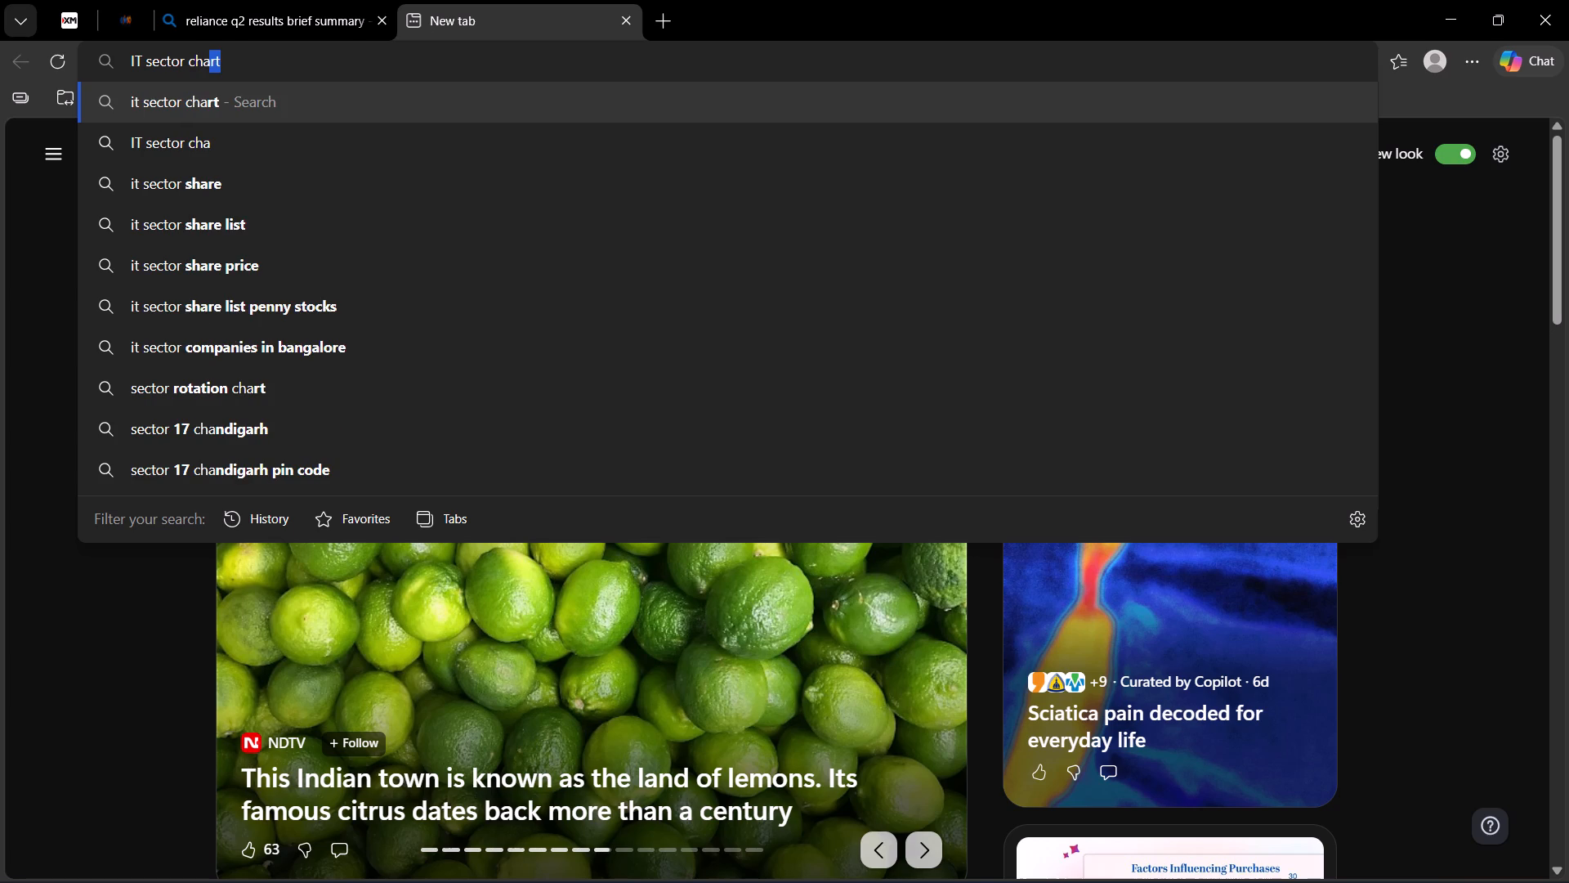
pyautogui.press('space')
pyautogui.press('BackSpace')
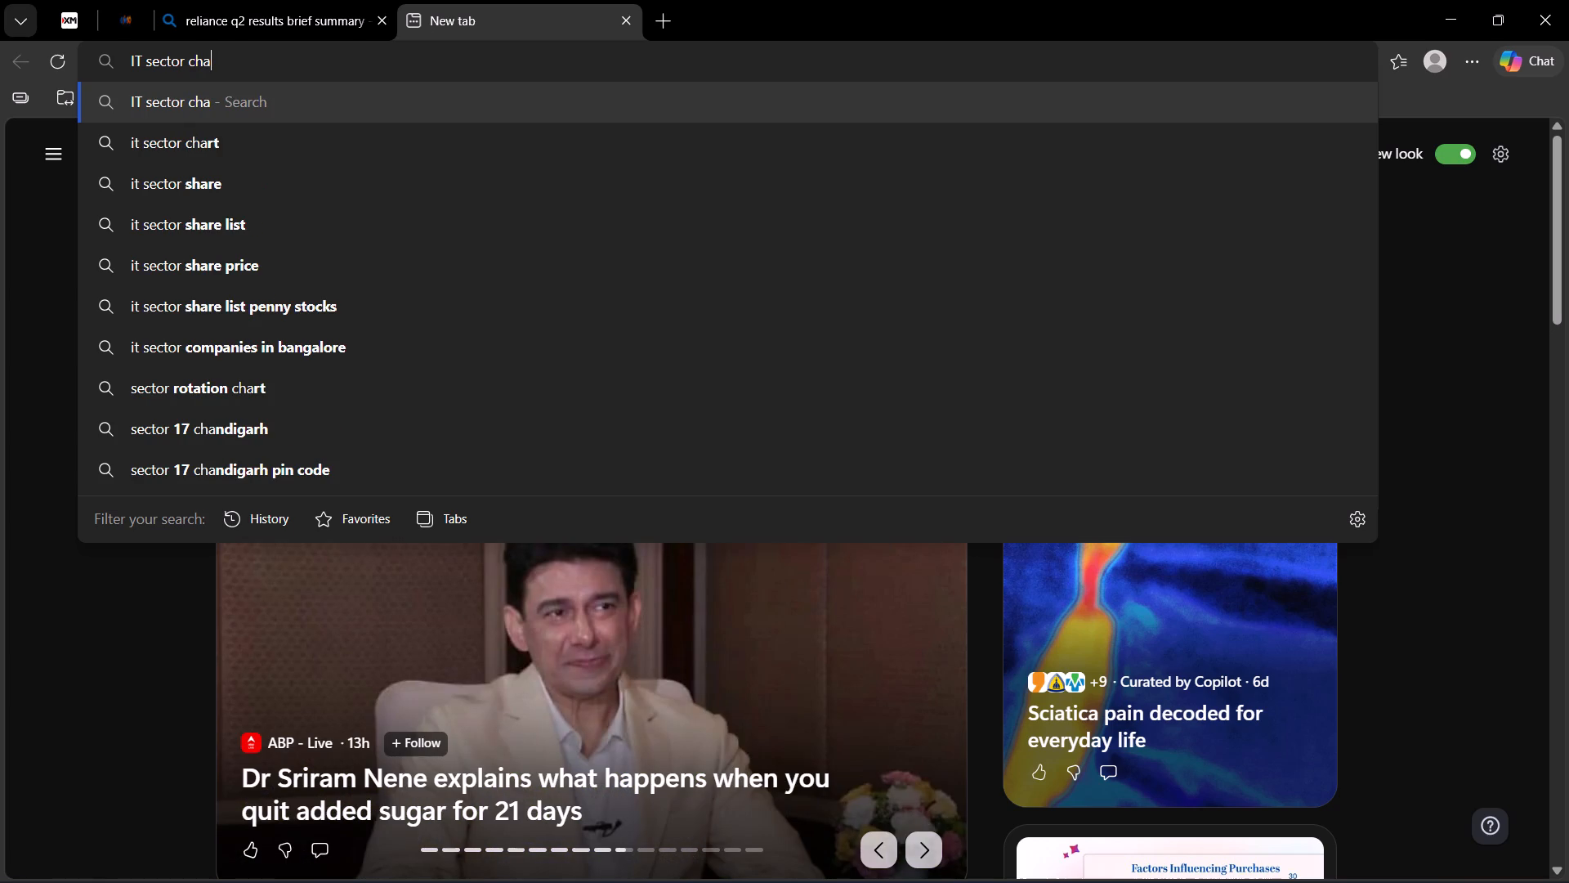
pyautogui.write('rt')
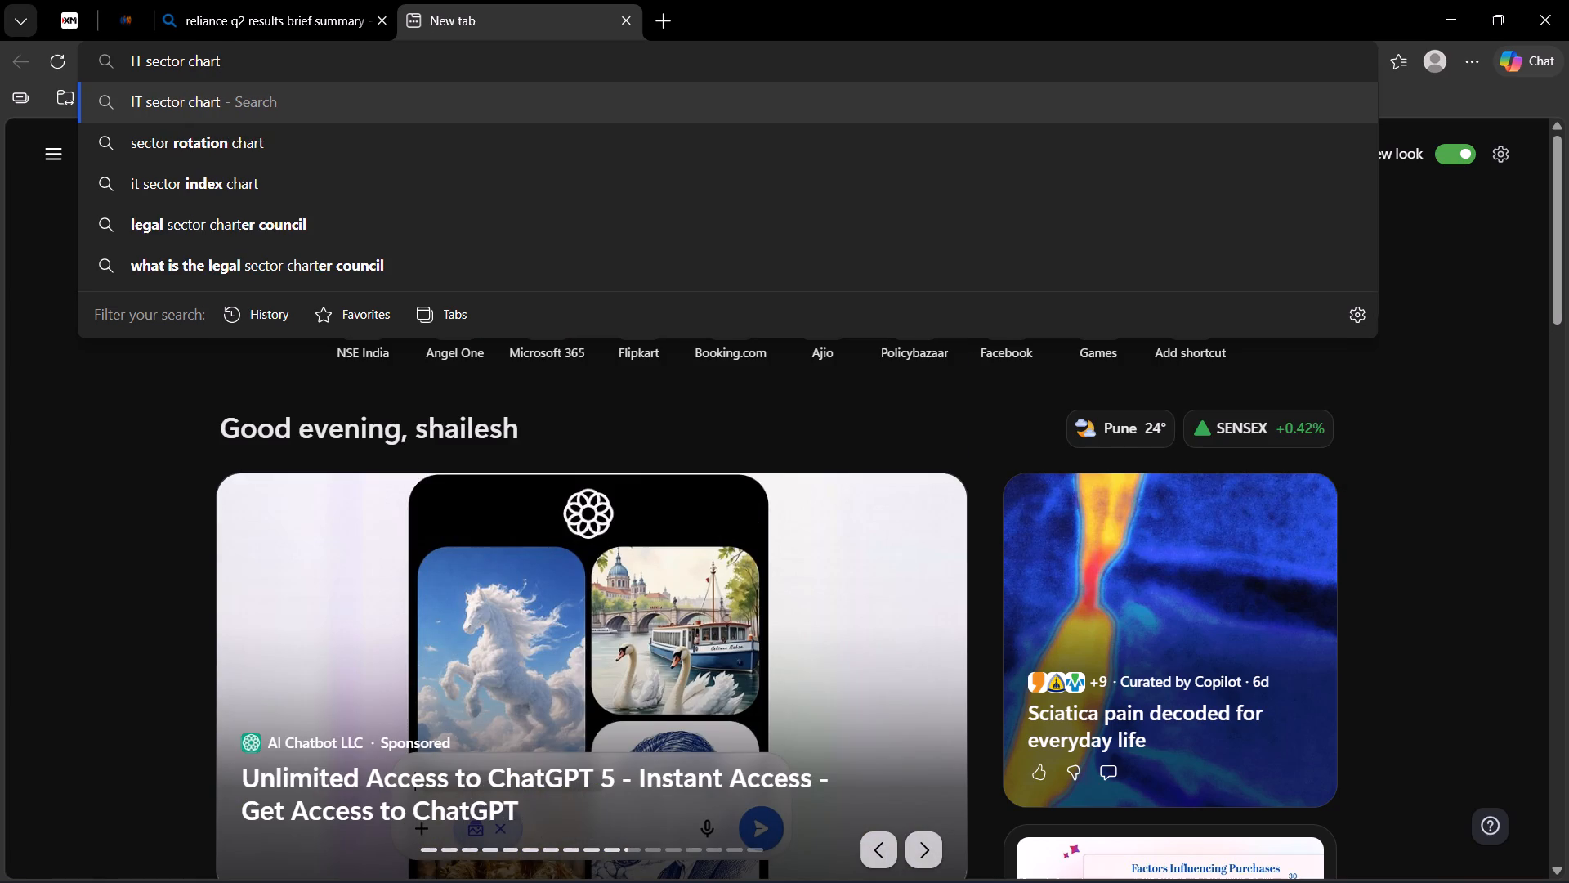
pyautogui.press('Return')
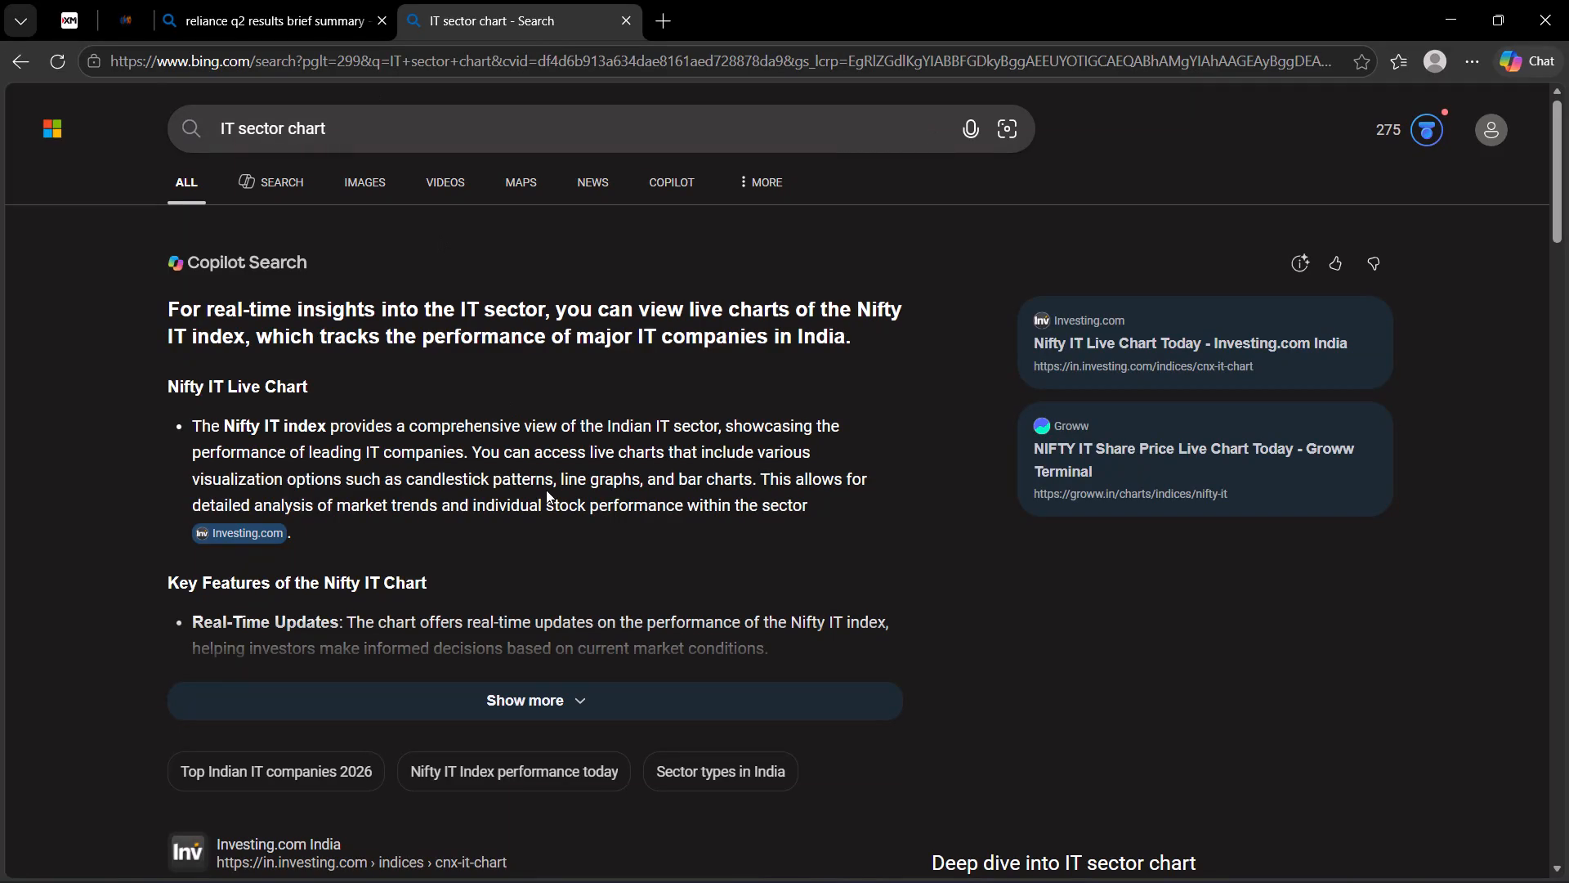
# Open the Investing.com India result Nifty IT Chart Live Today.
pyautogui.scroll(-3, 546, 490)
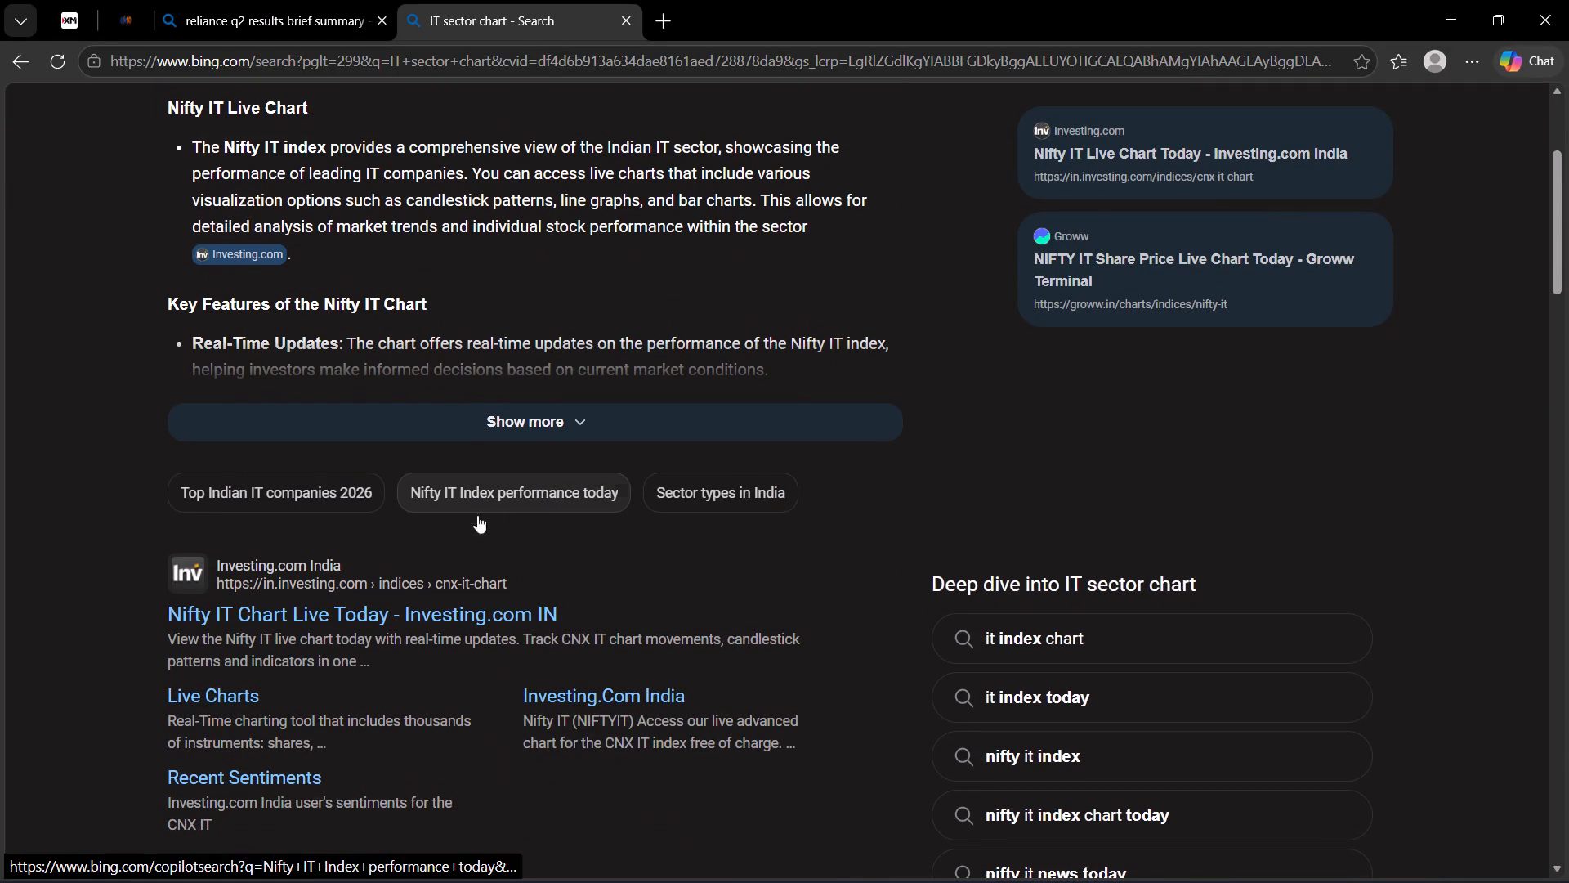
pyautogui.click(422, 602)
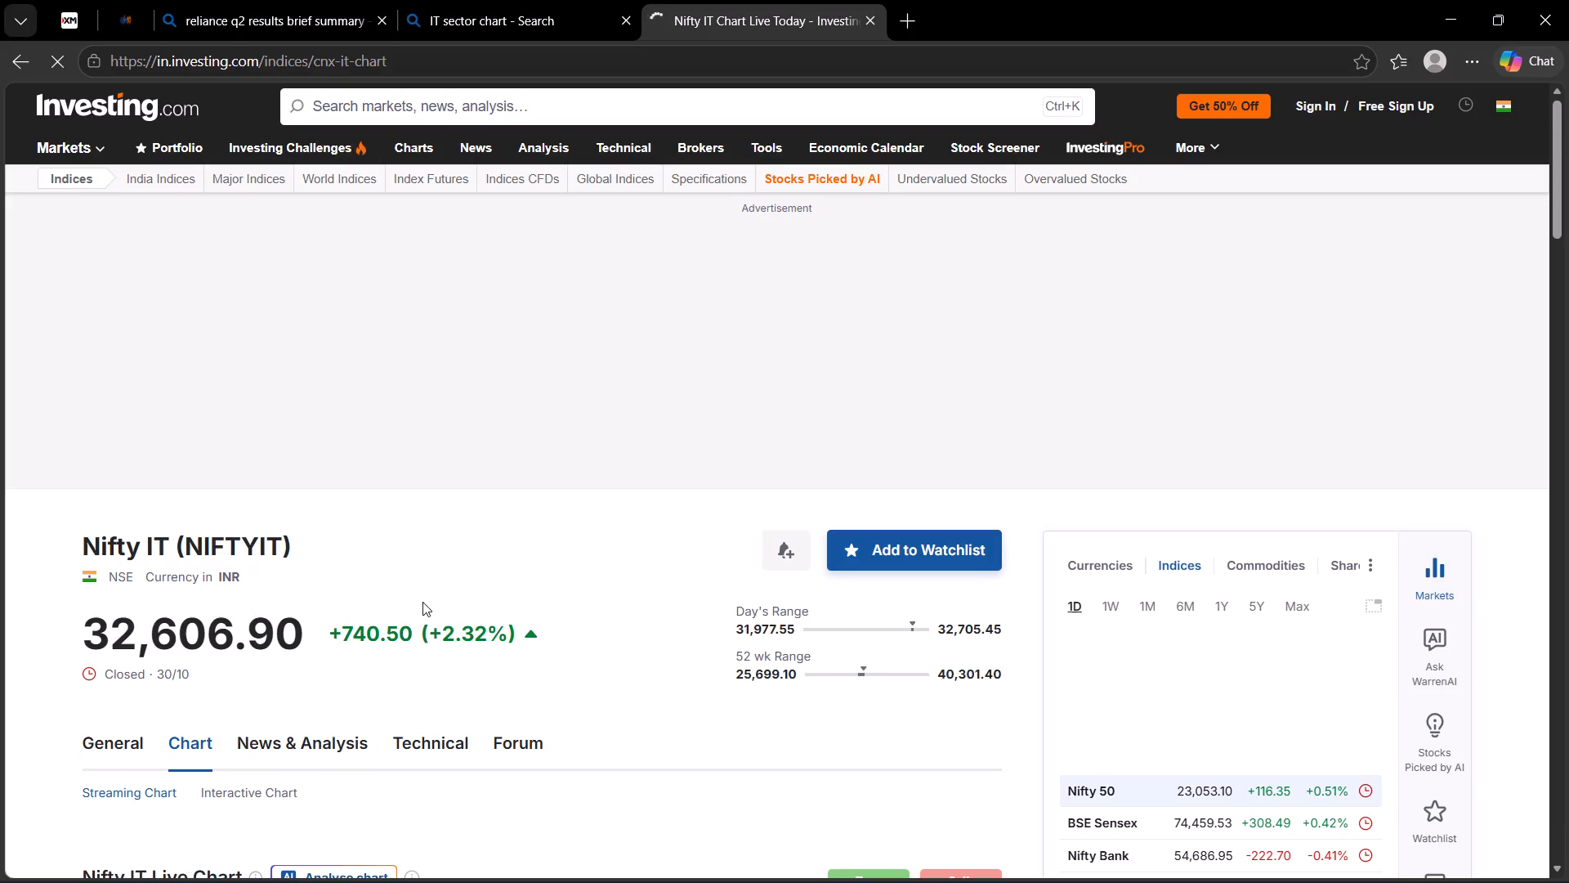
# Change the Nifty IT live chart to candles with a 1-hour interval.
pyautogui.scroll(-5, 422, 602)
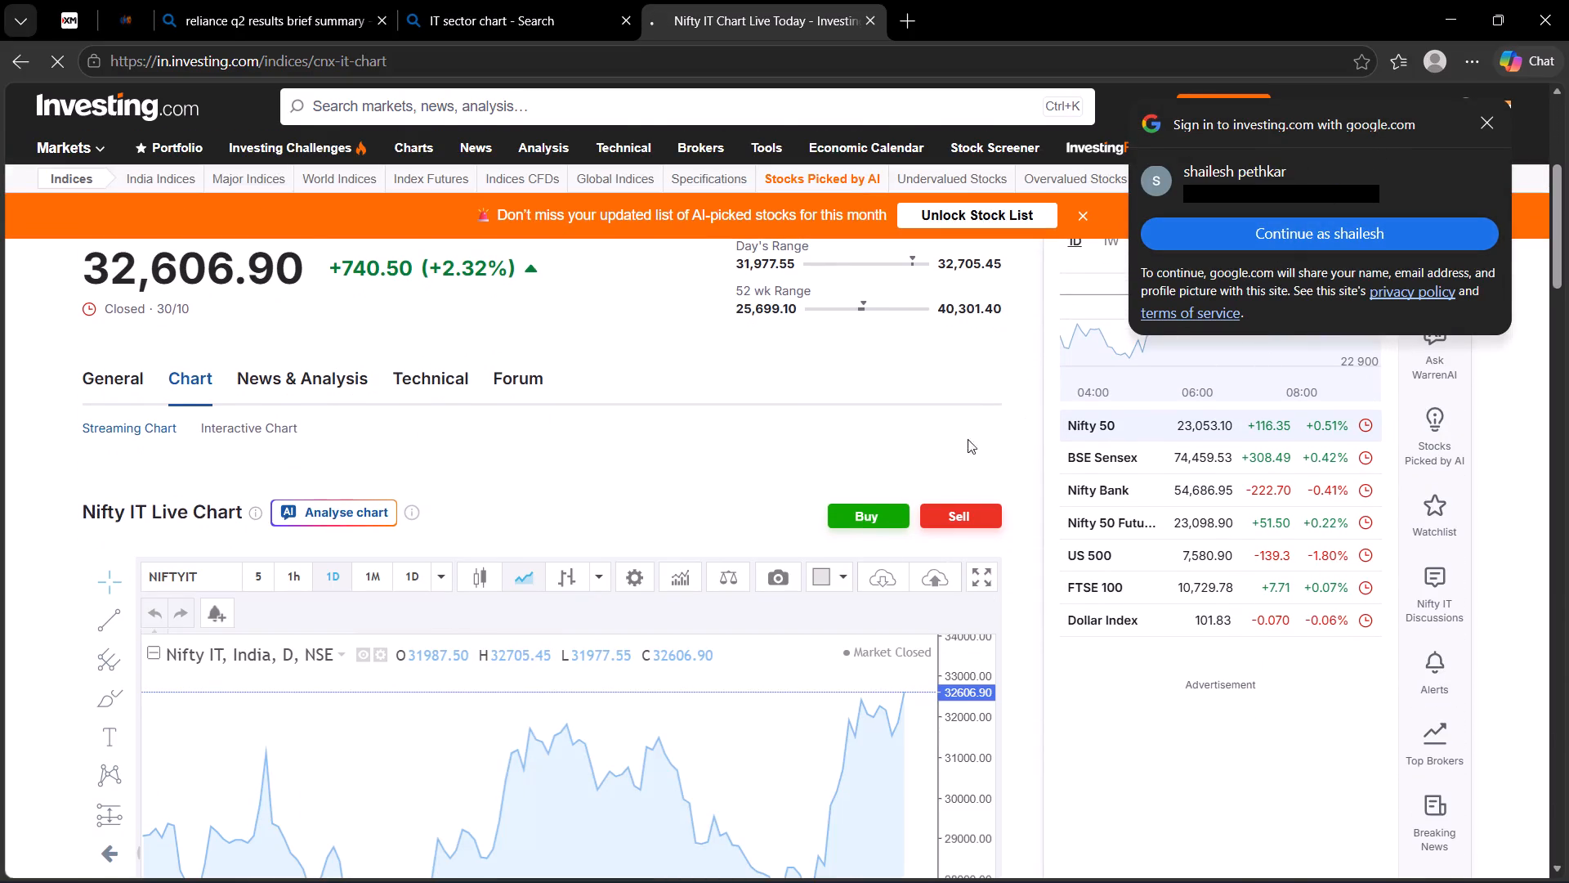
pyautogui.scroll(-1, 809, 557)
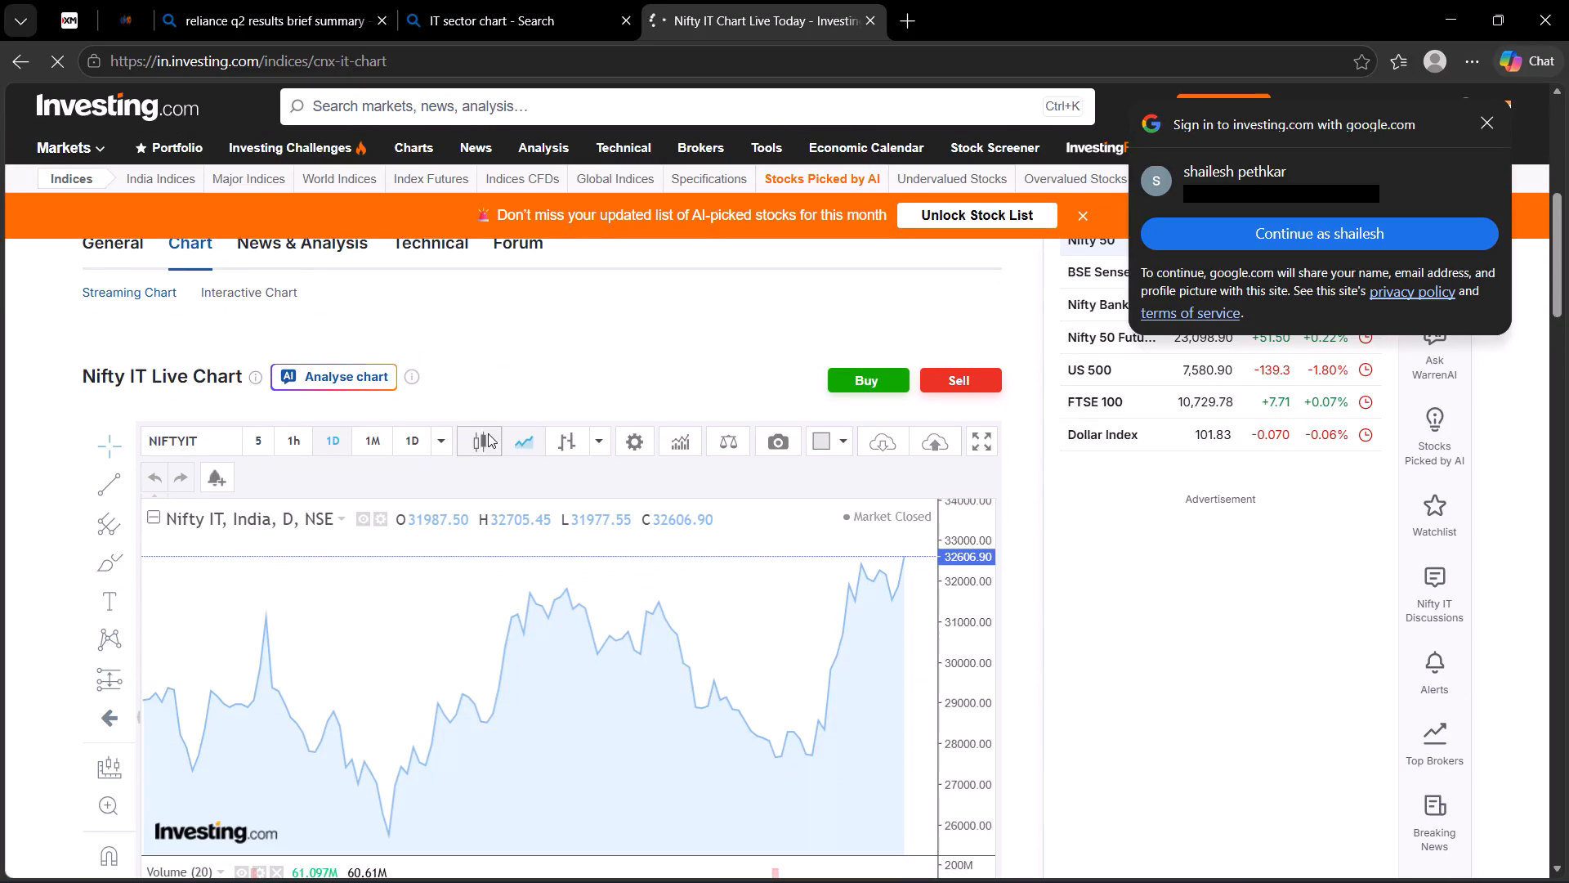
pyautogui.click(523, 446)
pyautogui.click(523, 446)
pyautogui.click(594, 432)
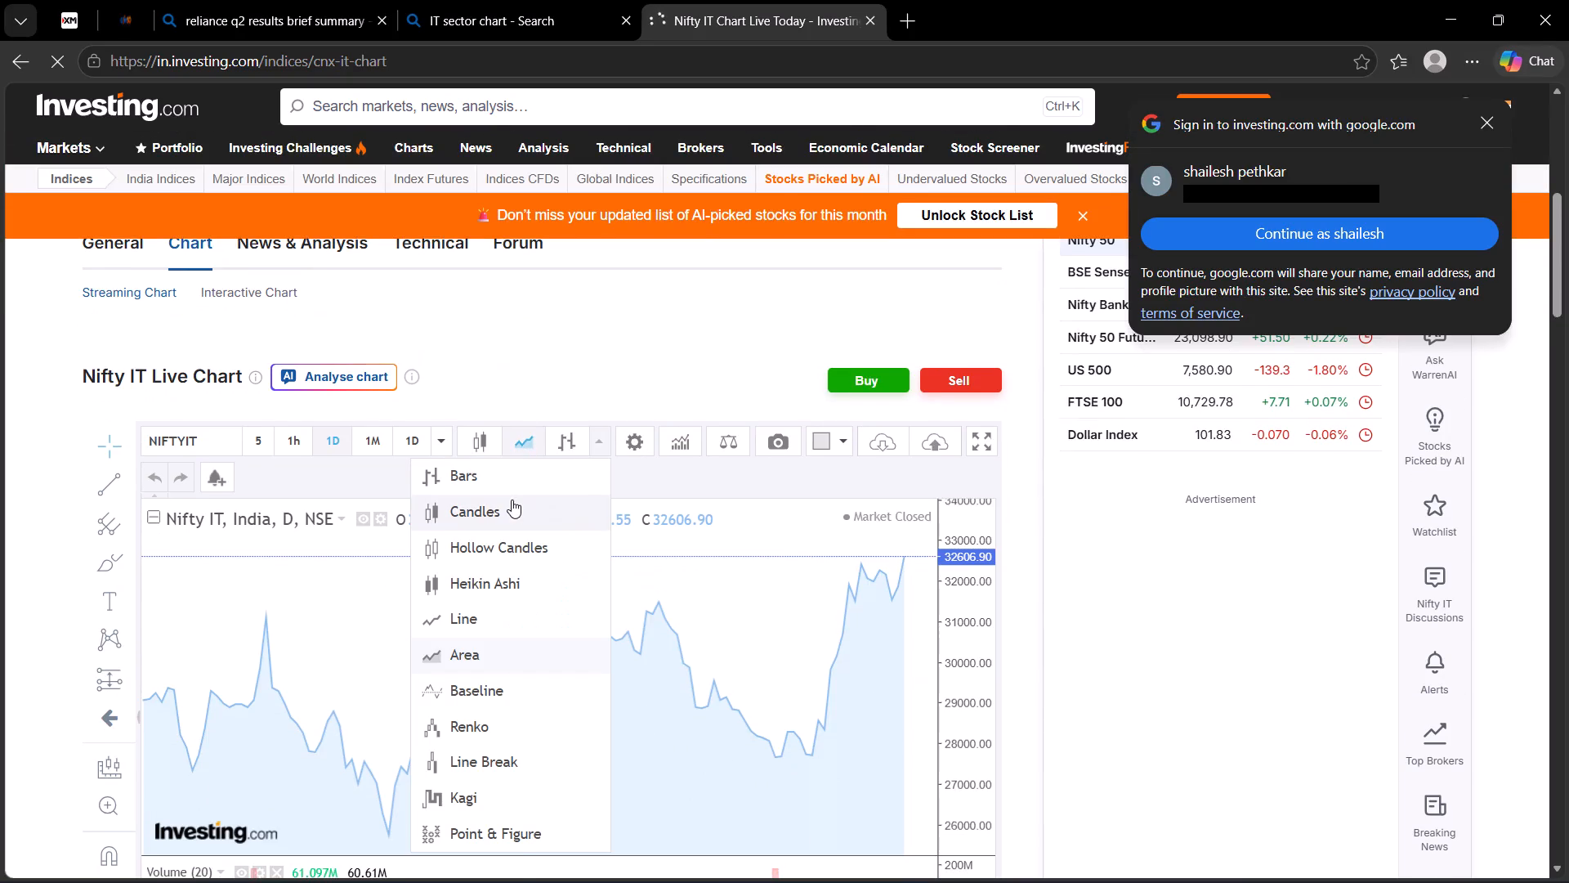
pyautogui.click(512, 500)
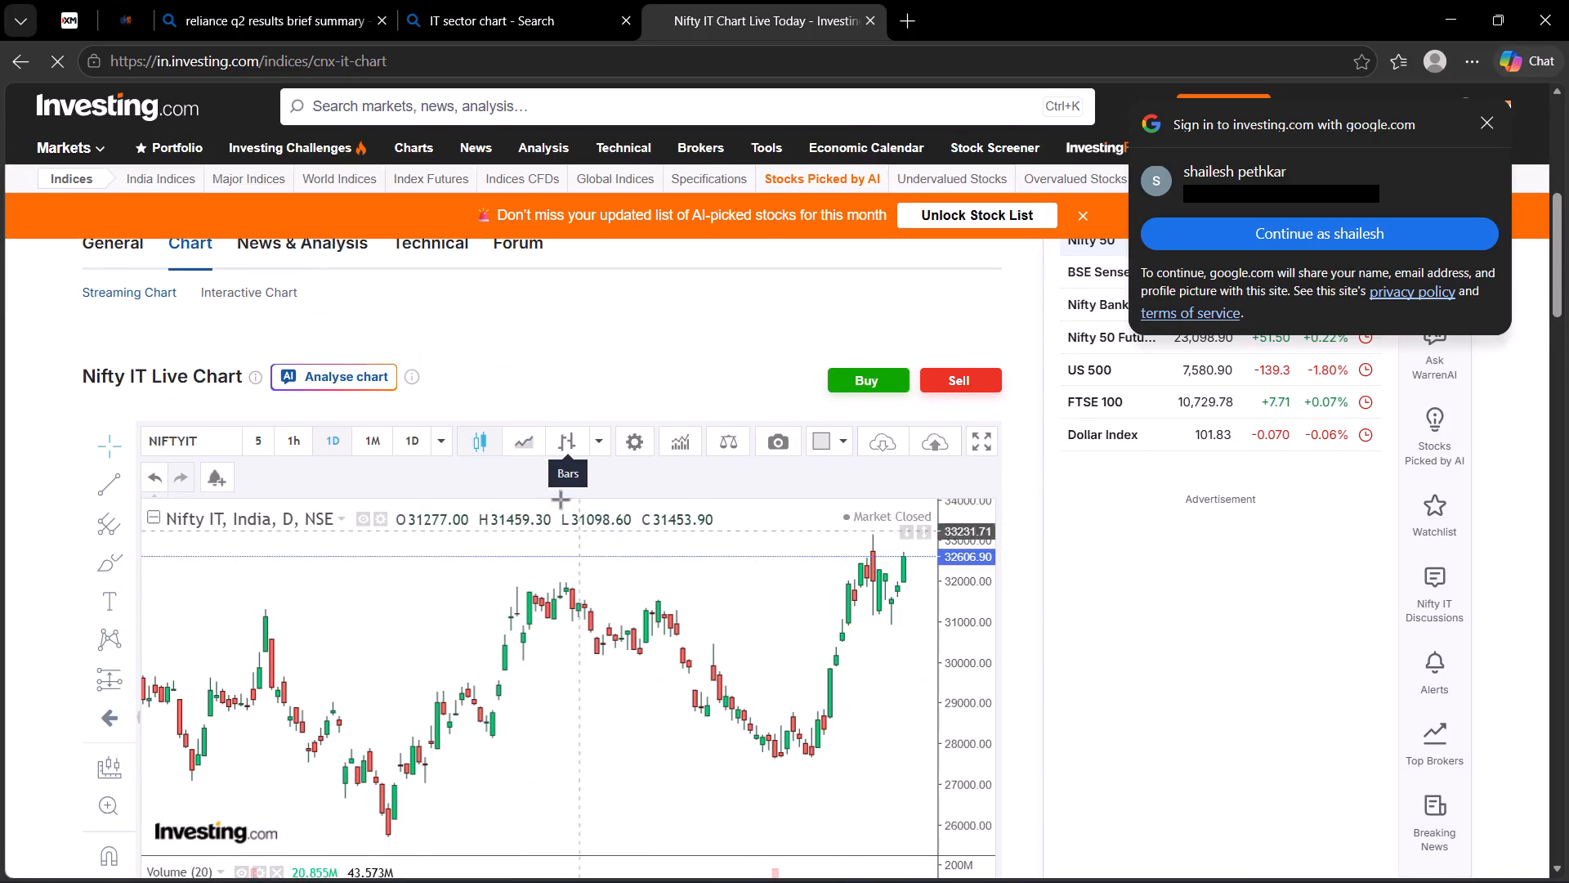
pyautogui.click(481, 441)
pyautogui.doubleClick(481, 441)
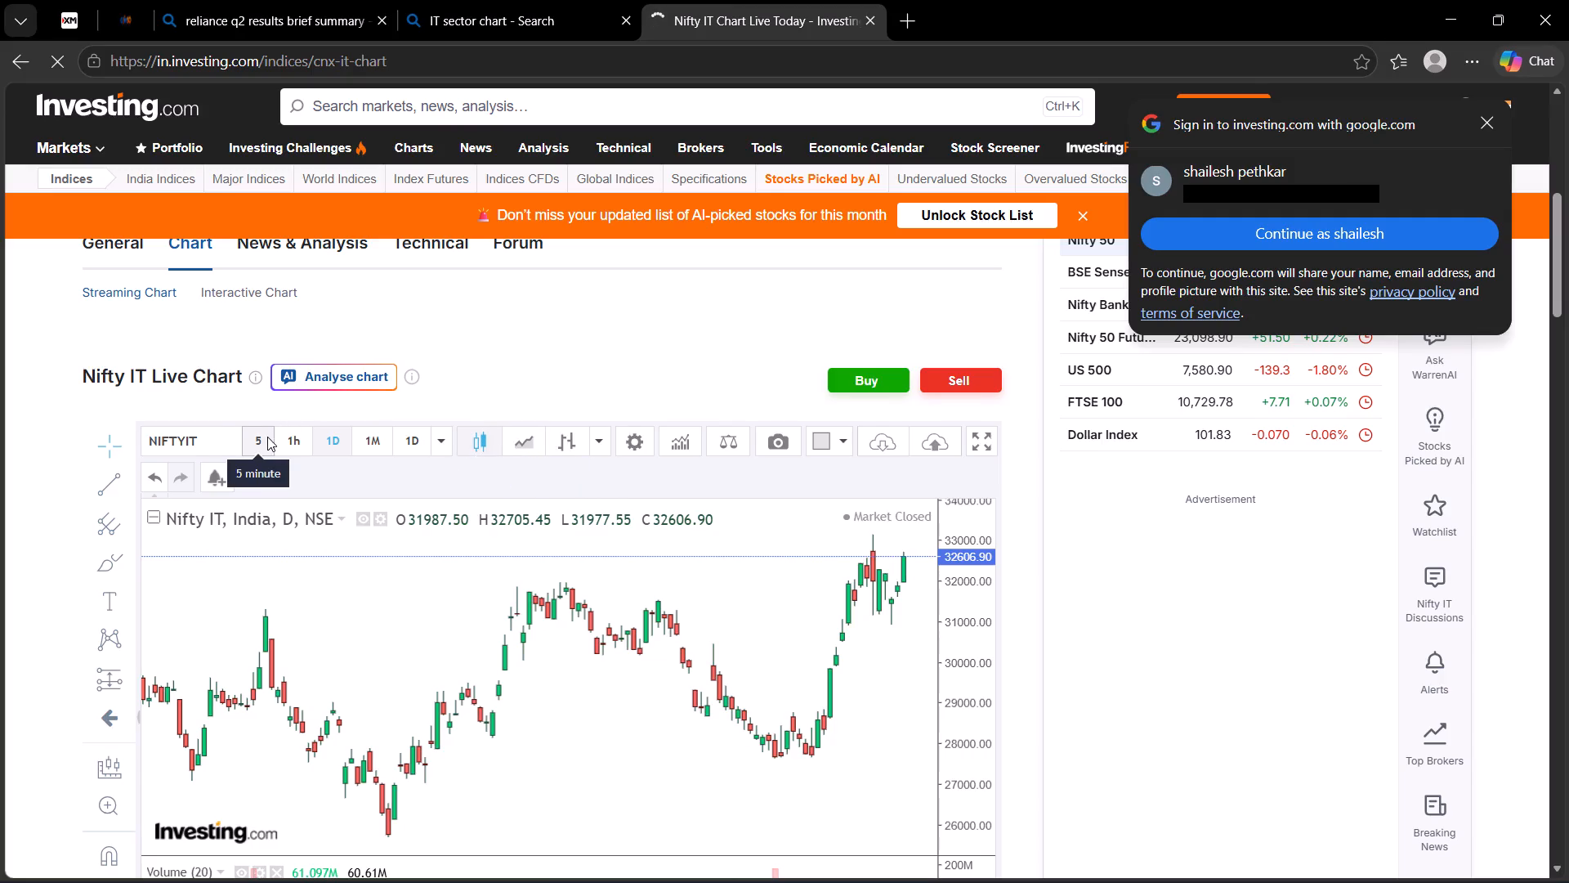
pyautogui.click(294, 443)
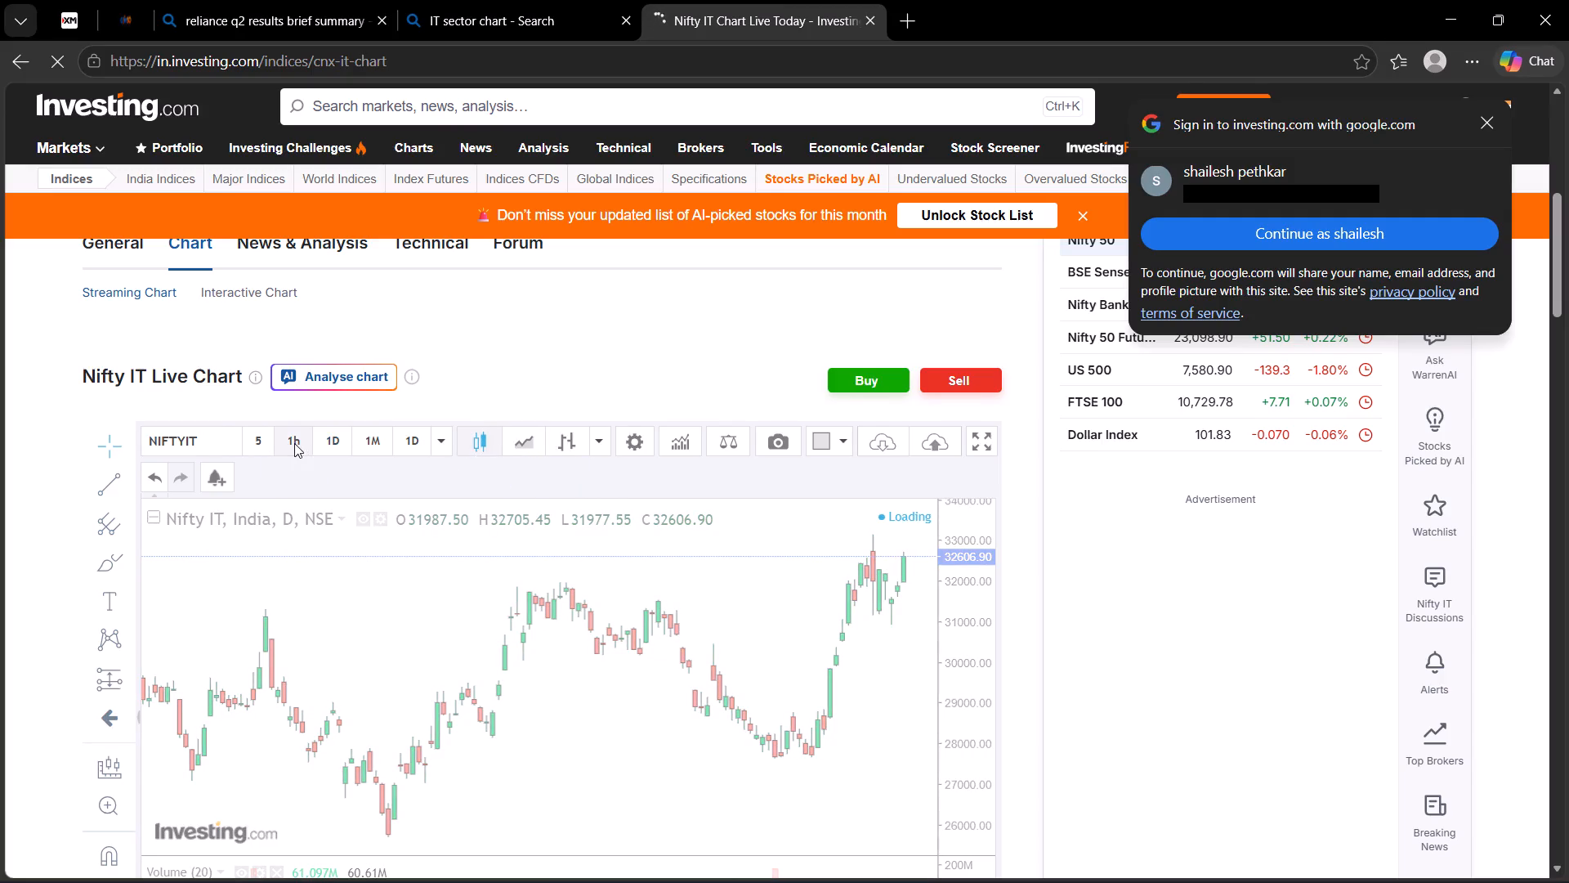
# Expand the Nifty IT chart to full screen and dismiss the Google sign-in prompt.
pyautogui.scroll(-2, 615, 576)
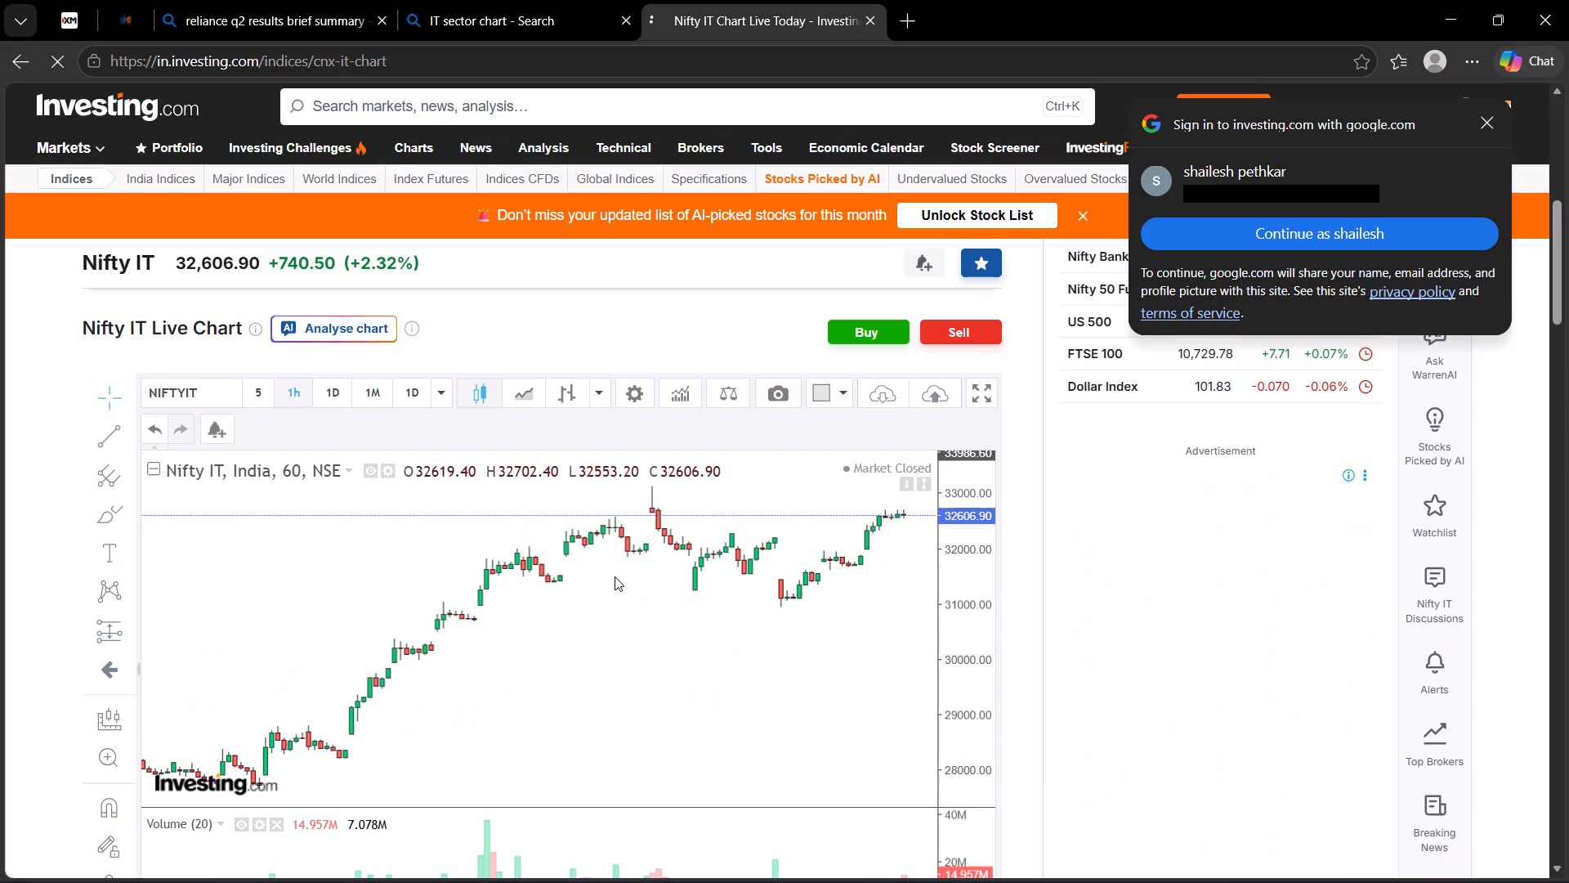
pyautogui.scroll(-2, 615, 576)
pyautogui.moveTo(773, 710); pyautogui.dragTo(699, 557)
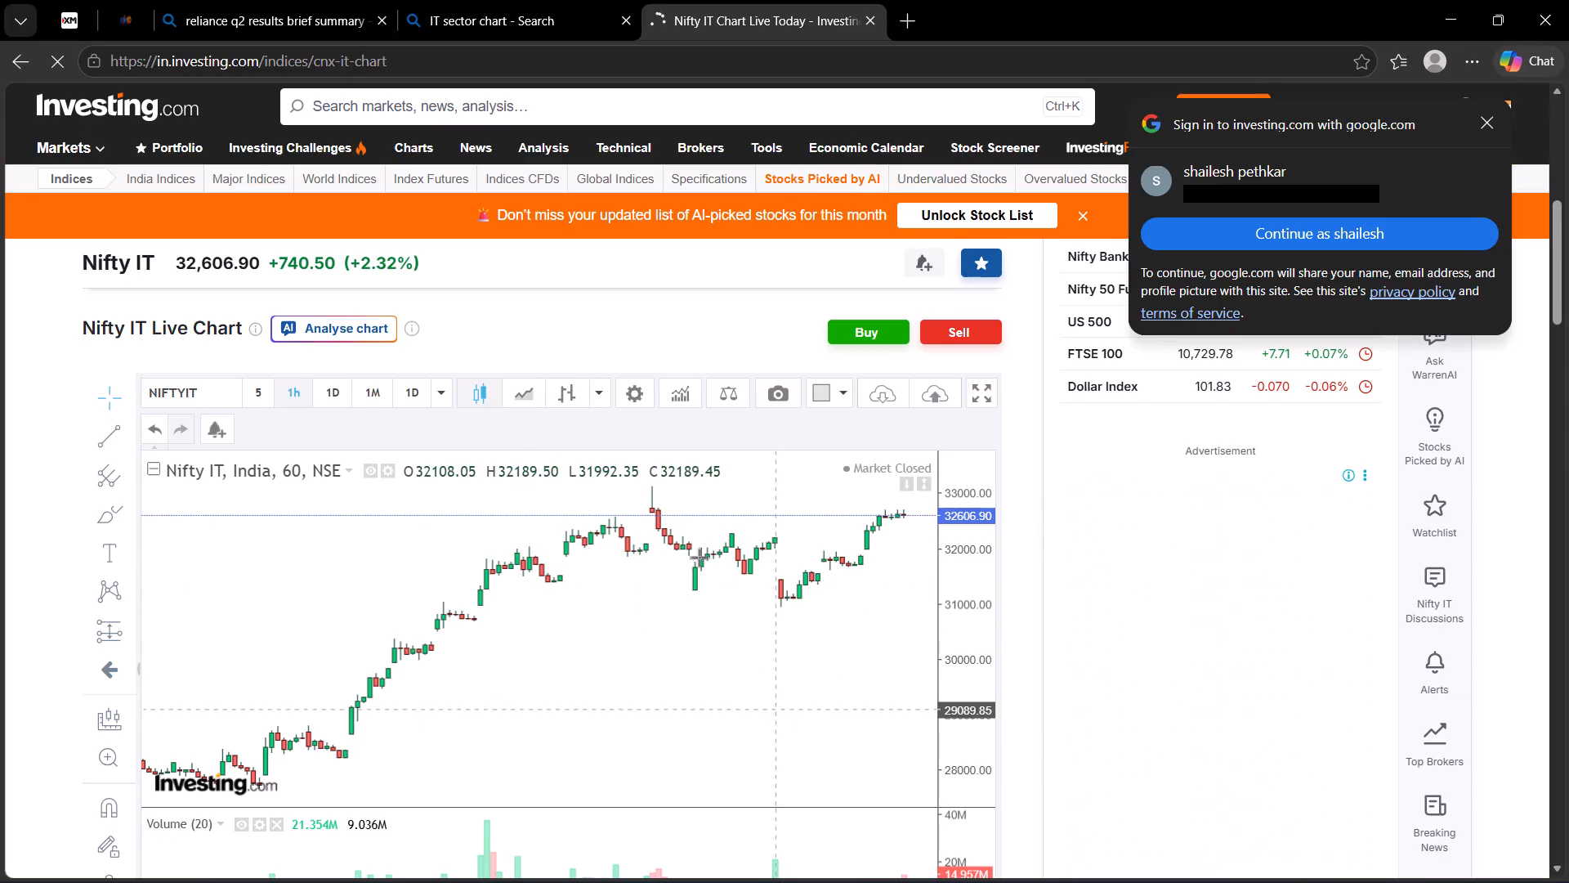
pyautogui.moveTo(699, 557); pyautogui.dragTo(746, 702)
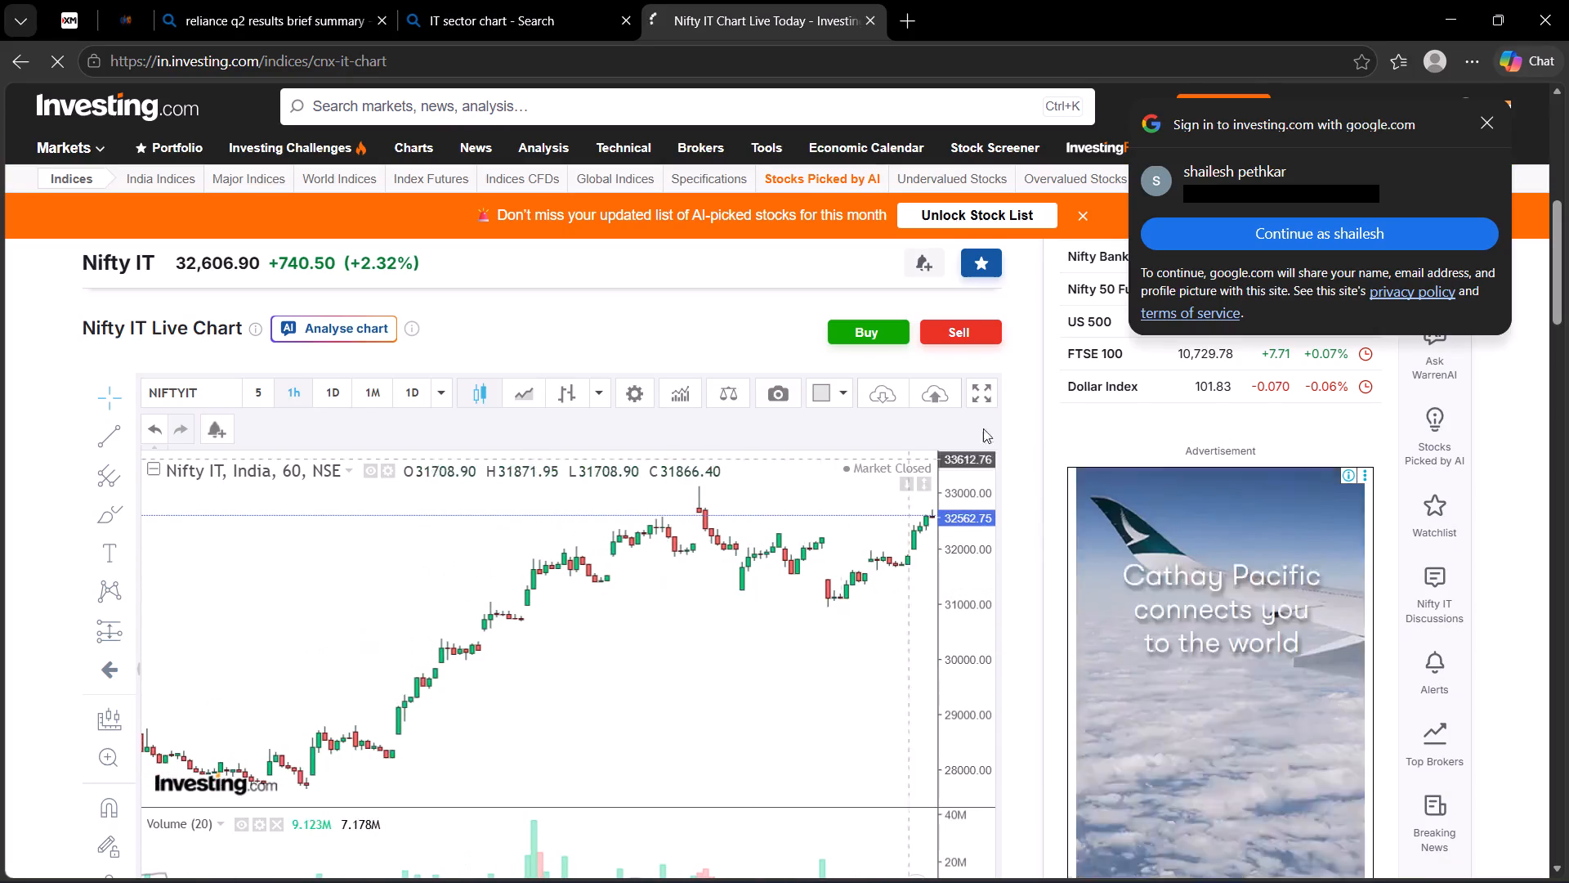
pyautogui.click(989, 389)
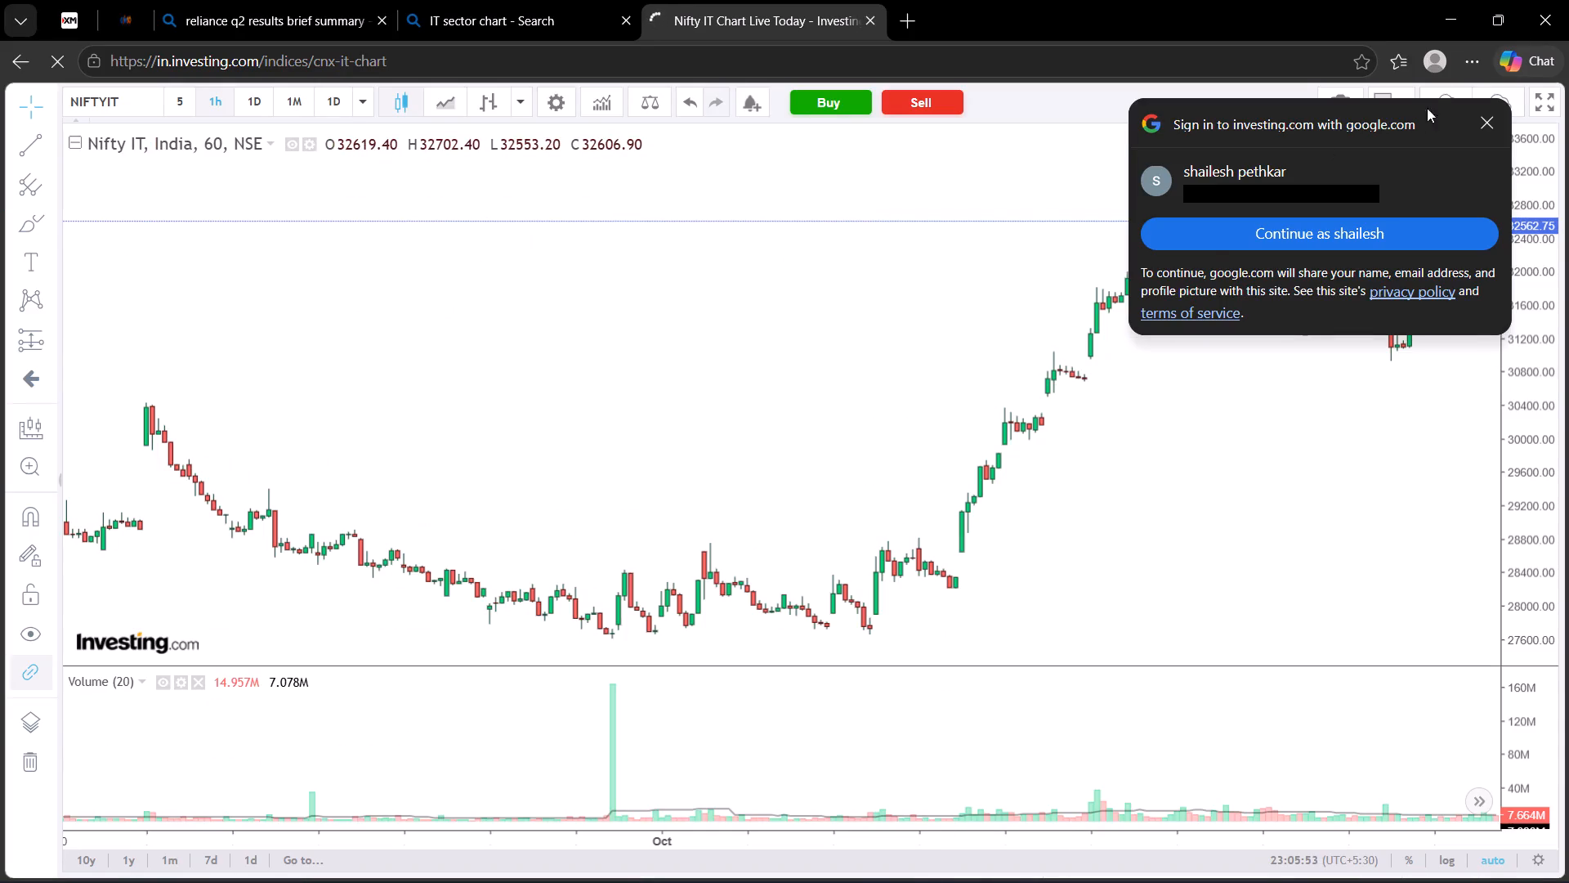
pyautogui.click(1486, 115)
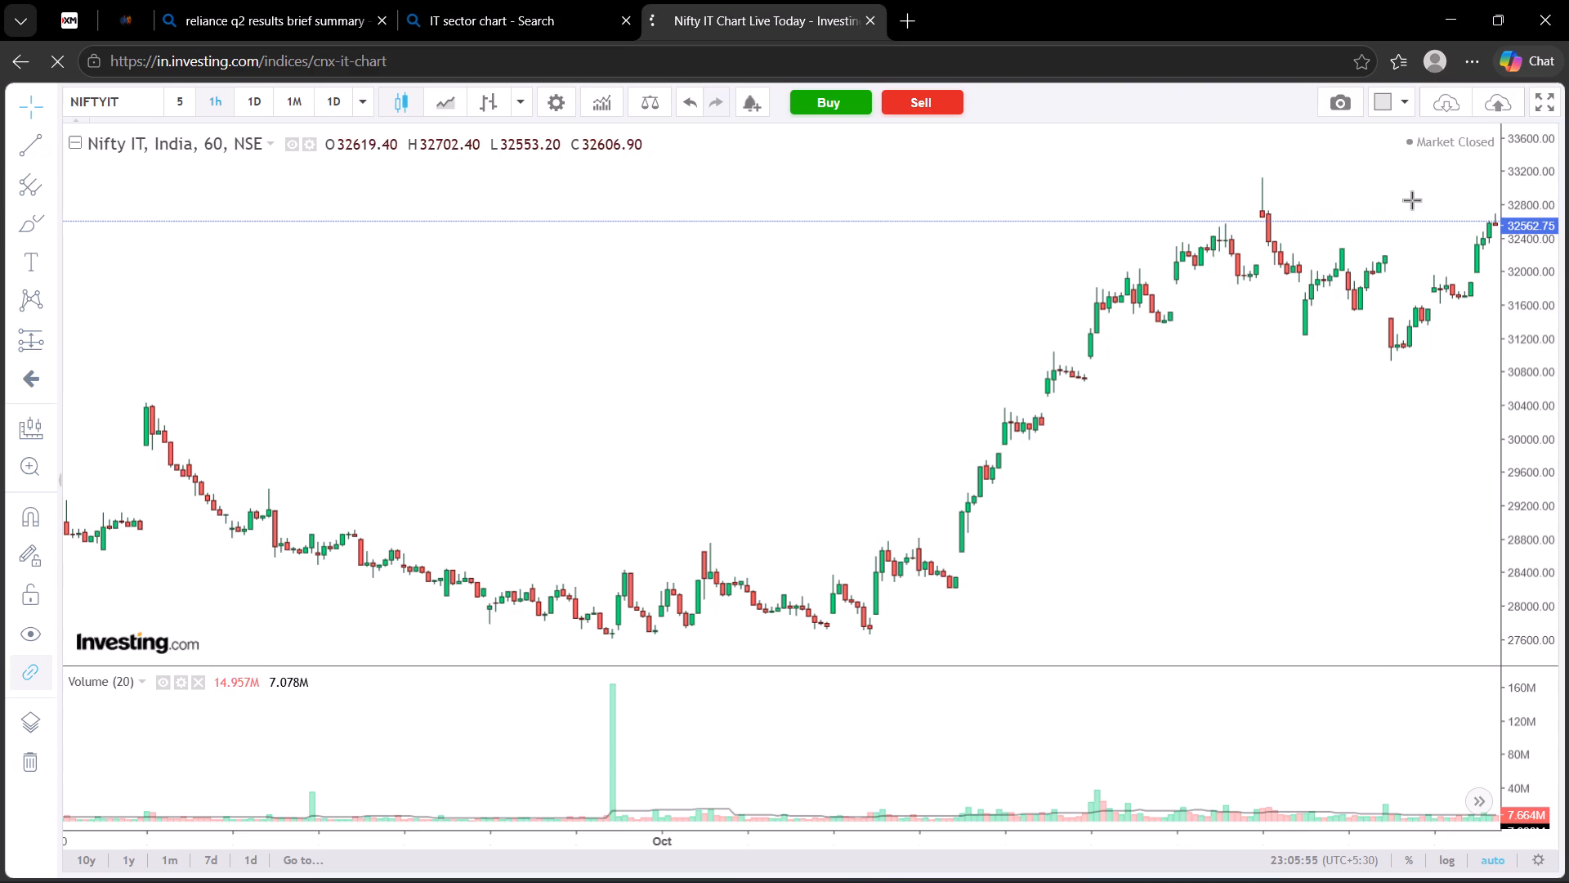
# Remove the Volume (20) indicator from the Nifty IT chart.
pyautogui.moveTo(1372, 339); pyautogui.dragTo(1001, 289)
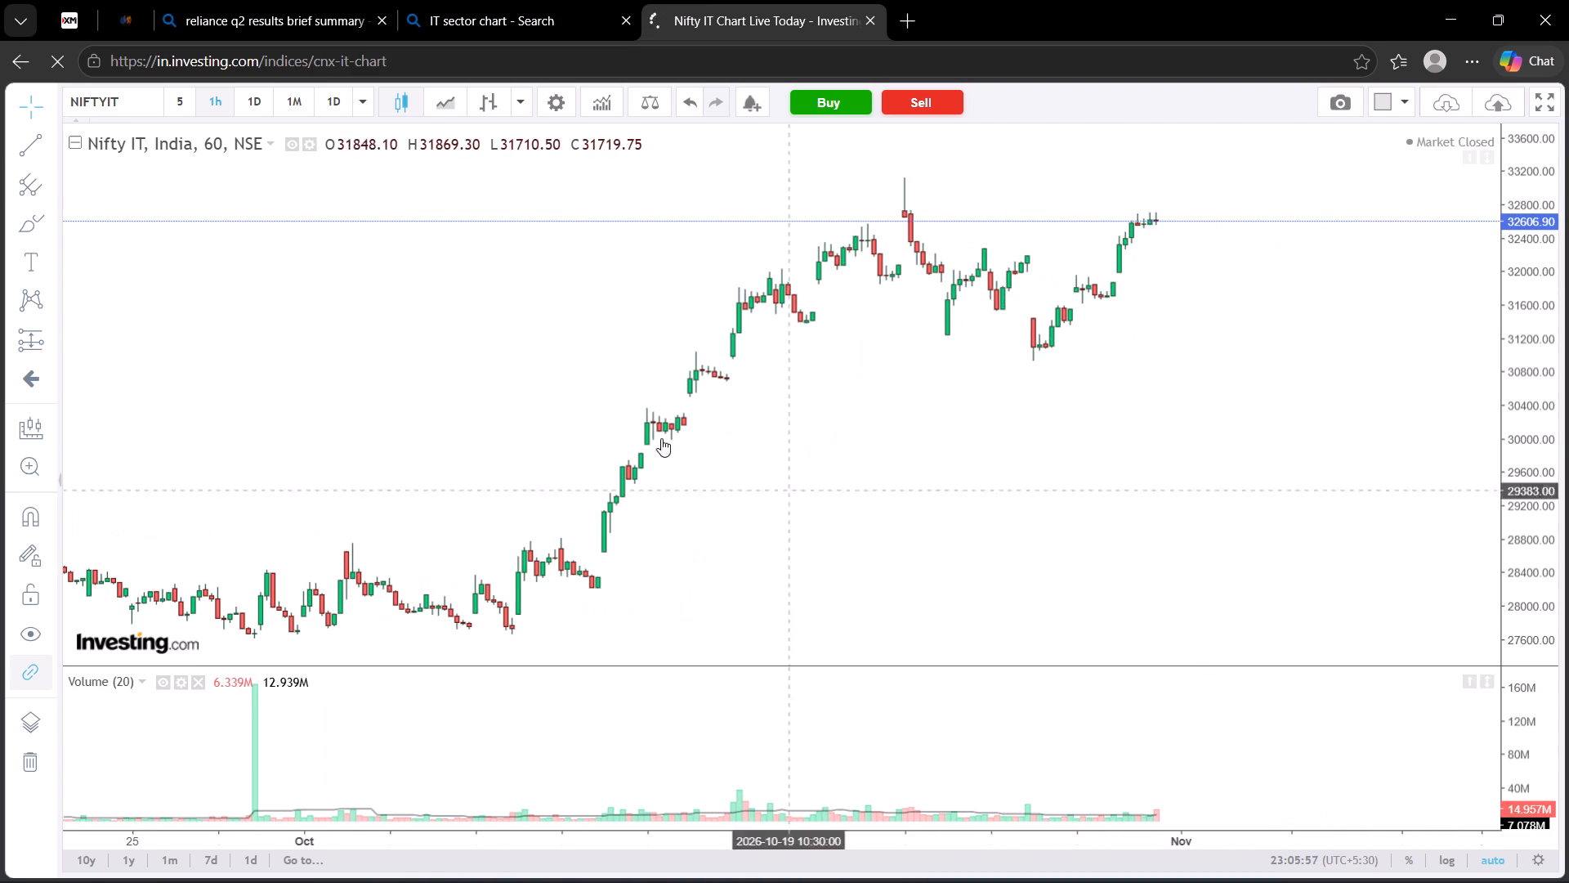
pyautogui.click(194, 682)
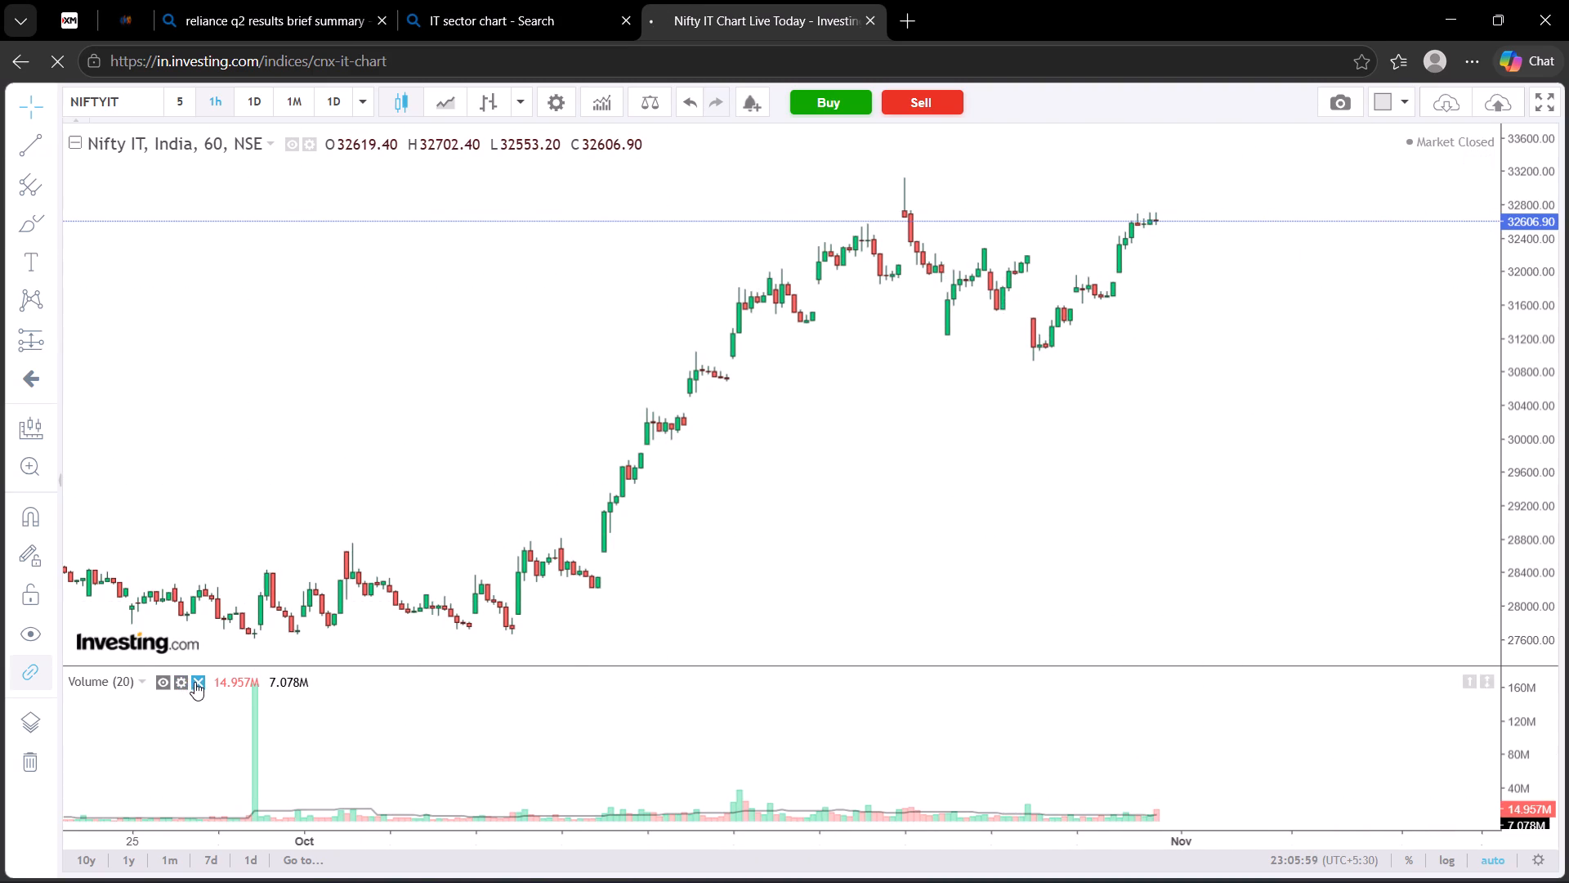
# Examine the Nifty IT hourly candles across September and October, at wider and closer time scales.
pyautogui.moveTo(649, 653); pyautogui.dragTo(413, 742)
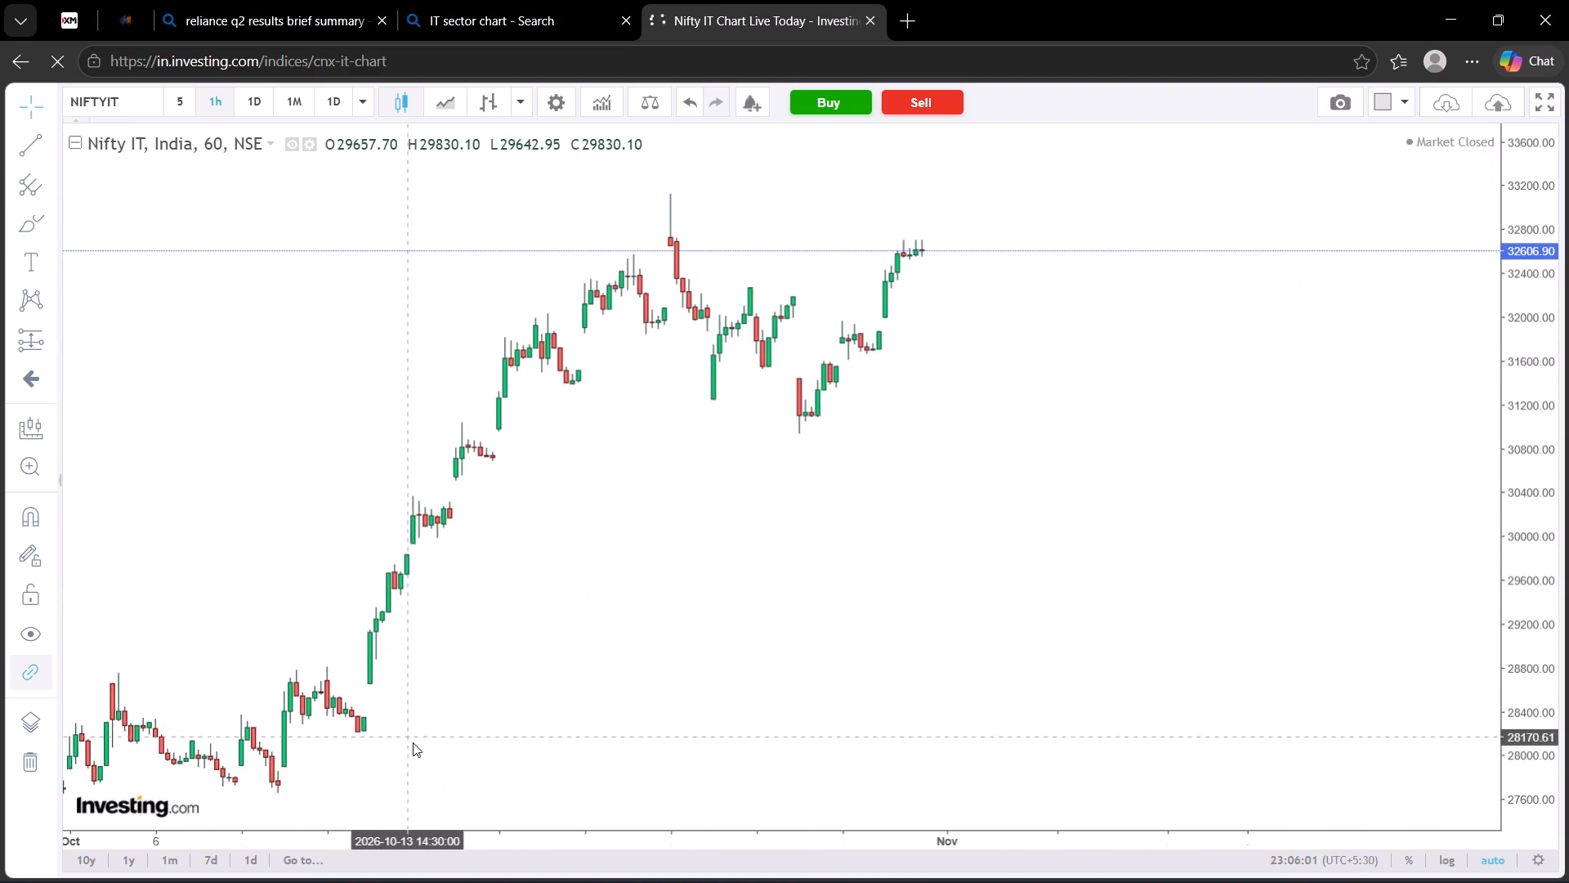
pyautogui.moveTo(413, 742); pyautogui.dragTo(762, 686)
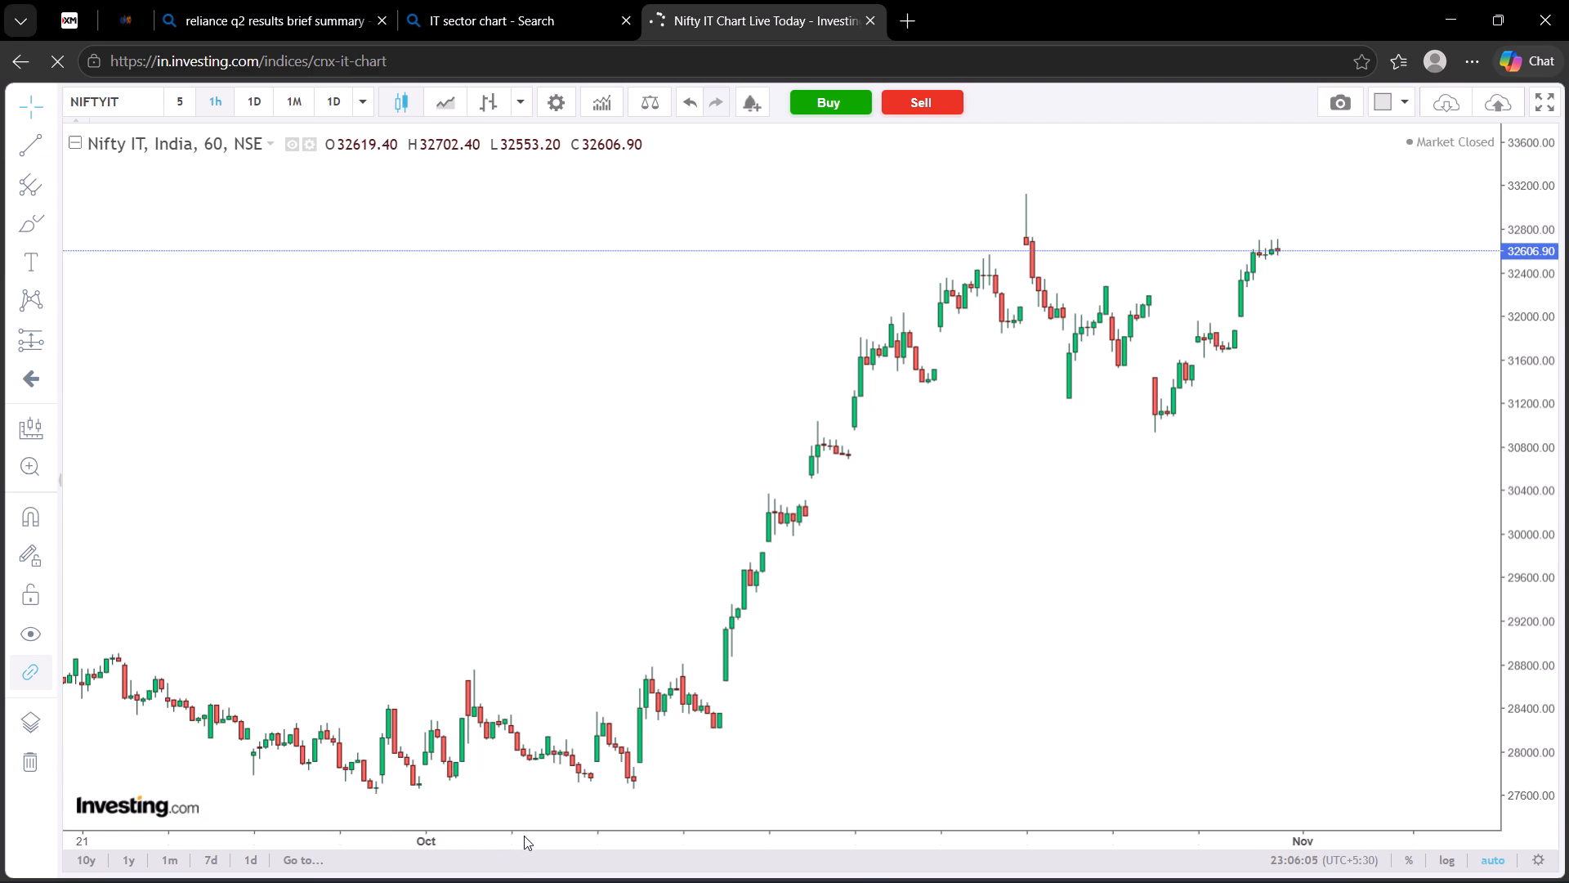
pyautogui.moveTo(524, 836); pyautogui.dragTo(880, 882)
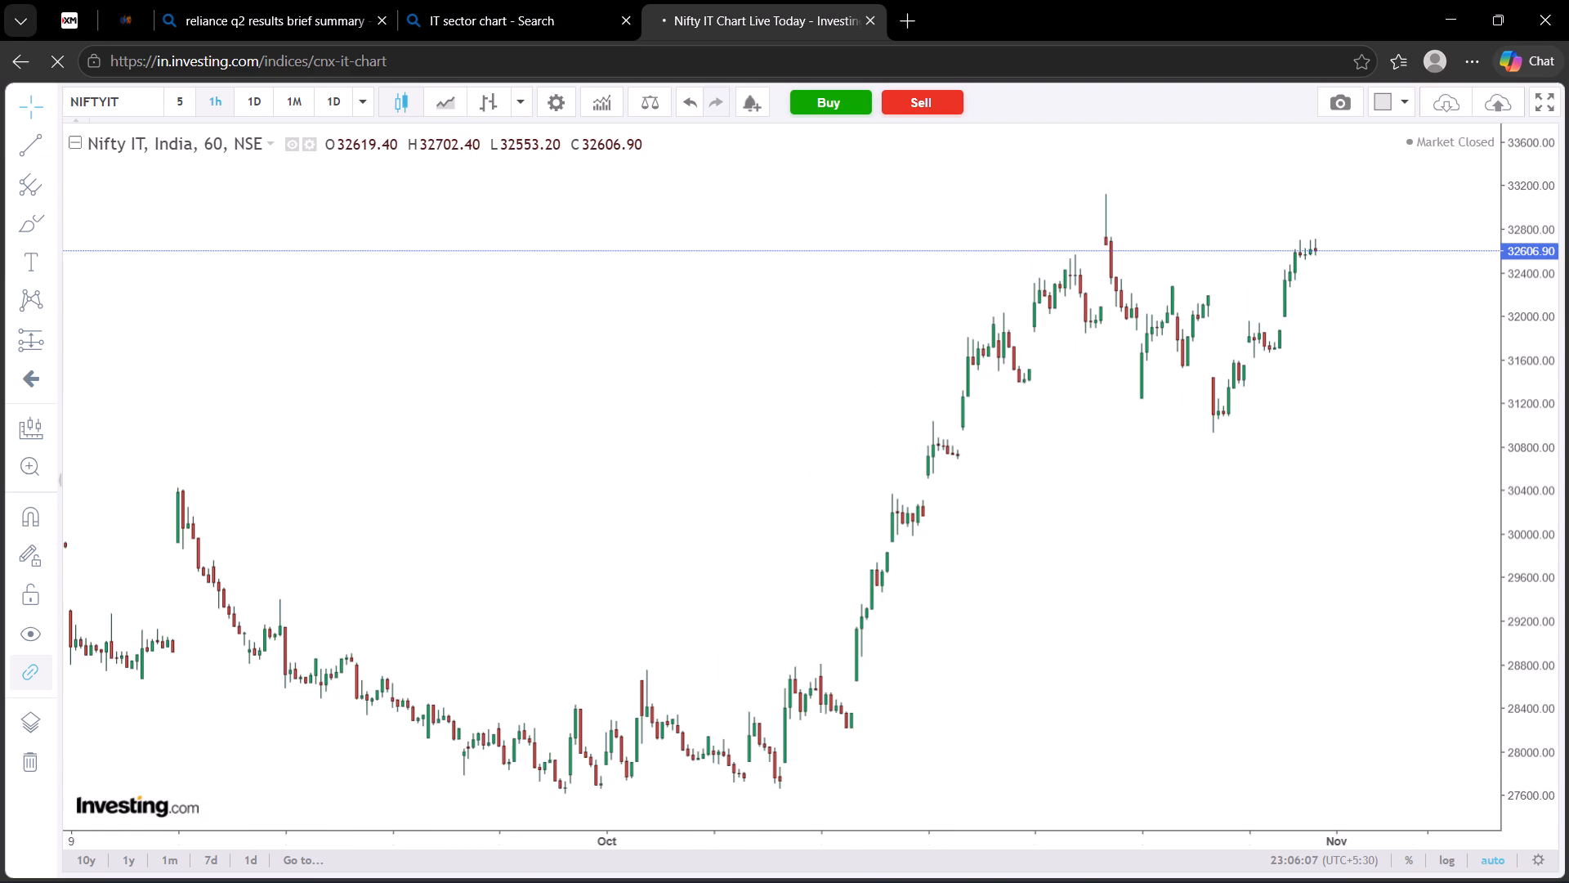
pyautogui.moveTo(880, 882); pyautogui.dragTo(887, 858)
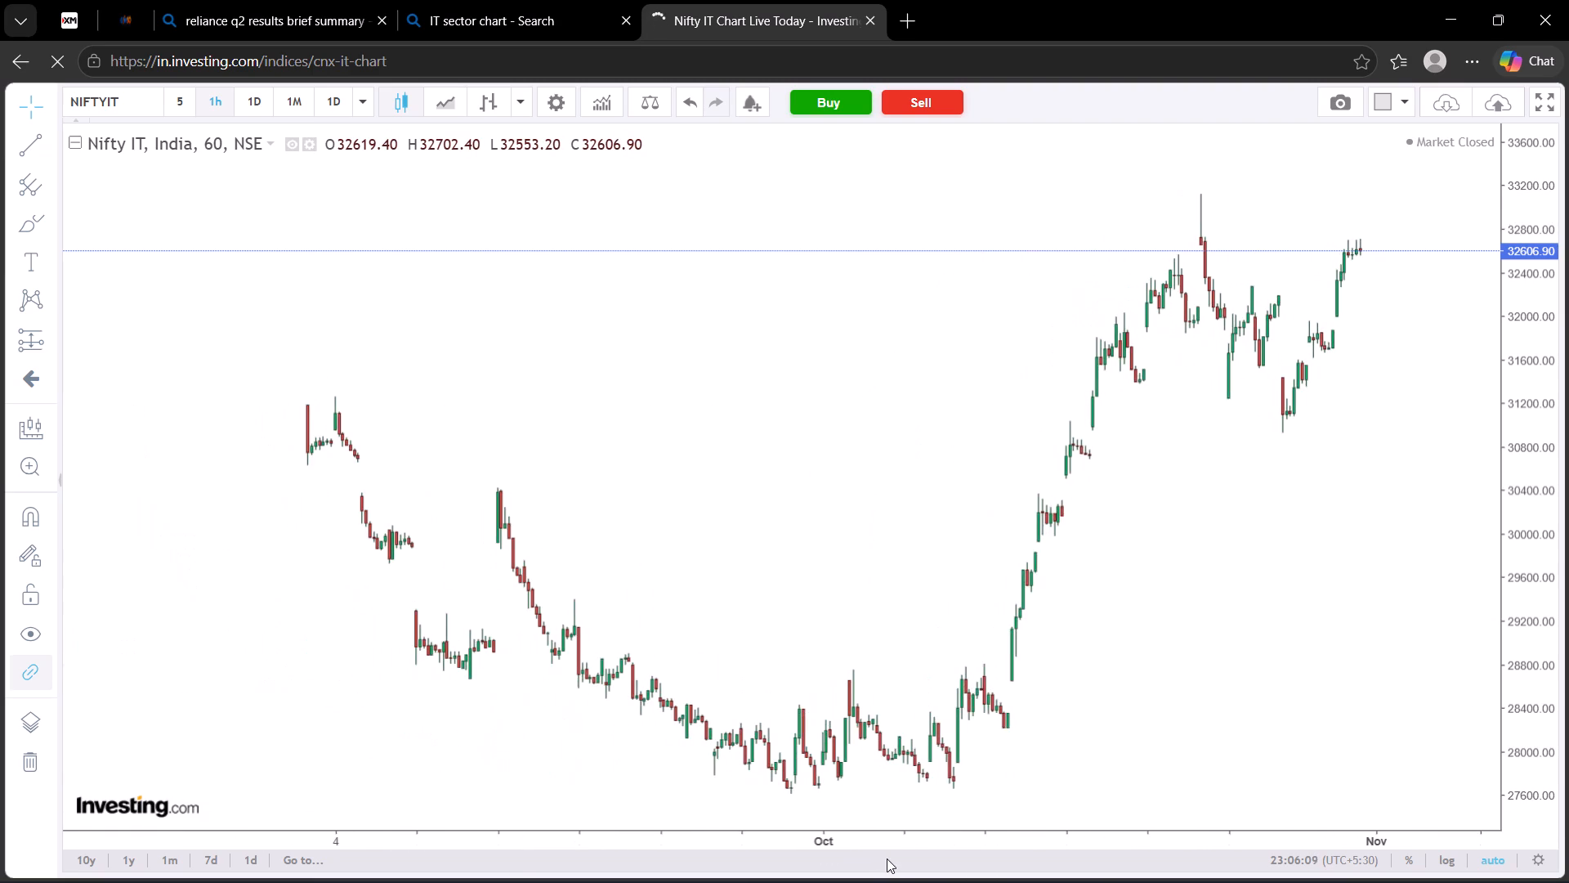
pyautogui.moveTo(887, 858); pyautogui.dragTo(237, 736)
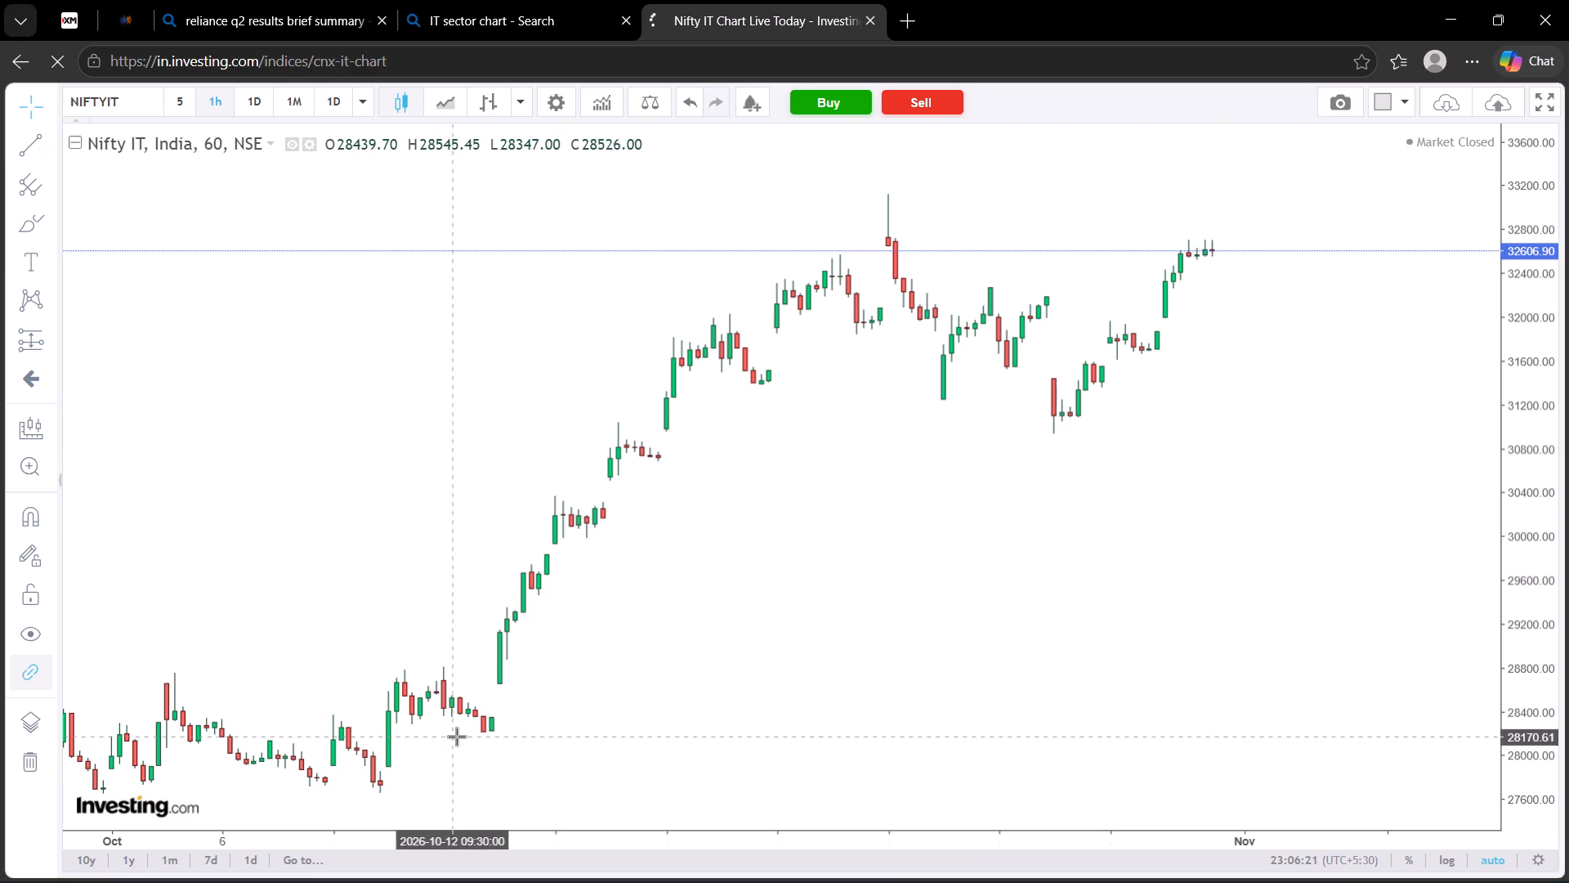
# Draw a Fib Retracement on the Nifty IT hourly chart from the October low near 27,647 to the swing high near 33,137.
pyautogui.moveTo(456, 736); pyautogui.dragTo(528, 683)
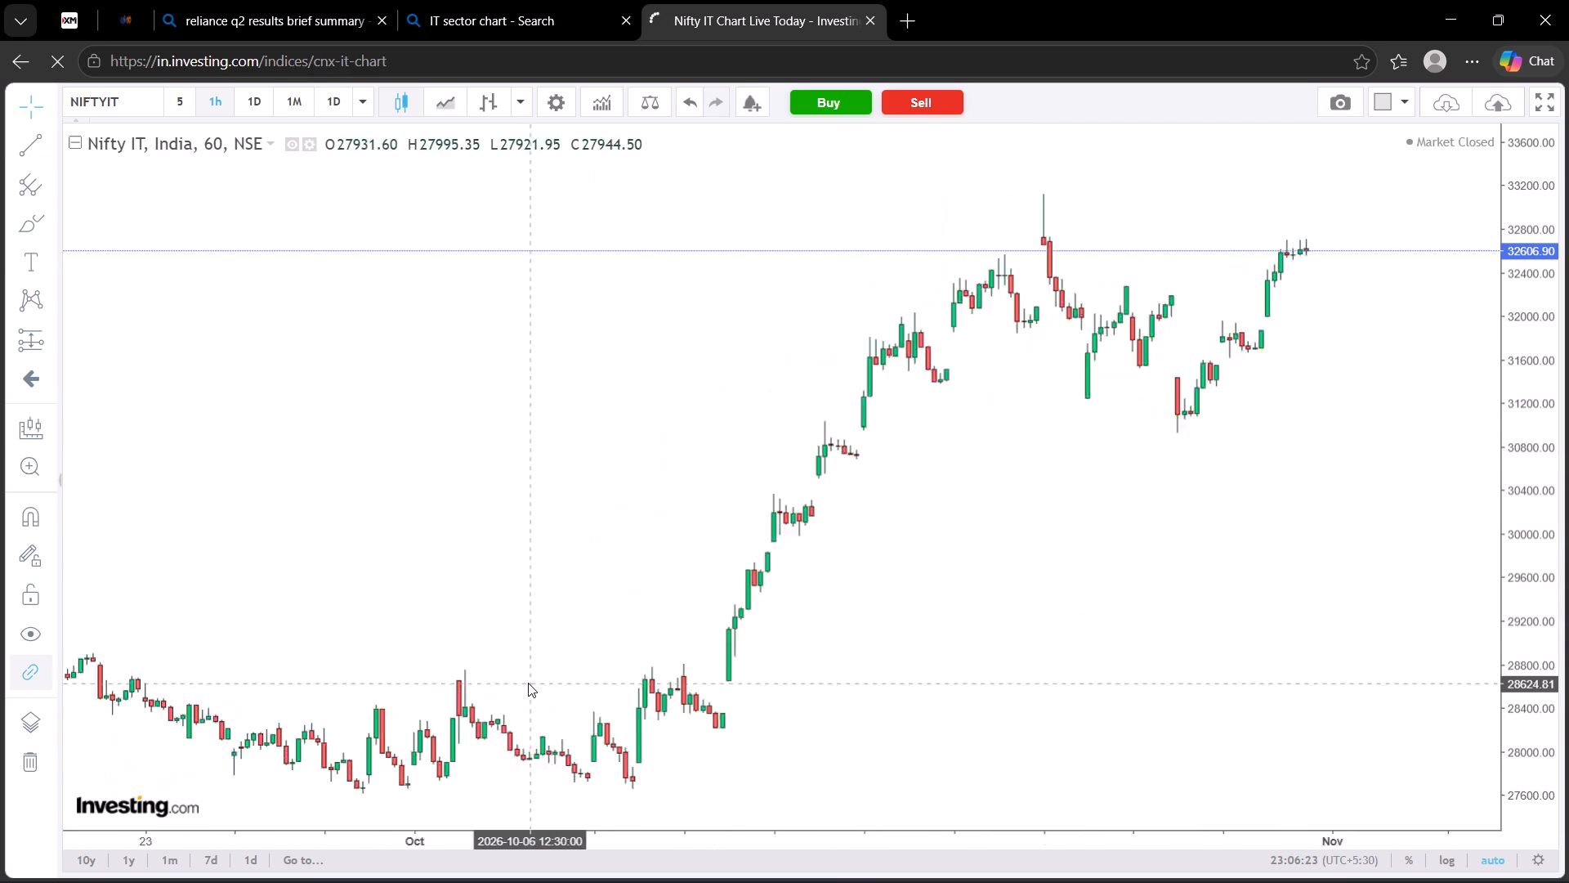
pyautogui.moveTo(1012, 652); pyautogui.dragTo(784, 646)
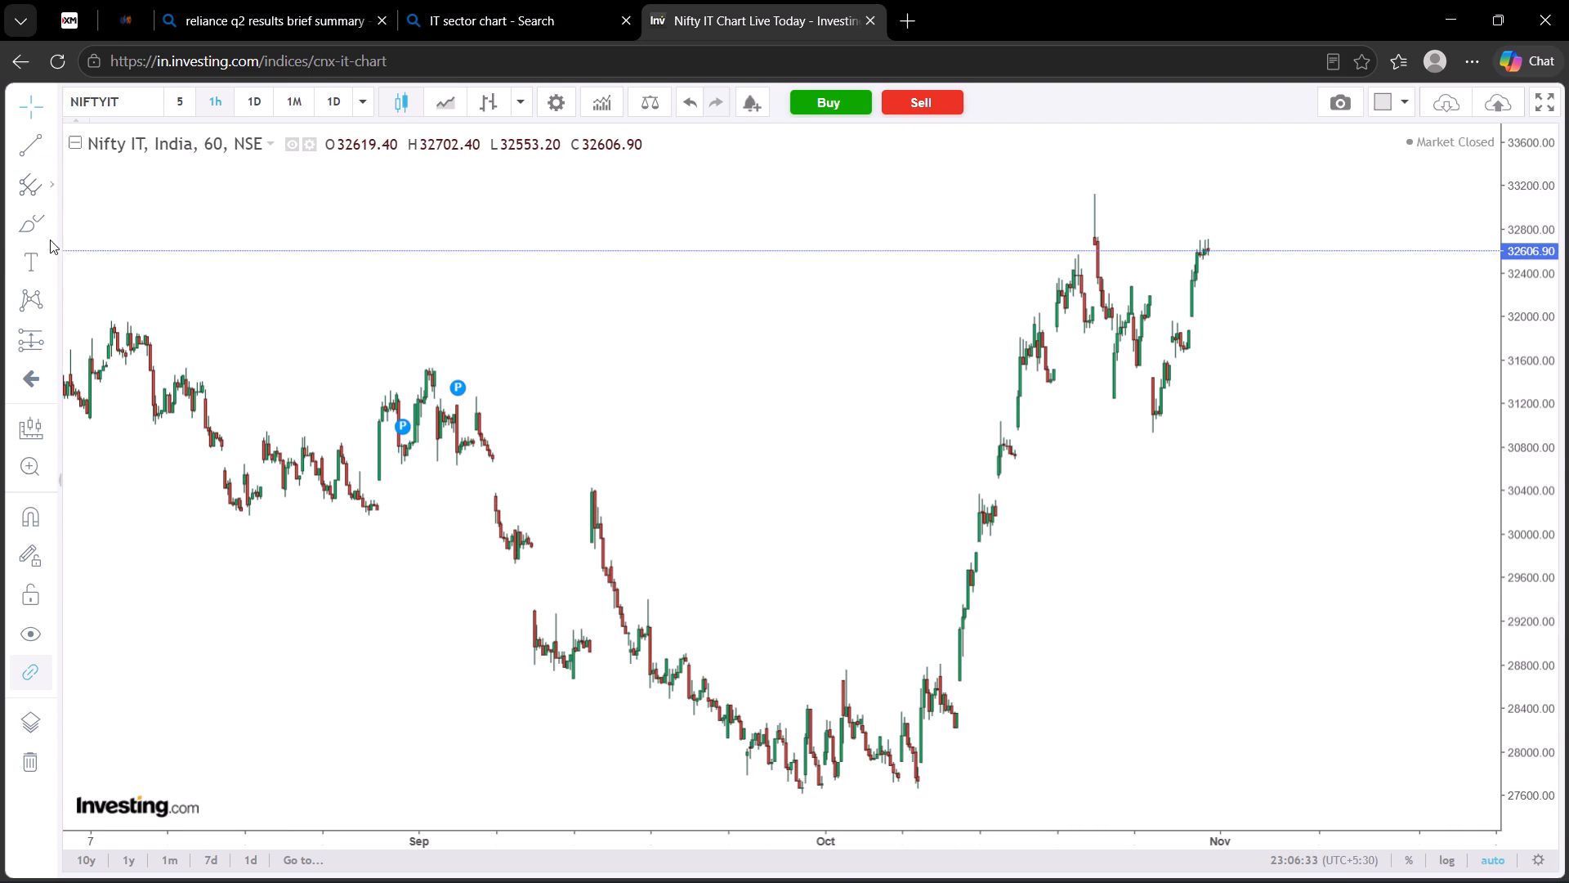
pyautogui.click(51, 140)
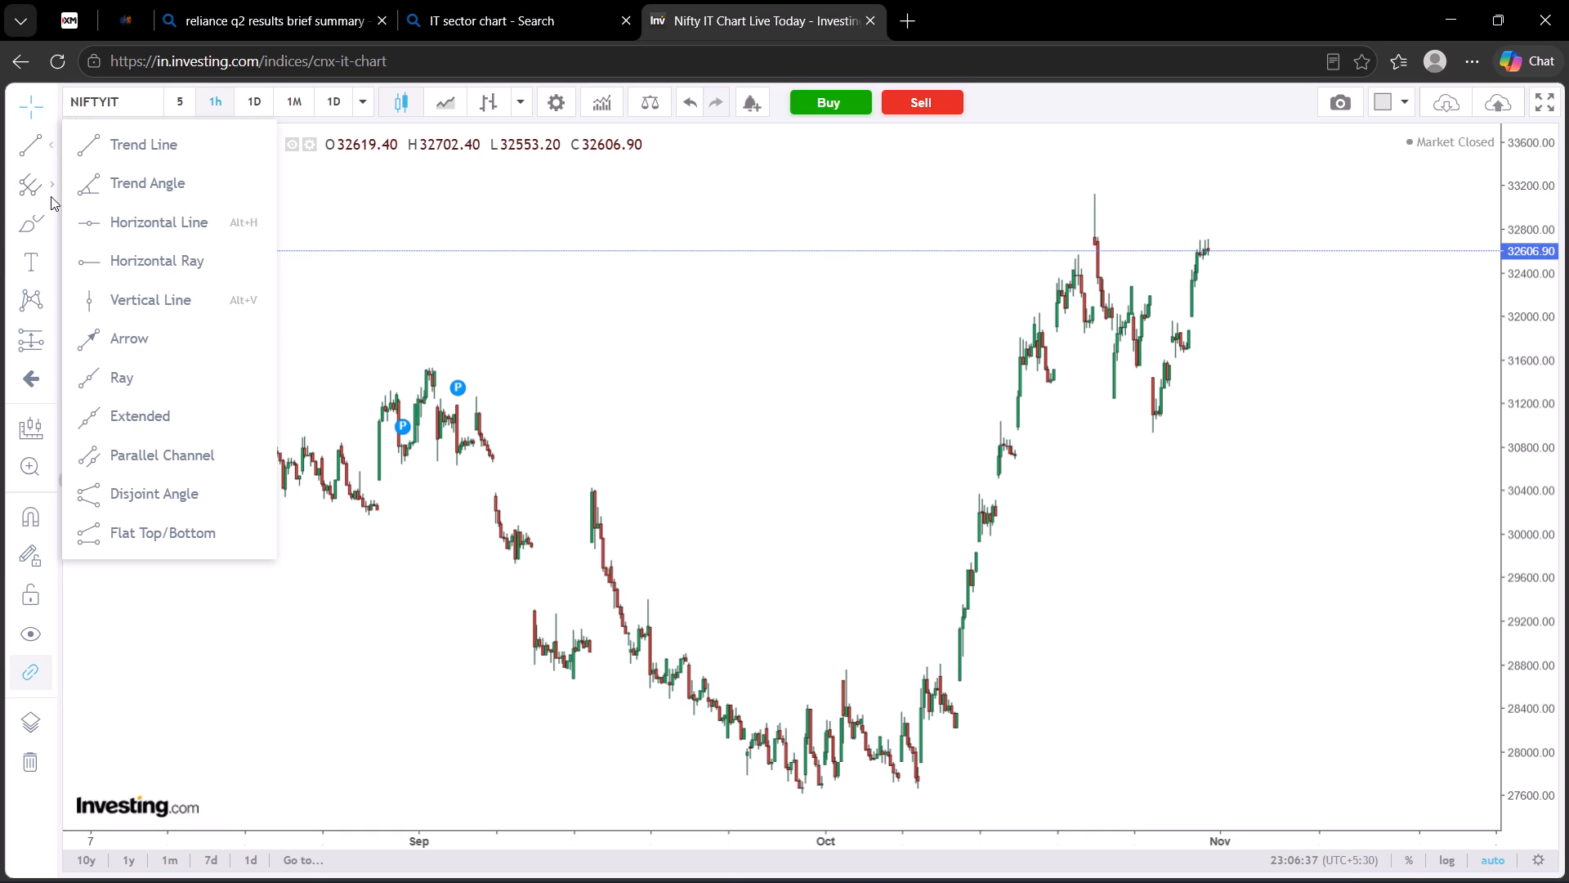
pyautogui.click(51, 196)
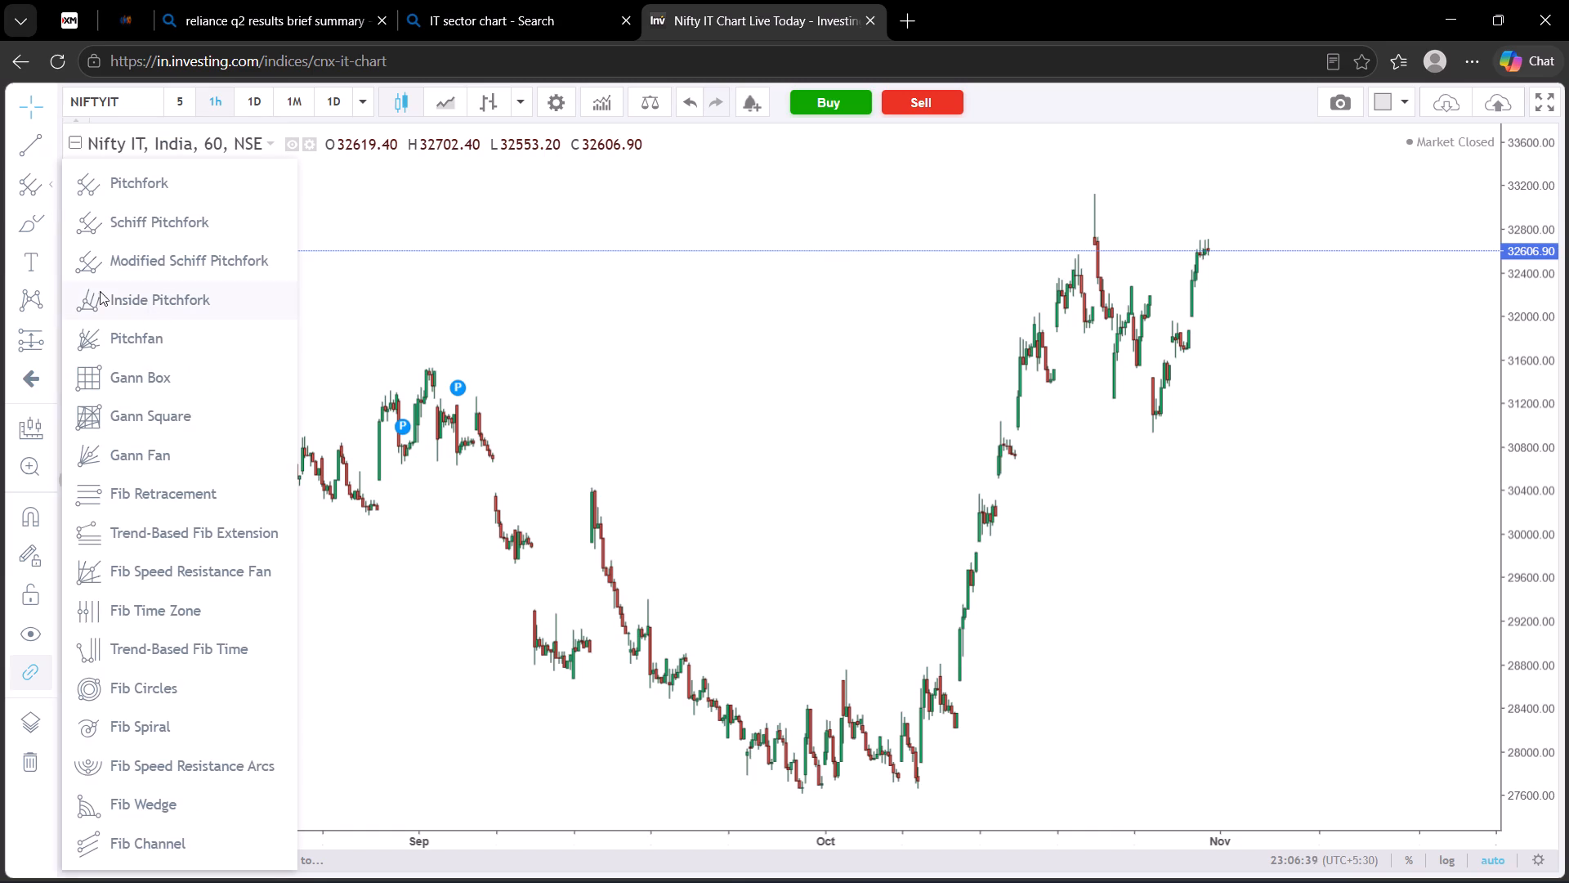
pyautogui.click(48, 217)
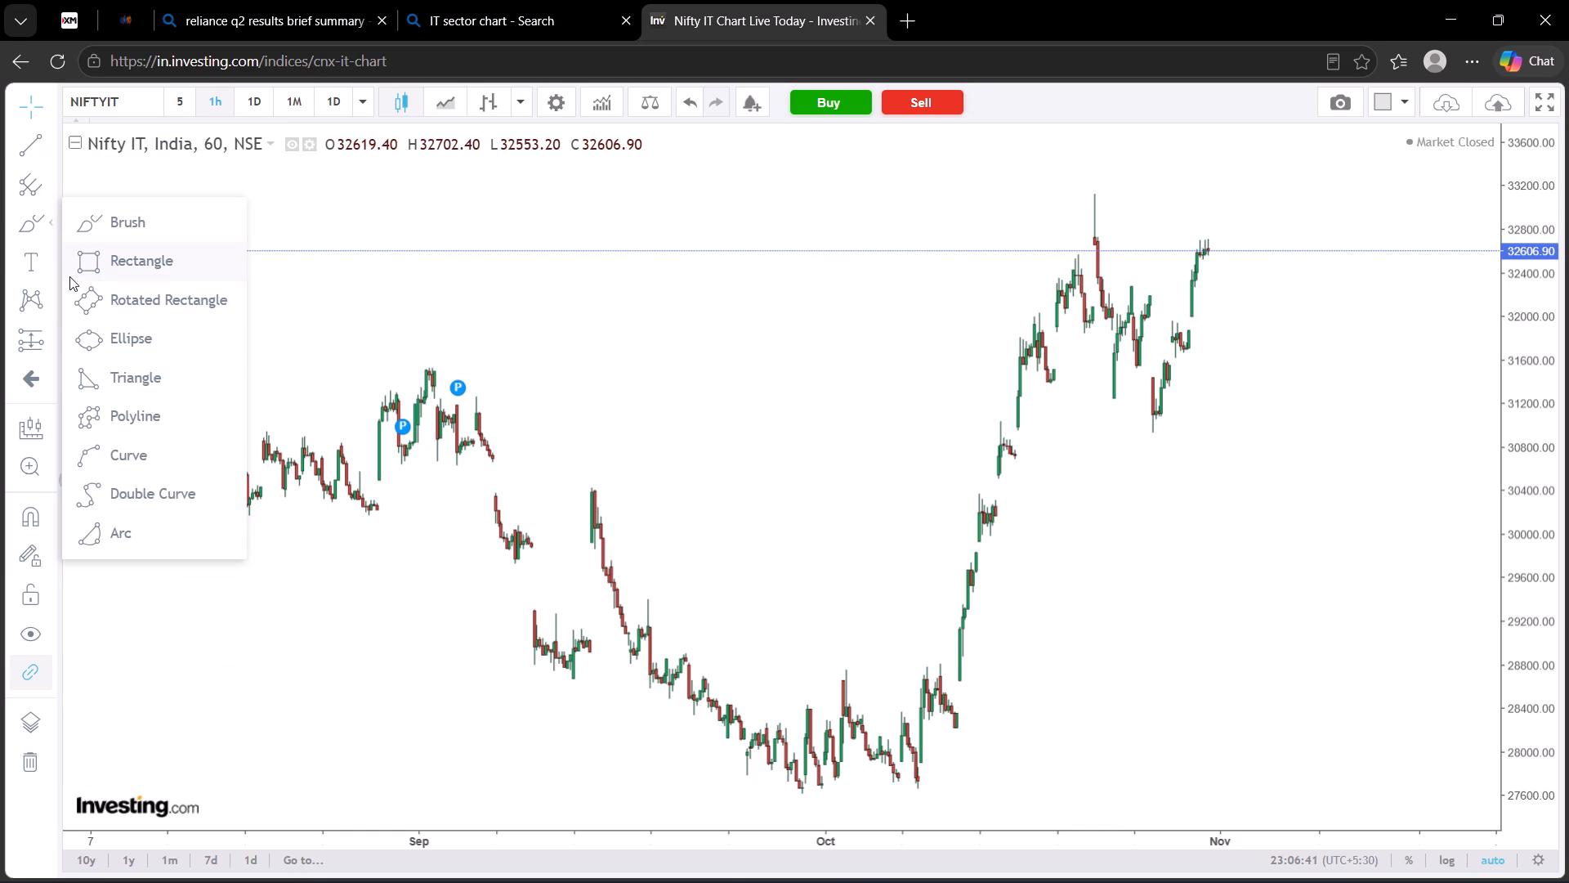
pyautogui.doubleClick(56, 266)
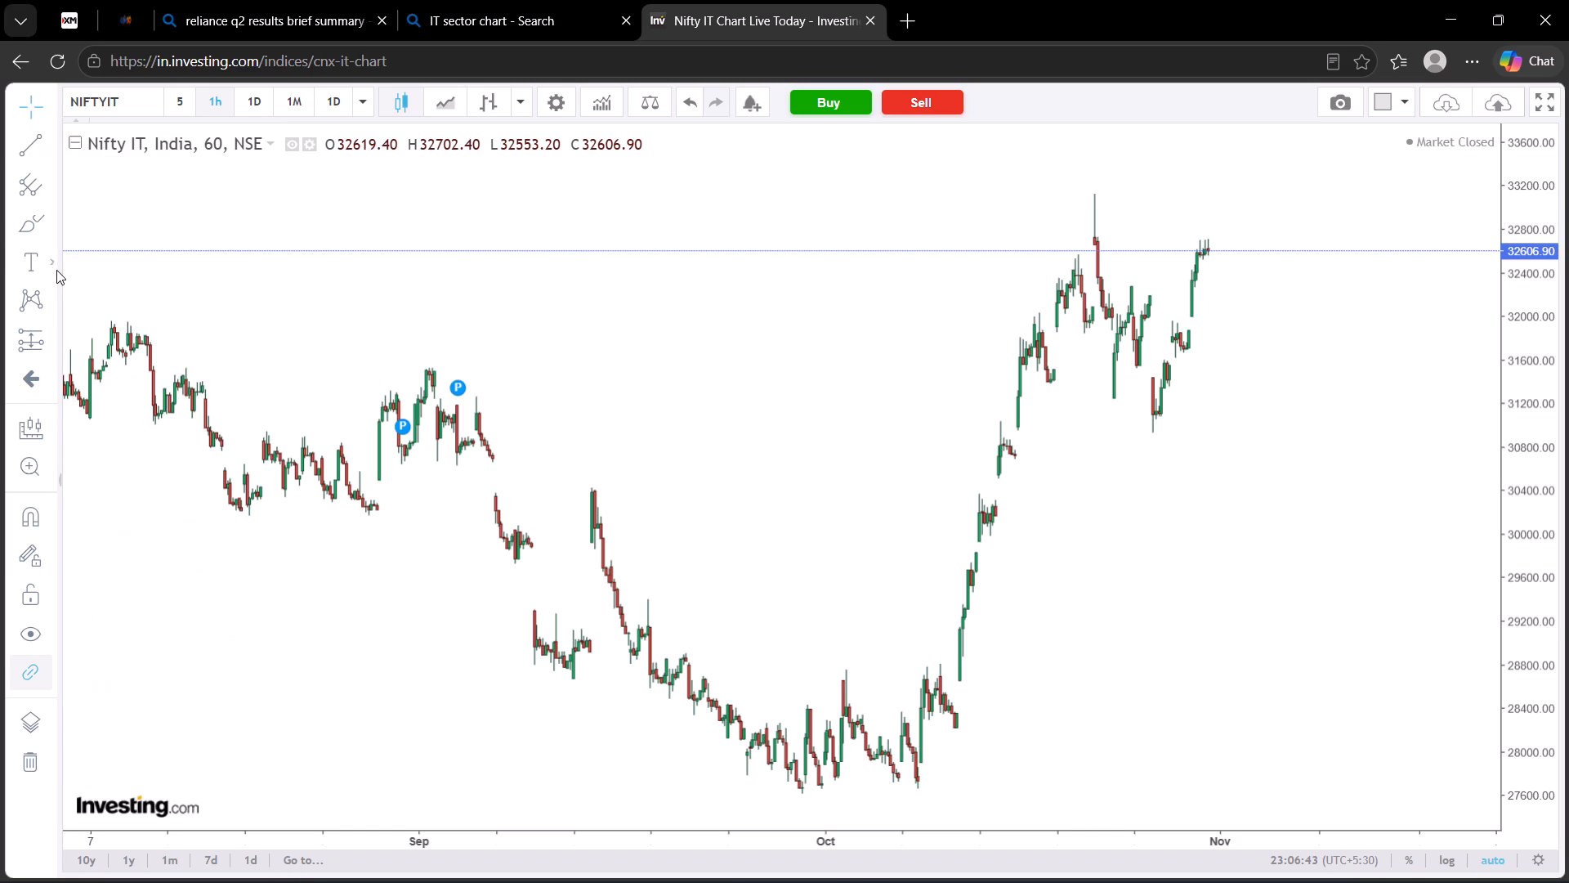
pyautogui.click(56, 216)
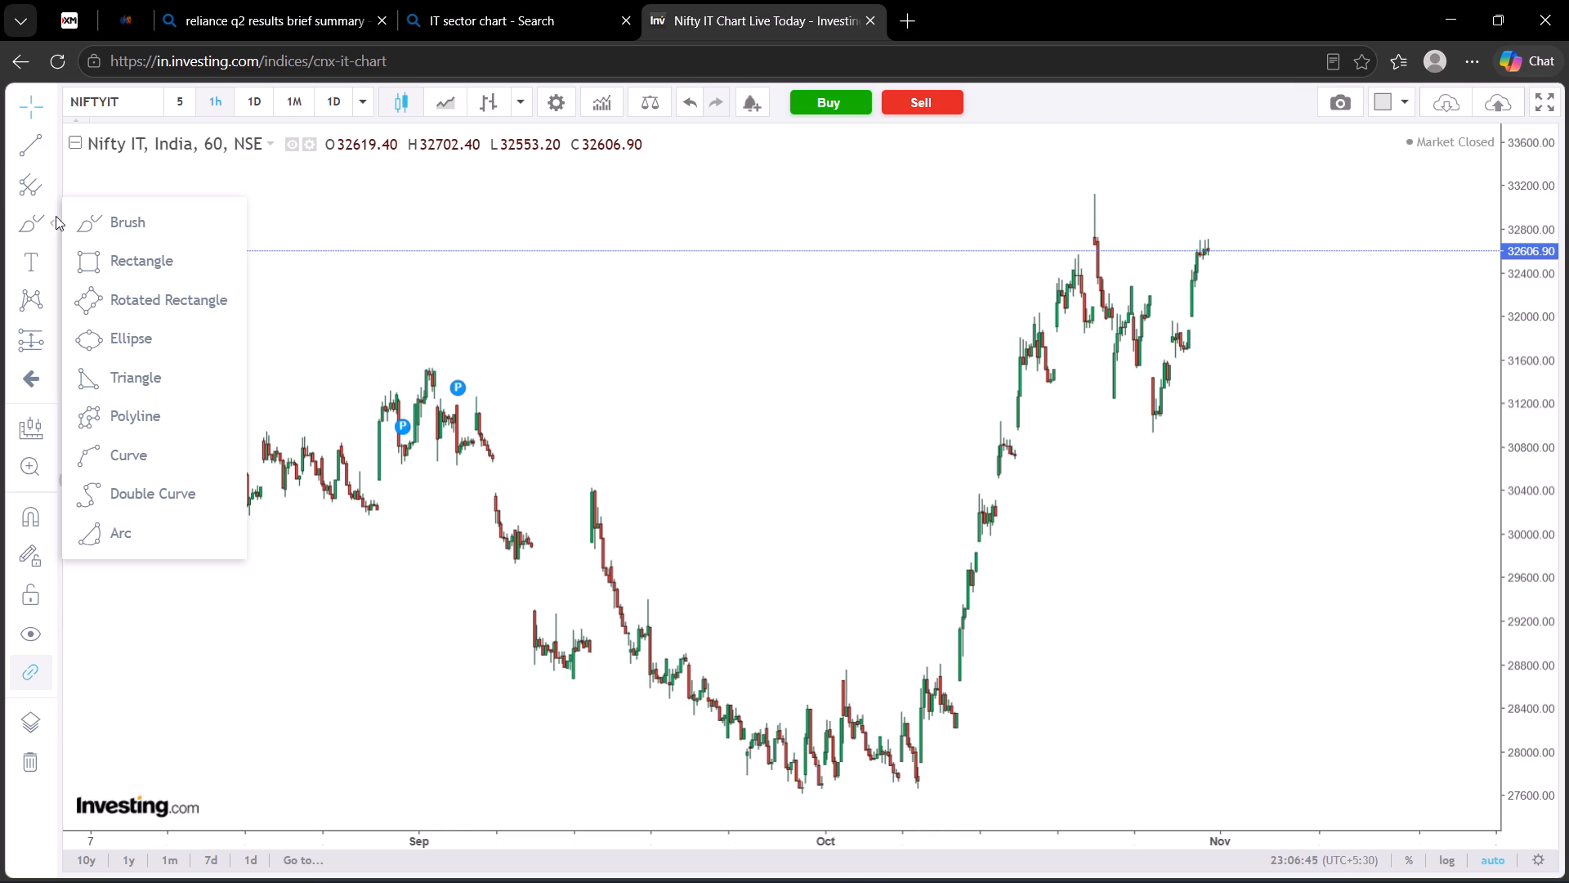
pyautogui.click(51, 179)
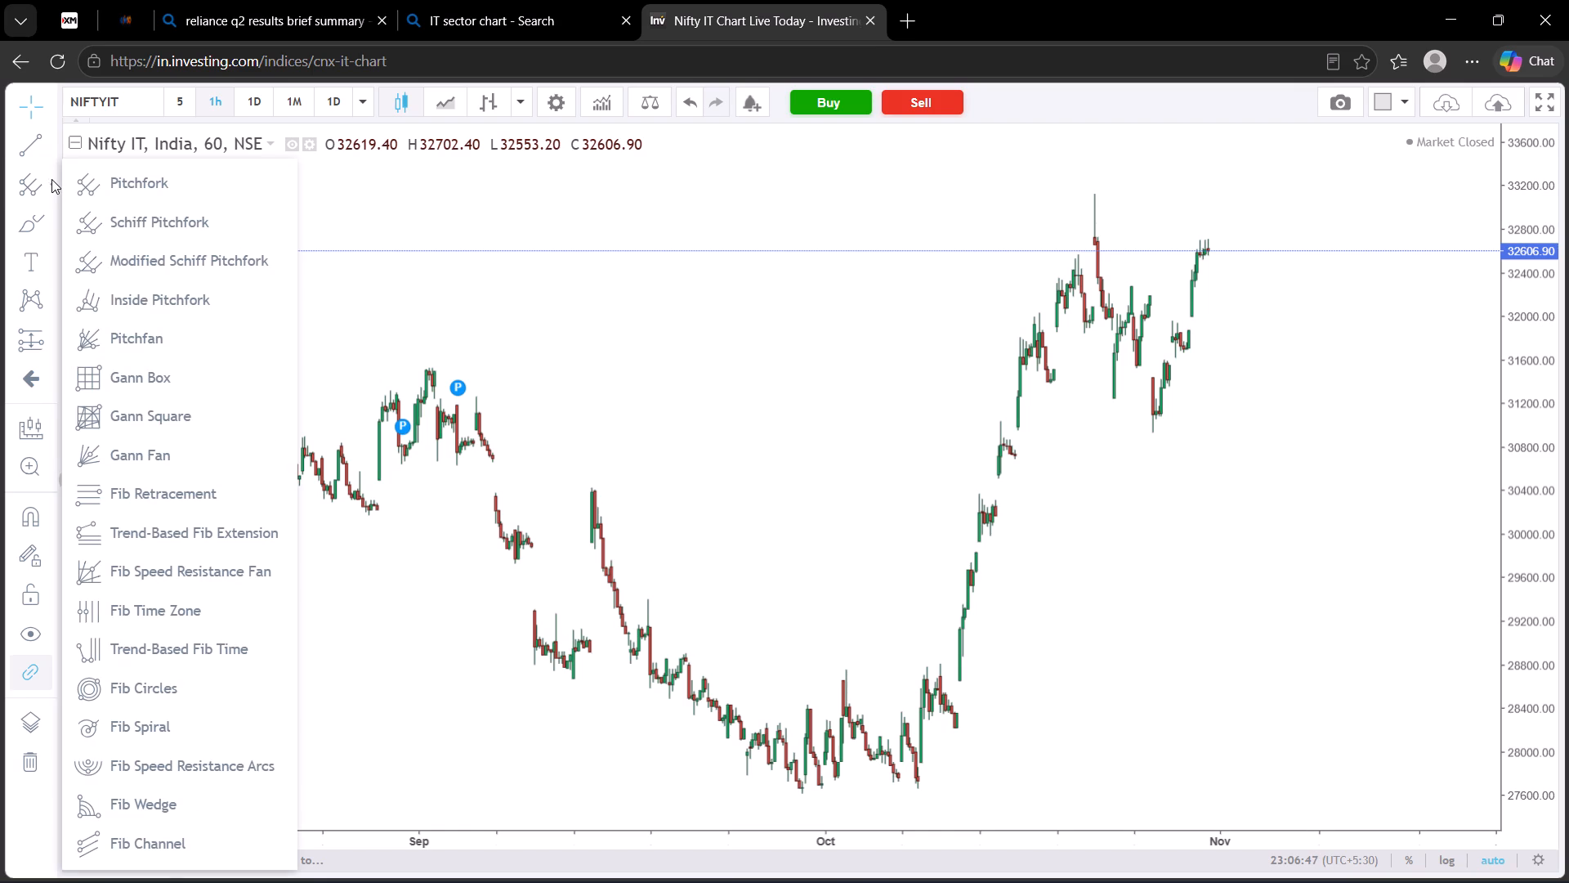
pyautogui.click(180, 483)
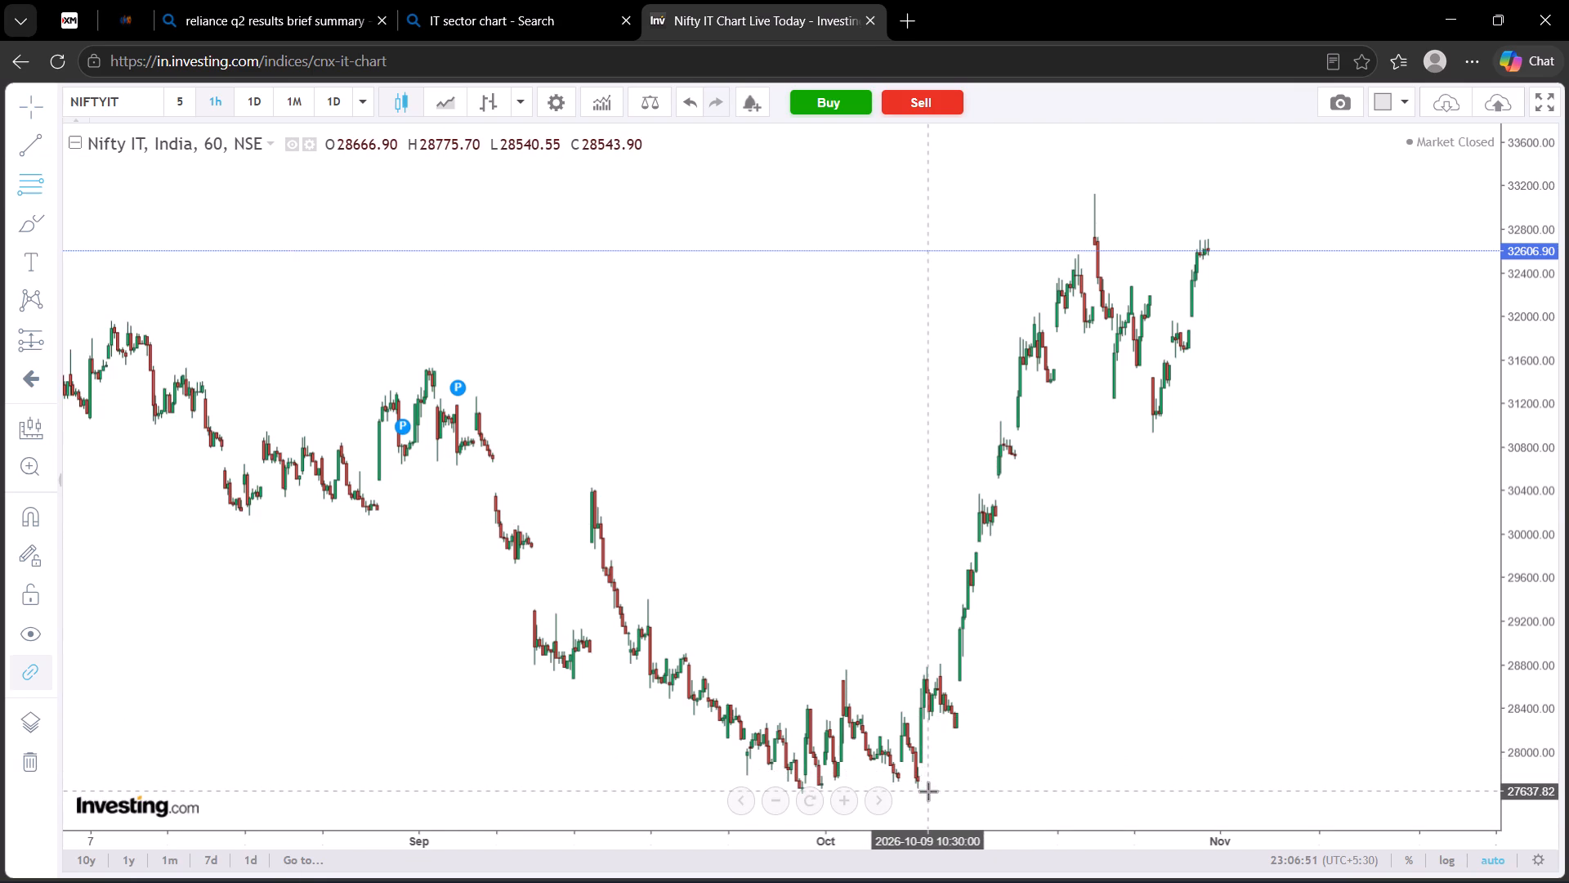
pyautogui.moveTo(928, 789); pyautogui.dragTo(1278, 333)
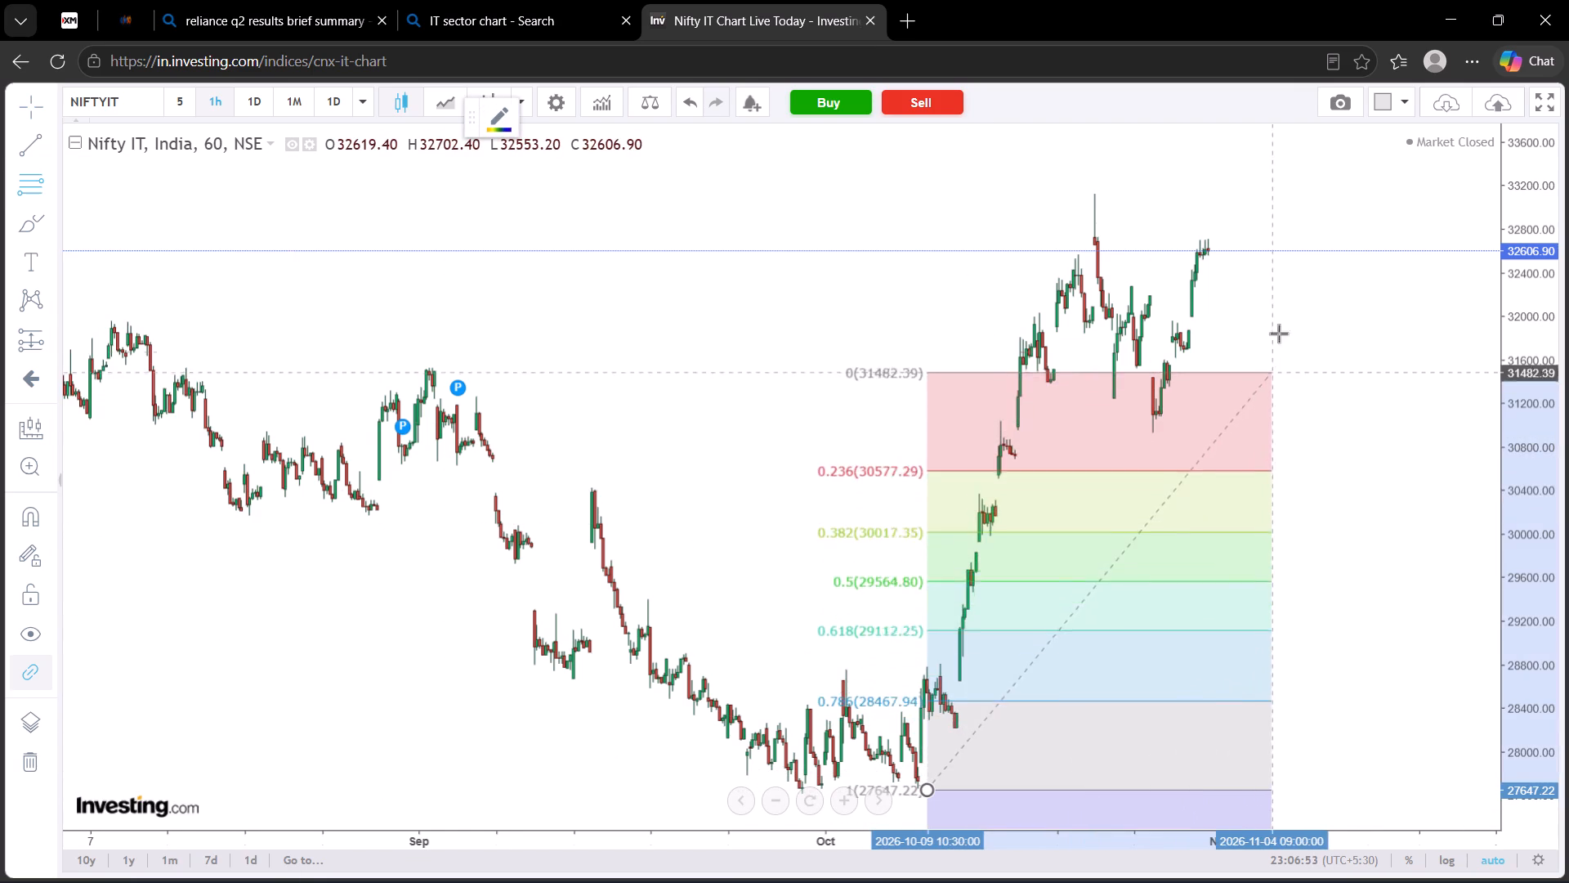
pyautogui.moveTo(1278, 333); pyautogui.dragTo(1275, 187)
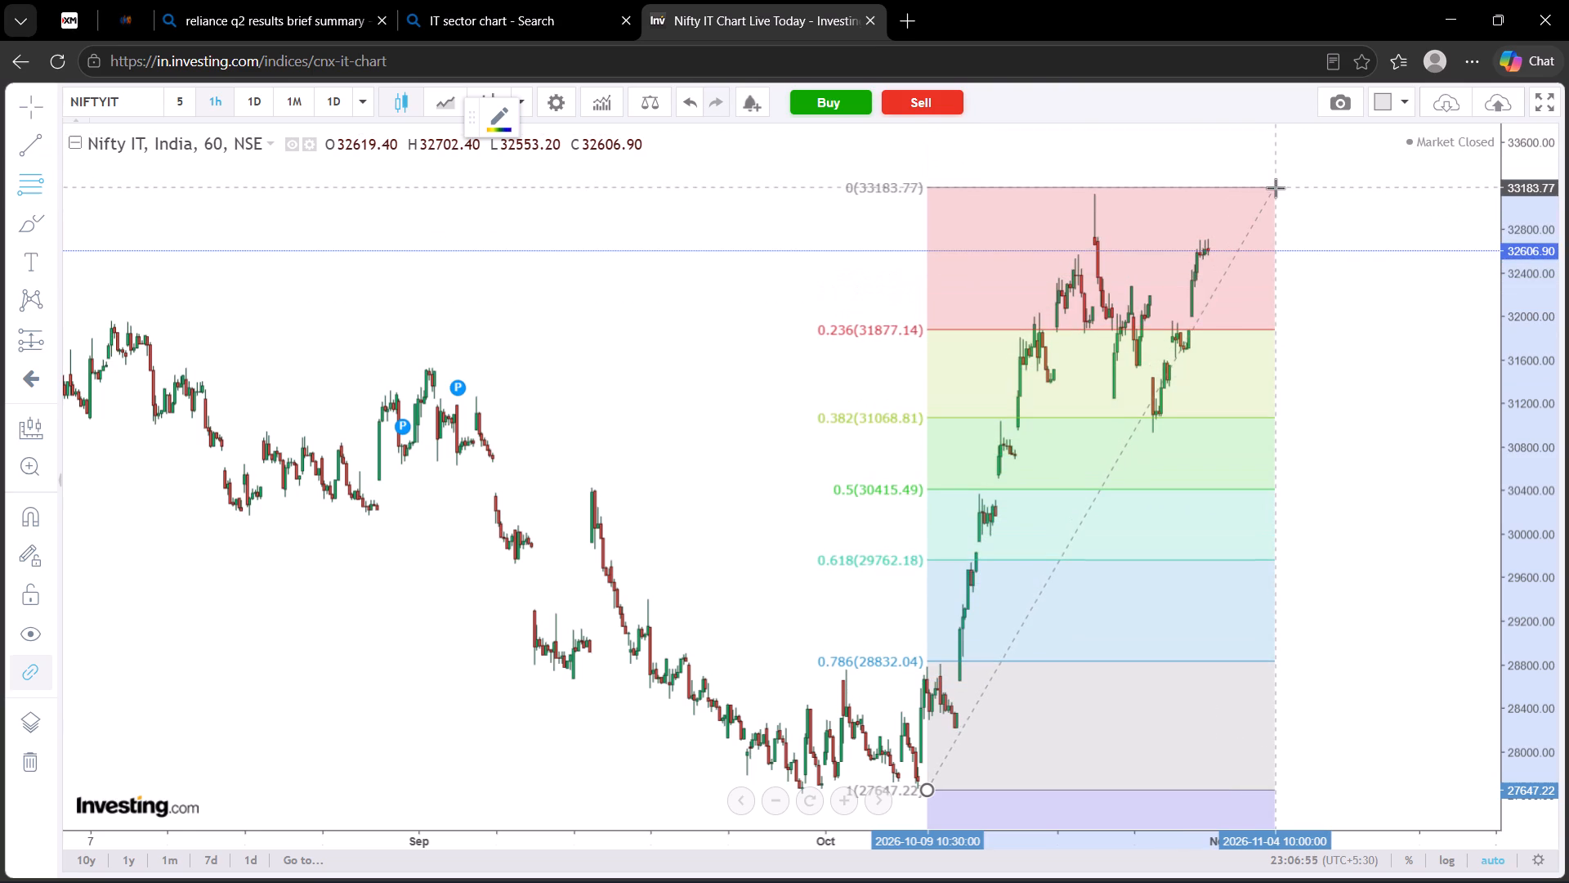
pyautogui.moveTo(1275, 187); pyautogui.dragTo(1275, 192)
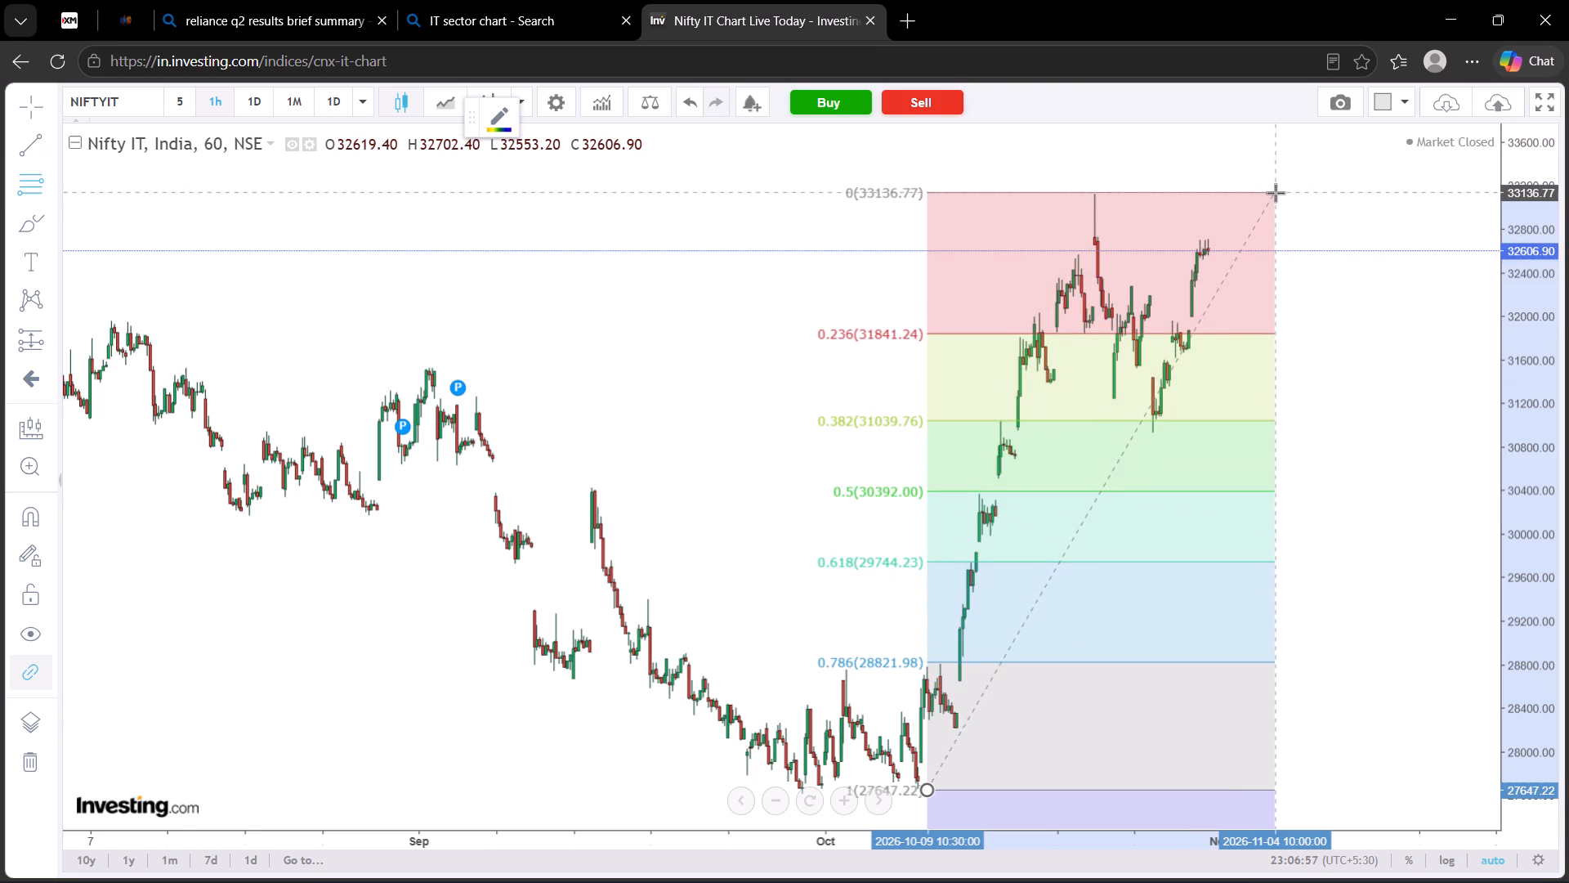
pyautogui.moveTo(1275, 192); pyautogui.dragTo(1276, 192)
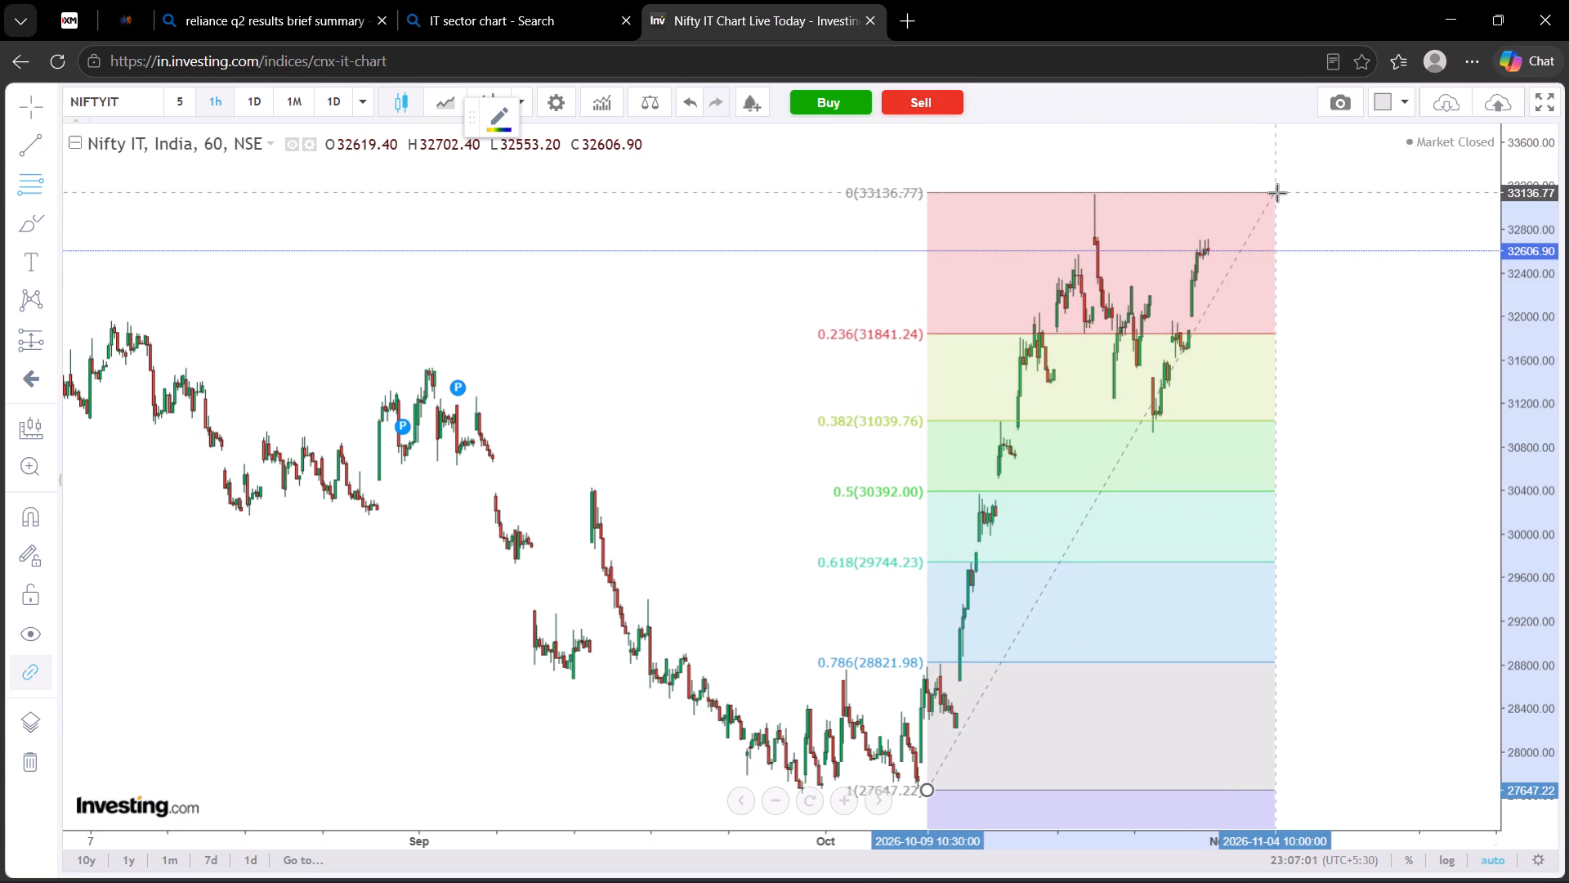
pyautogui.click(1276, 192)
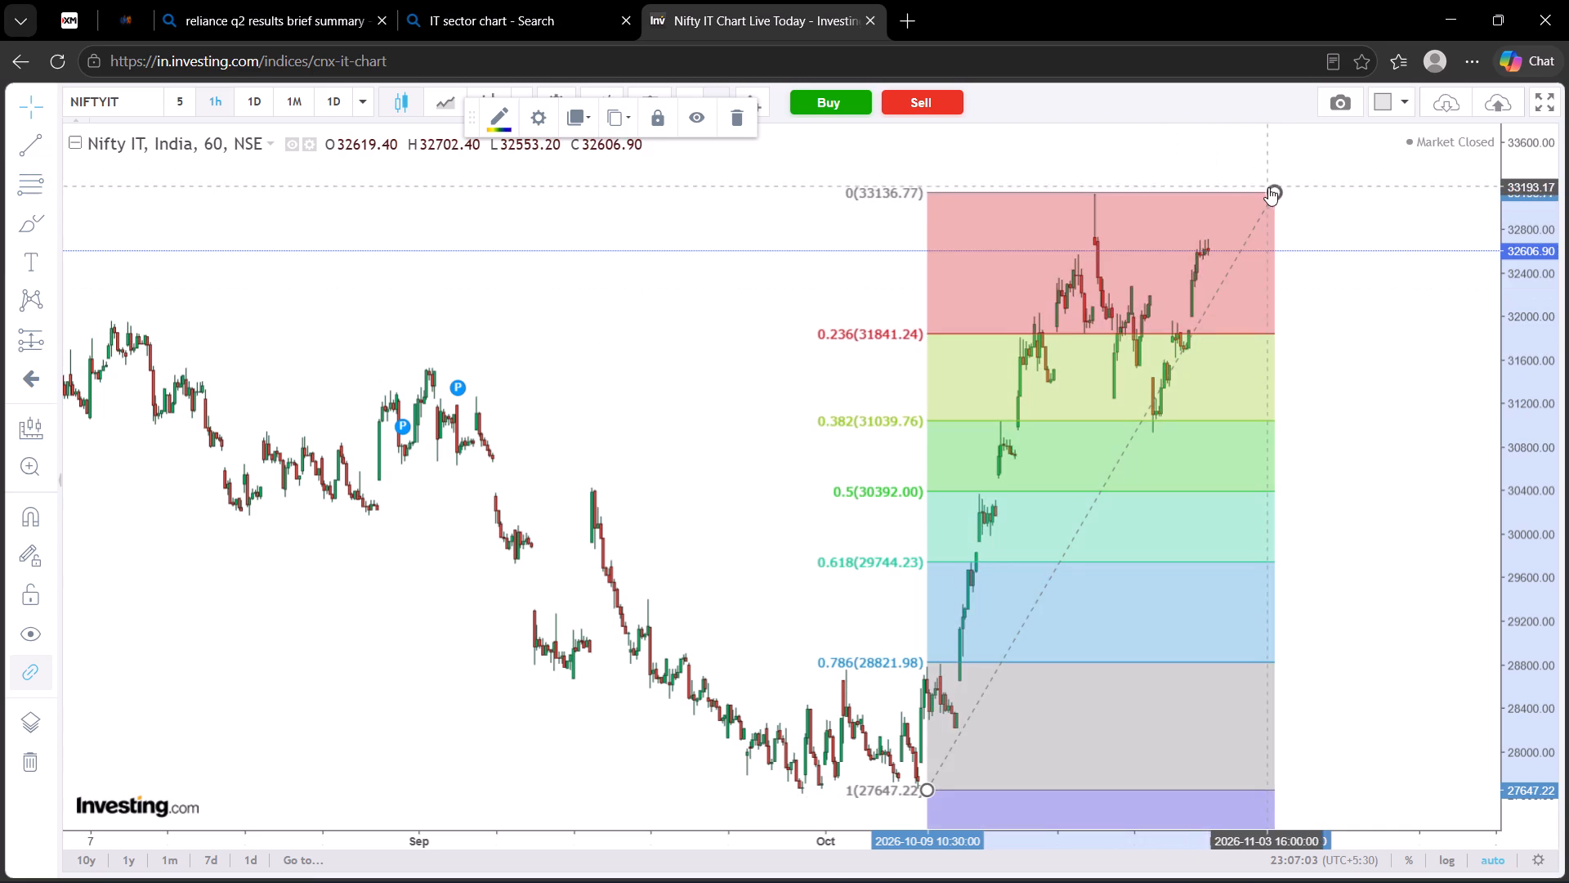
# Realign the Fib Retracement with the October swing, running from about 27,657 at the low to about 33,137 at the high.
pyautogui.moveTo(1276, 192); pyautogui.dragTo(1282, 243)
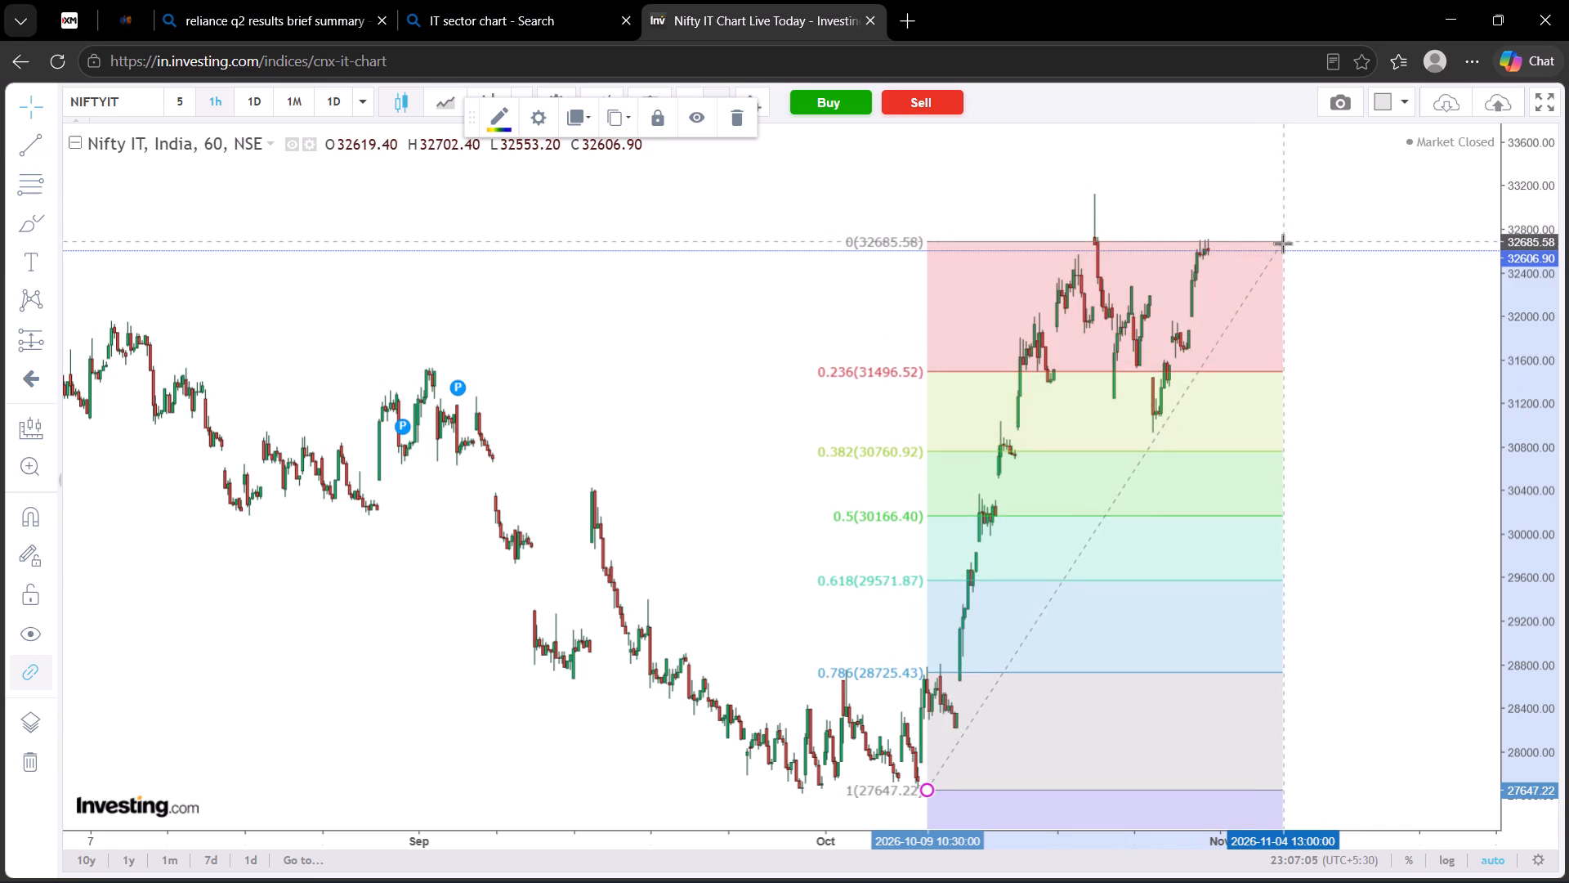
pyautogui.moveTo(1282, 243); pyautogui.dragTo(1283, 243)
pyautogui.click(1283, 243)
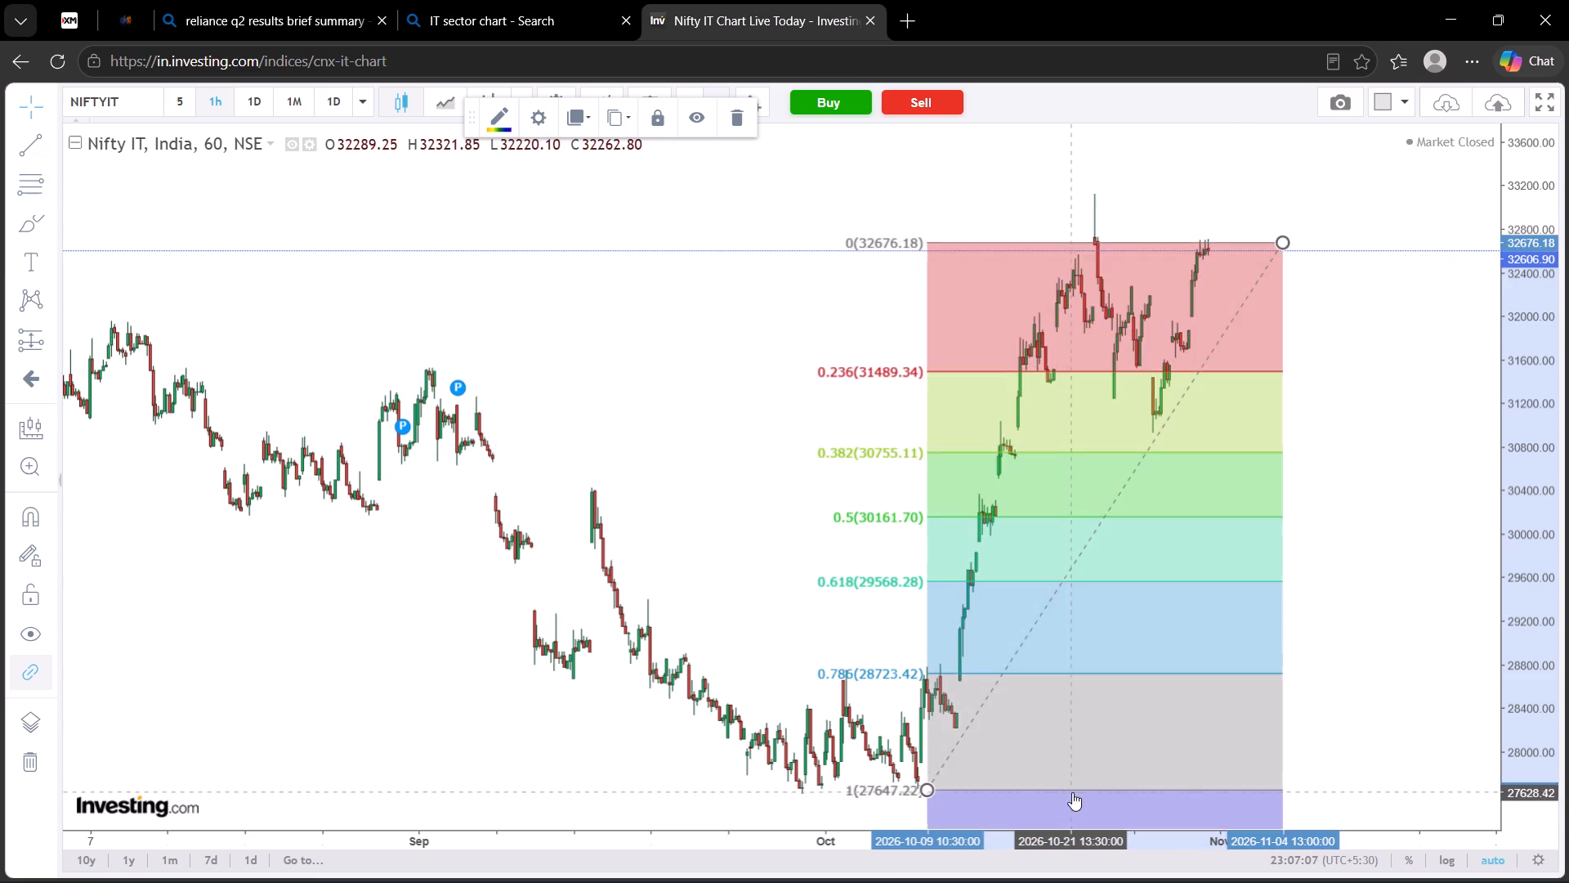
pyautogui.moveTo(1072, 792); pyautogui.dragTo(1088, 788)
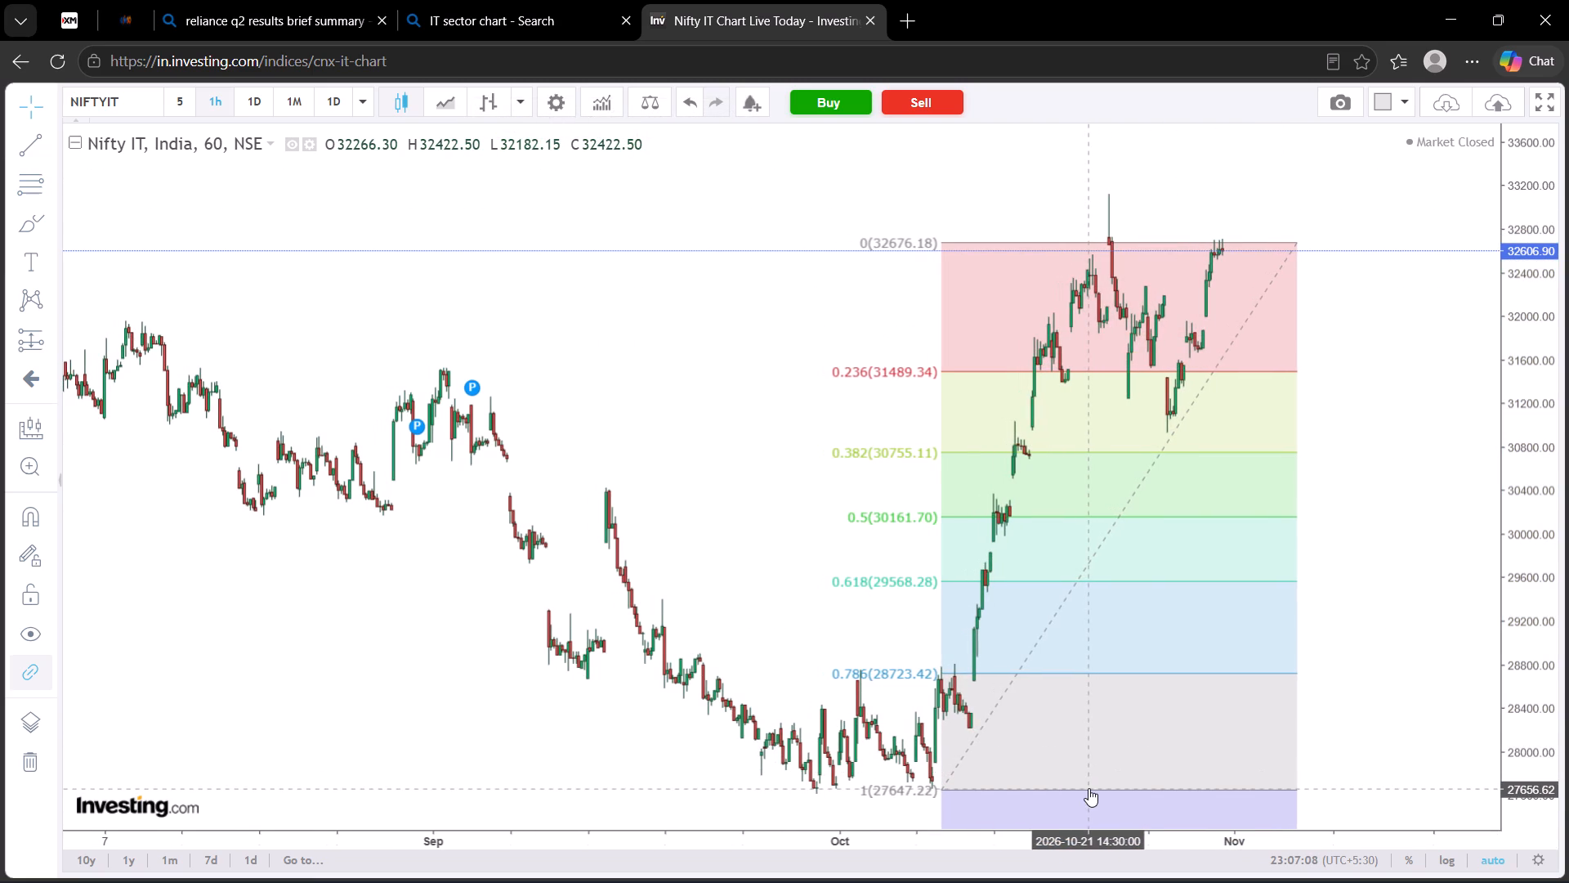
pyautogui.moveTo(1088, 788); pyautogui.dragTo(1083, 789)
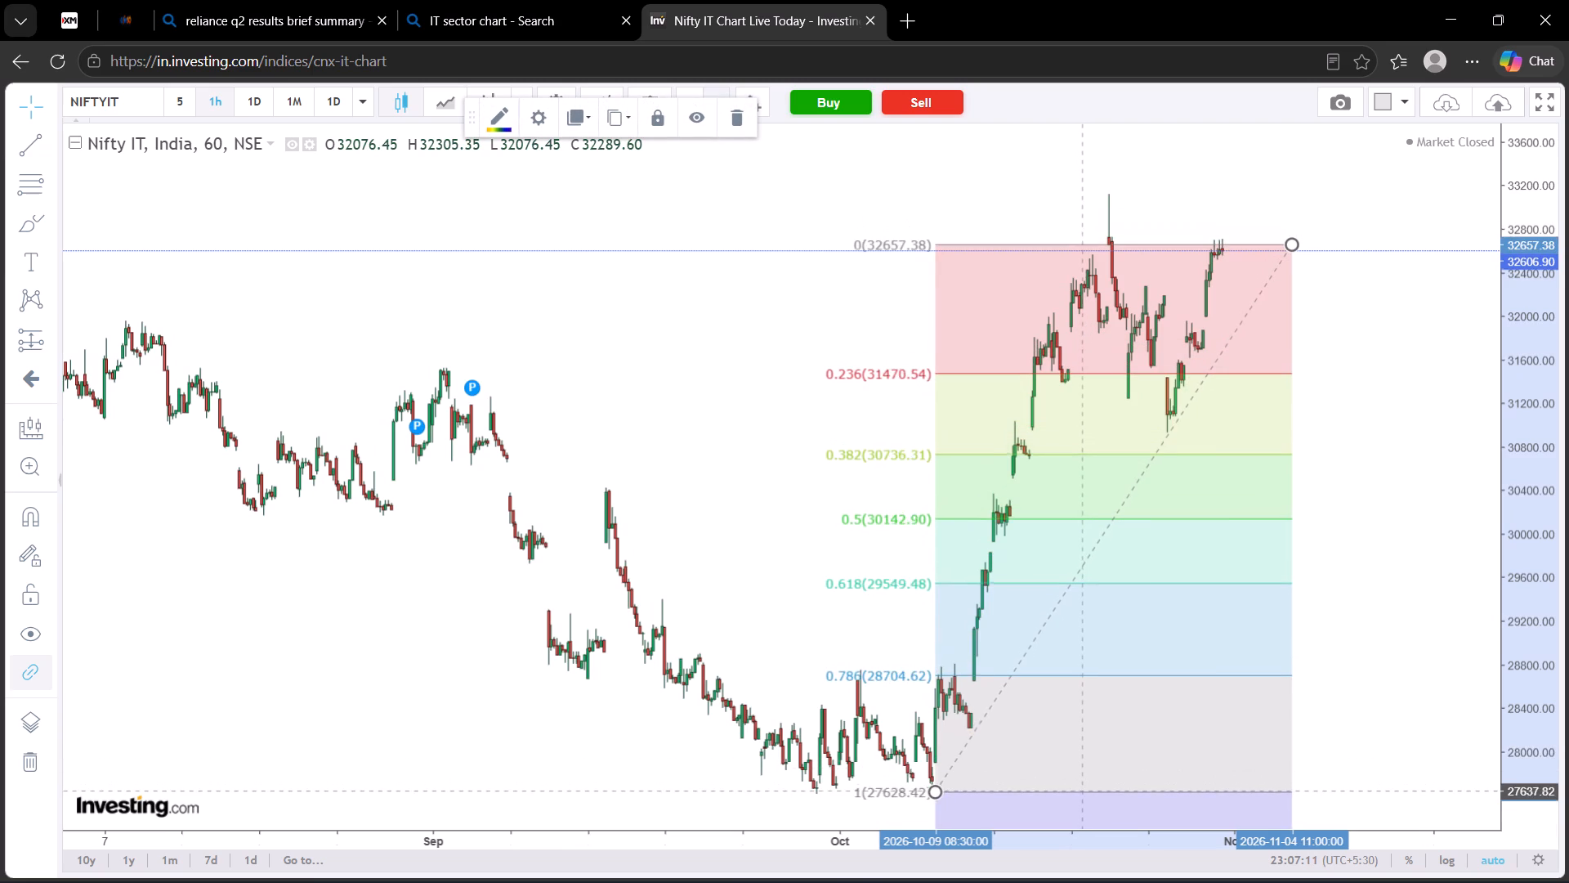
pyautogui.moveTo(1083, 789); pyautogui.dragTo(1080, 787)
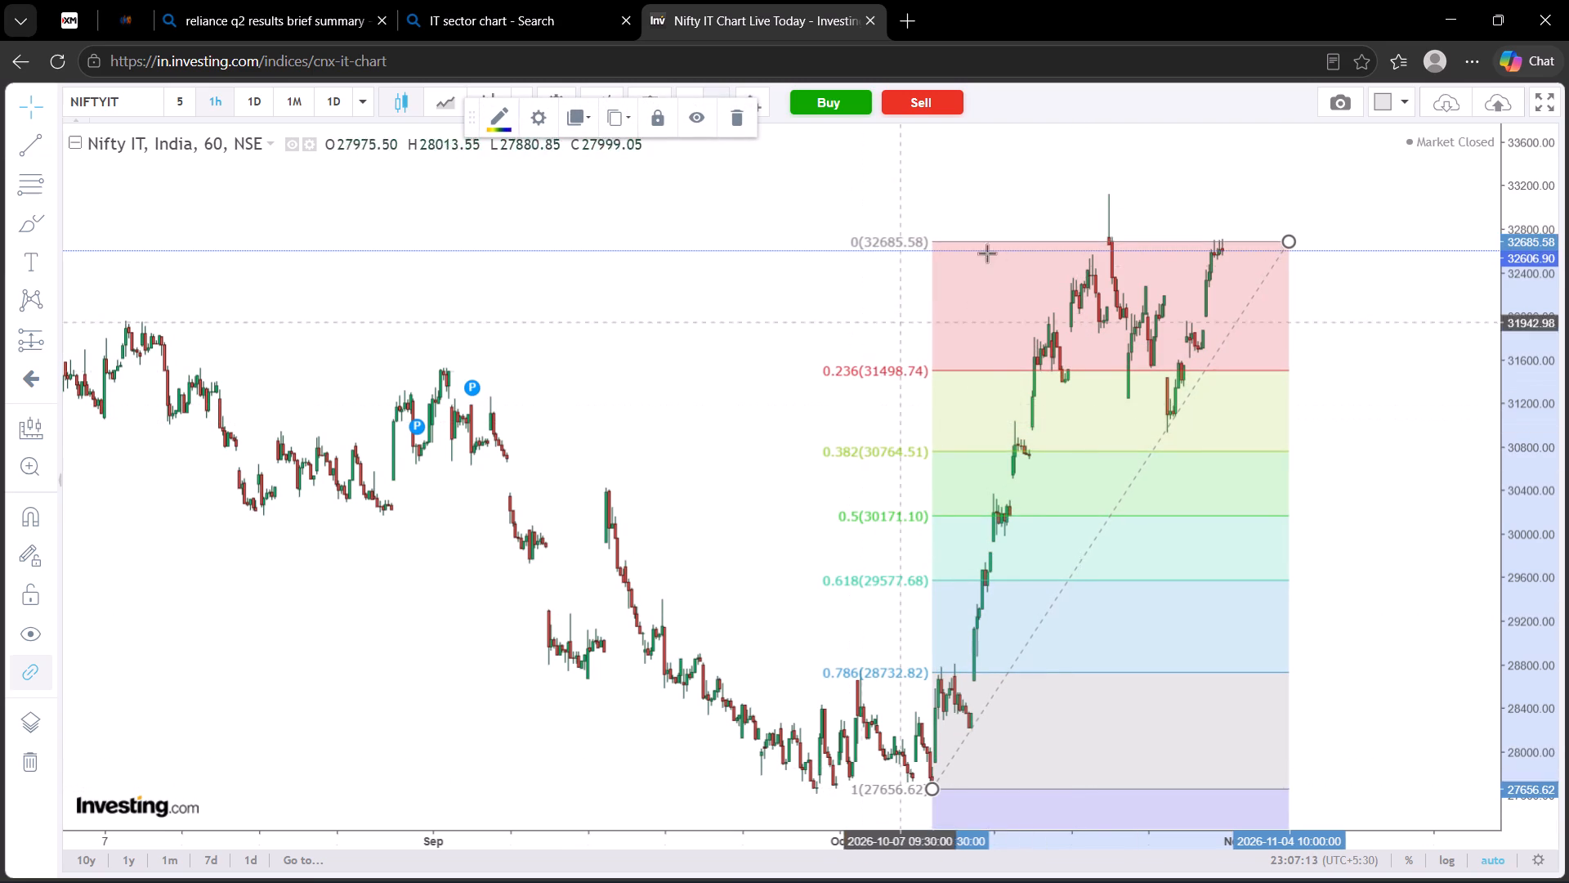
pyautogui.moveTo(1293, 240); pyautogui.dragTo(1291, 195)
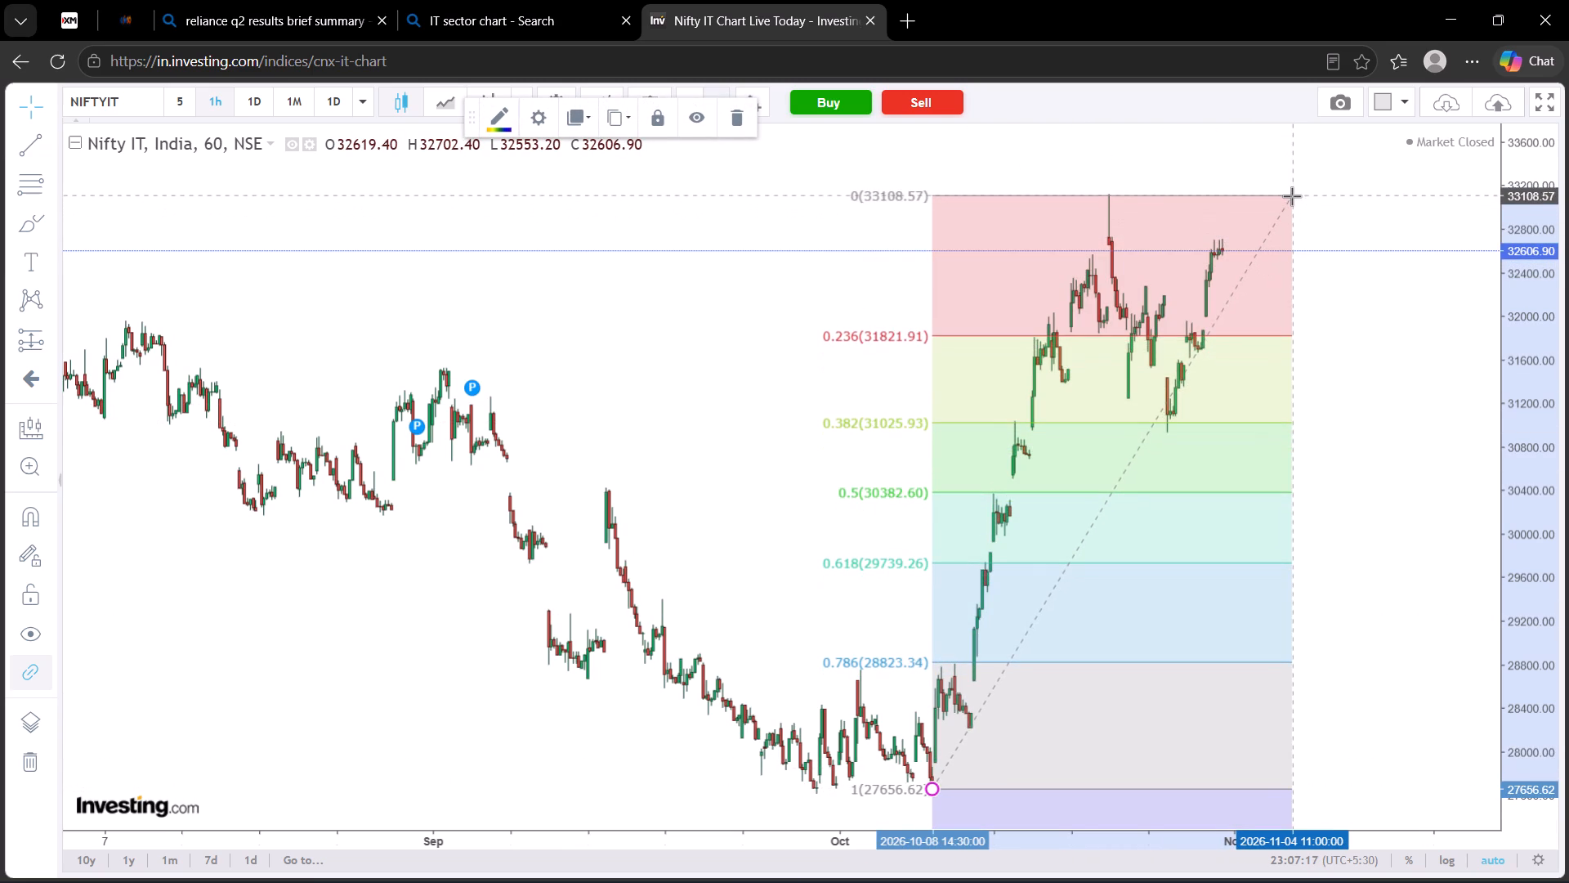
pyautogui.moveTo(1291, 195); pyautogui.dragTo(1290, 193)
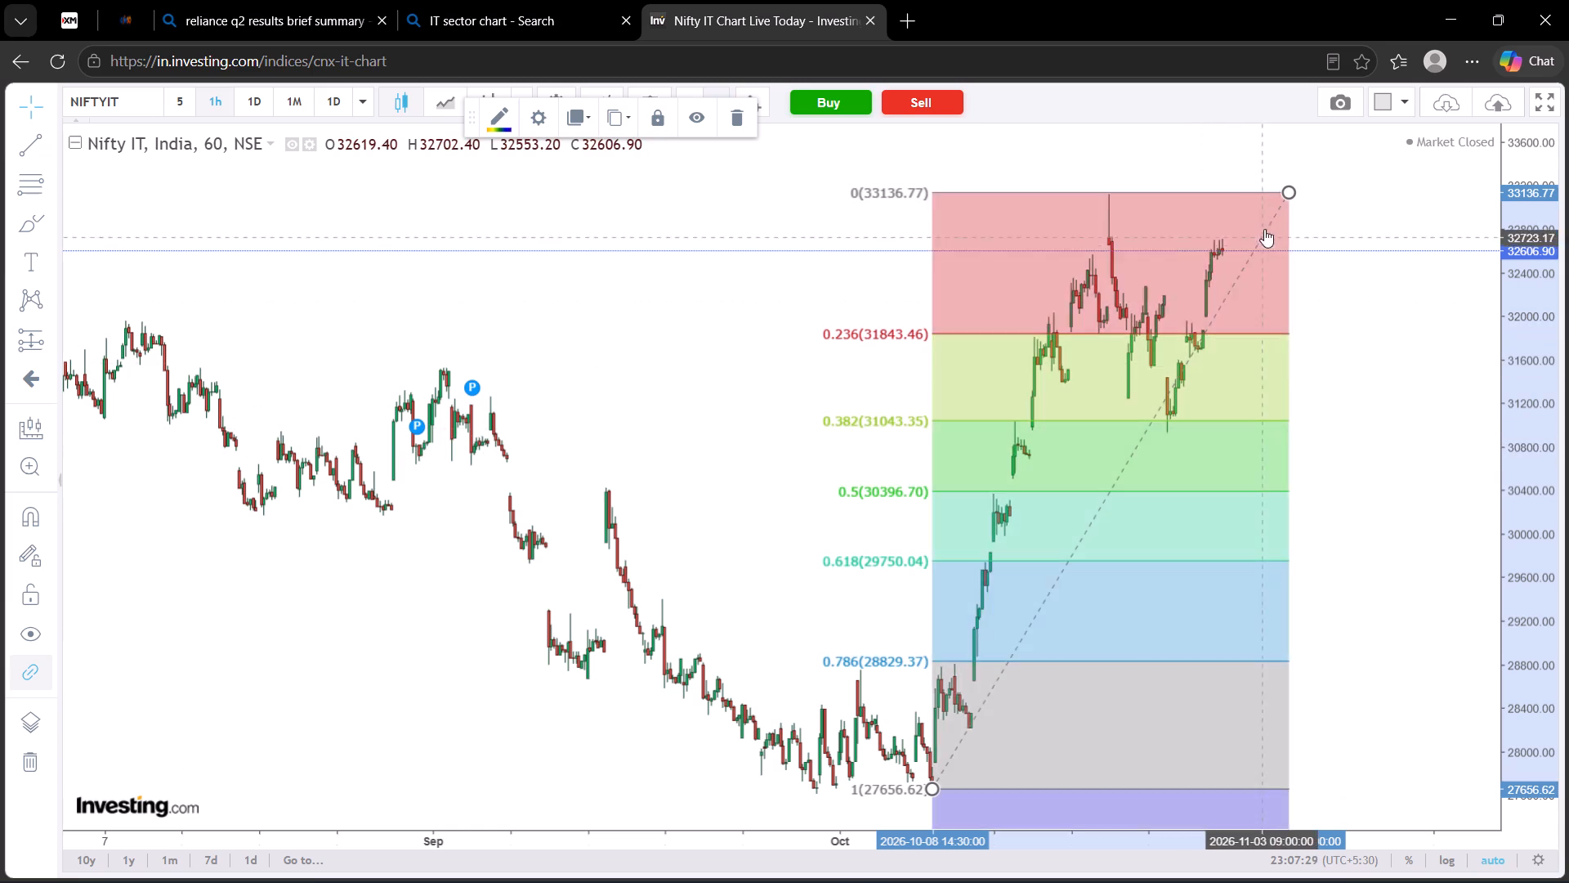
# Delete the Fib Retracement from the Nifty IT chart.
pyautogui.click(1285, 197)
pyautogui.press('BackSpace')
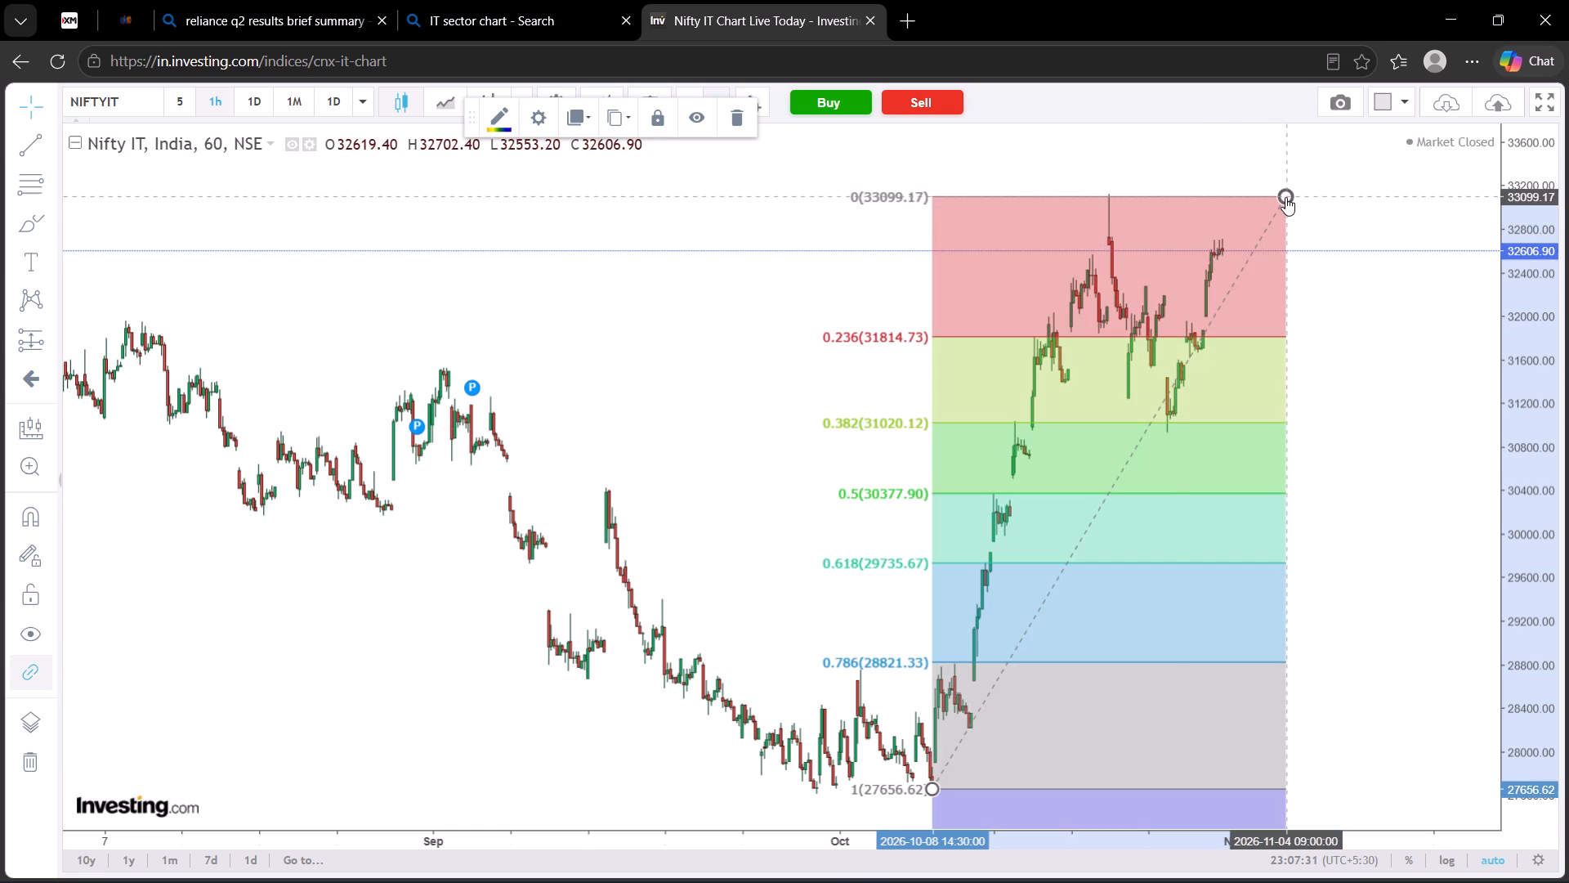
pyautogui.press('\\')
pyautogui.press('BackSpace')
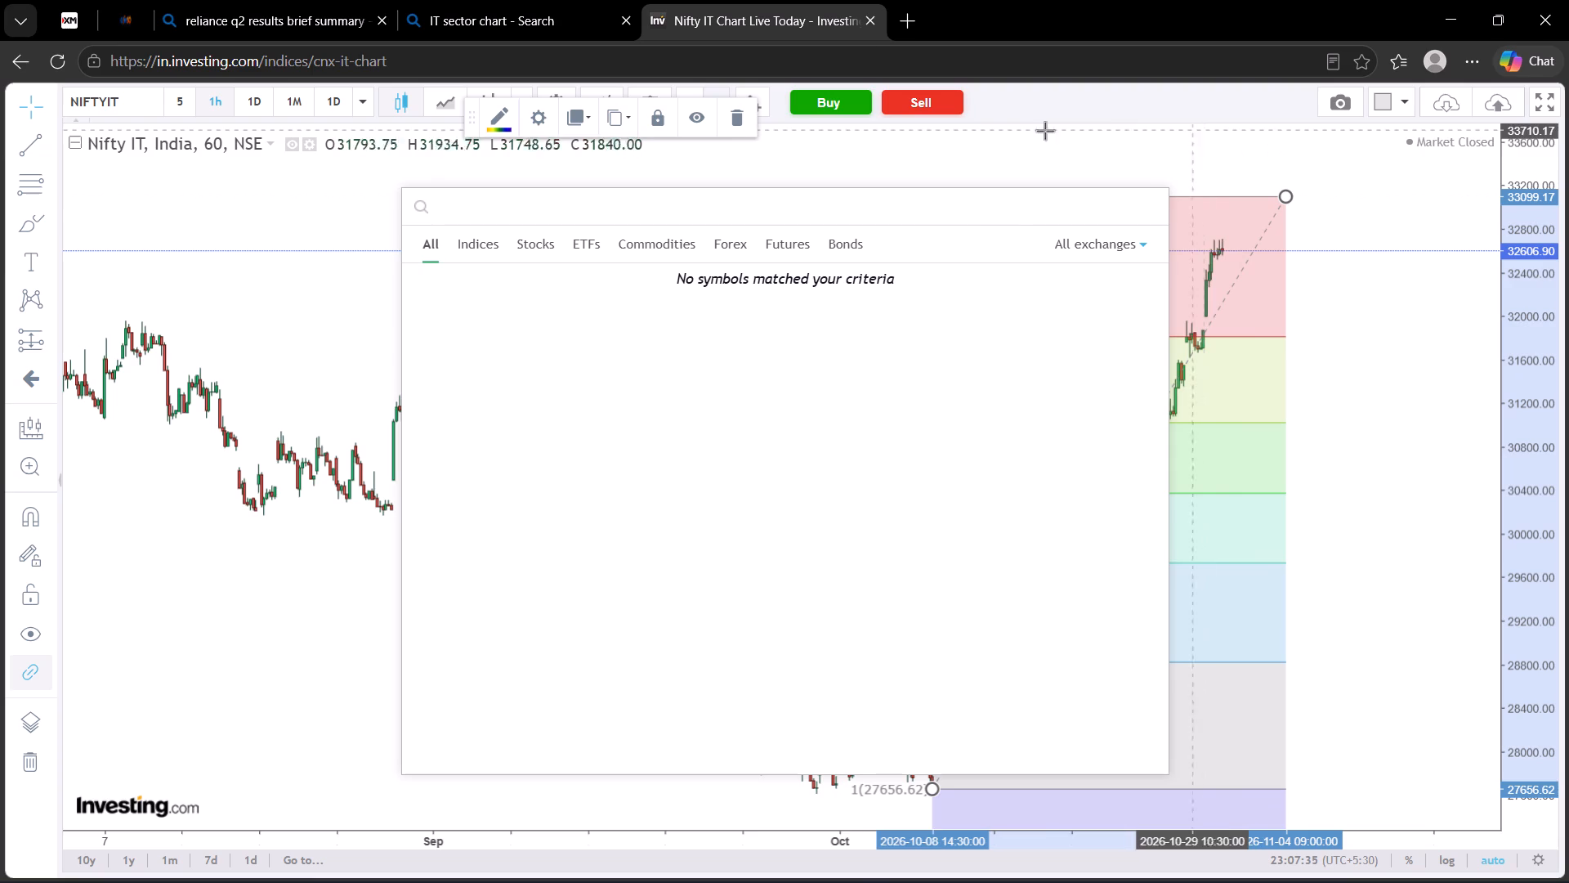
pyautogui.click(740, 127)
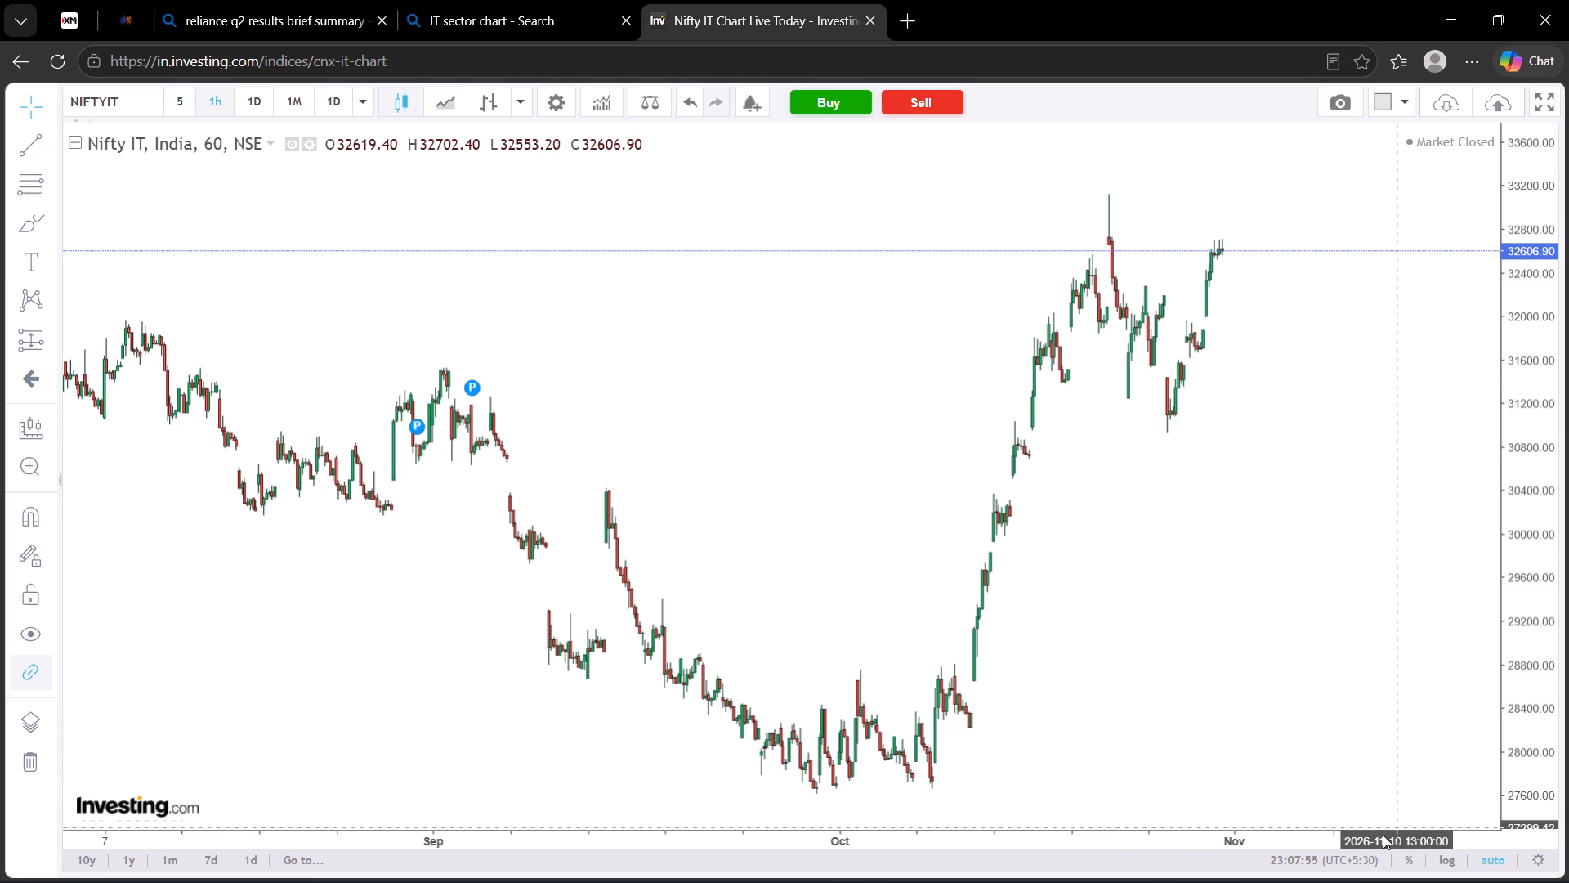
# Examine the October Nifty IT hourly candles at a closer time scale and dismiss the Investing.com sign-up prompt.
pyautogui.moveTo(1307, 837); pyautogui.dragTo(1125, 823)
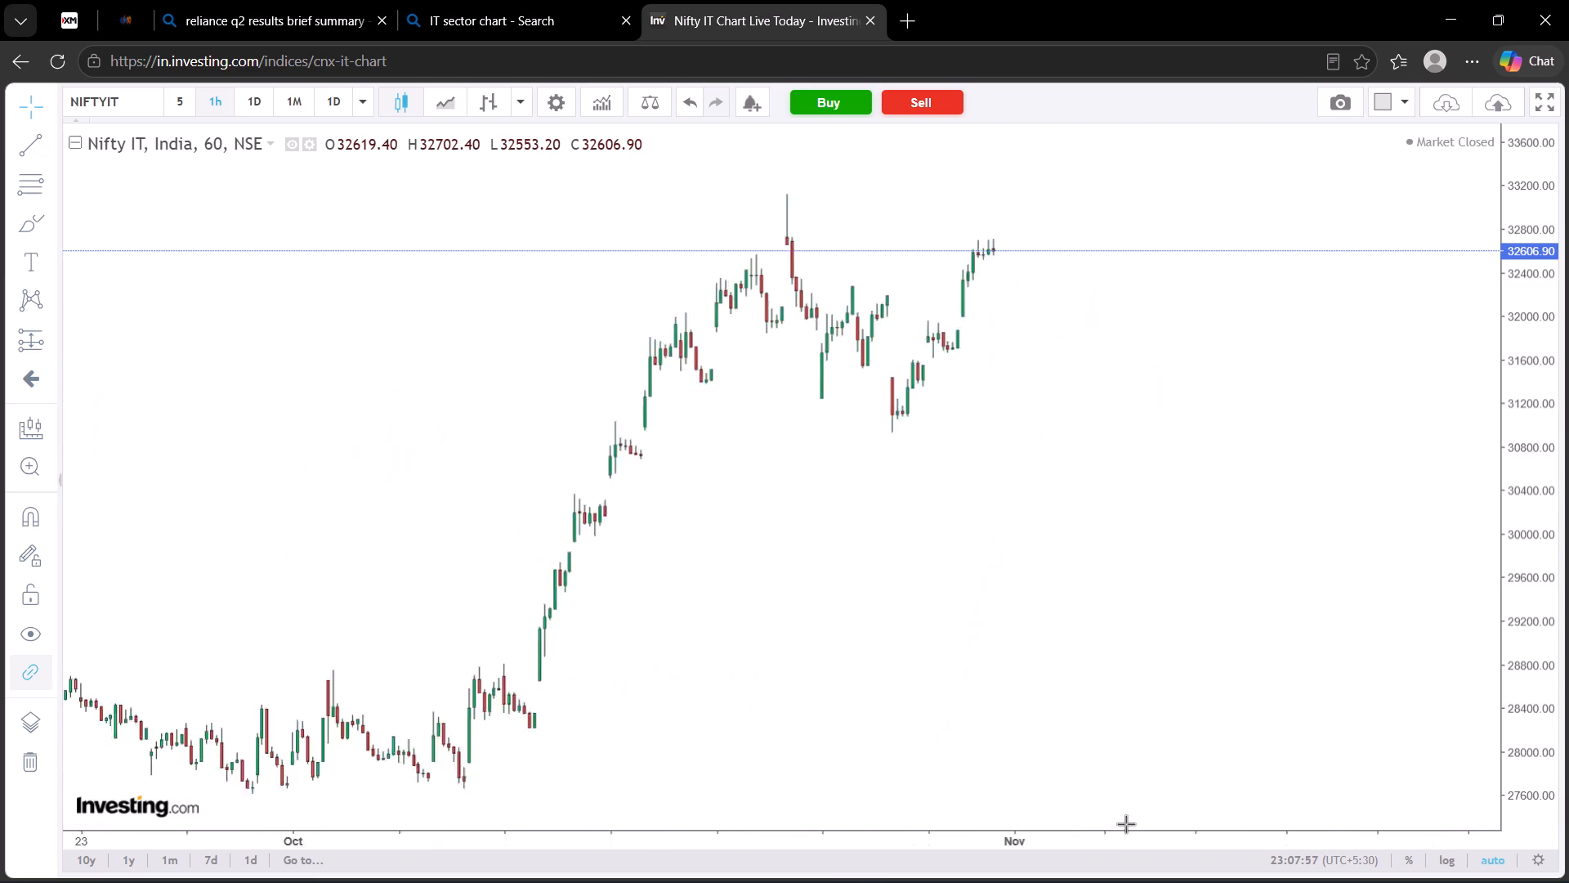
pyautogui.moveTo(1125, 823); pyautogui.dragTo(968, 820)
pyautogui.moveTo(884, 620); pyautogui.dragTo(1120, 751)
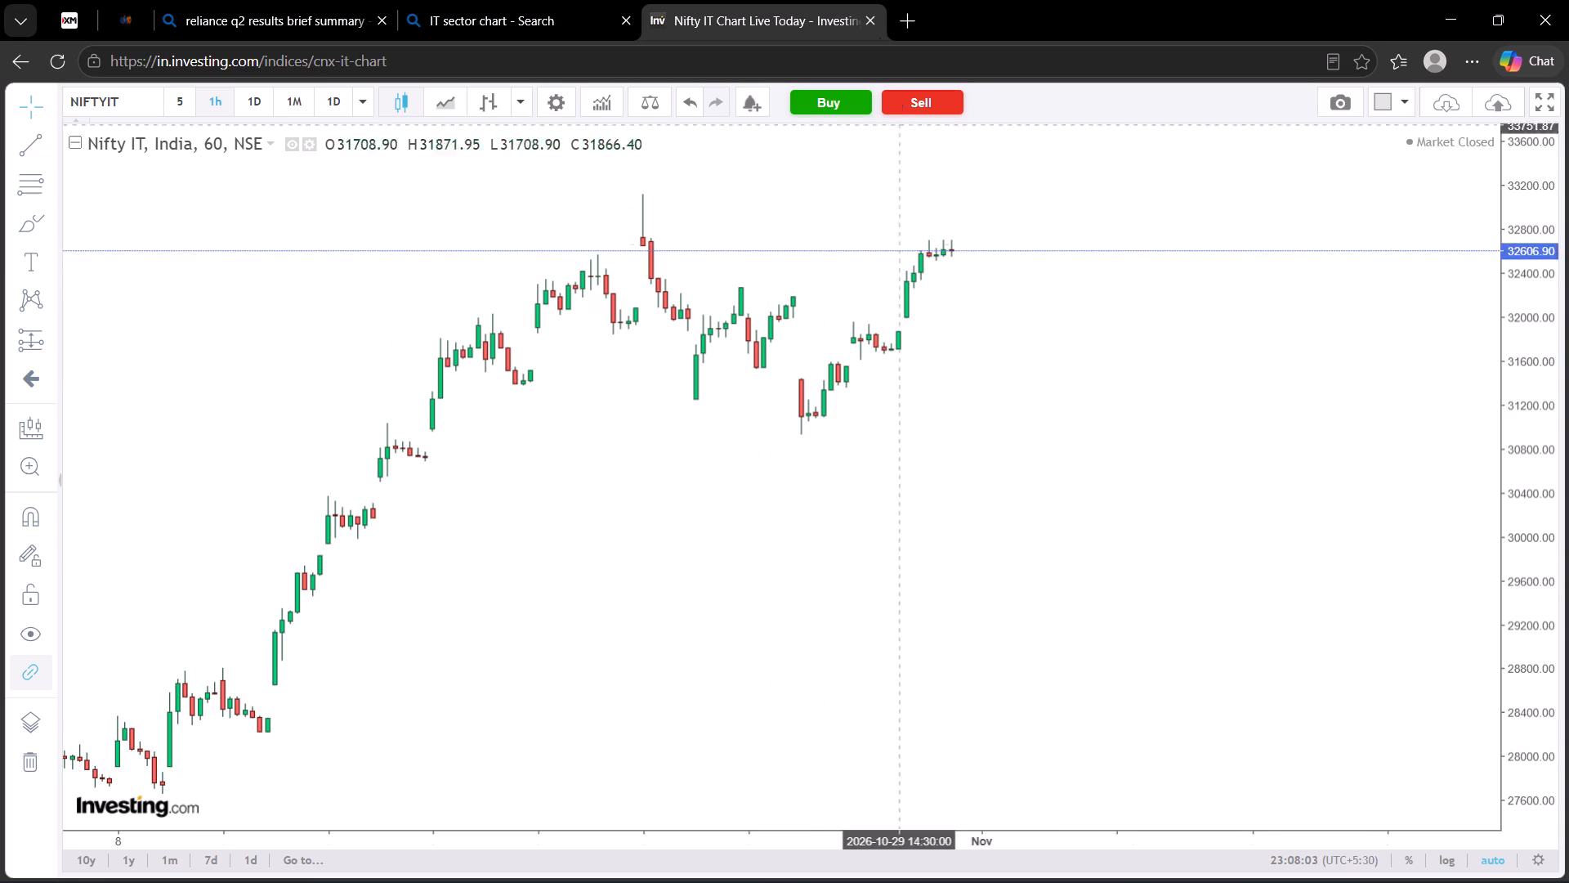
pyautogui.click(1145, 306)
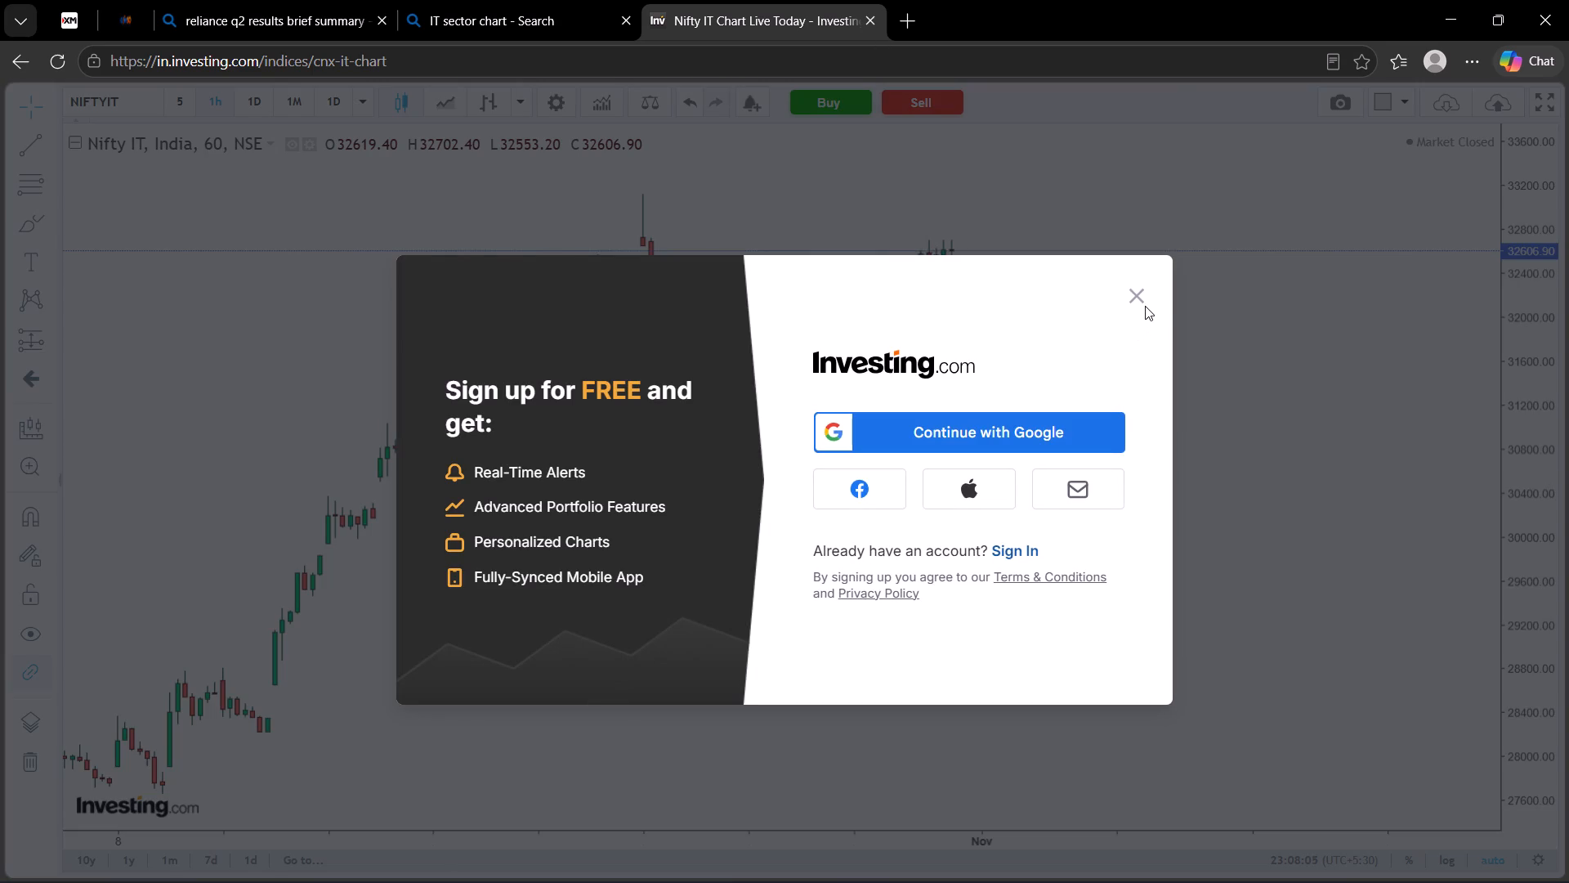
pyautogui.click(1139, 296)
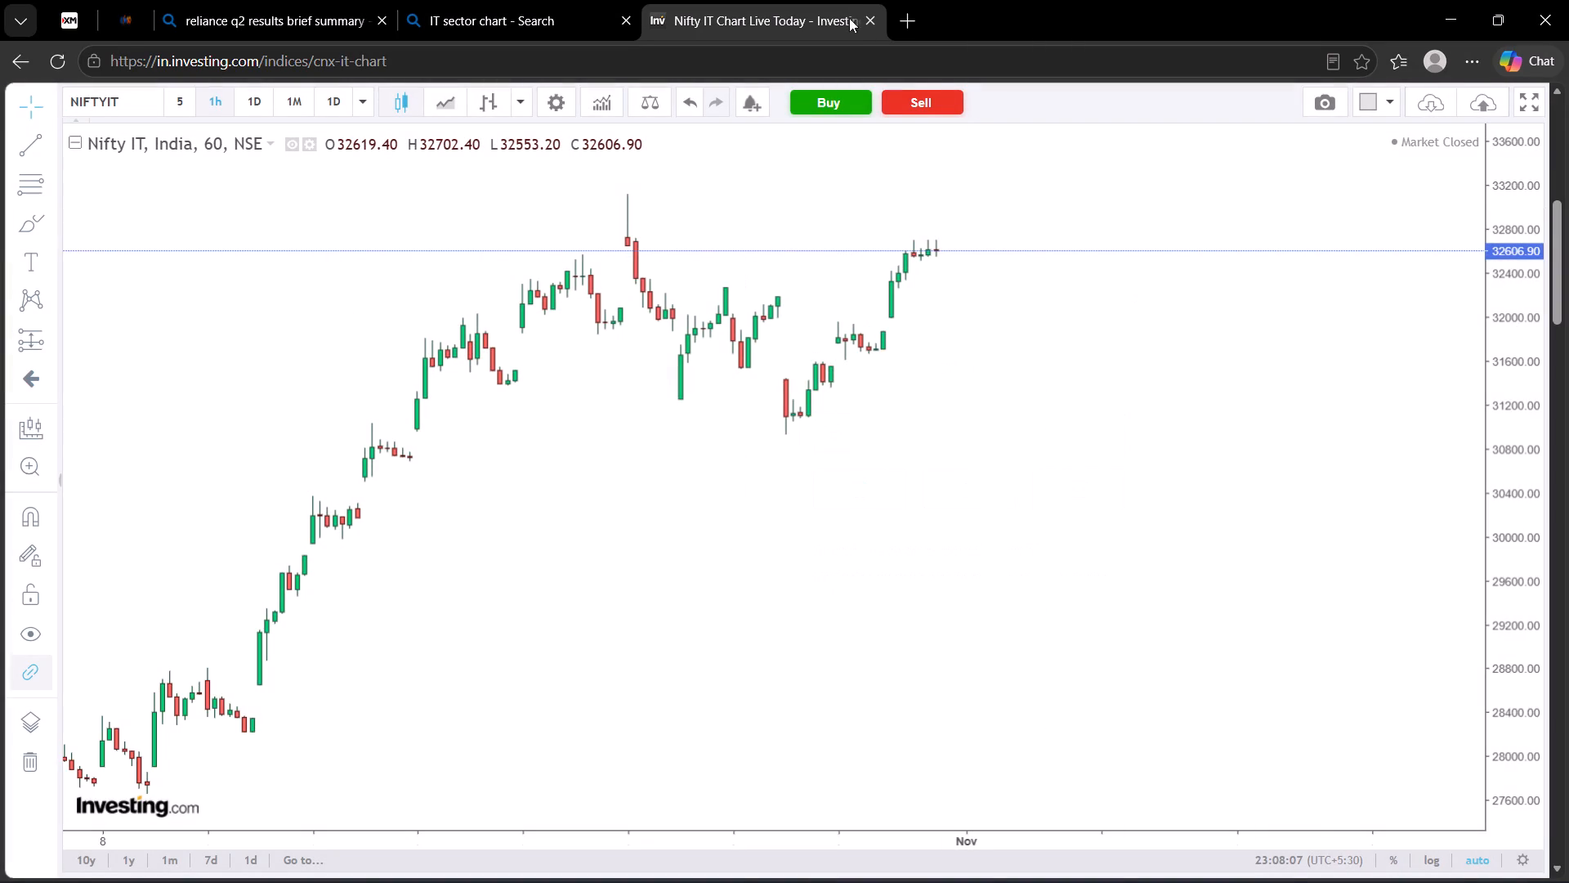
# Close the Nifty IT chart, IT sector search, Reliance Q2 results and blank pages to return to the NIFTY futures chart.
pyautogui.click(865, 18)
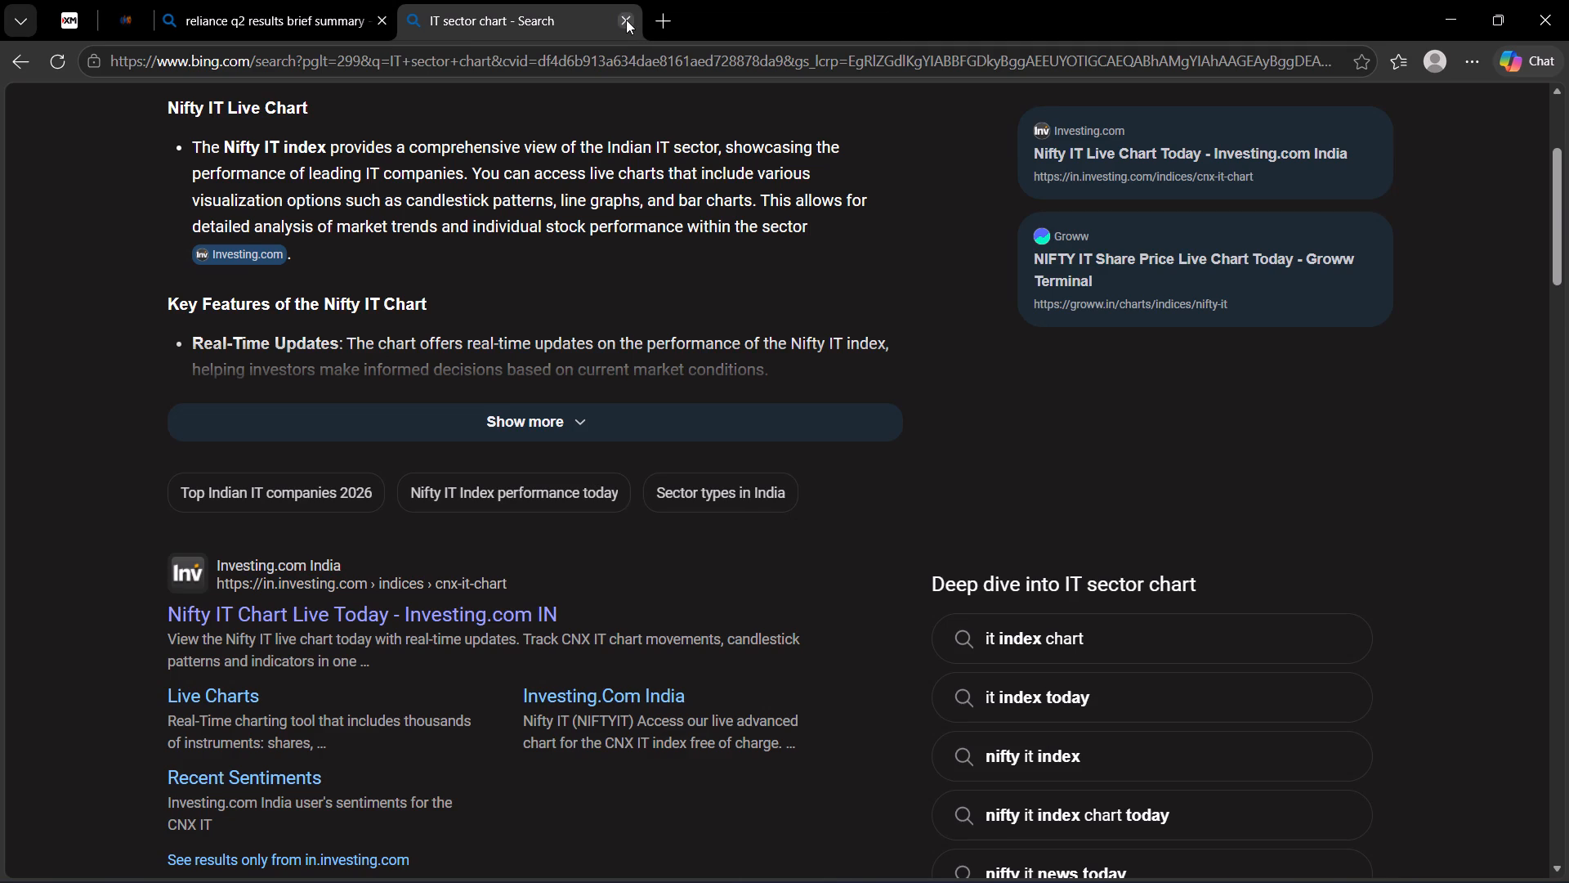
pyautogui.click(626, 20)
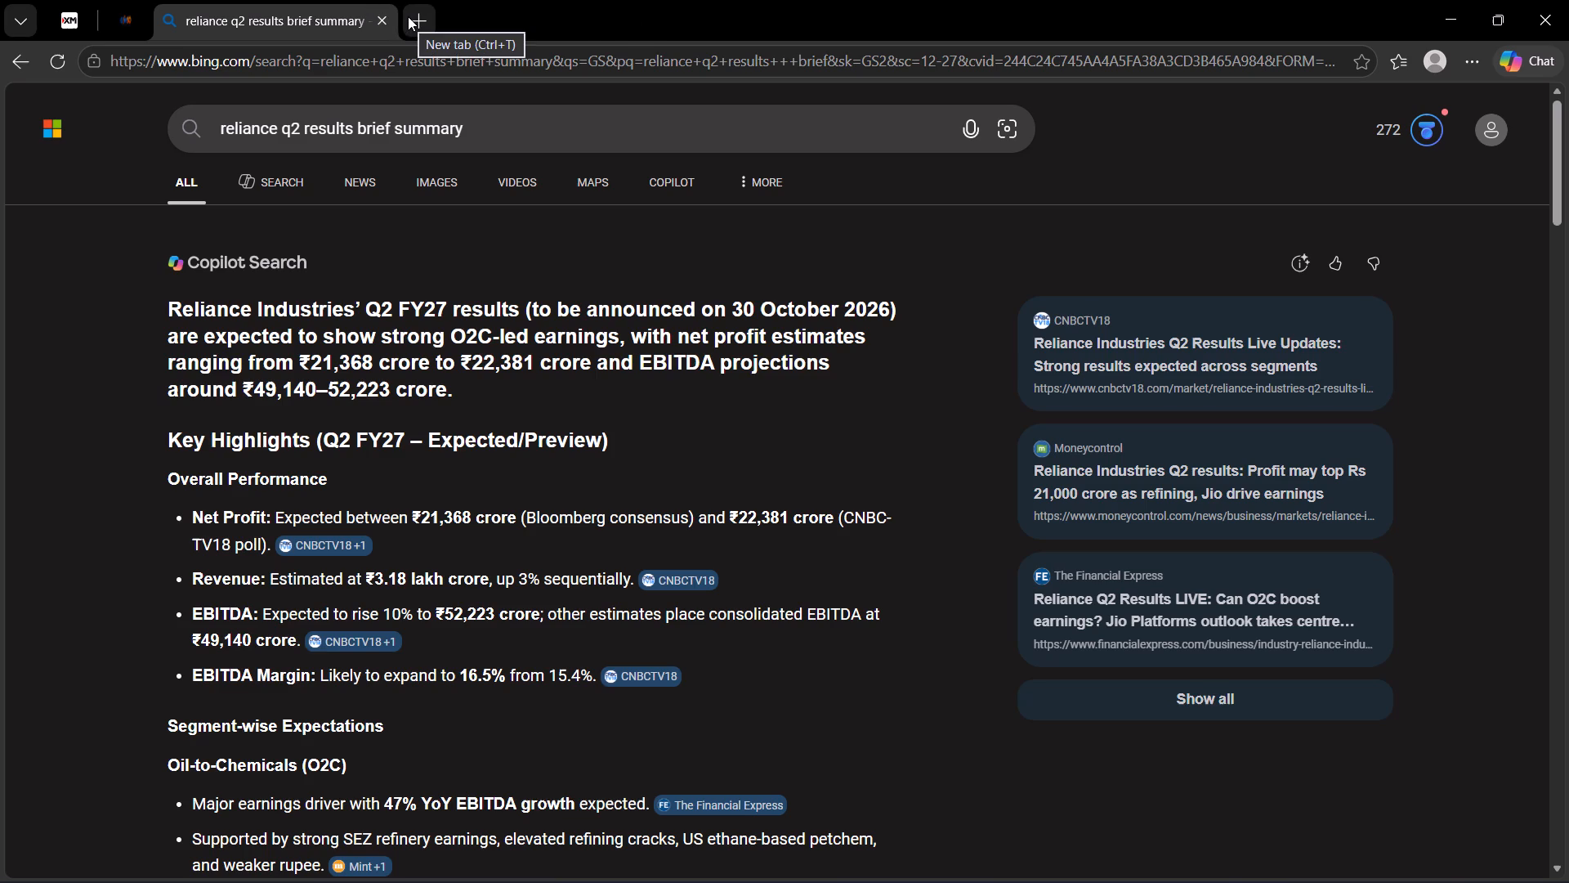
pyautogui.click(408, 16)
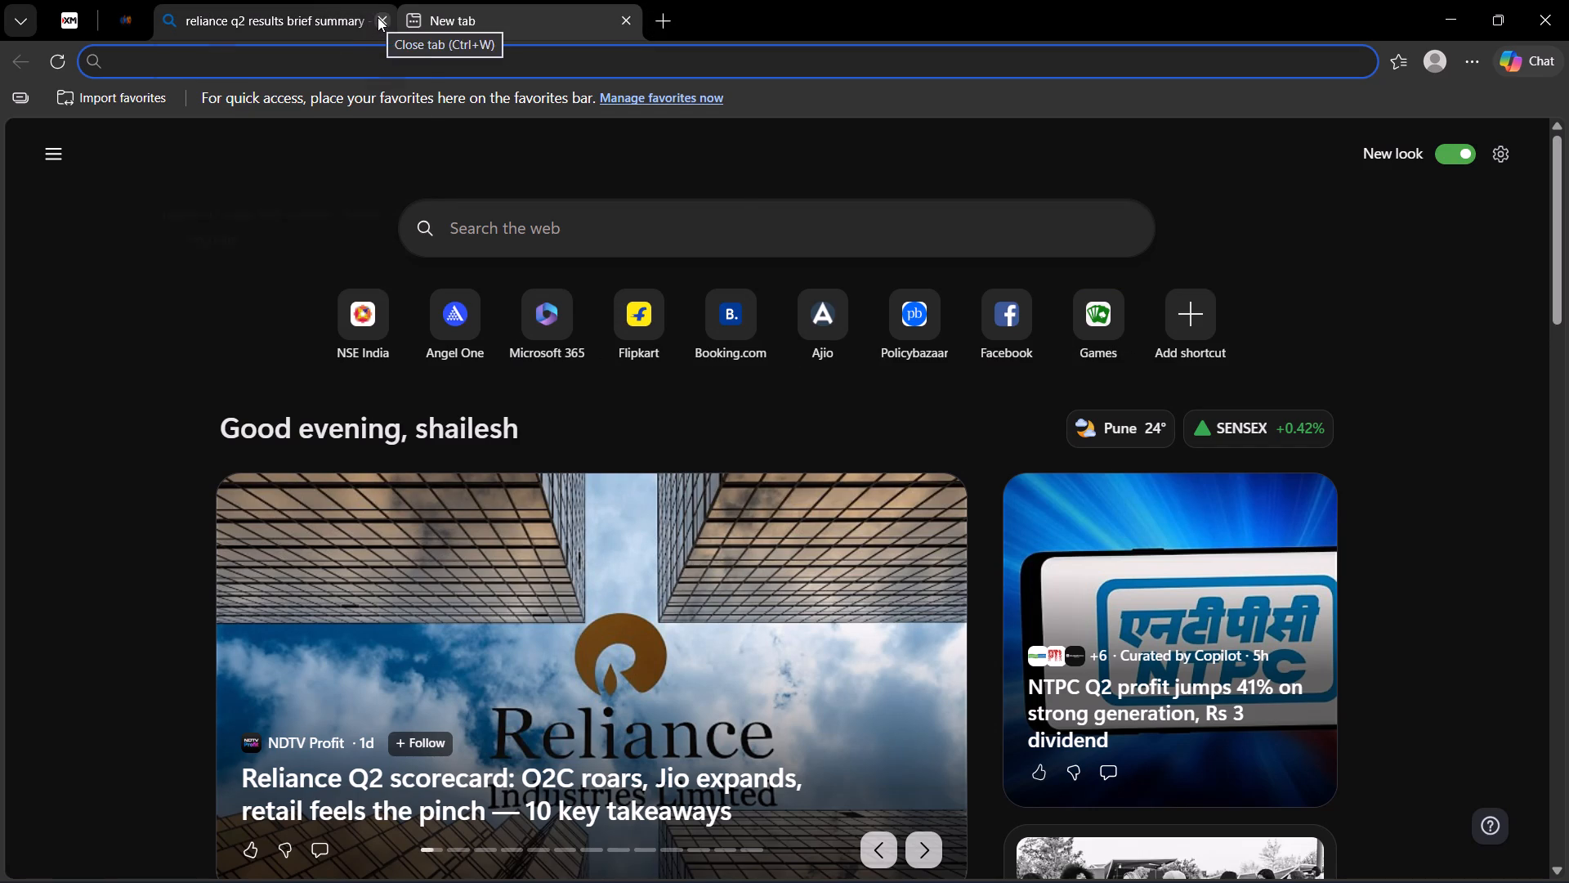
pyautogui.click(378, 17)
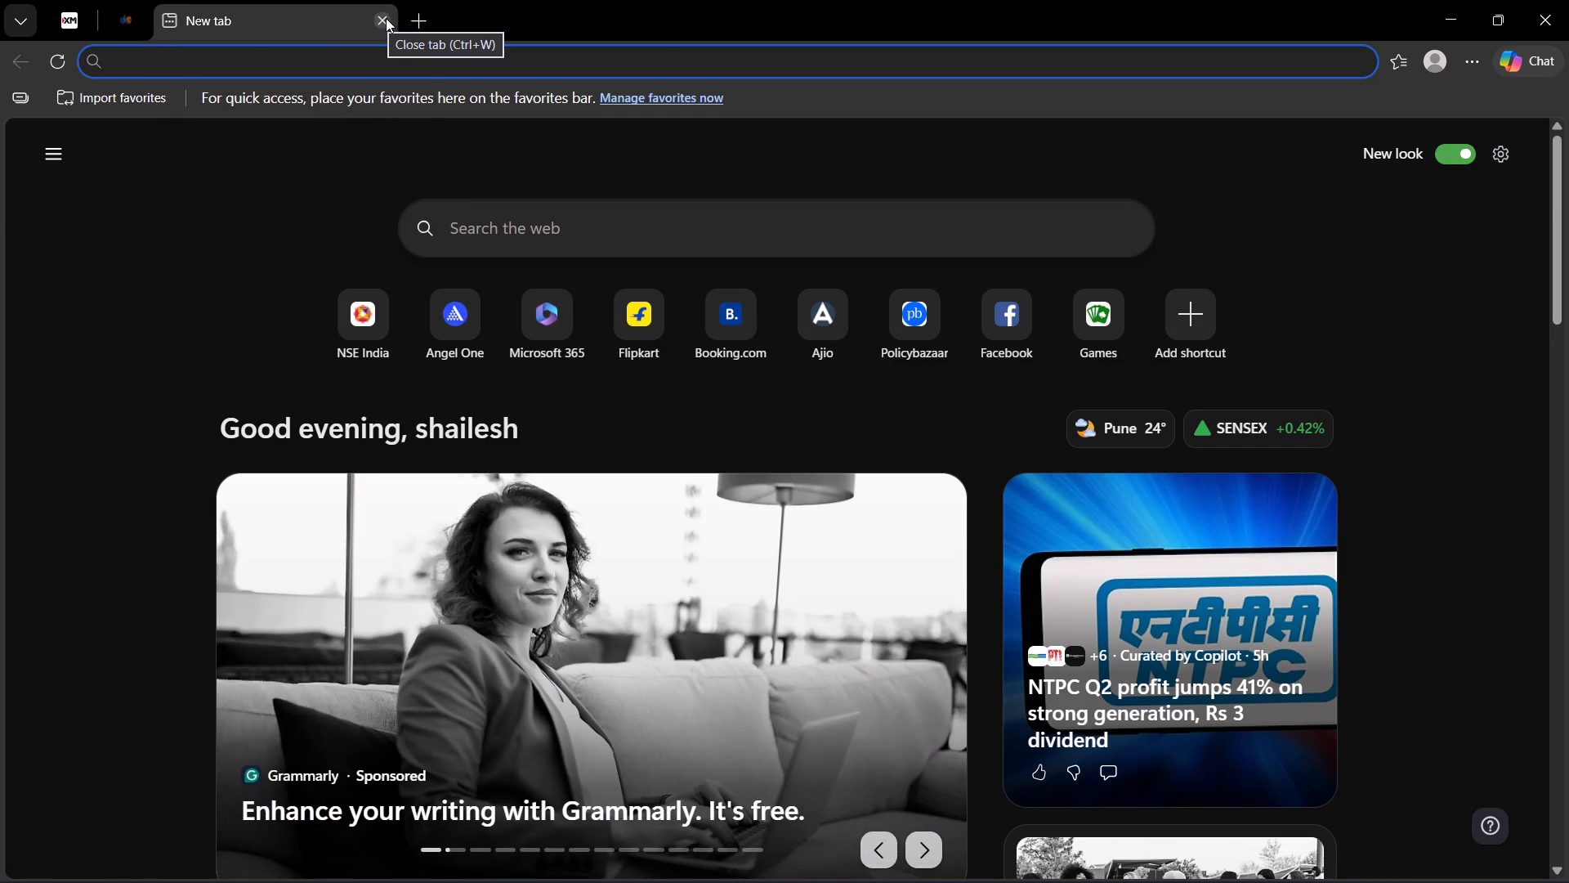
pyautogui.click(388, 20)
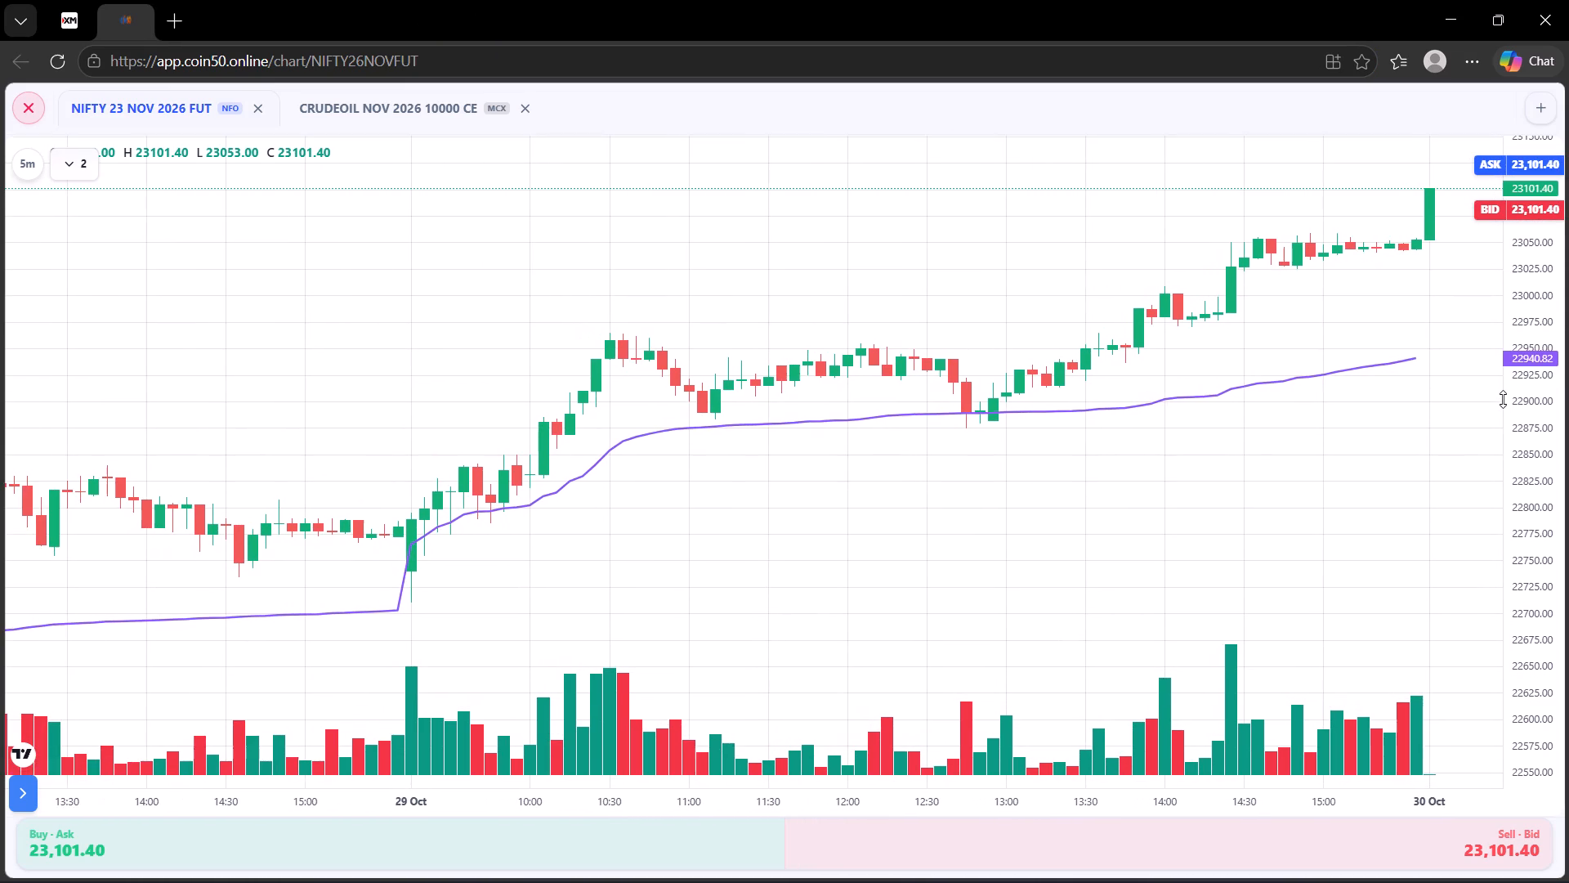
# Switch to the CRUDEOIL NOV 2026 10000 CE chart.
pyautogui.click(442, 106)
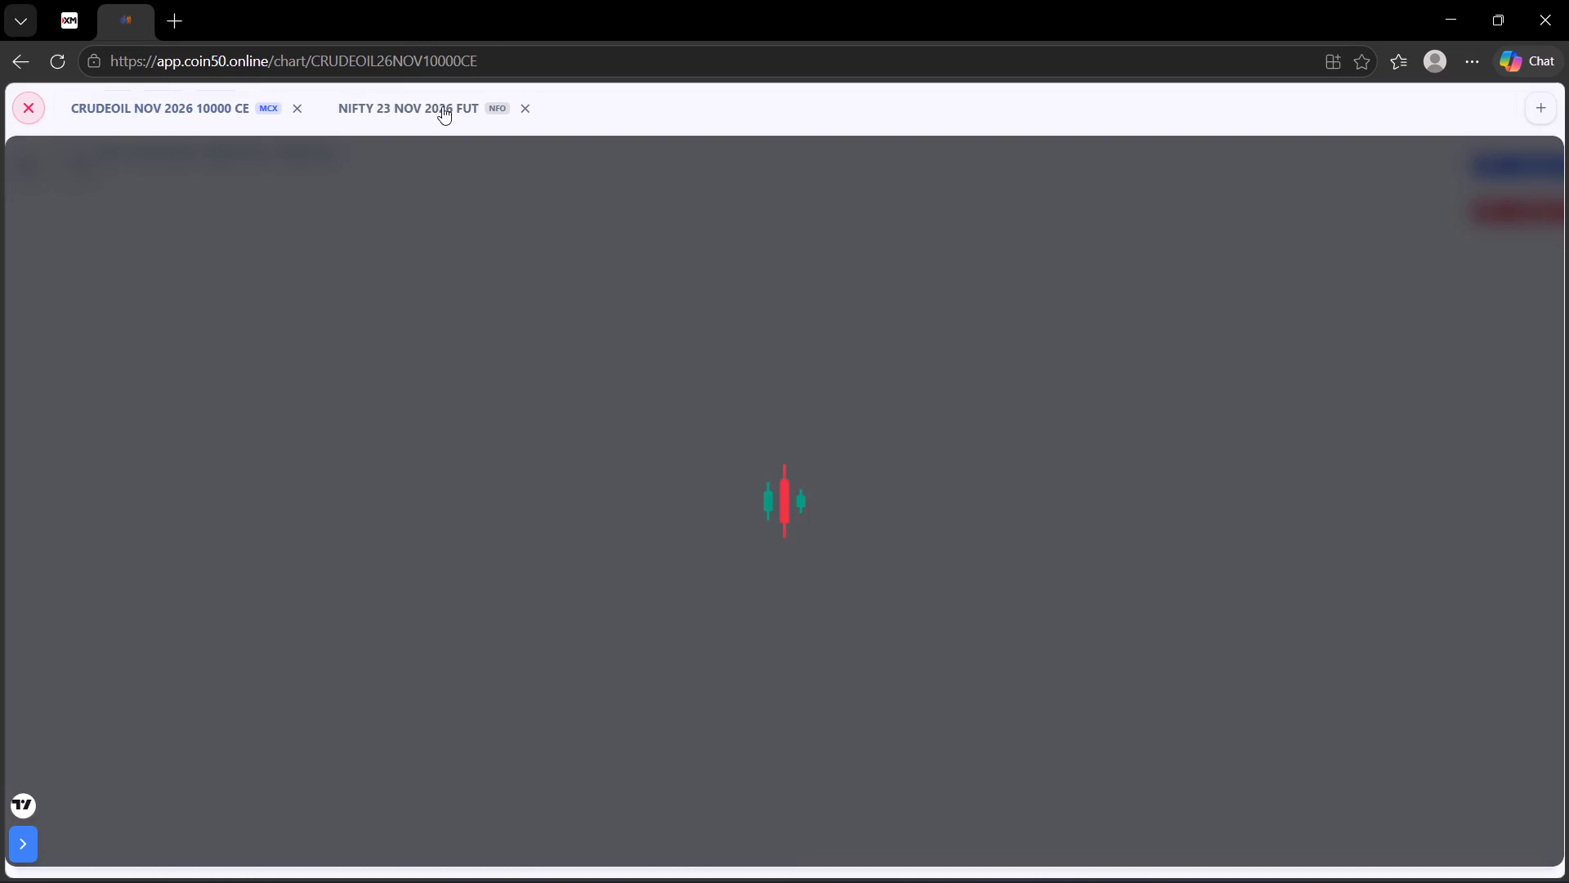